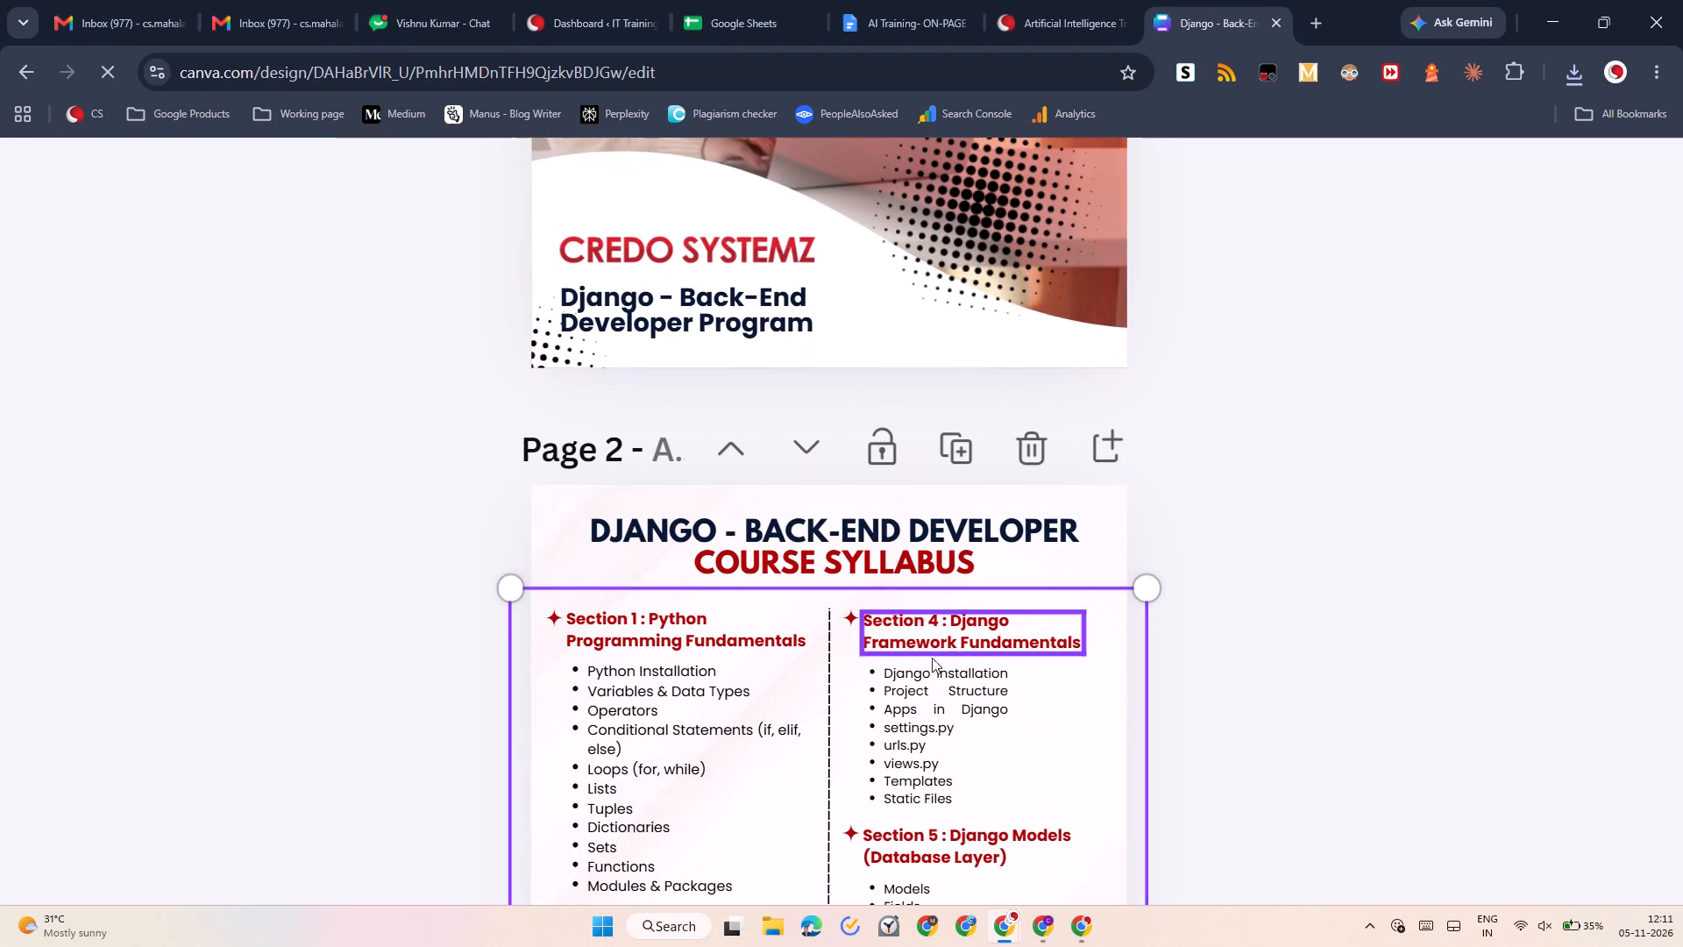
scroll(812, 716, "up", 2)
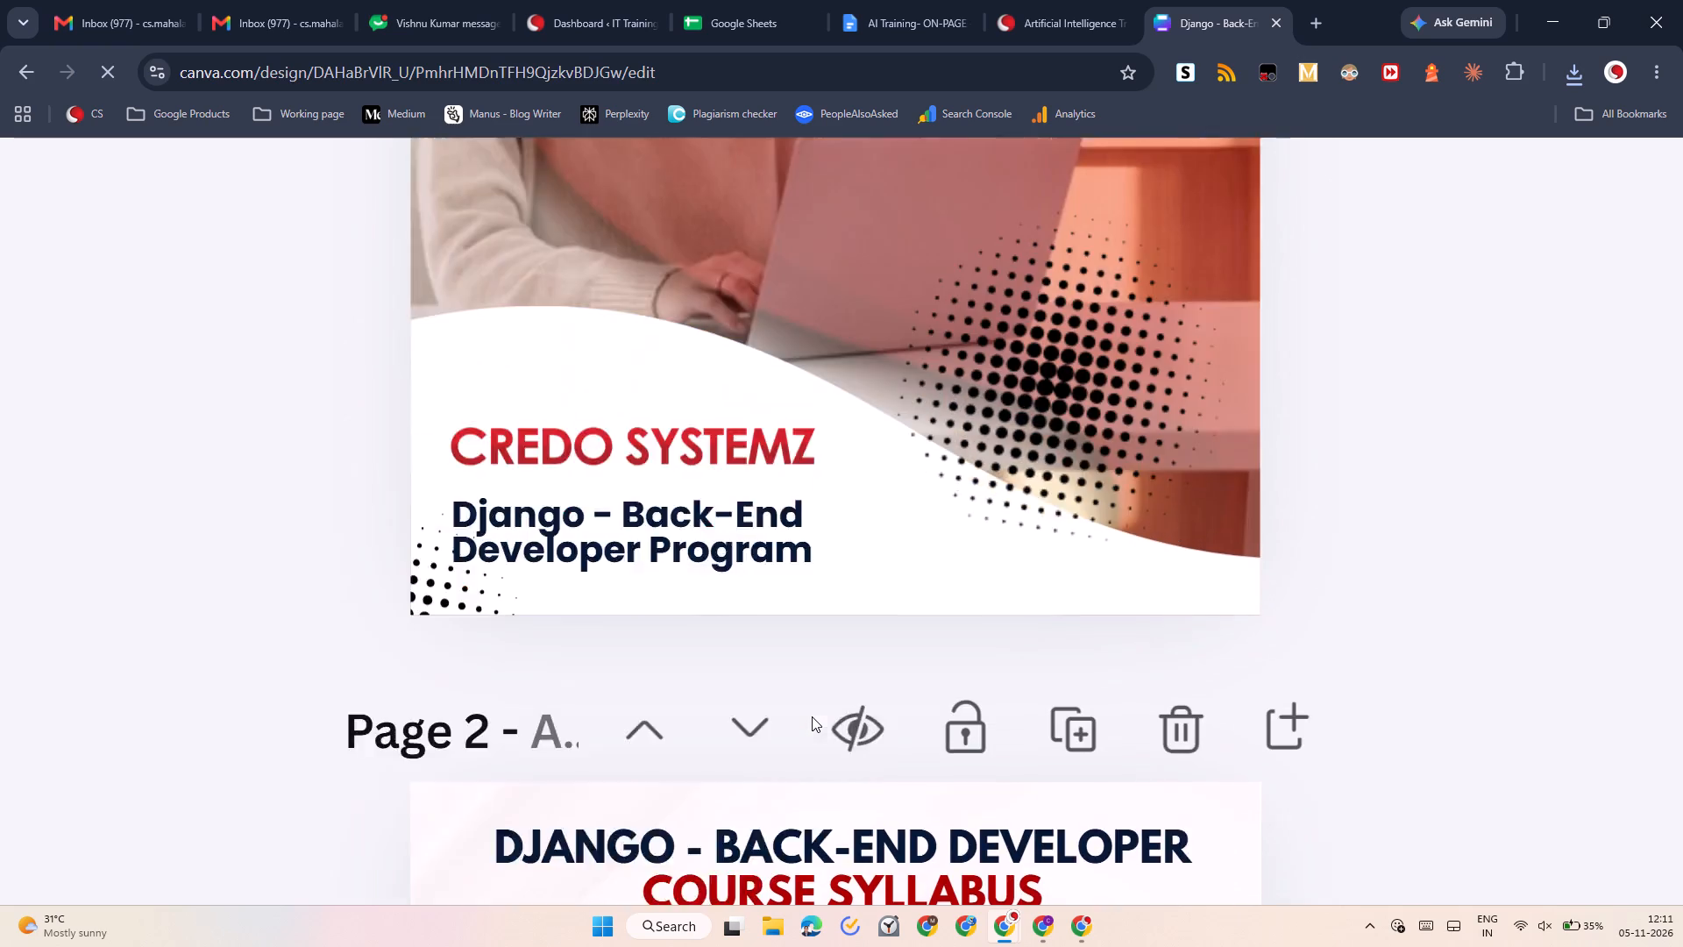
scroll(812, 716, "up", 2)
scroll(887, 619, "up", 2)
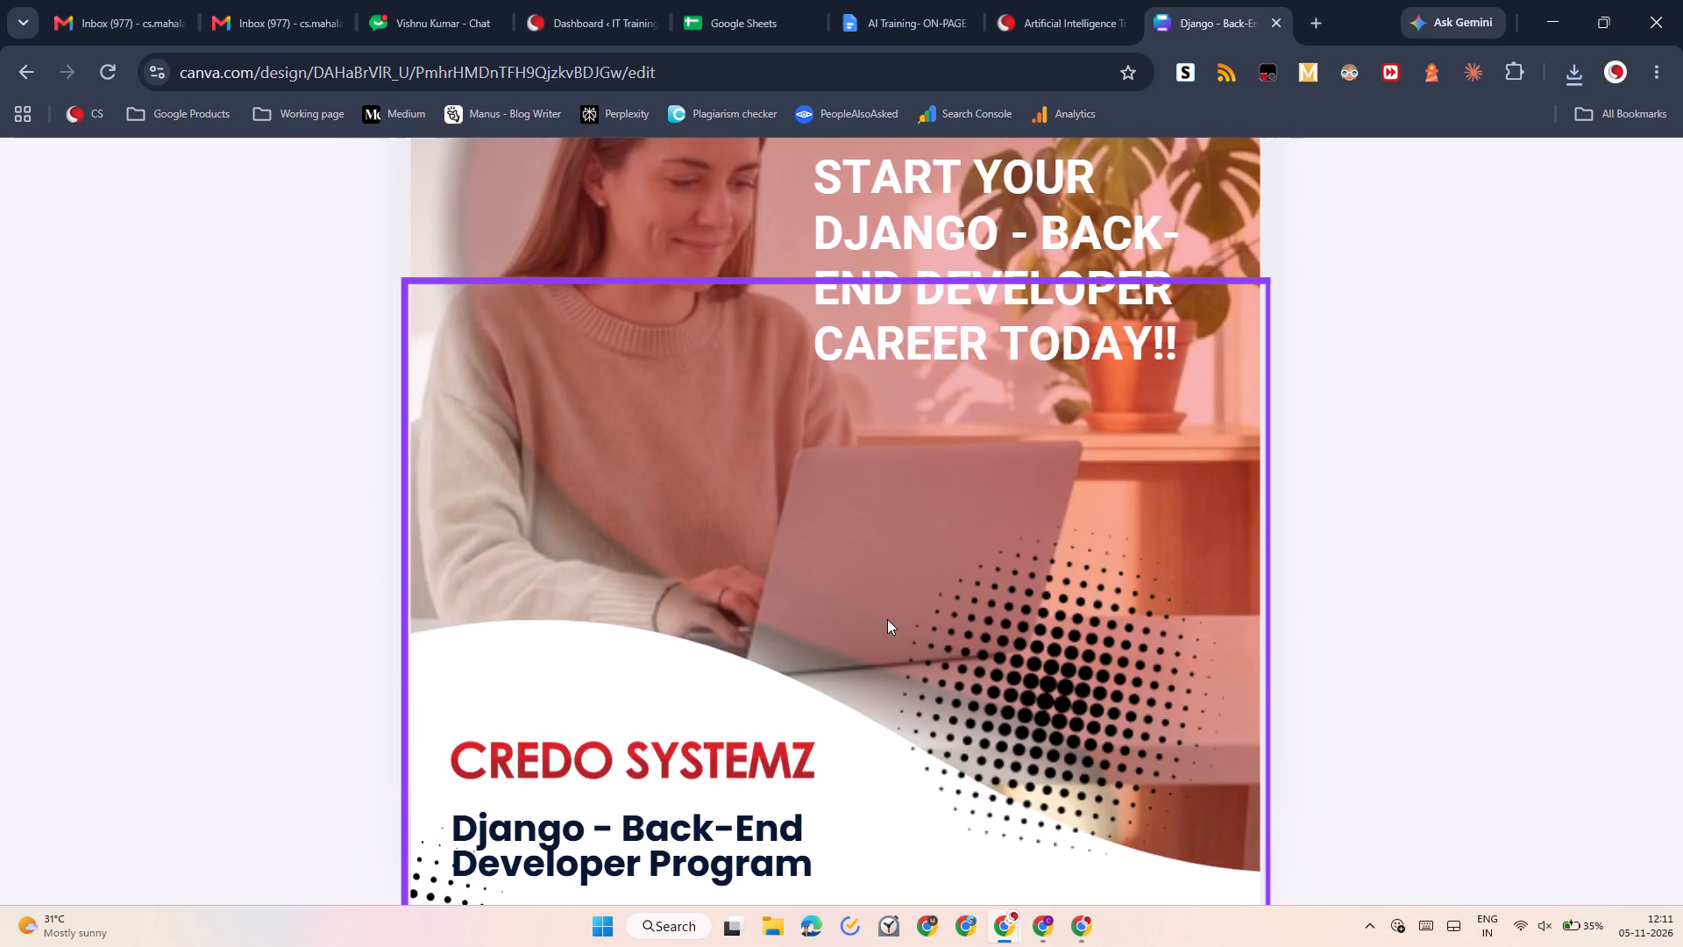
scroll(918, 324, "up", 2)
Delete "- BACK-END" from the "START YOUR DJANGO - BACK-END DEVELOPER CAREER TODAY!!" heading on the cover page.
left_click(817, 323)
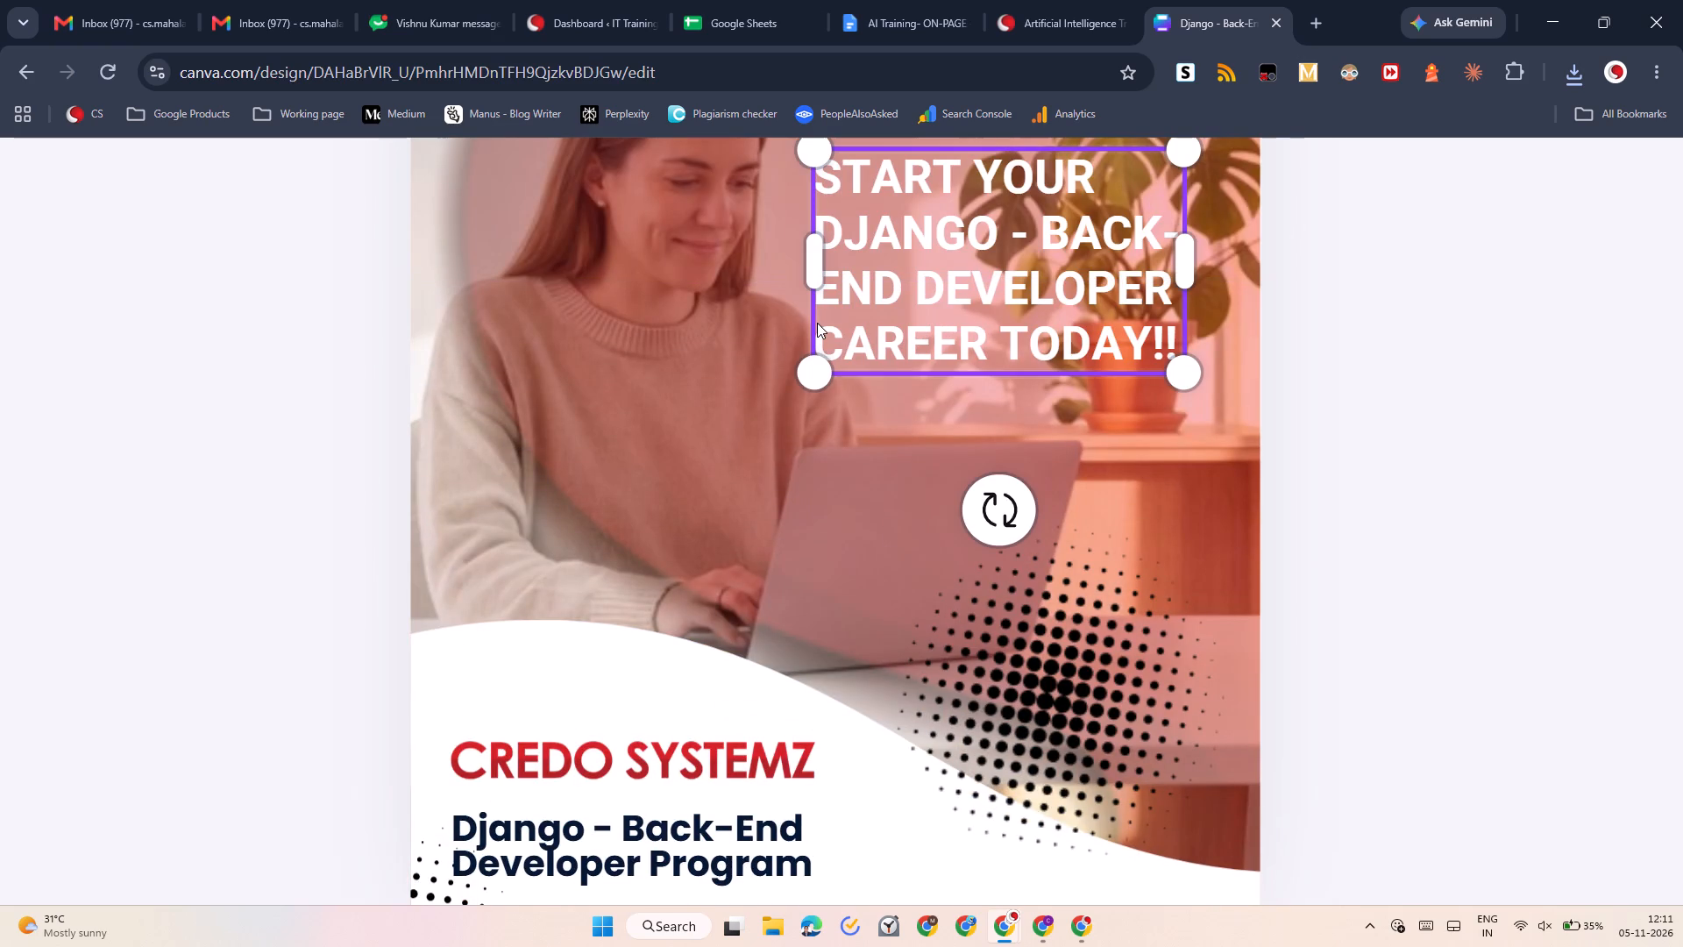
scroll(904, 297, "up", 2)
scroll(686, 431, "up", 1)
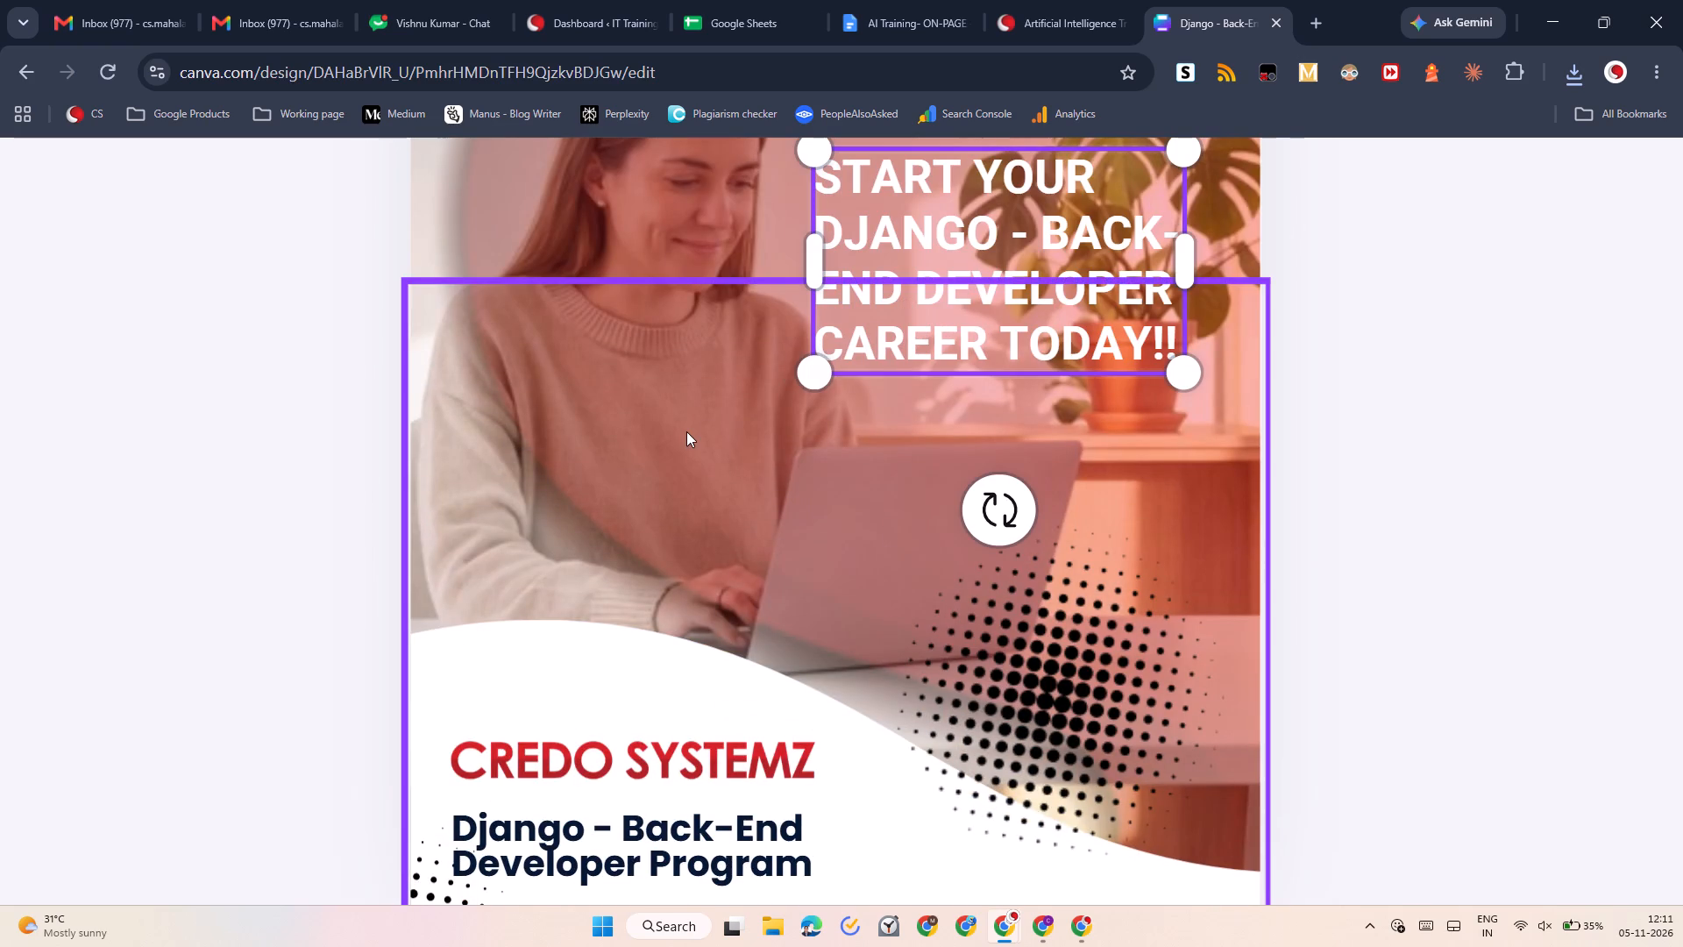
scroll(686, 431, "up", 1)
left_click(917, 274)
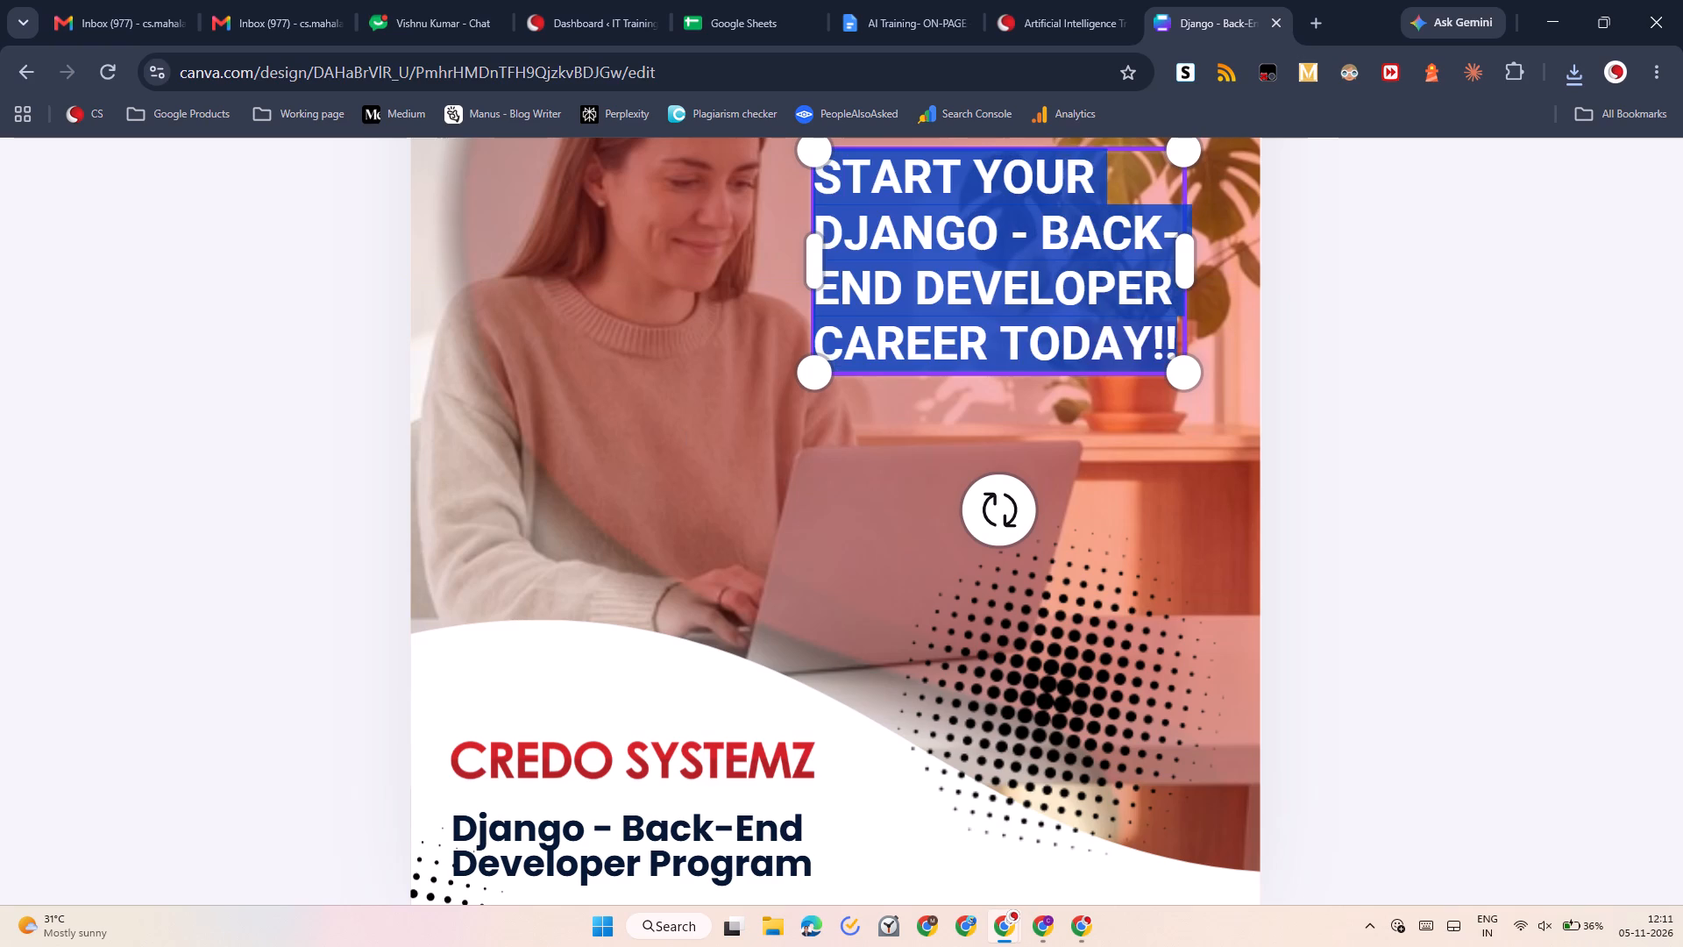
double_click(917, 274)
left_click(985, 231)
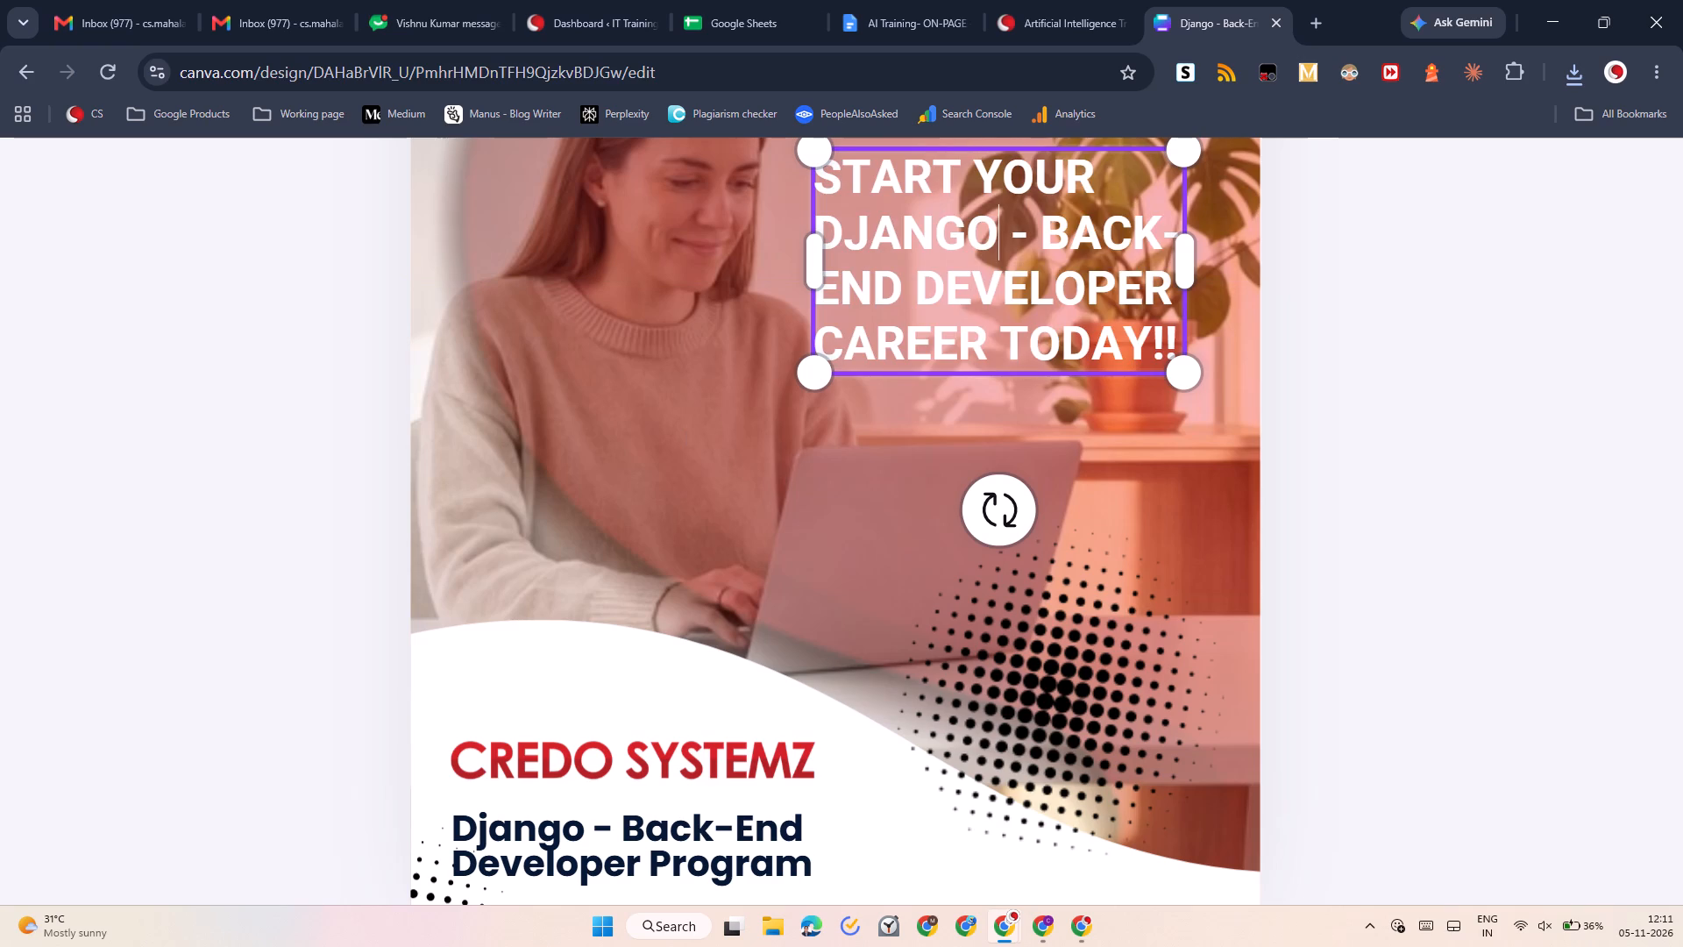
left_click_drag(1011, 226, 1130, 297)
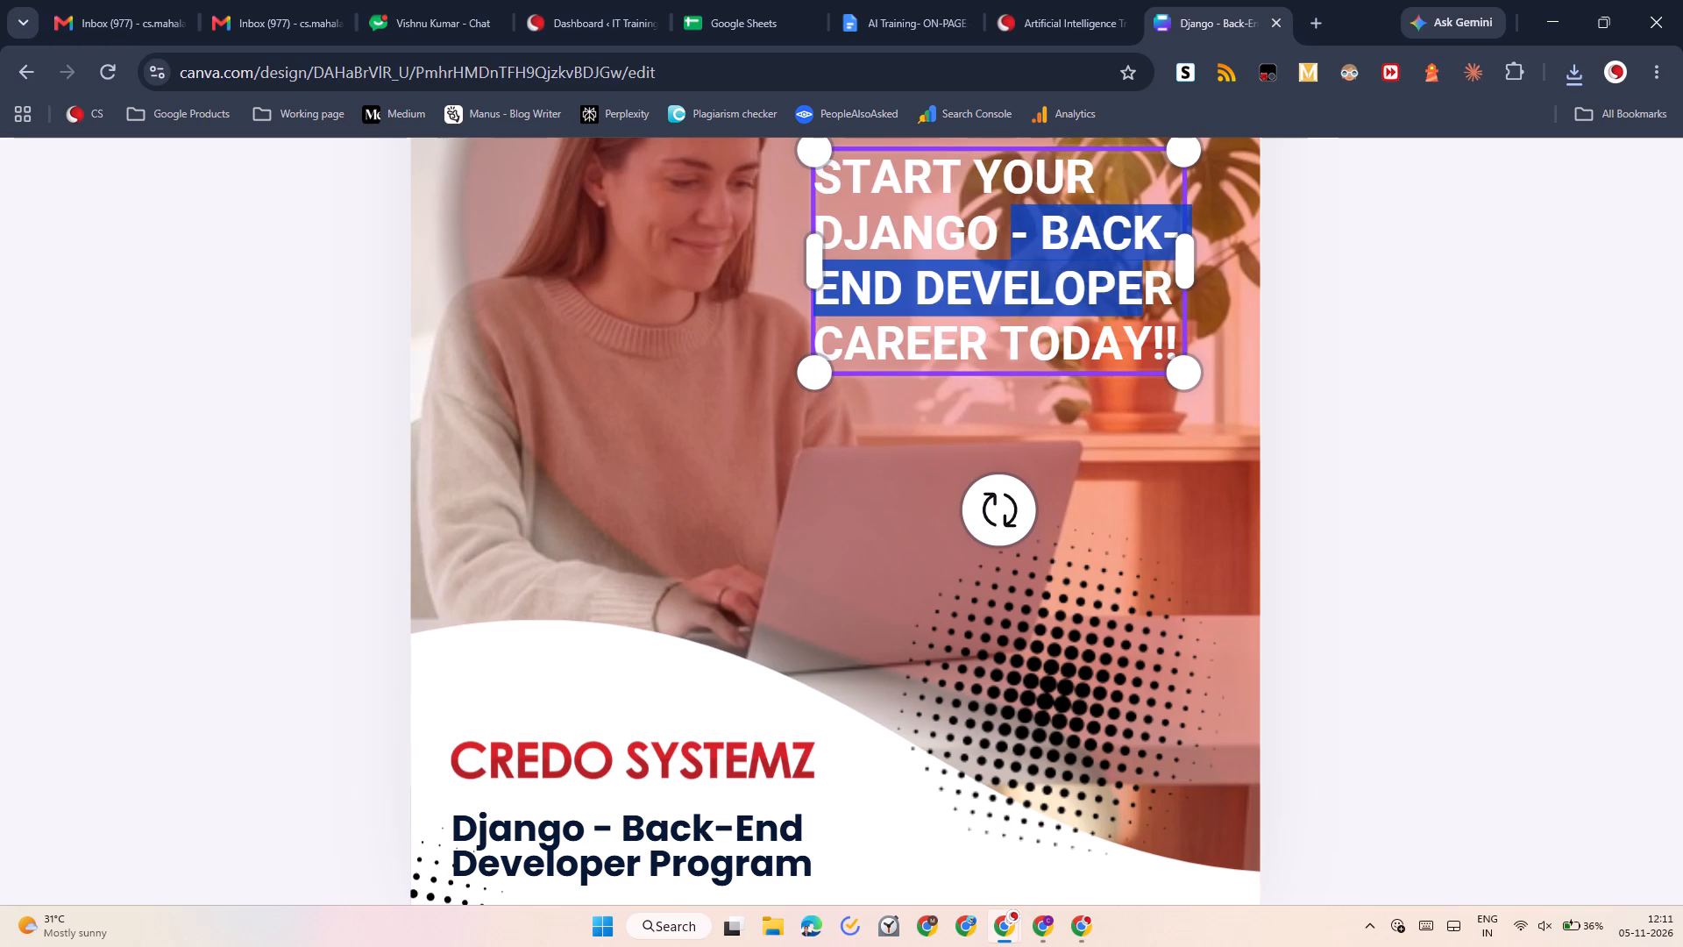
left_click_drag(1130, 297, 1138, 302)
left_click_drag(1138, 302, 928, 291)
key("BackSpace")
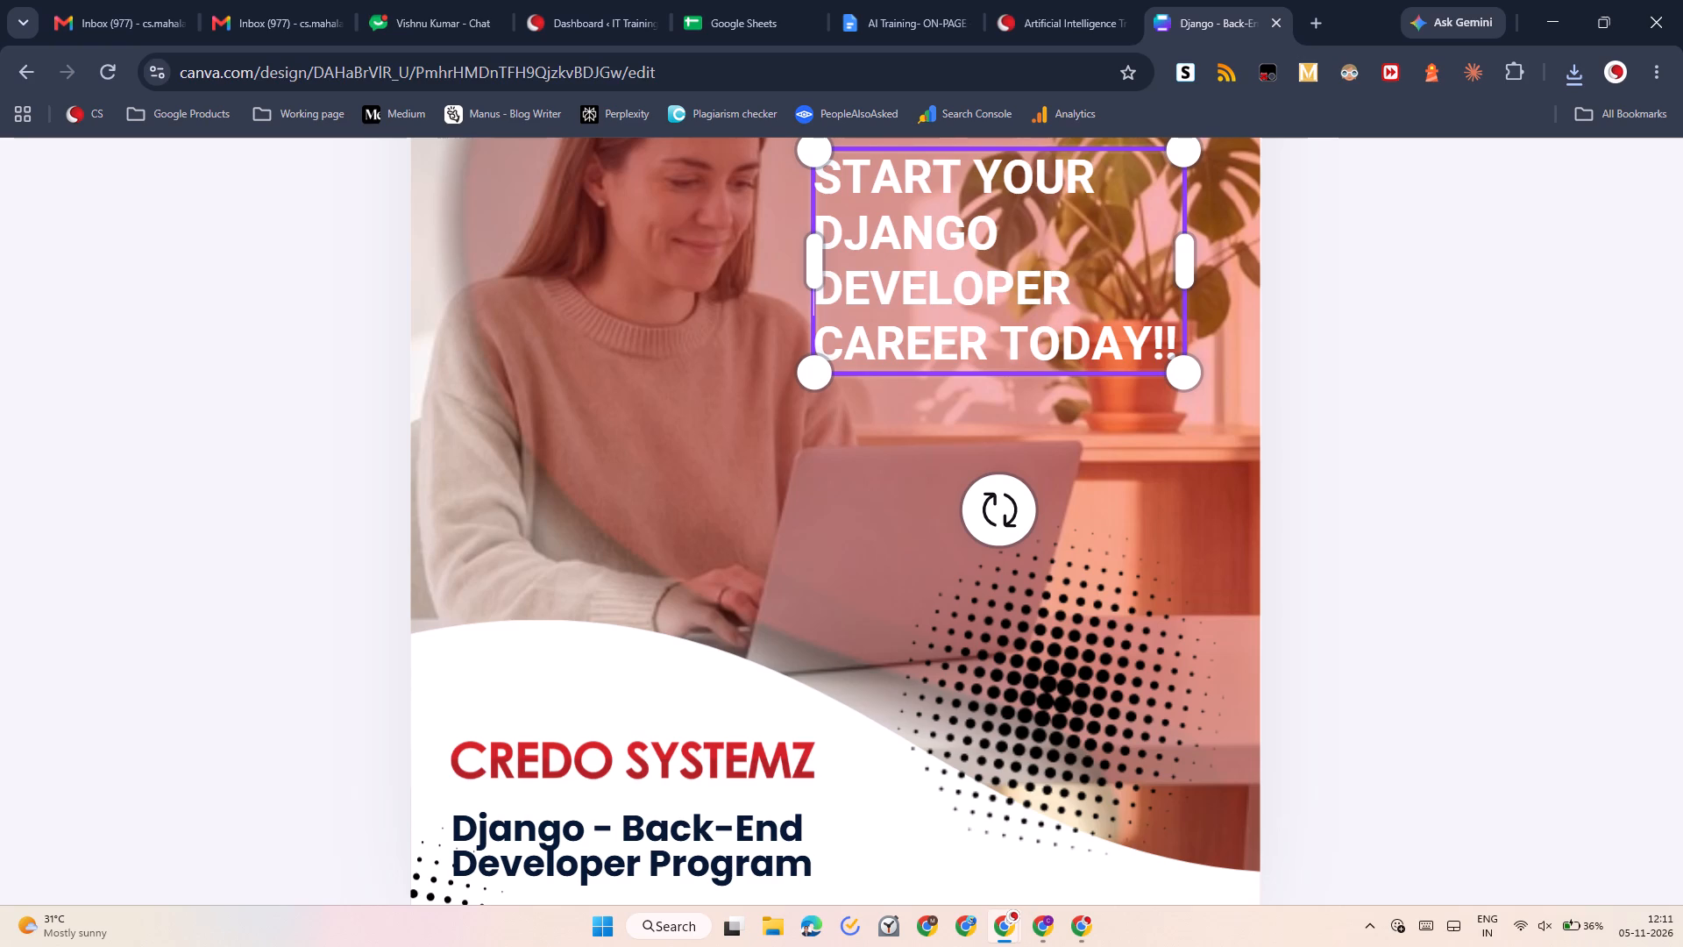
Insert "FULLSTACK" before "DJANGO" in the "START YOUR DJANGO DEVELOPER CAREER TODAY!!" heading on the cover page.
left_click(1103, 164)
key("space")
type("STACK")
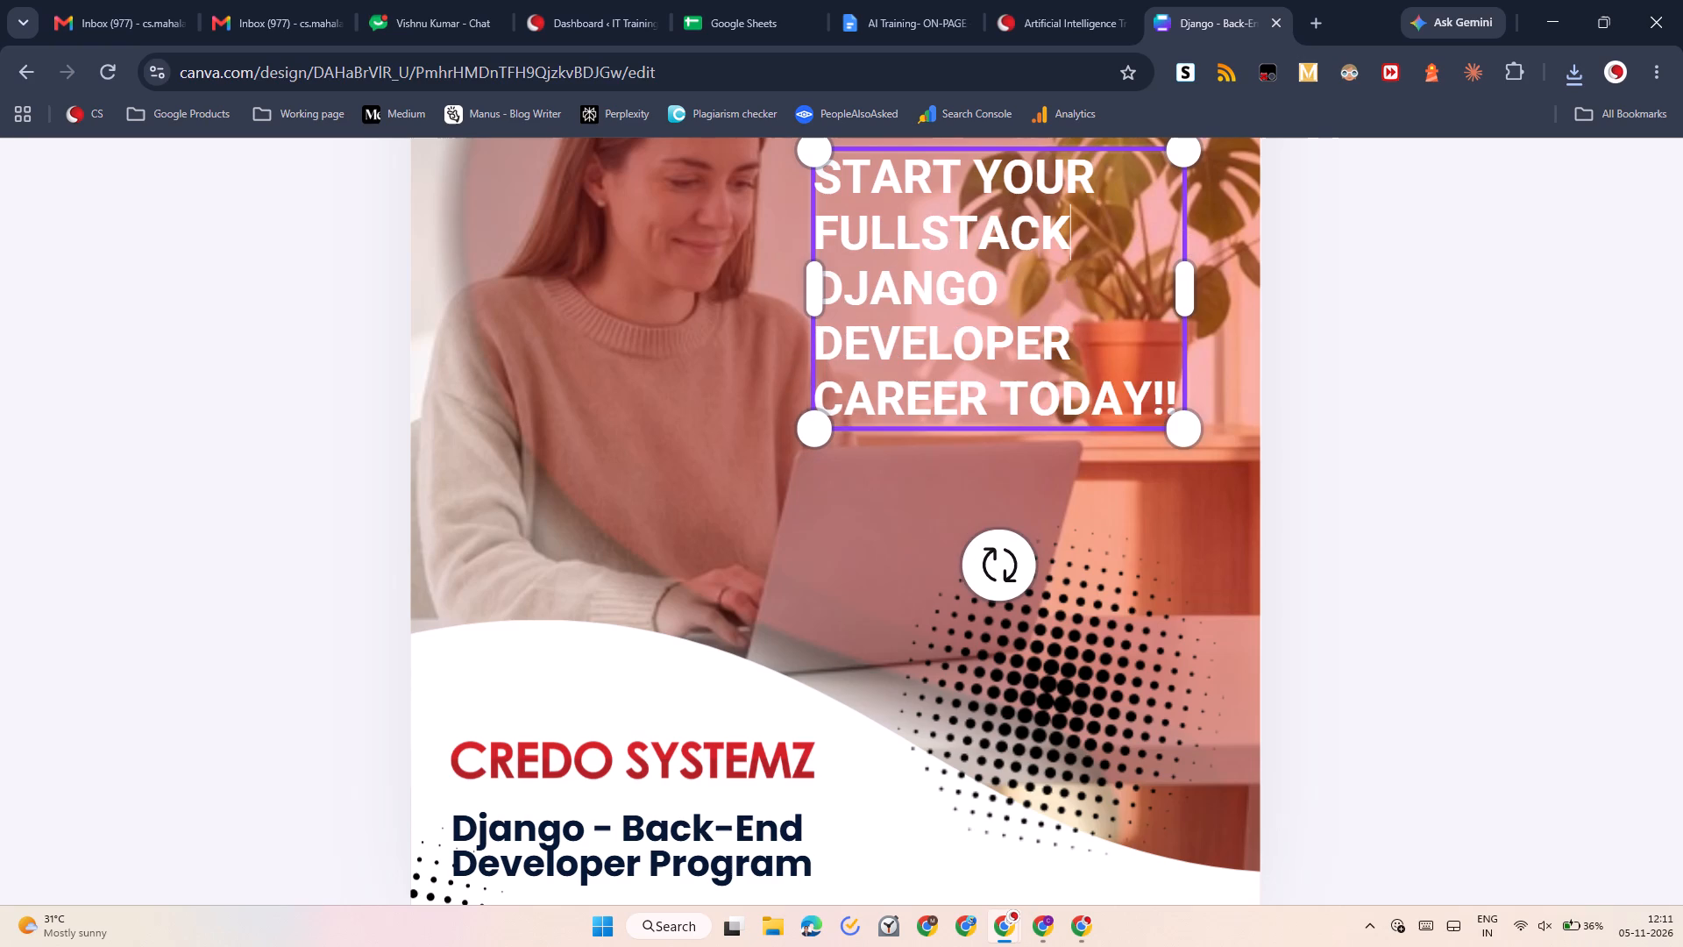
key("space")
left_click(976, 449)
Delete "- Back-End" from the "Django - Back-End Developer Program" subtitle under CREDO SYSTEMZ on the cover page.
scroll(835, 526, "up", 2)
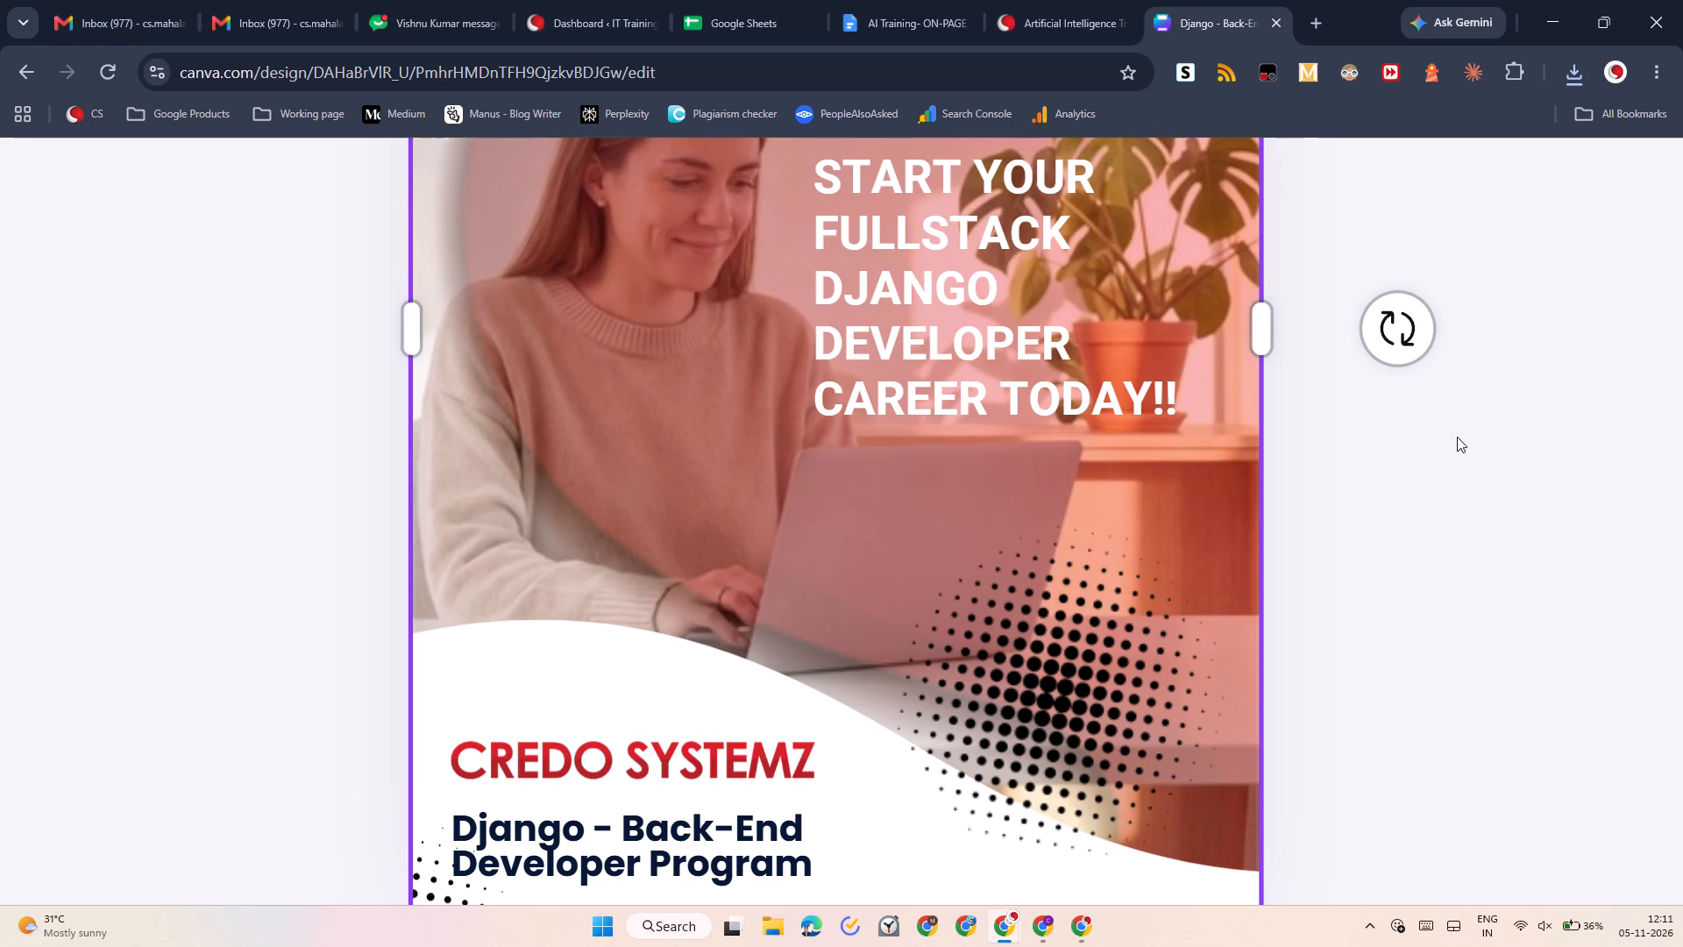
scroll(1457, 437, "up", 3)
scroll(1457, 437, "down", 5)
scroll(1591, 512, "up", 3)
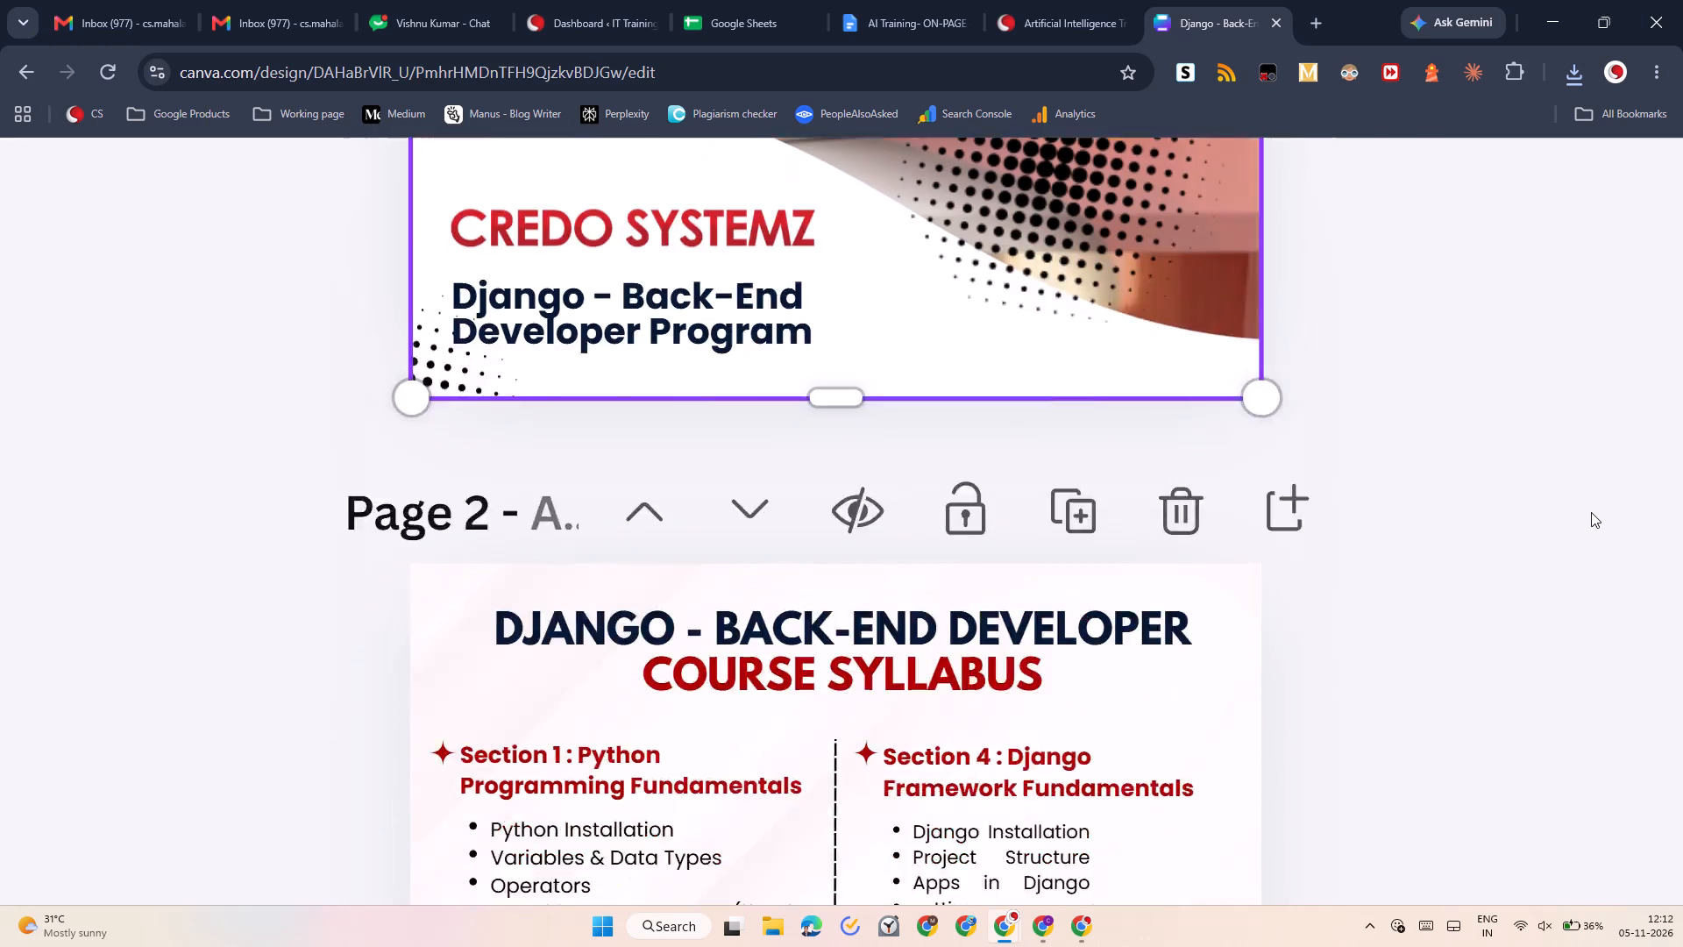
scroll(1591, 512, "up", 5)
scroll(1591, 512, "down", 2)
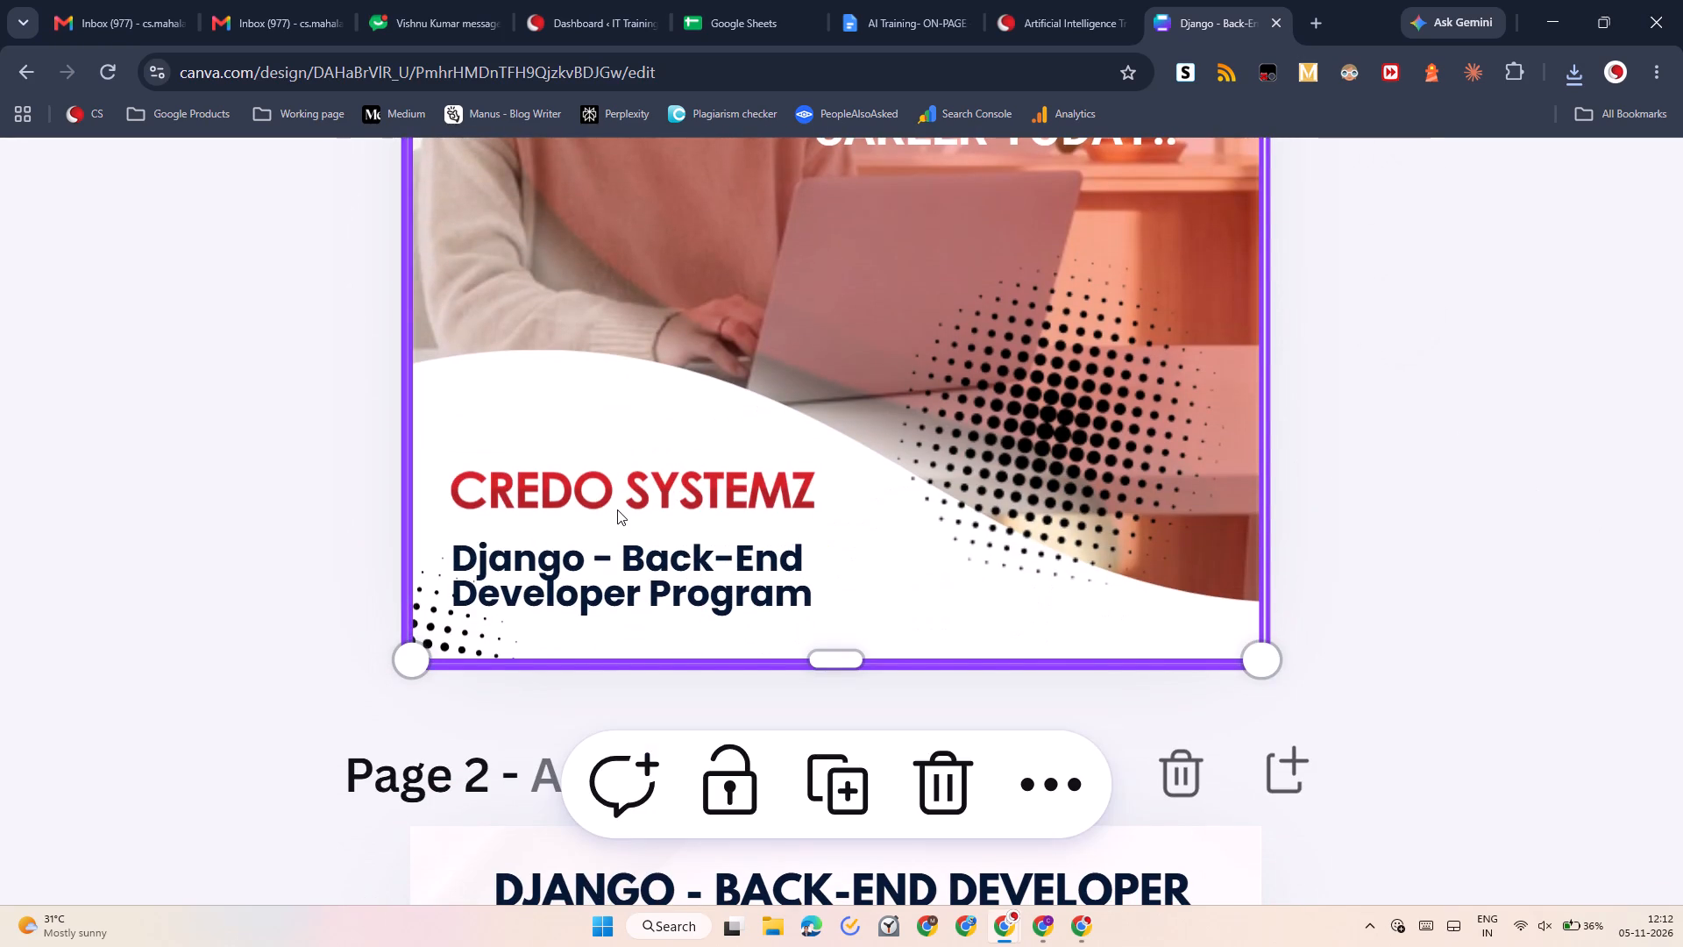
left_click(617, 509)
double_click(602, 568)
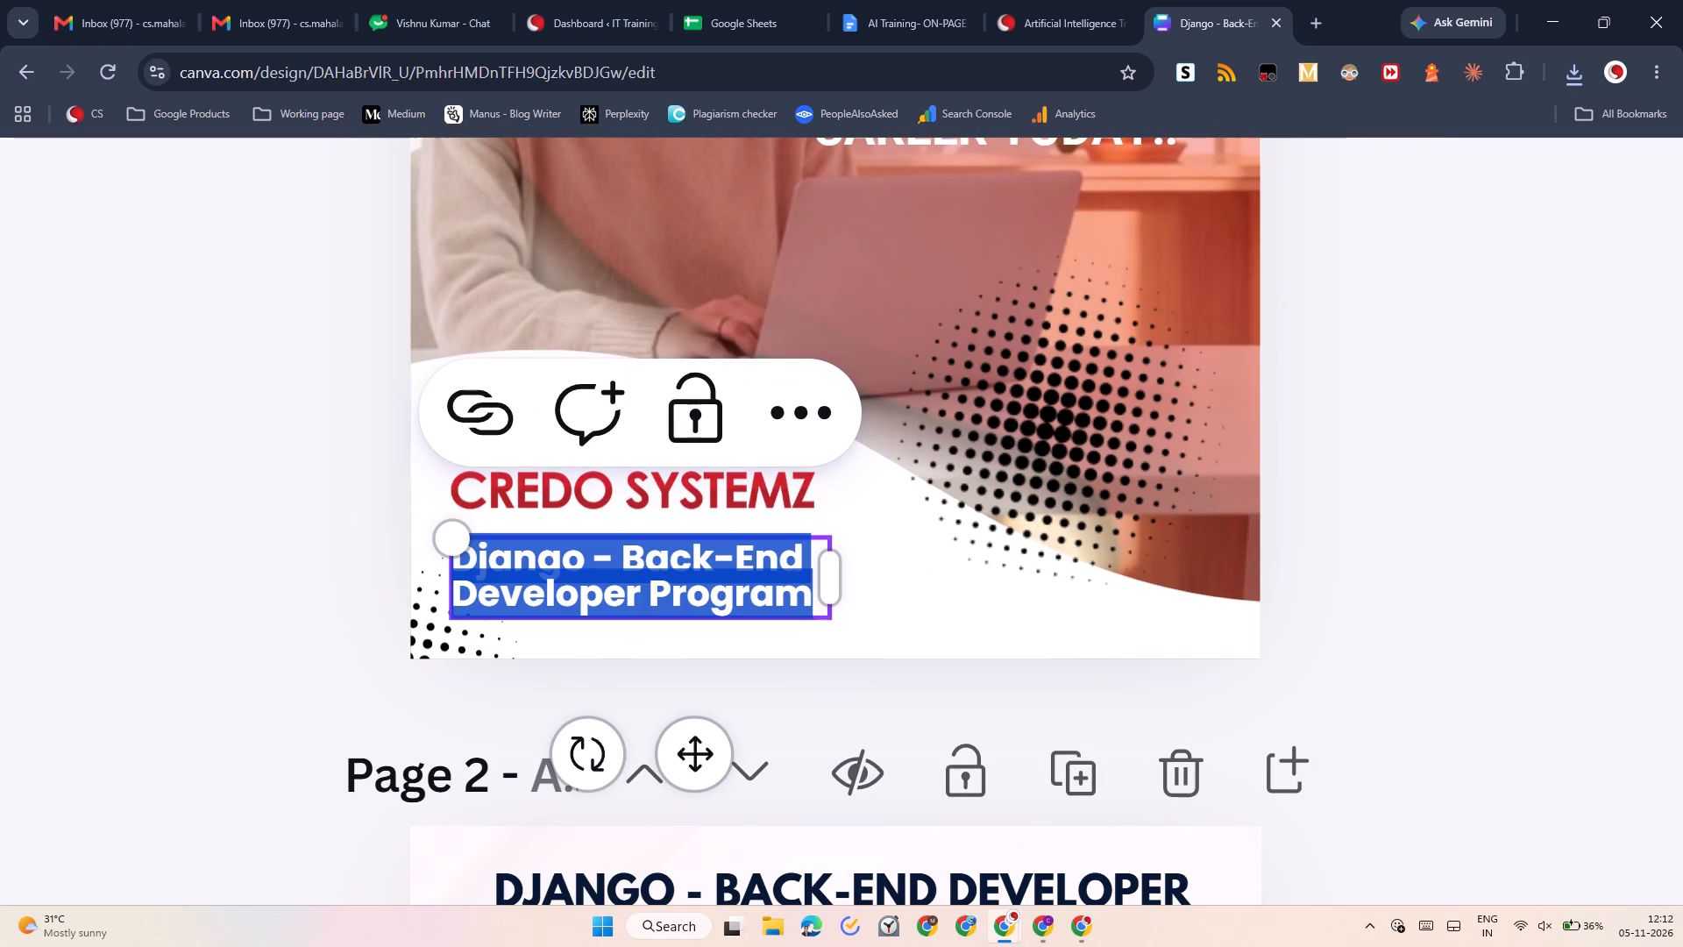
left_click(638, 579)
left_click(645, 600)
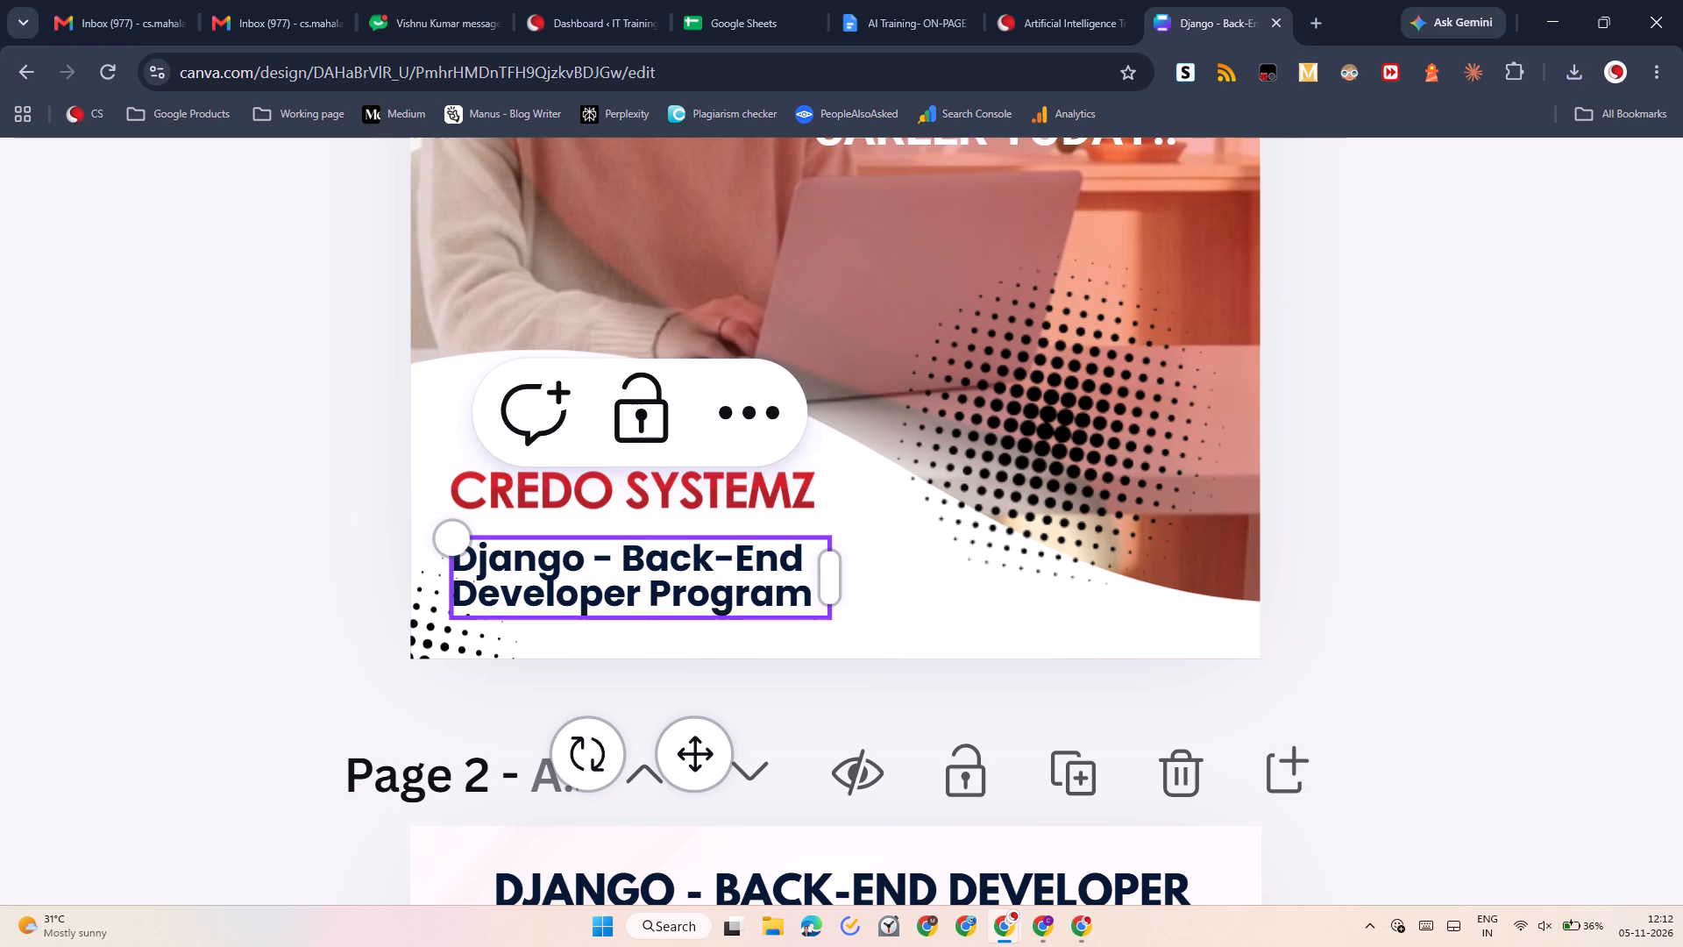
left_click_drag(645, 600, 628, 580)
left_click(628, 580)
left_click_drag(592, 559, 816, 557)
key("BackSpace")
key("BackSpace")
Insert "FullStack" before "Django" in the cover subtitle so it reads "FullStack Django Developer Program".
key("Left")
key("Left")
key("Left")
key("Left")
key("Left")
key("Left")
key("Left")
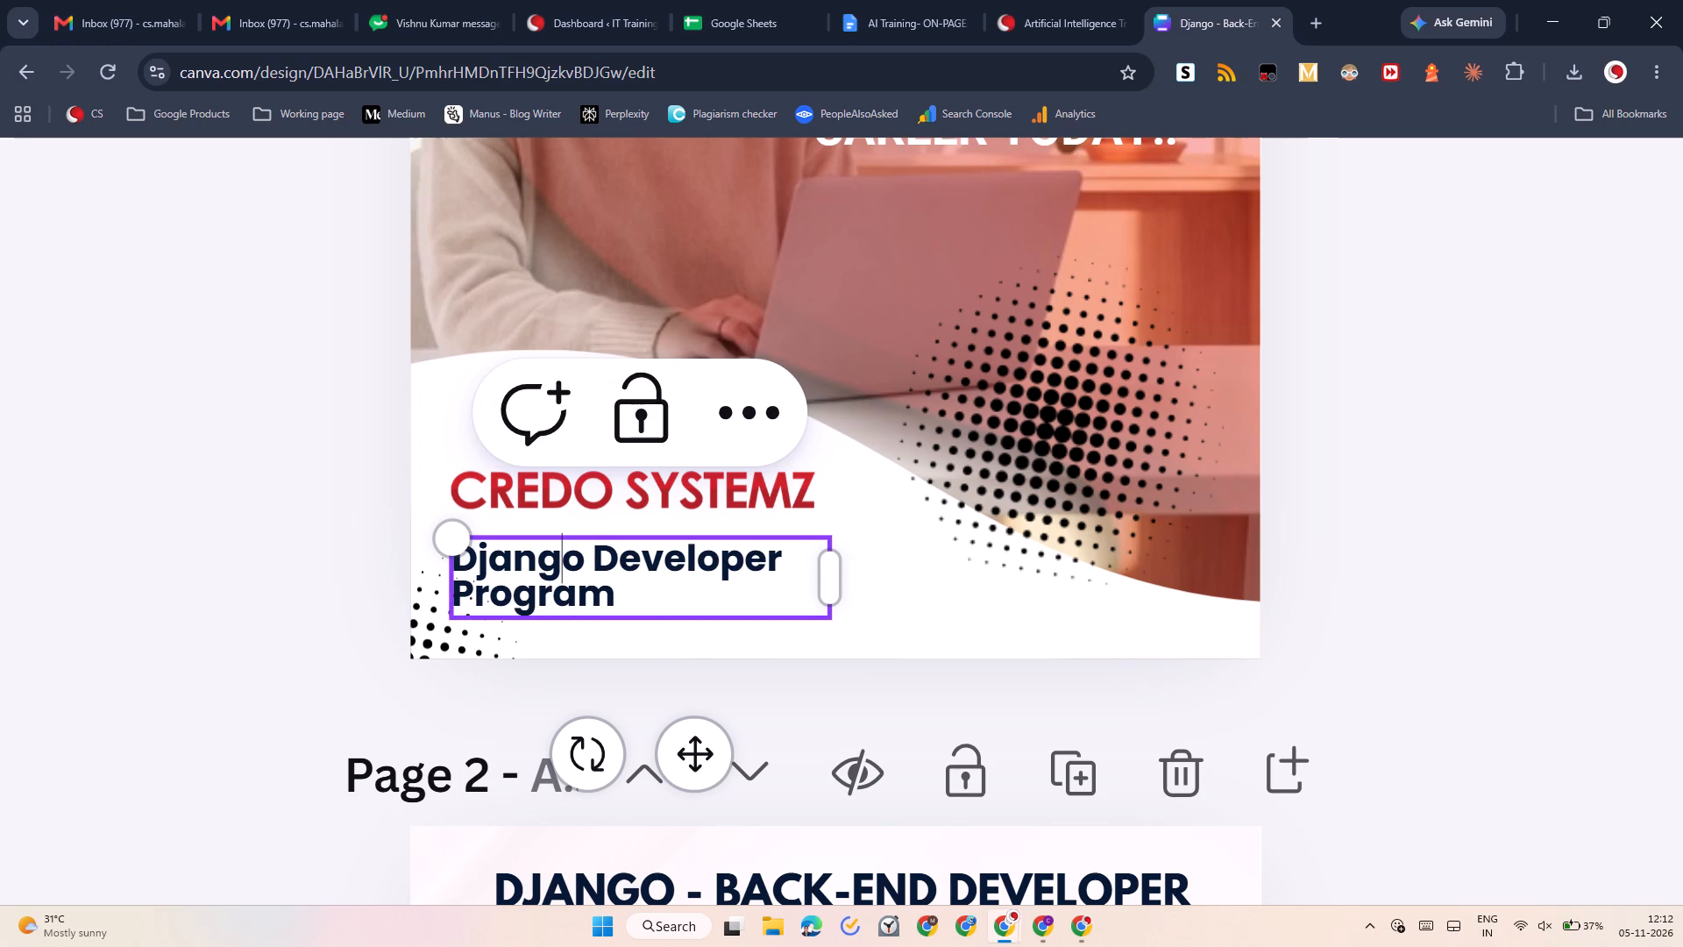
key("u")
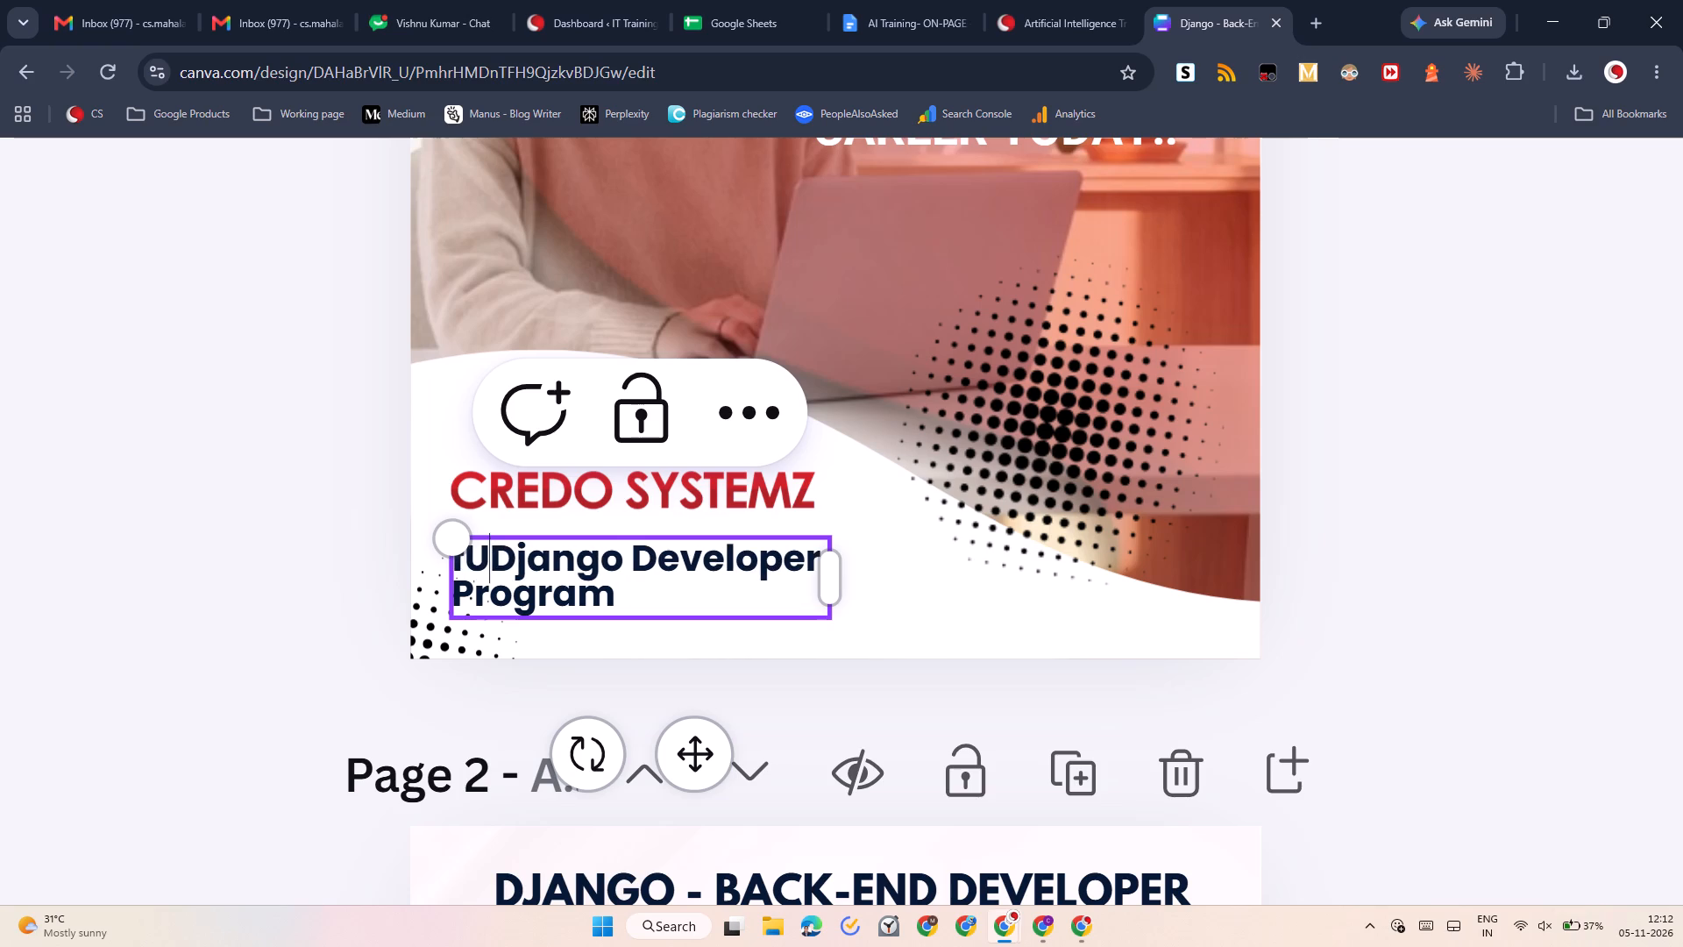
key("BackSpace")
key("BackSpace")
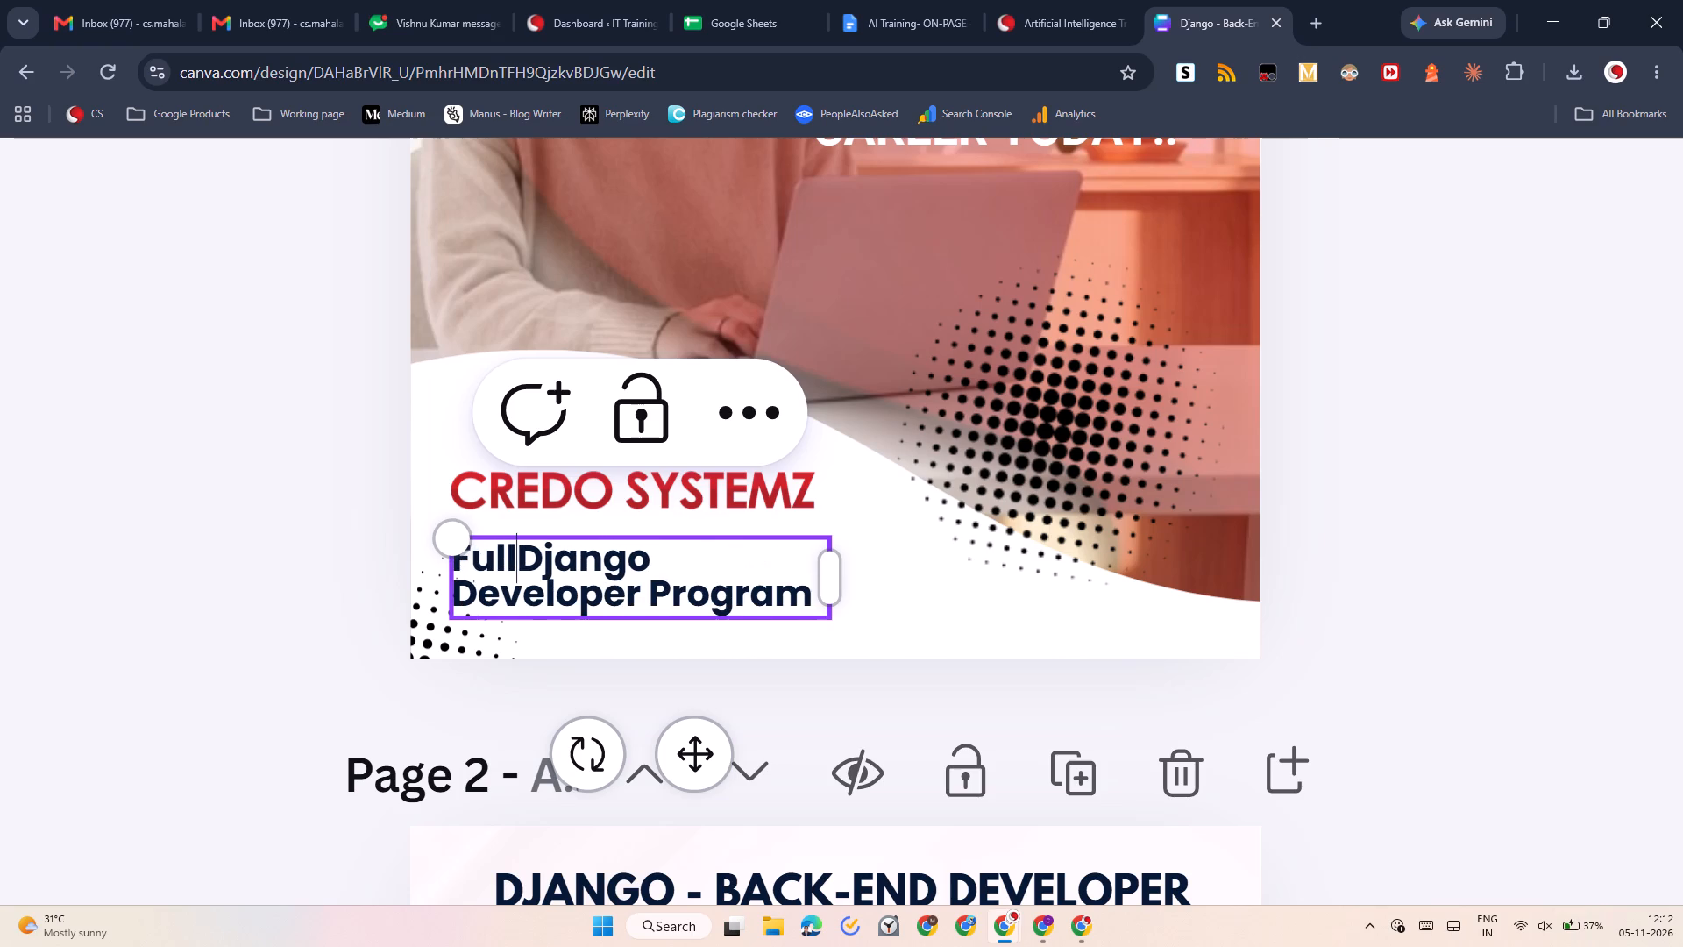
type("tack")
key("space")
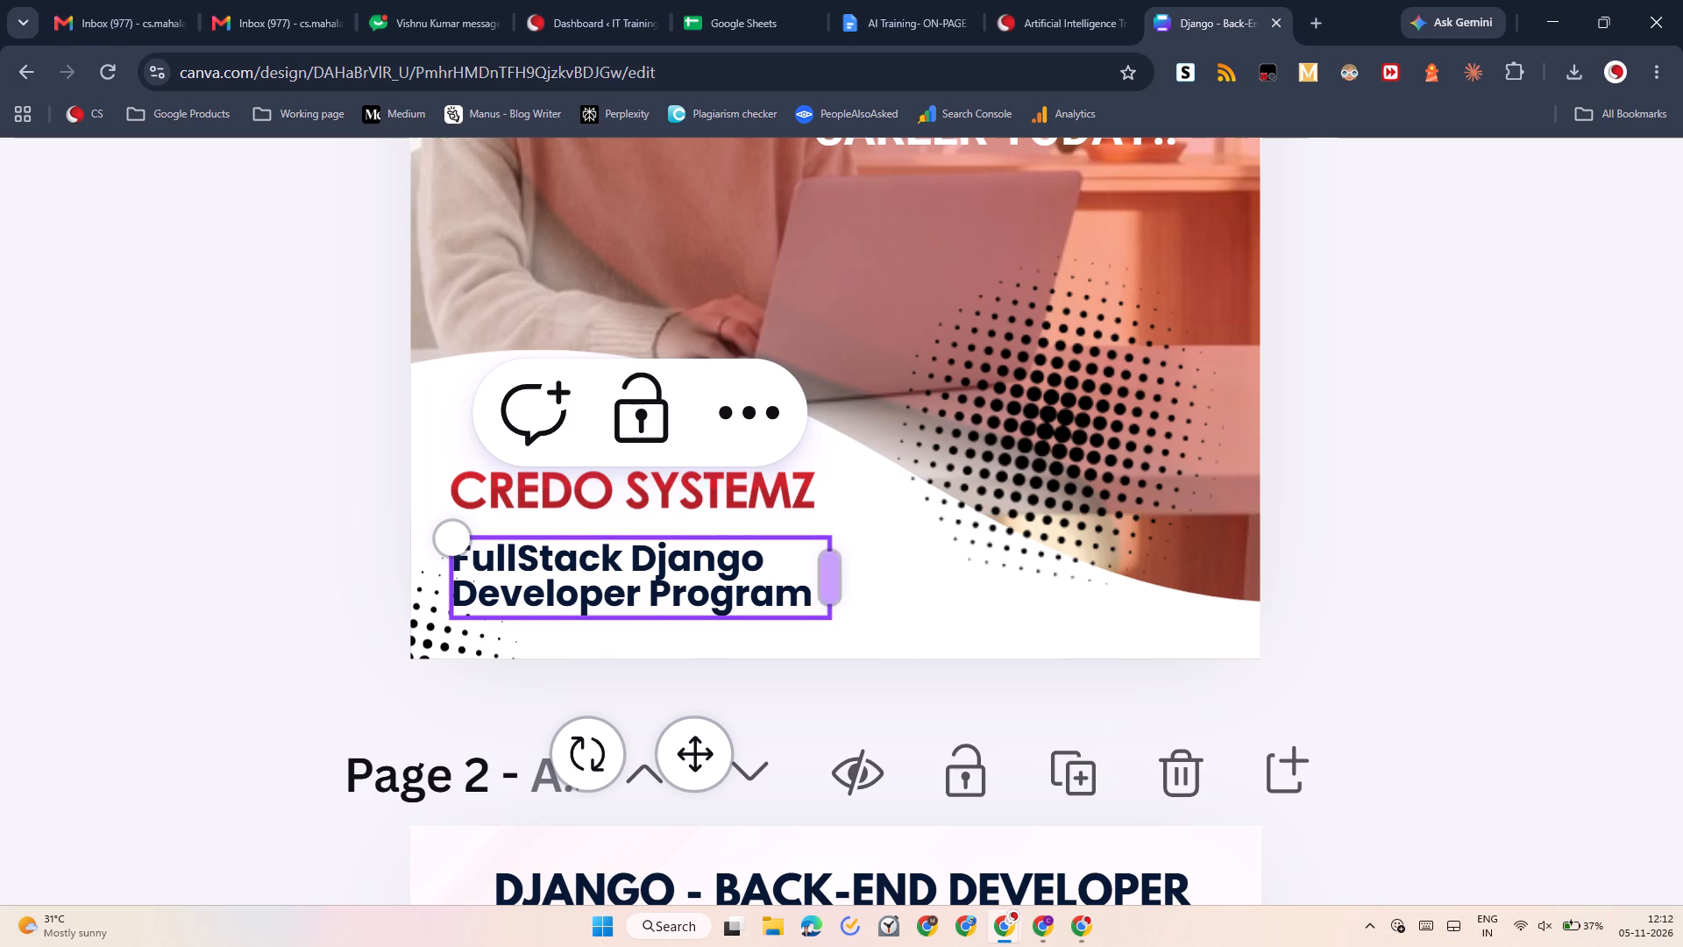
left_click(770, 599)
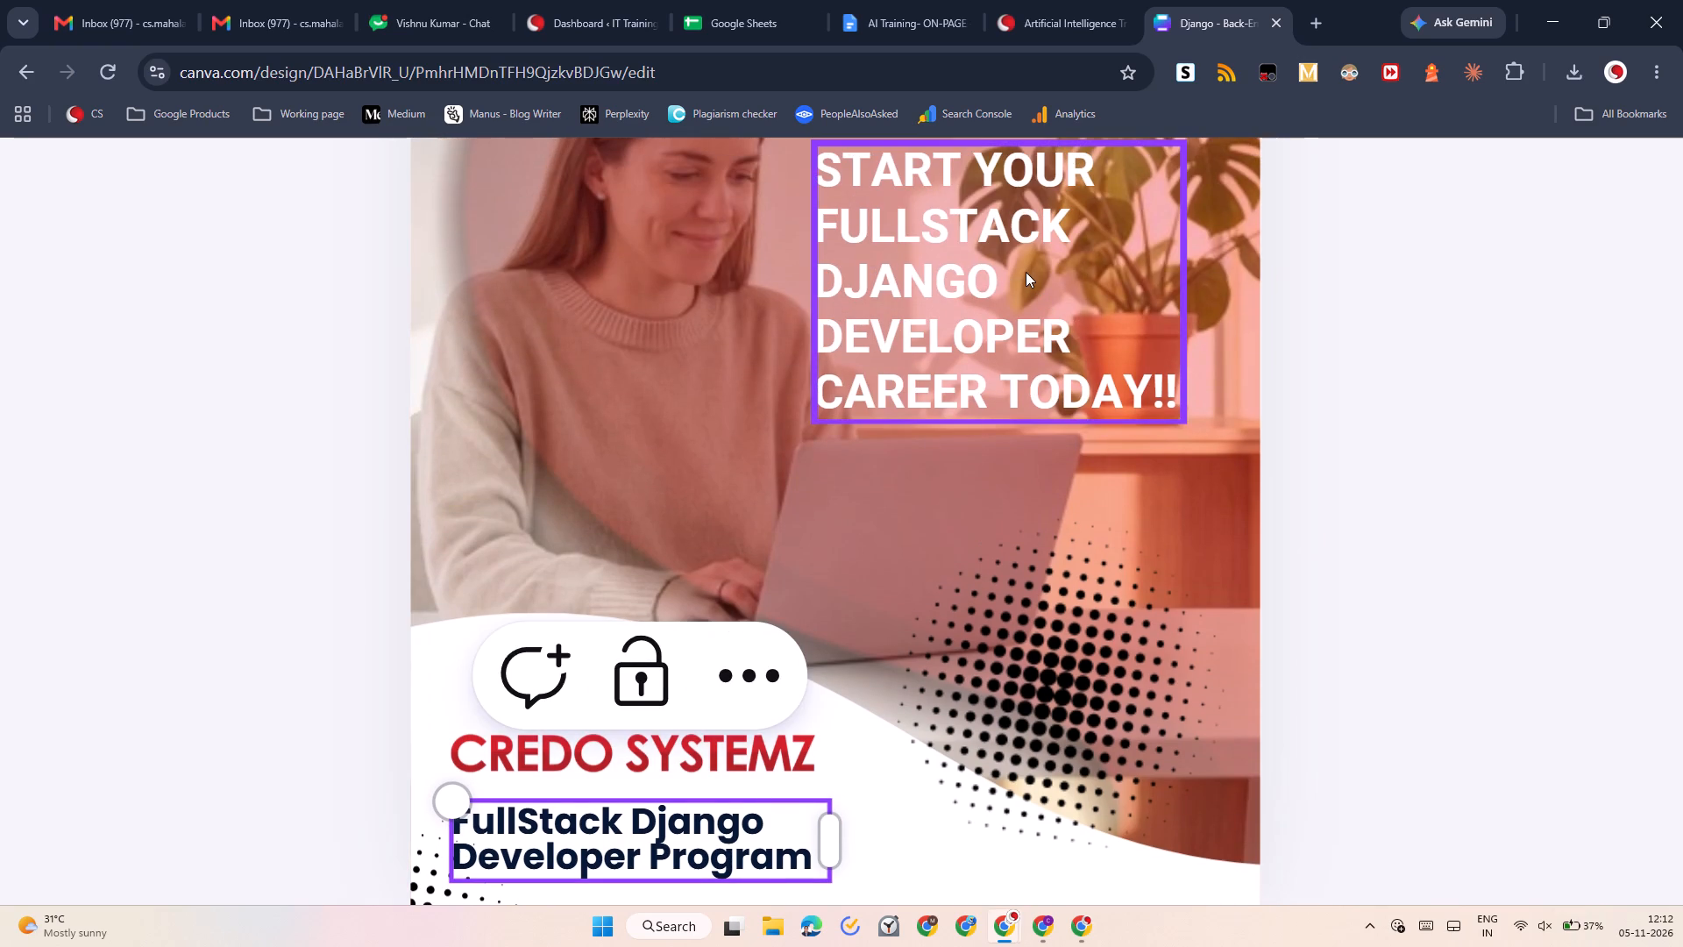
Delete "- BACK-END" from the "DJANGO - BACK-END DEVELOPER COURSE SYLLABUS" title on page 2.
scroll(927, 377, "down", 2)
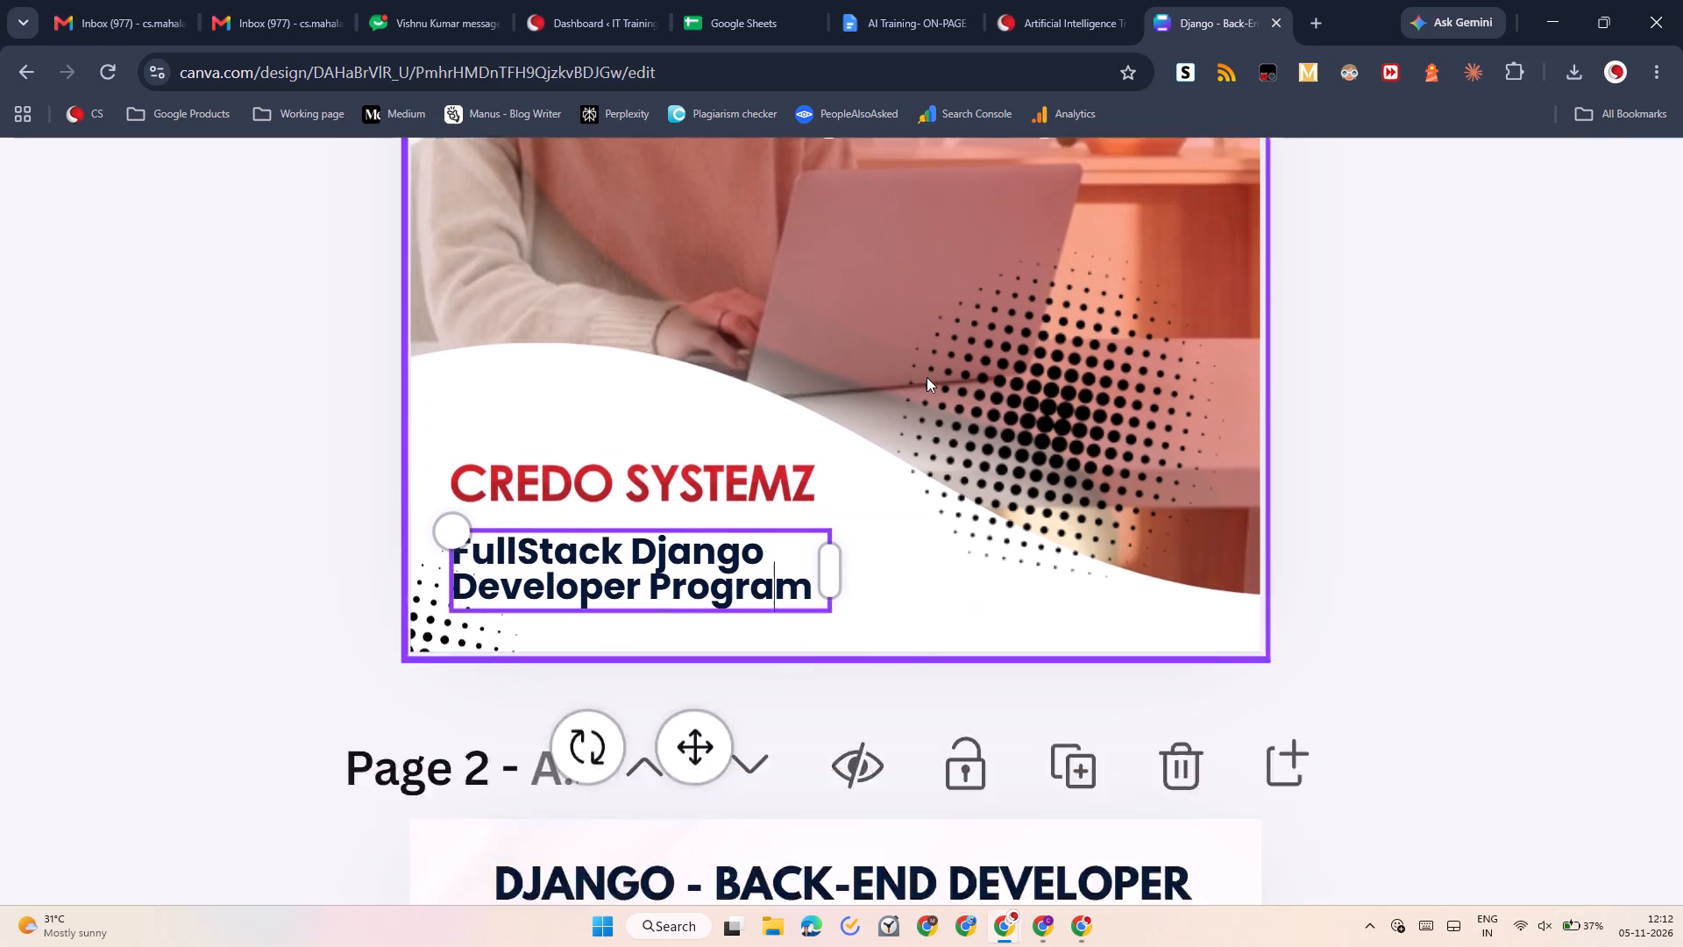
scroll(927, 377, "down", 3)
scroll(842, 432, "down", 1)
left_click(956, 561)
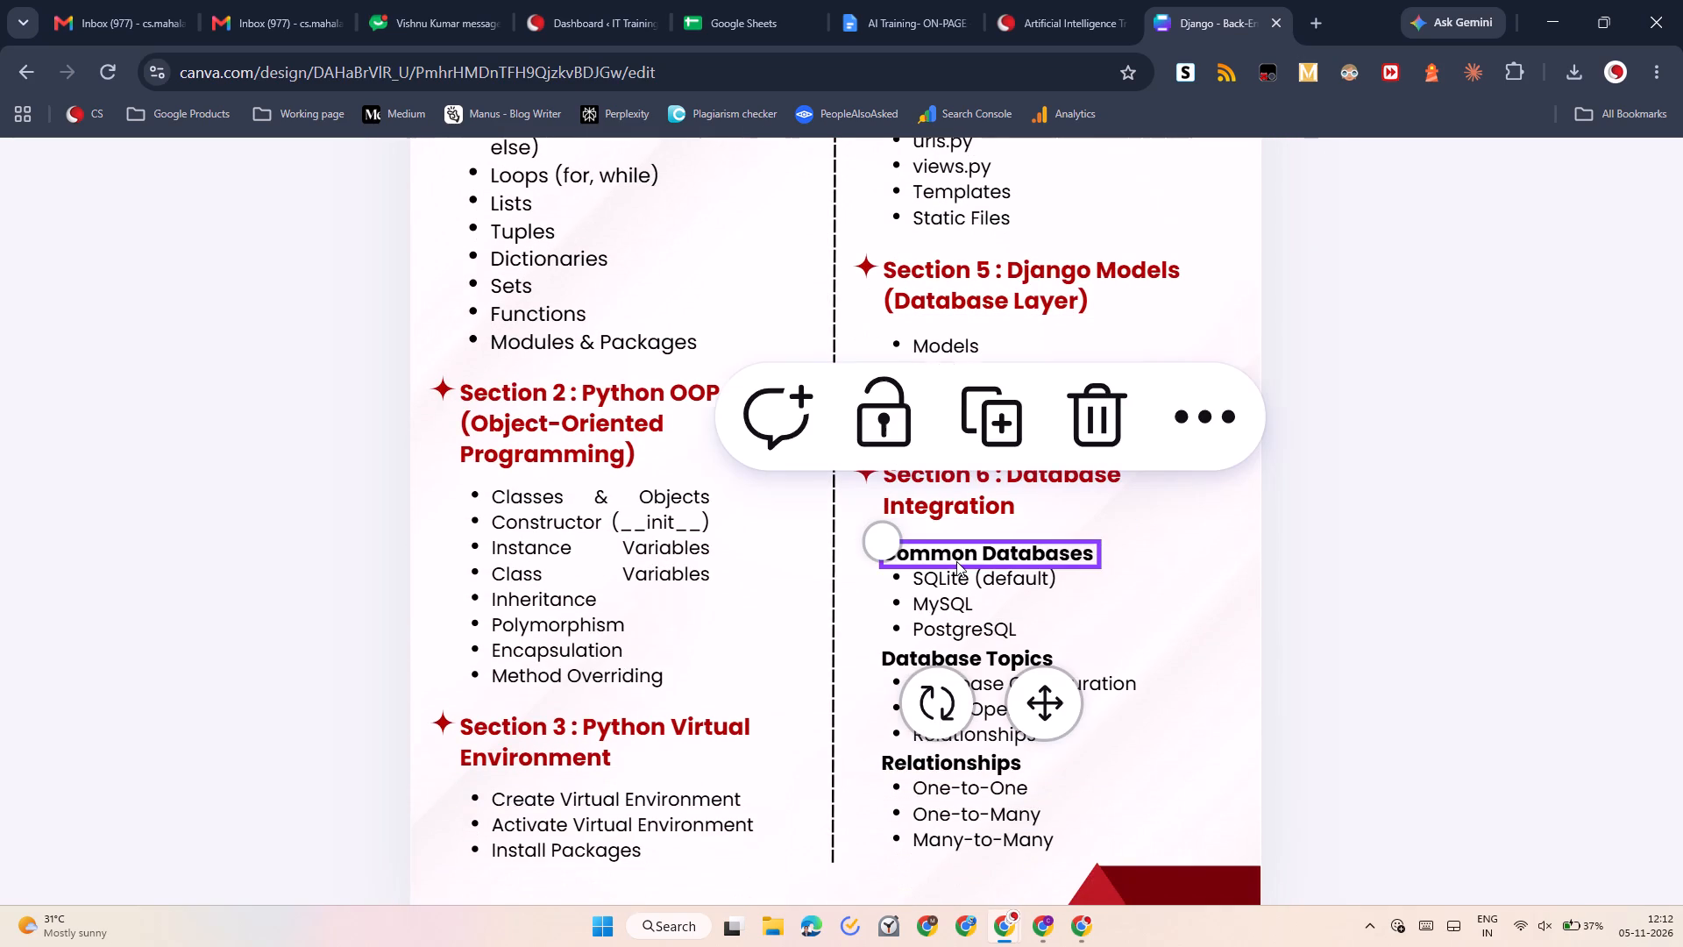
left_click(914, 595)
scroll(914, 595, "up", 2)
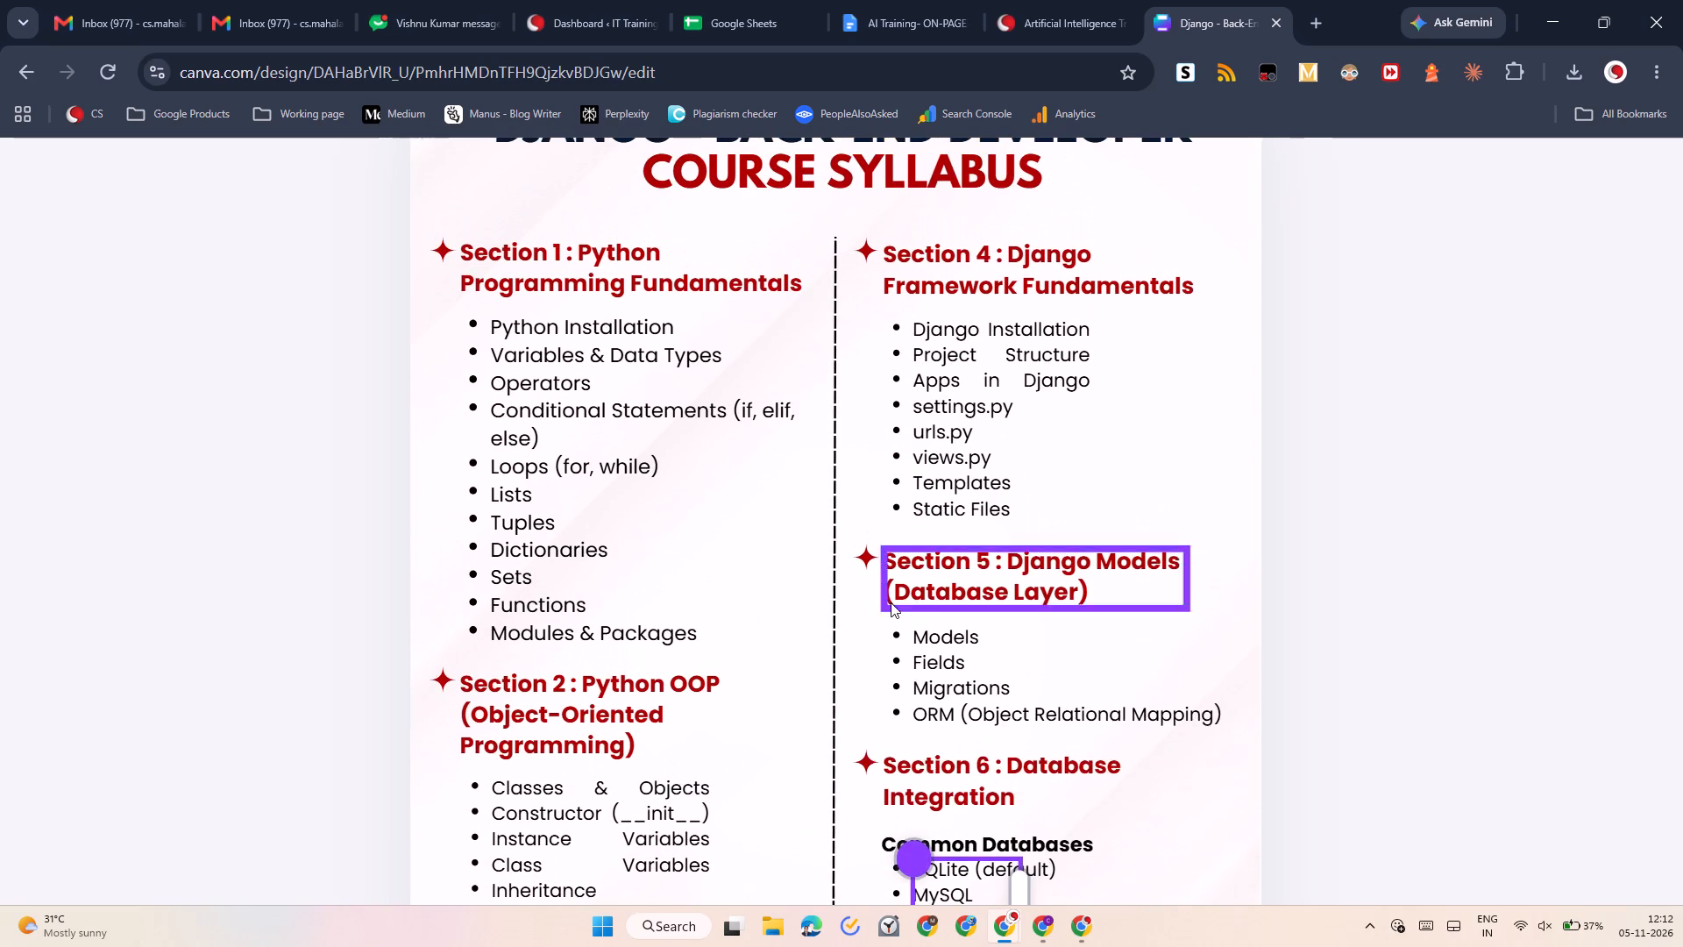
scroll(702, 508, "up", 1)
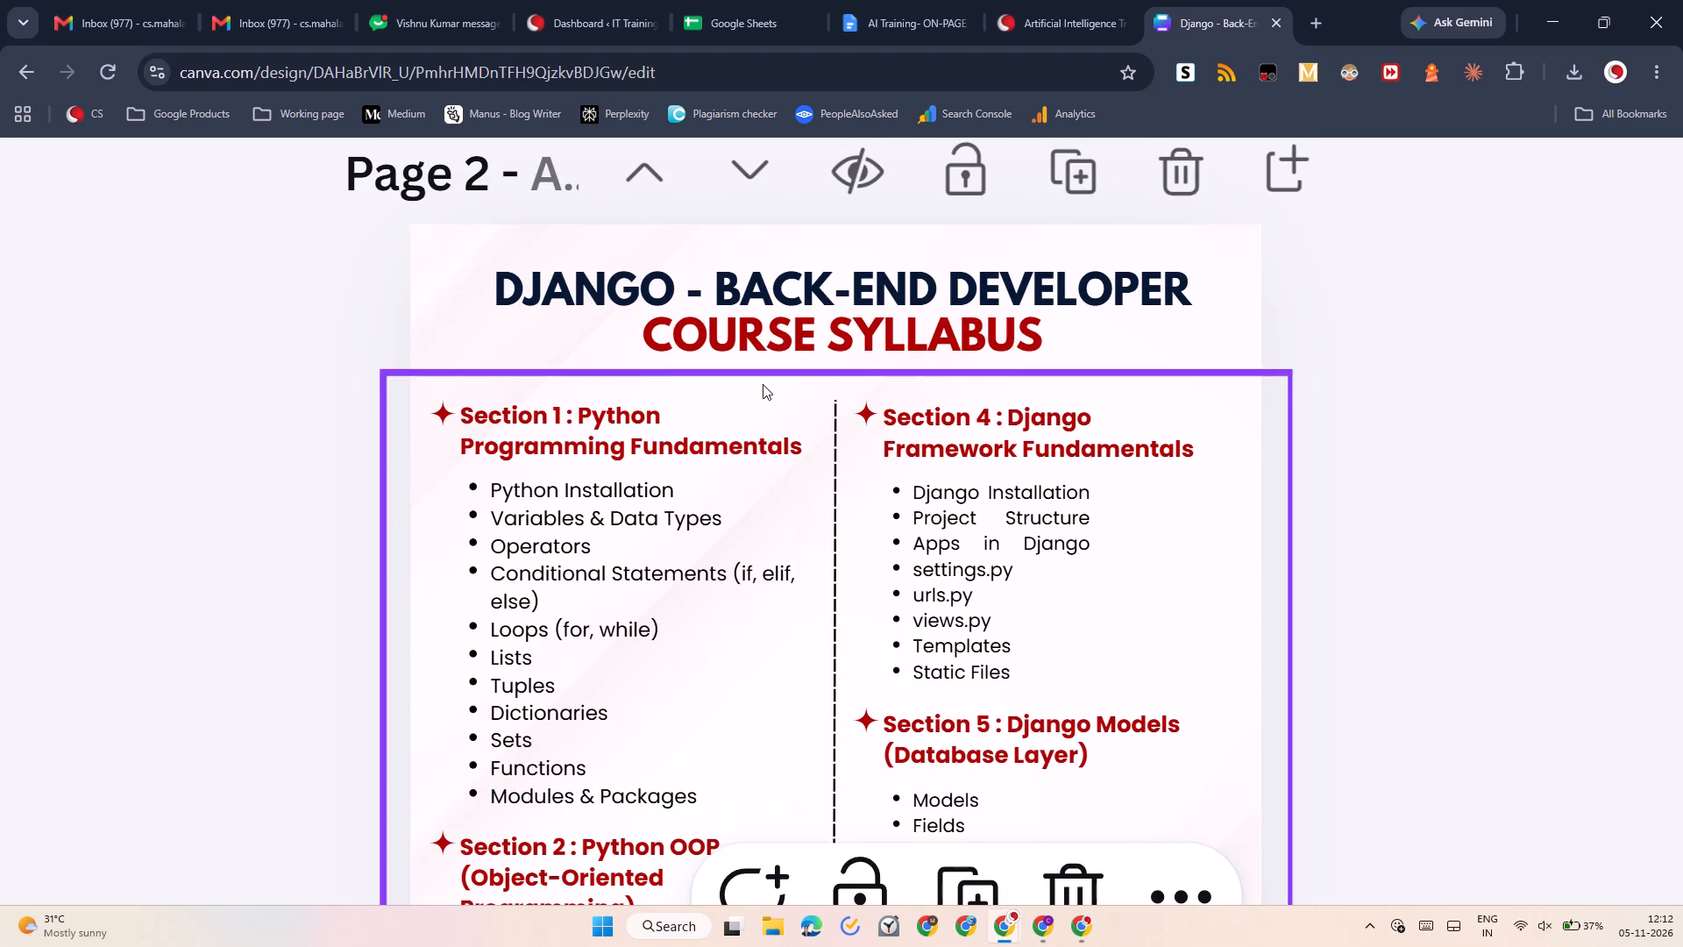
triple_click(826, 314)
left_click(898, 297)
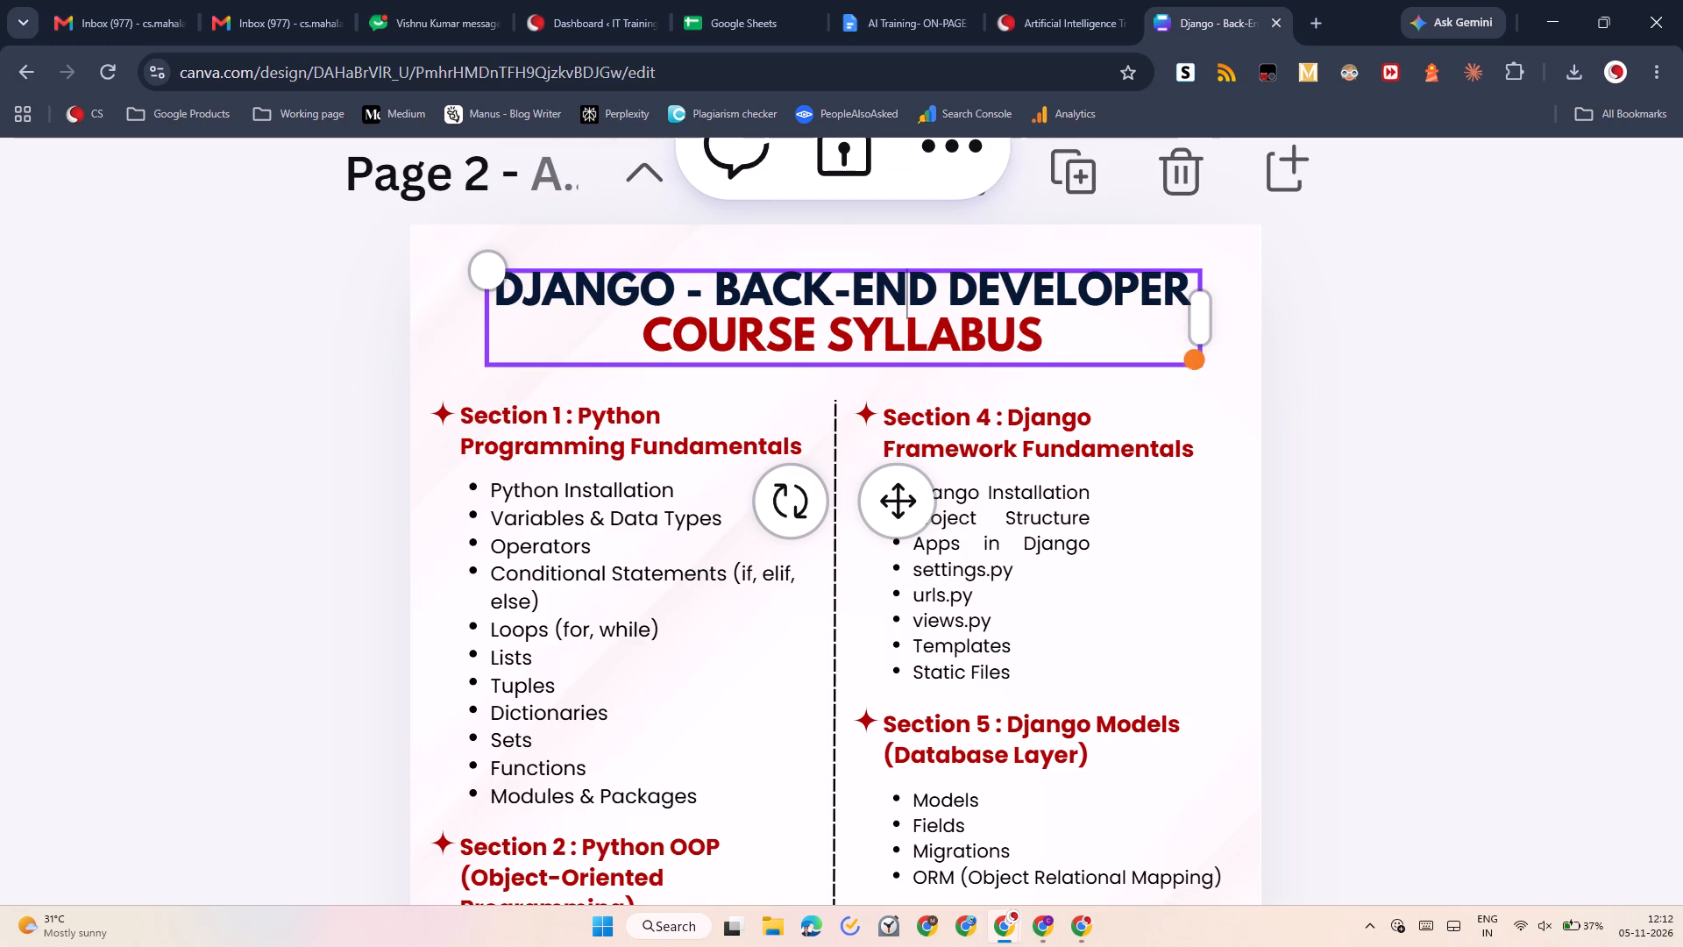
left_click_drag(684, 302, 933, 296)
key("BackSpace")
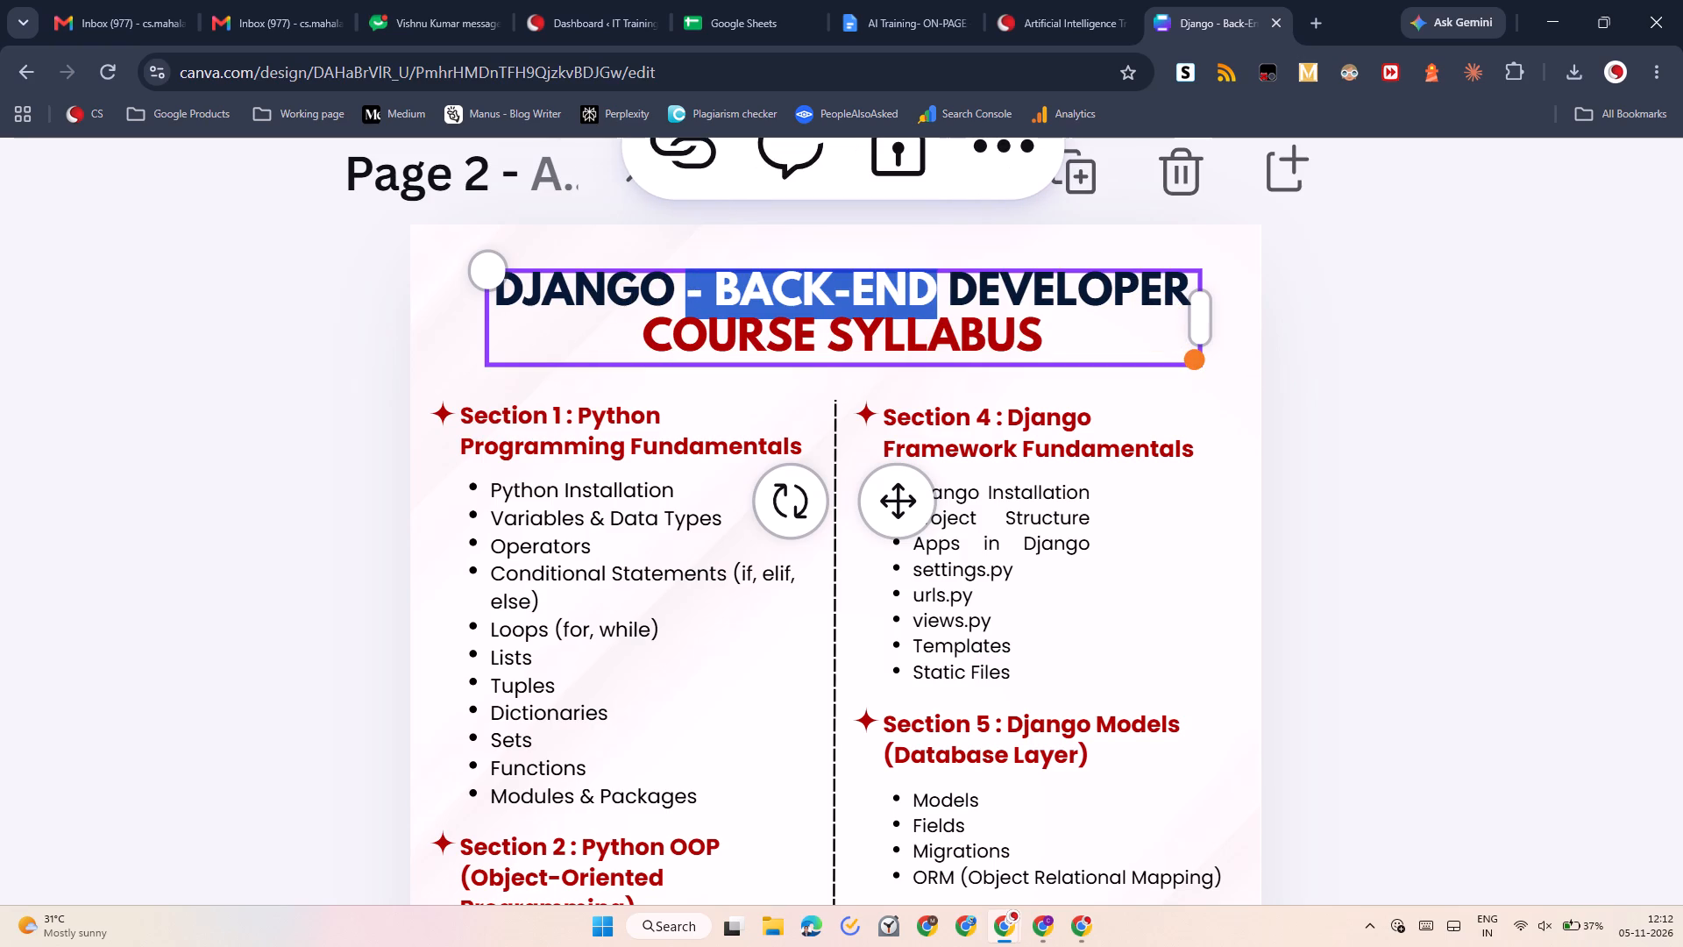
key("BackSpace")
Insert "FULLSTACK" before "DJANGO" in the page 2 course syllabus title and deselect it.
key("Left")
key("Left")
key("Left")
key("Left")
key("Left")
key("Left")
key("Left")
key("Left")
key("Left")
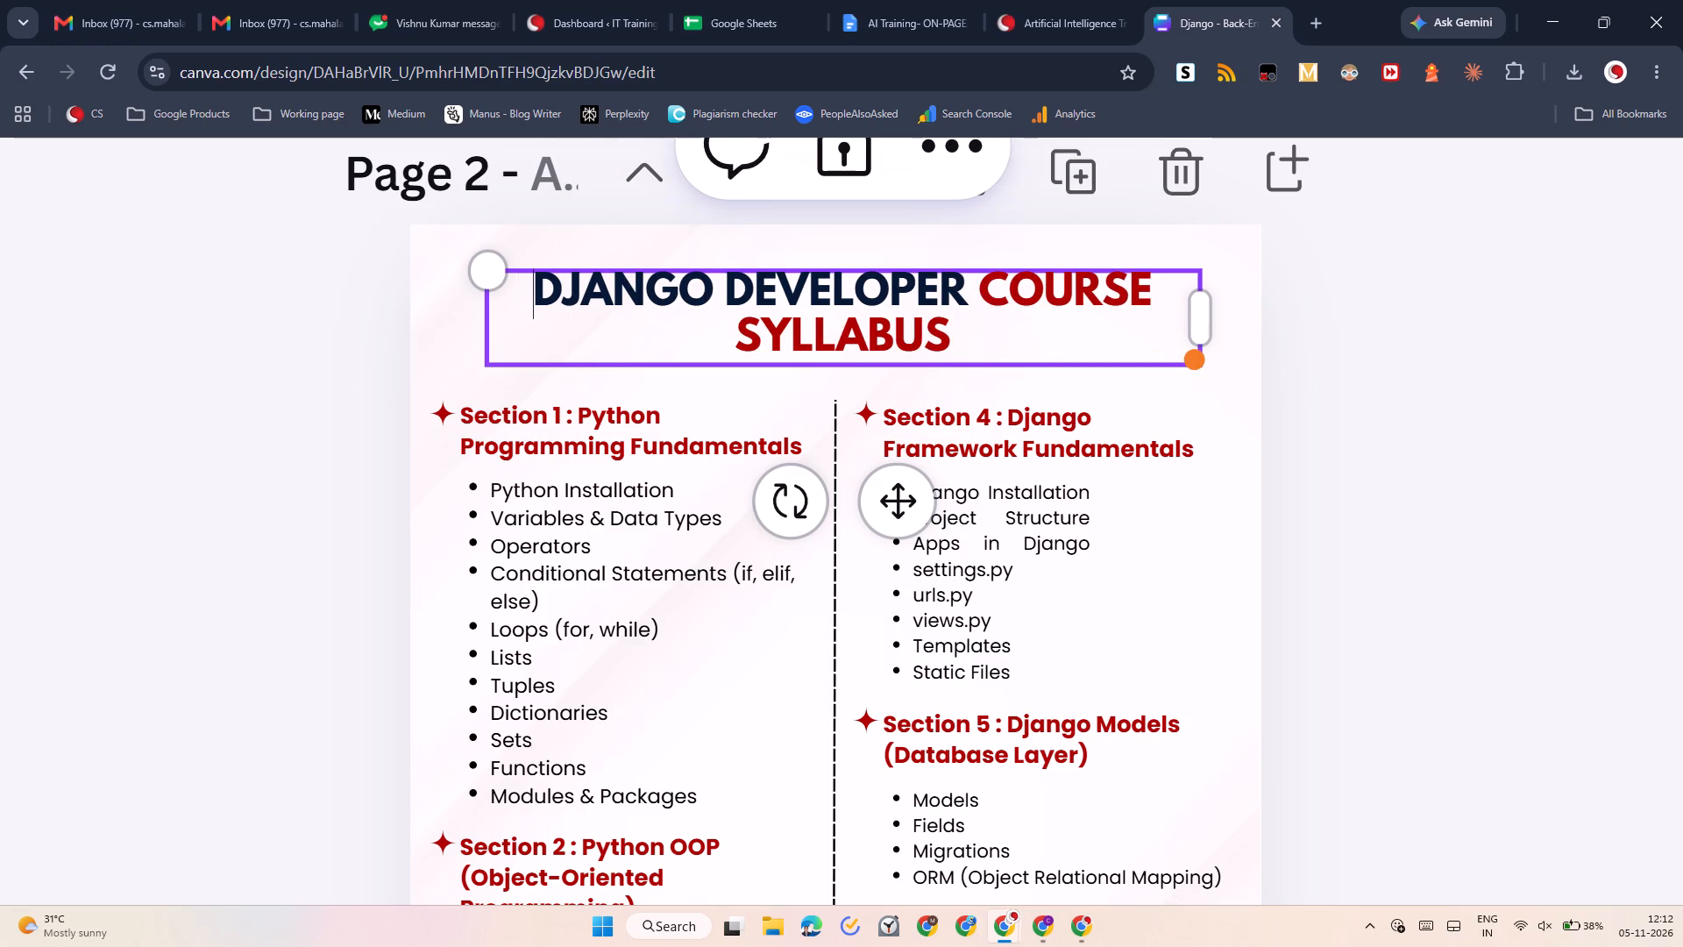
type("FULL")
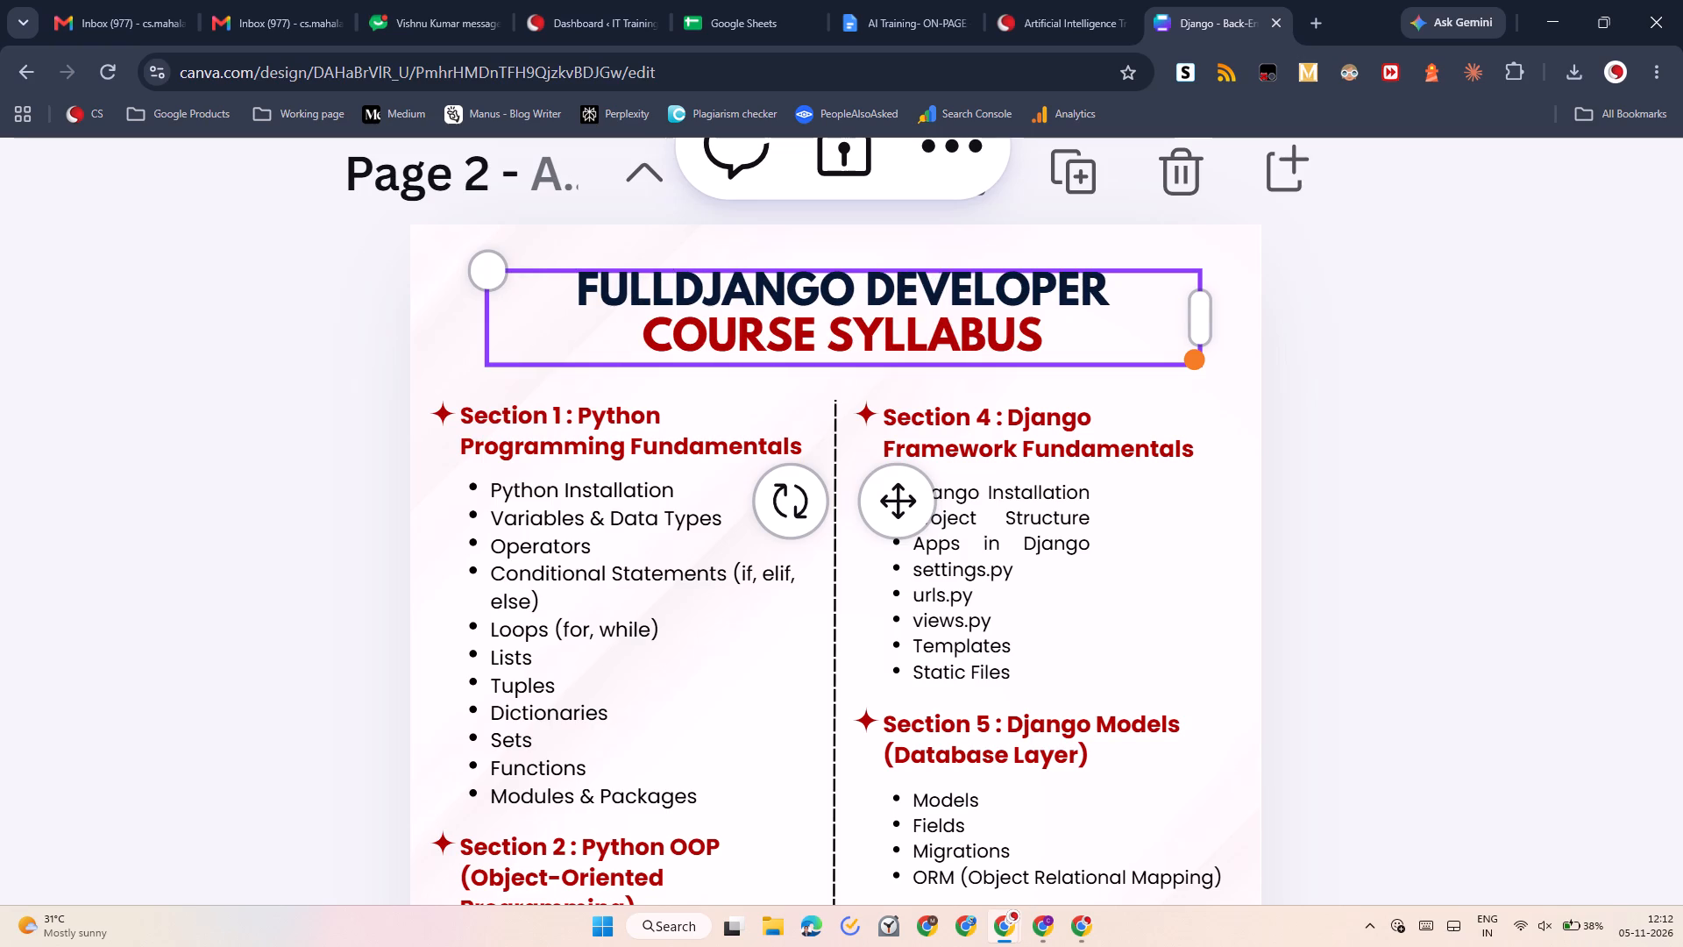
type("STACK")
key("space")
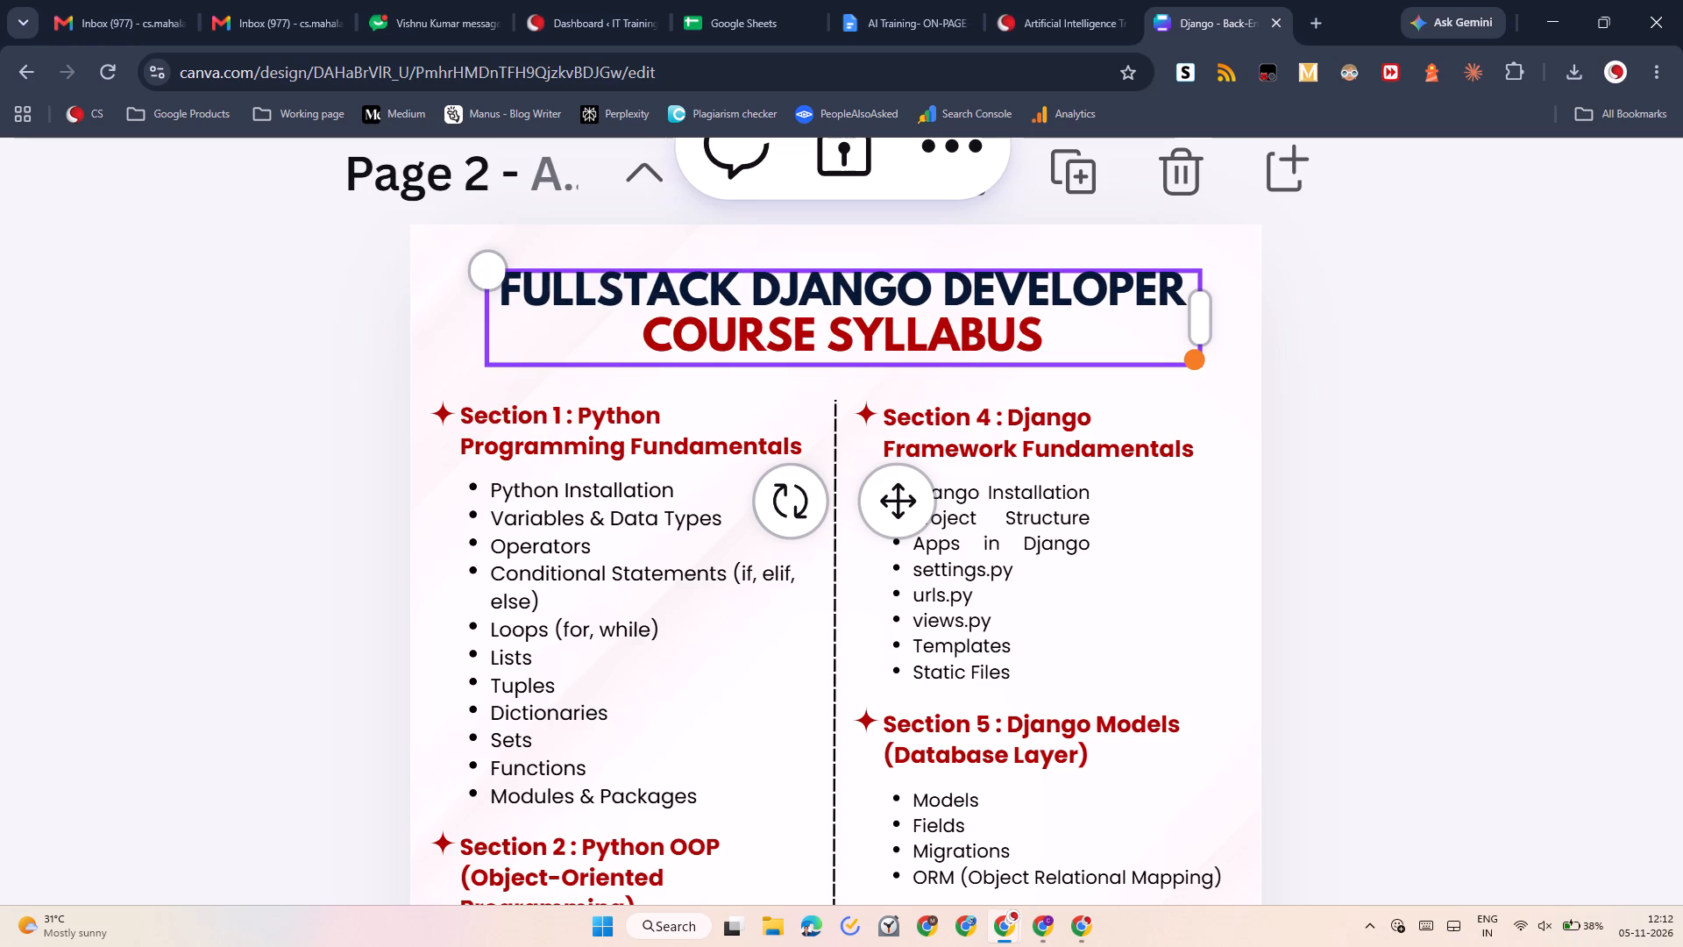
left_click(731, 433)
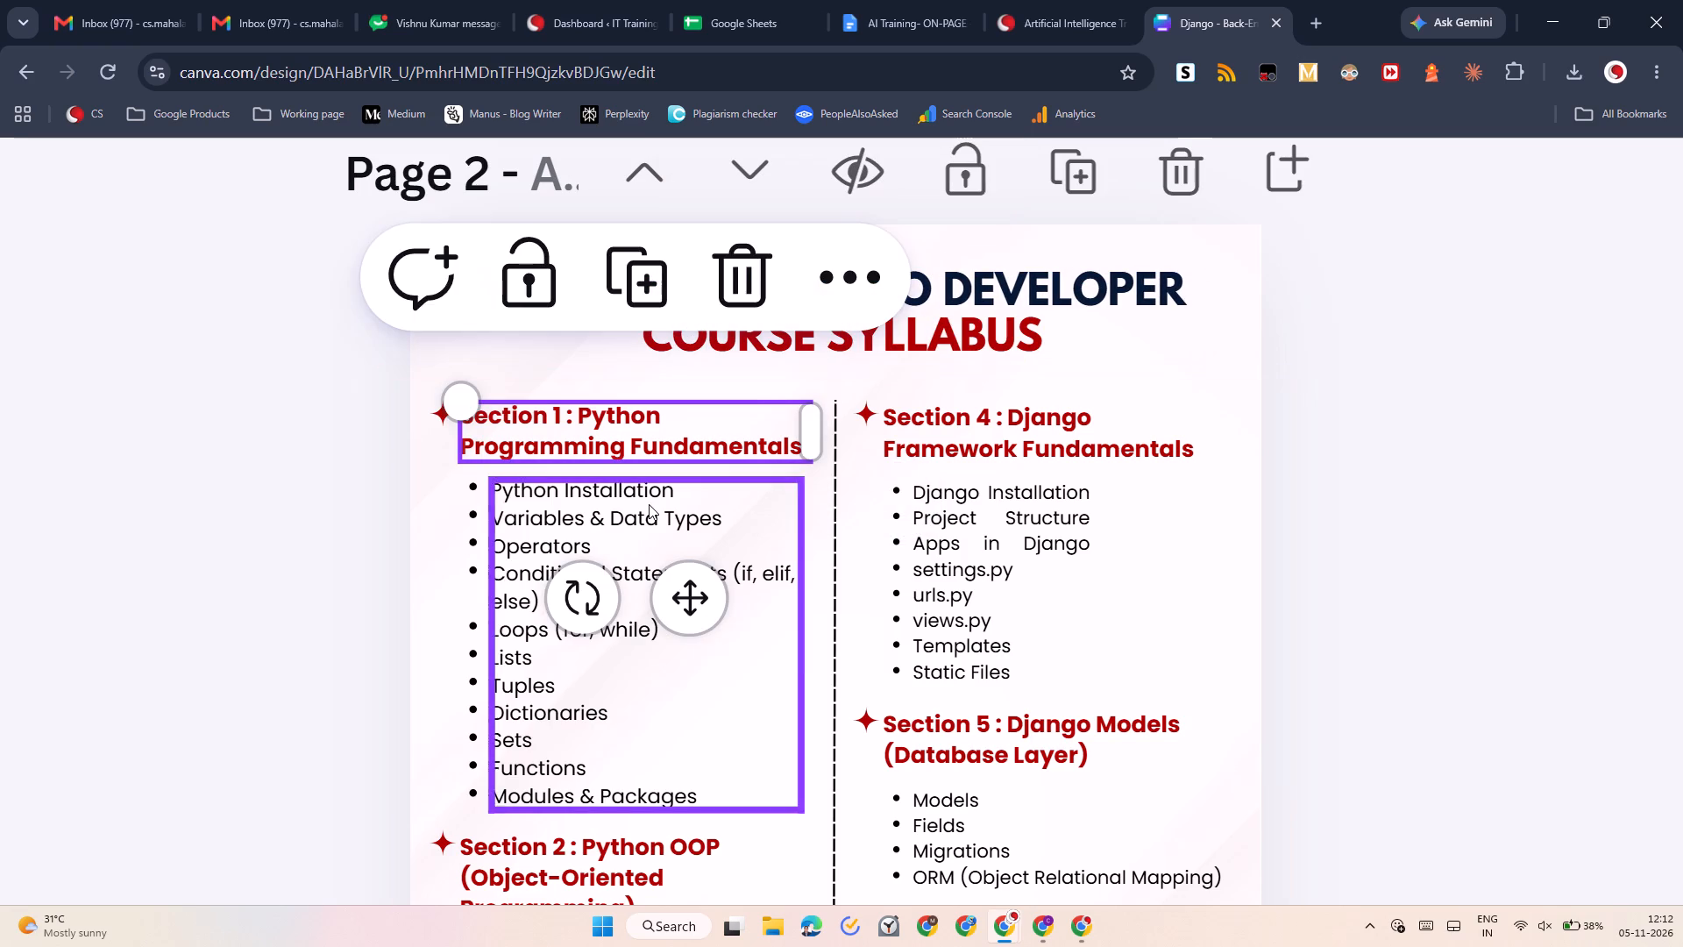
left_click(649, 504)
left_click(355, 540)
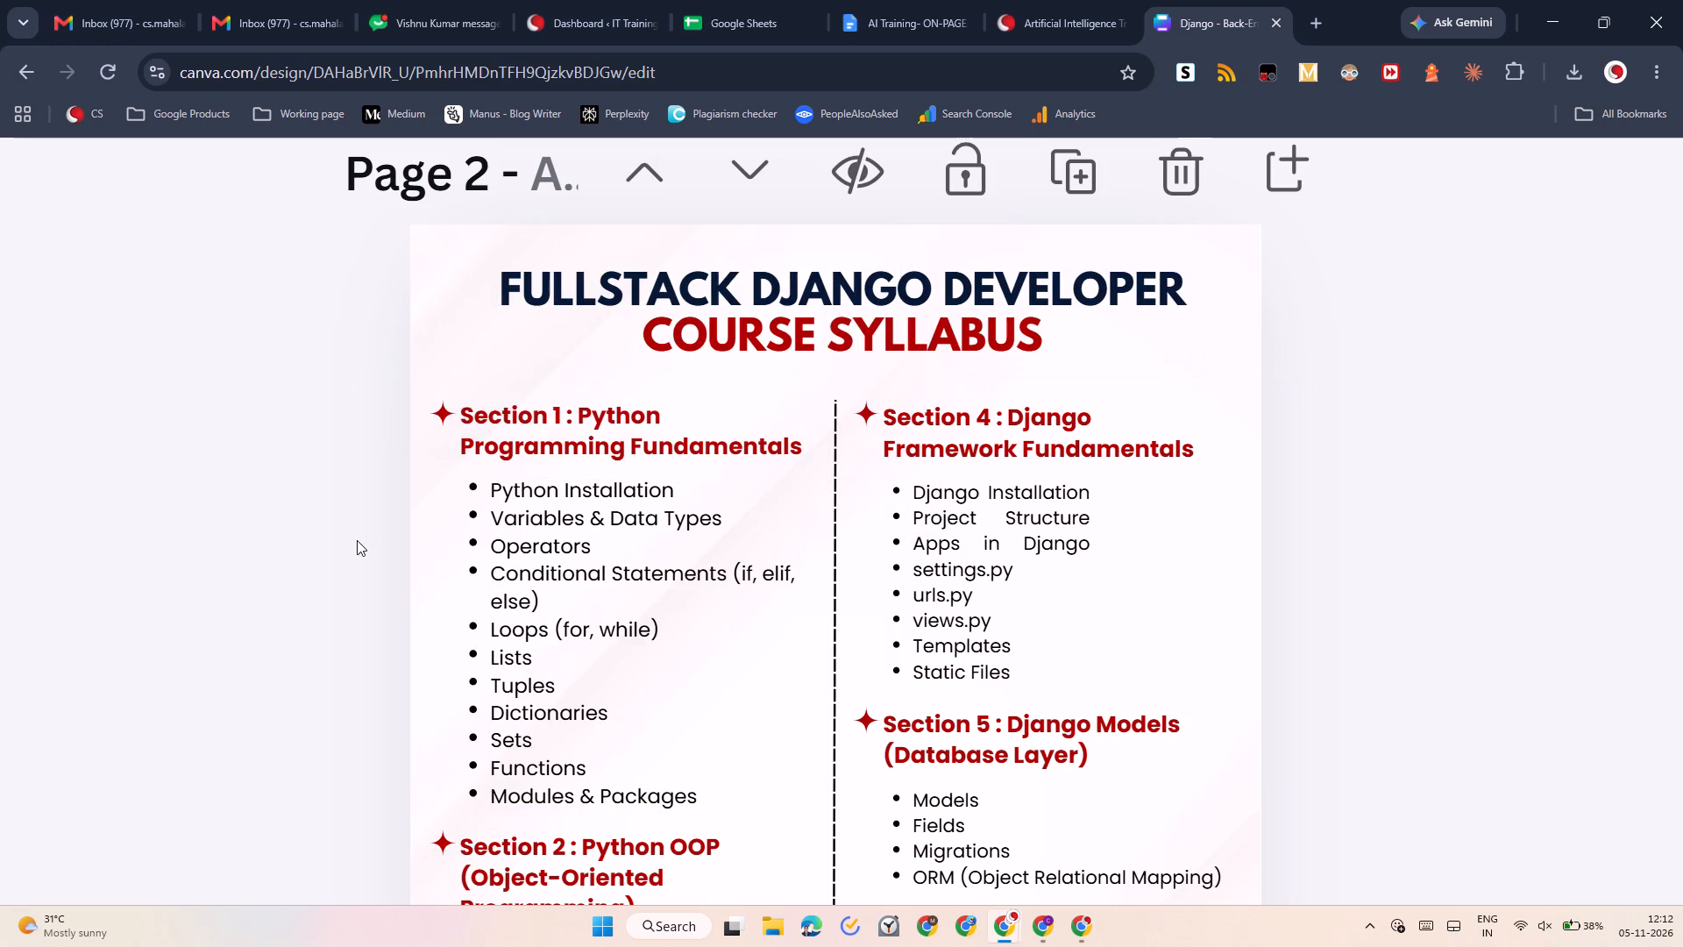
Search Google for "FULLSTACK" in a new browser tab.
scroll(521, 509, "up", 2)
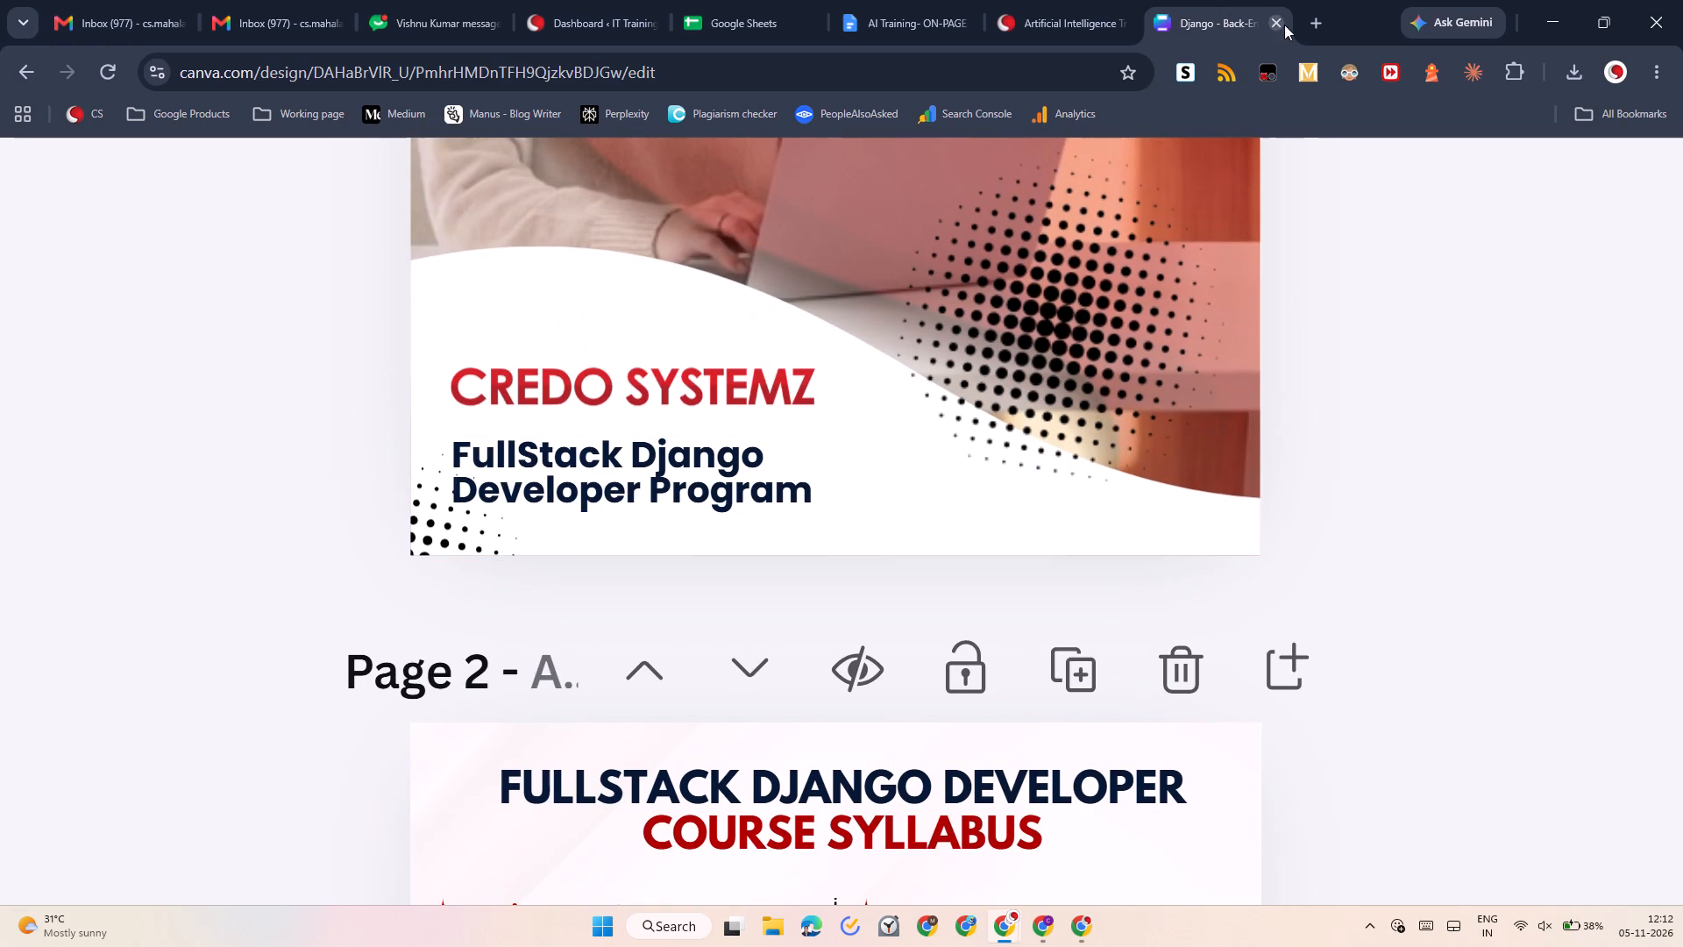
left_click(1306, 25)
type("FULLSTACK")
key("space")
key("Return")
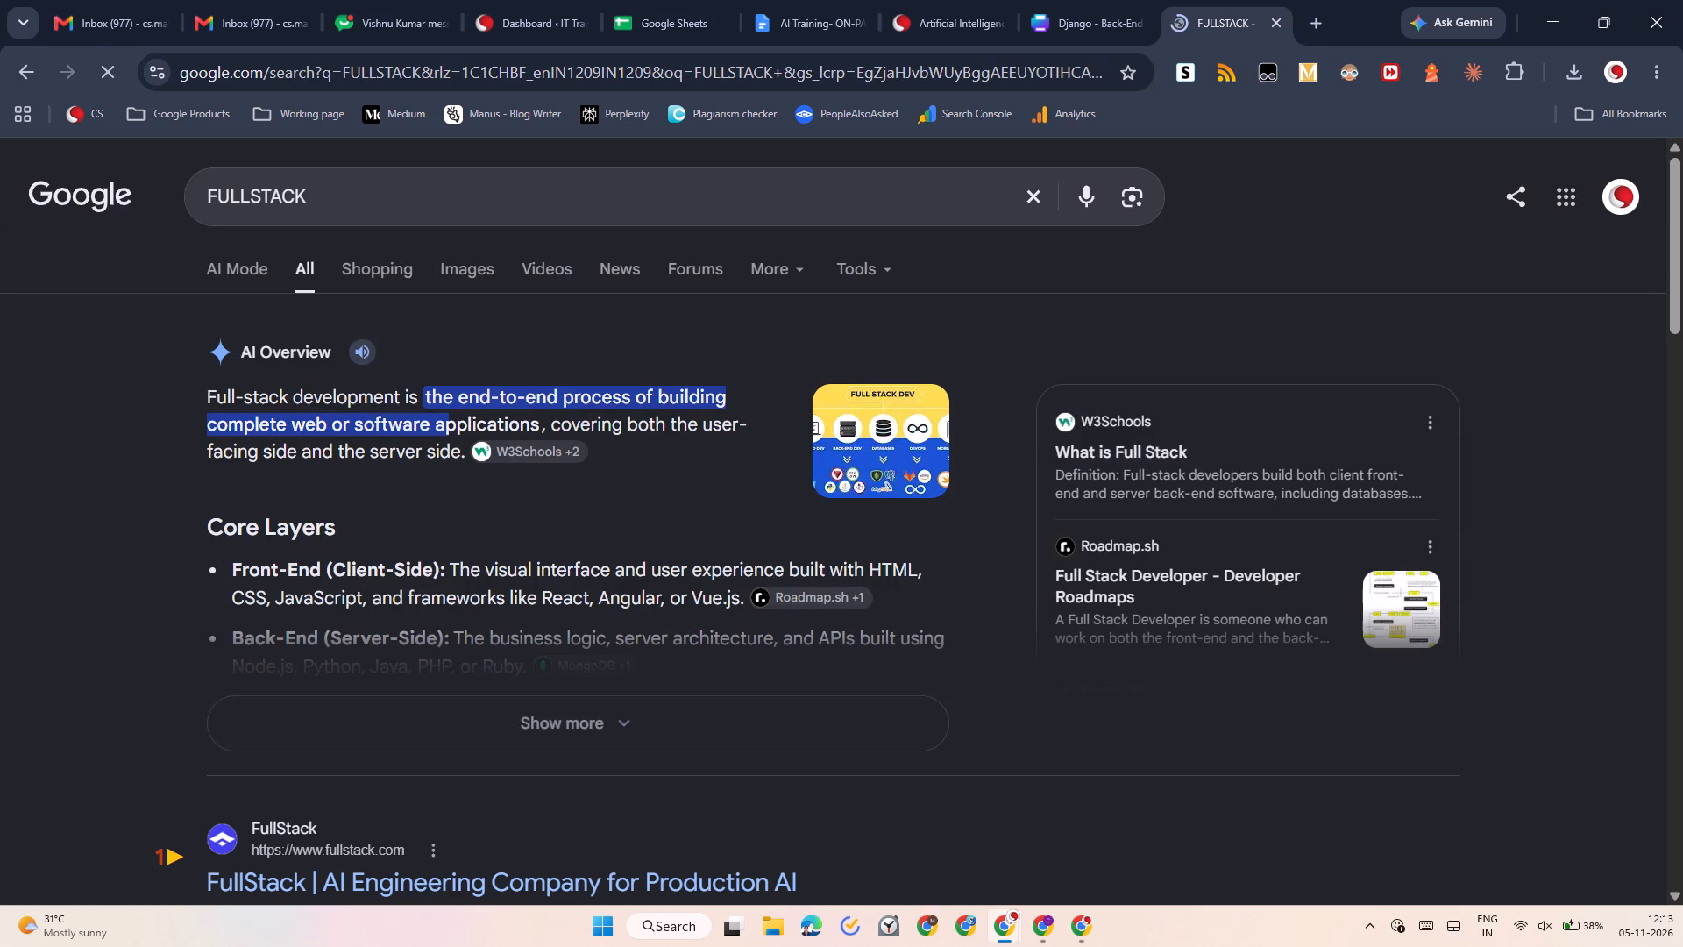
Return to the Canva design and delete the One-to-One, One-to-Many and Many-to-Many list text under Relationships on page 2.
left_click(1092, 0)
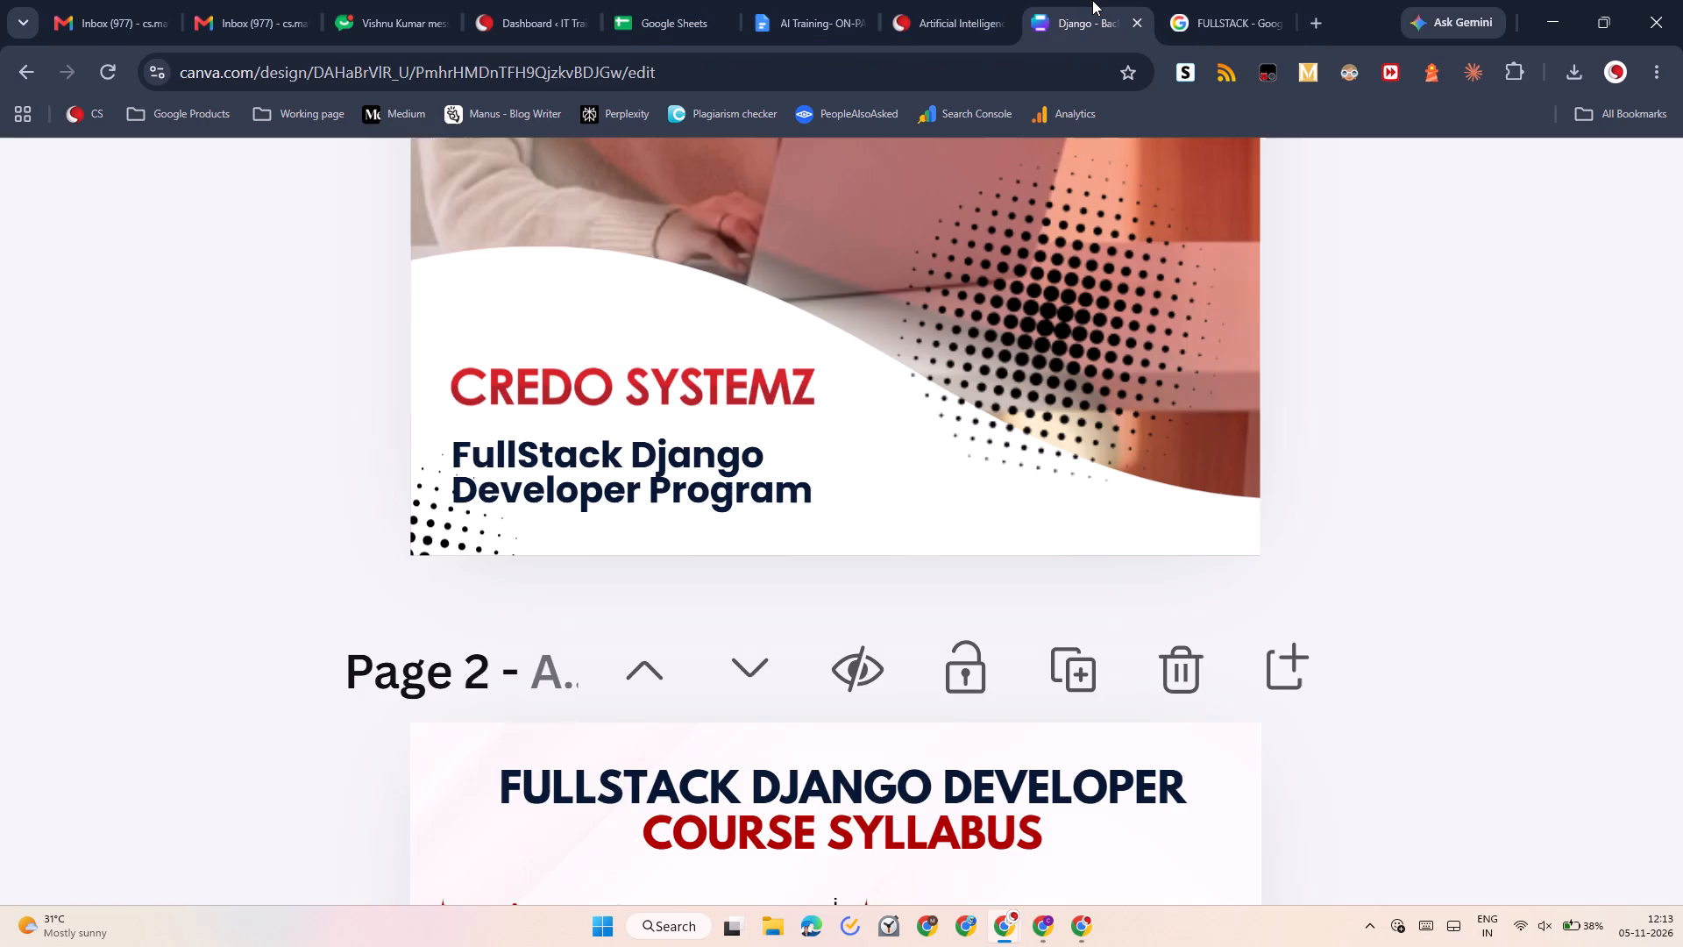
scroll(756, 634, "down", 6)
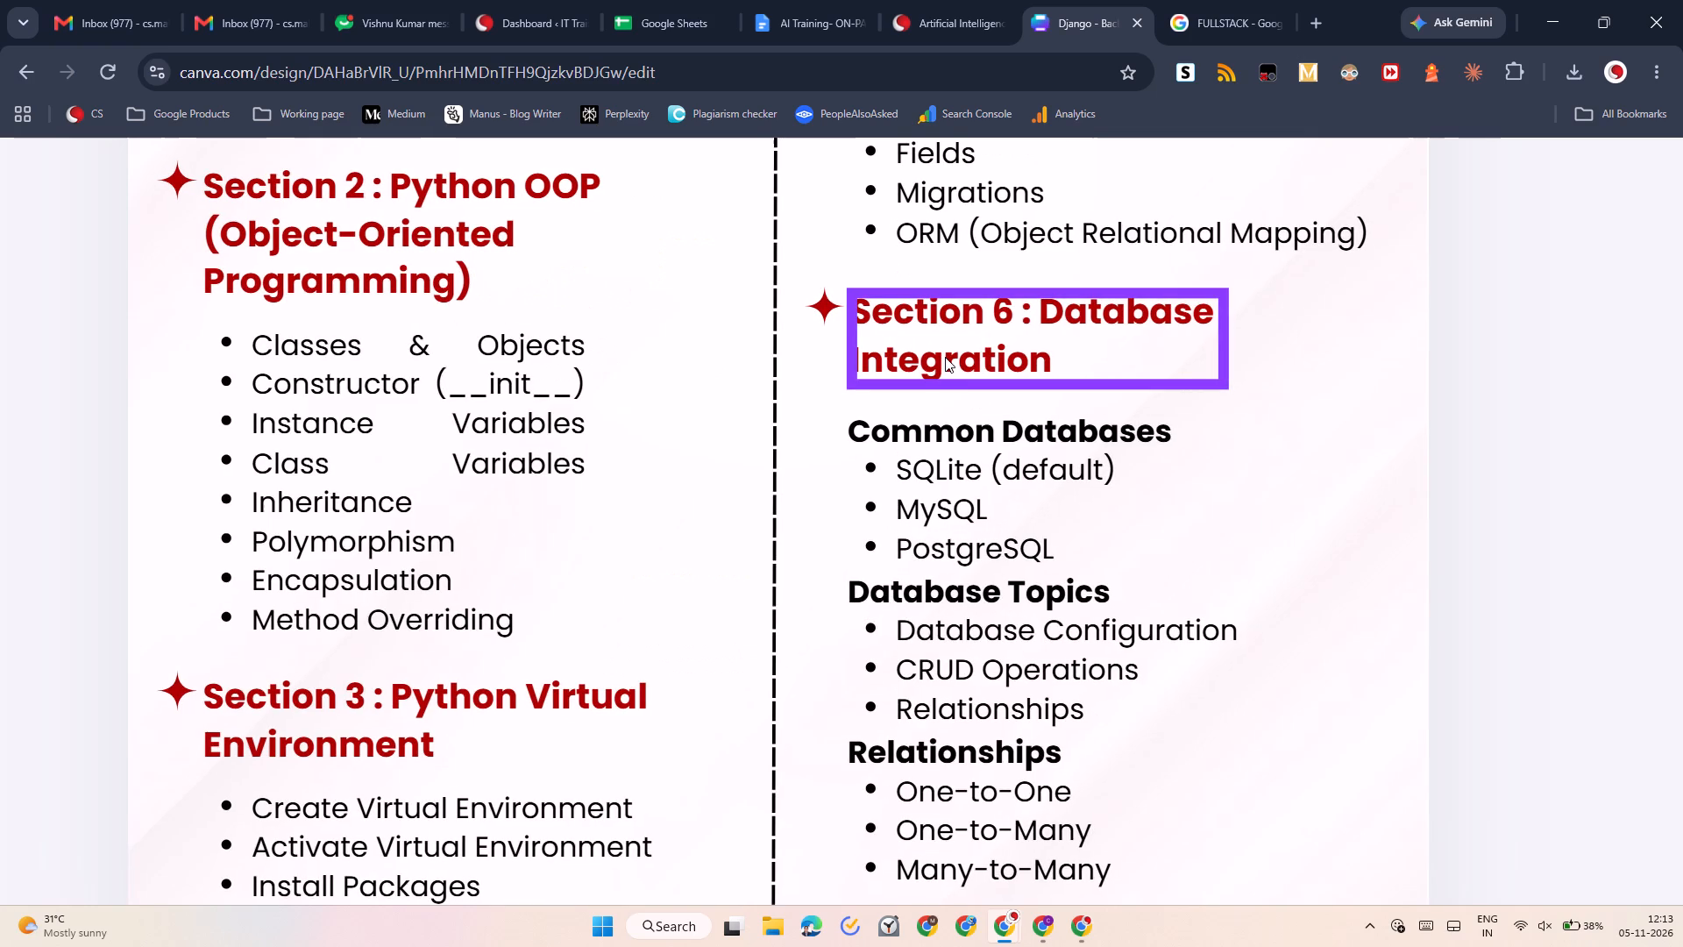
scroll(1001, 449, "right", 2)
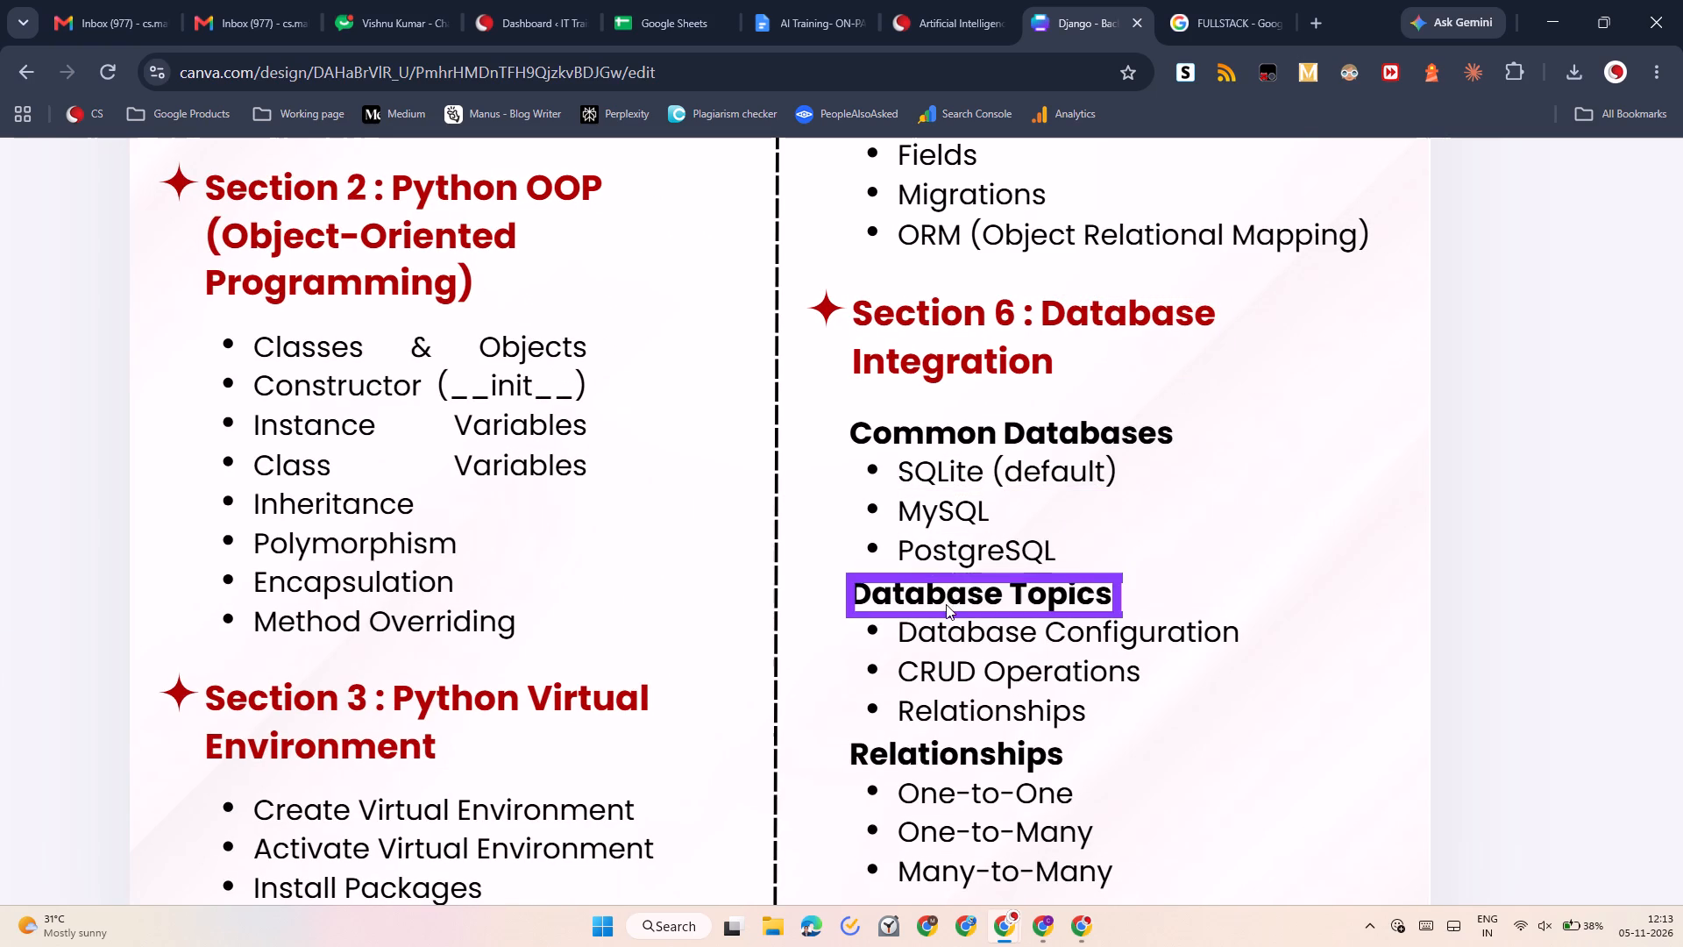
scroll(947, 716, "down", 1)
triple_click(954, 677)
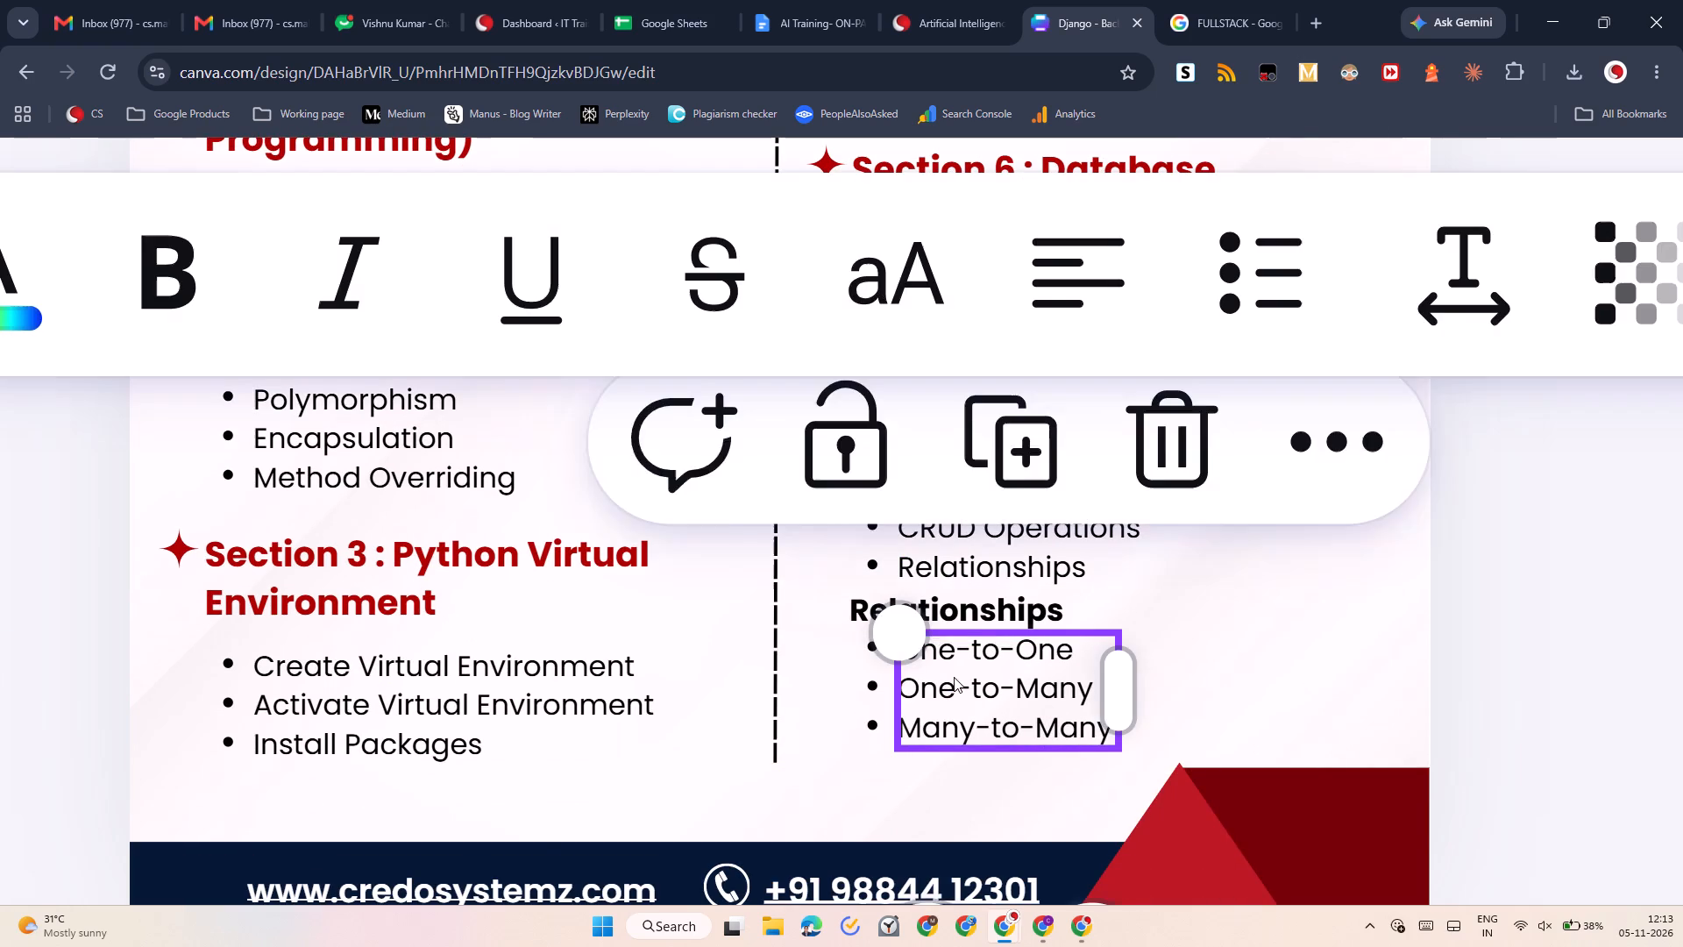
key("BackSpace")
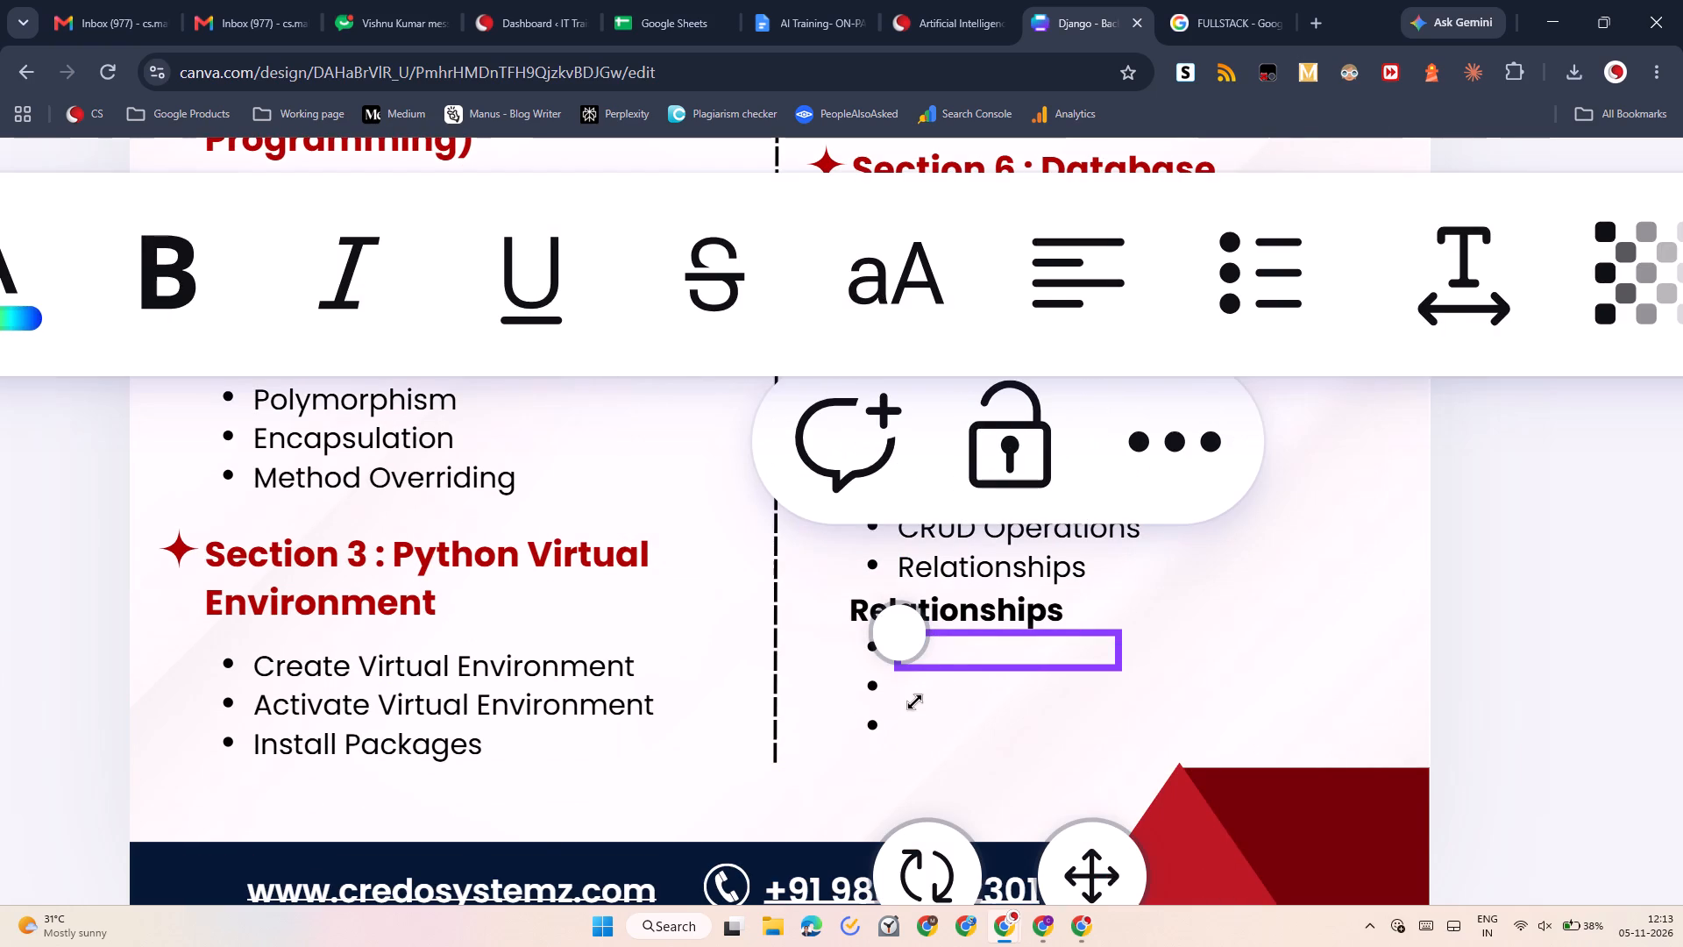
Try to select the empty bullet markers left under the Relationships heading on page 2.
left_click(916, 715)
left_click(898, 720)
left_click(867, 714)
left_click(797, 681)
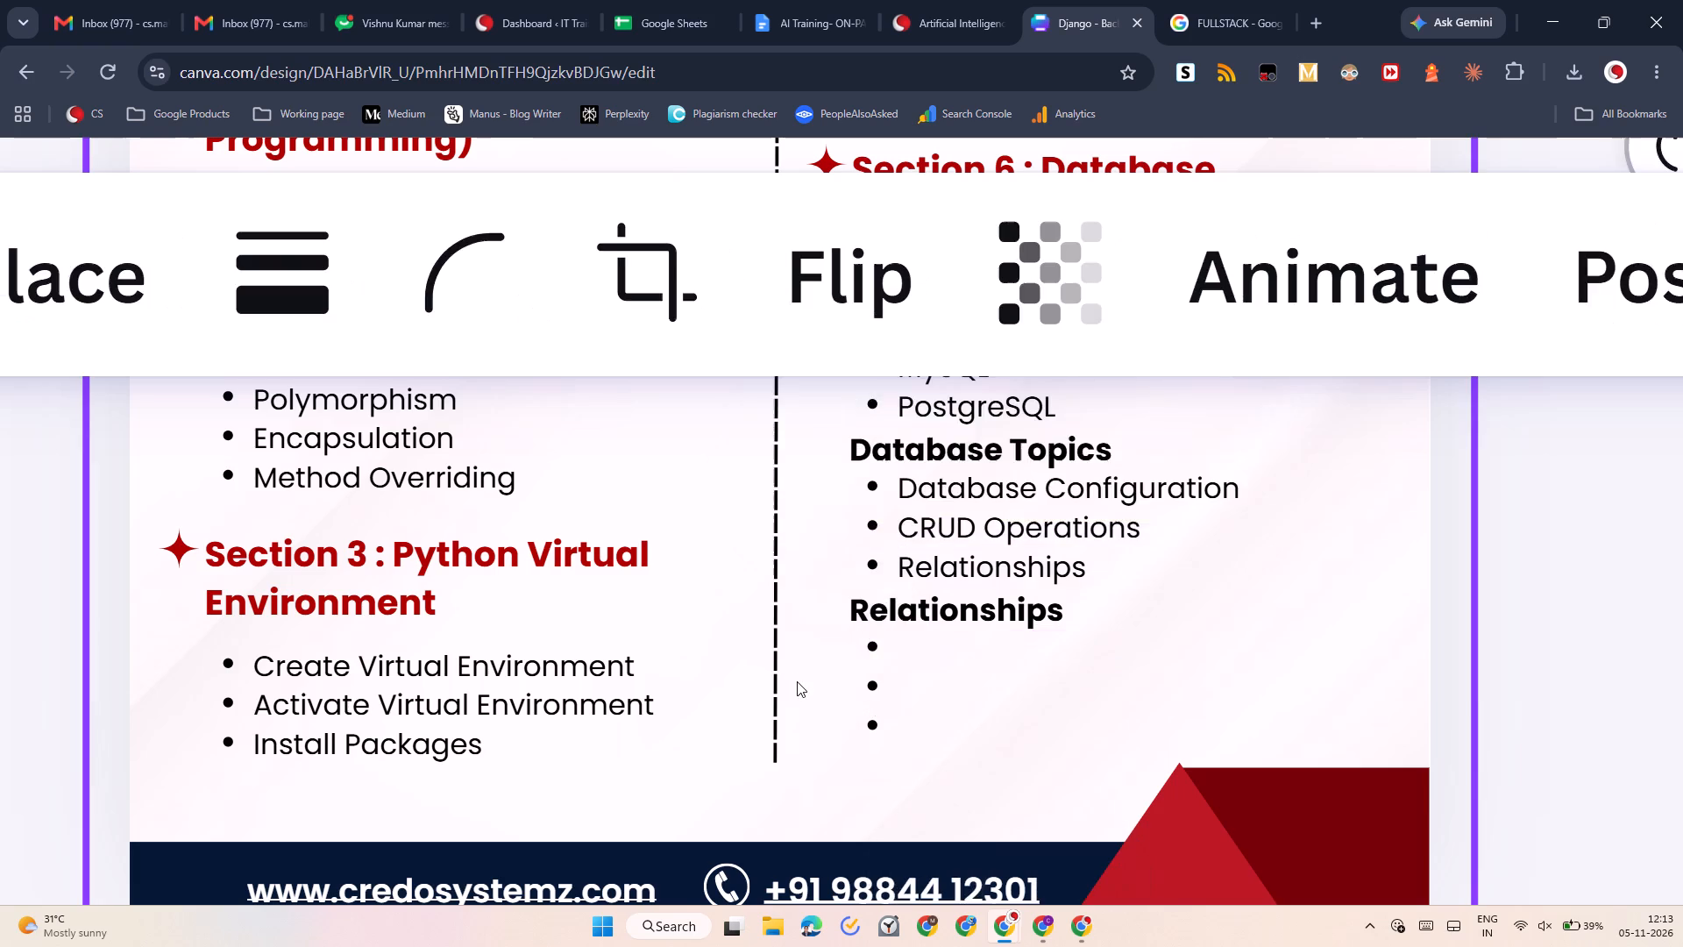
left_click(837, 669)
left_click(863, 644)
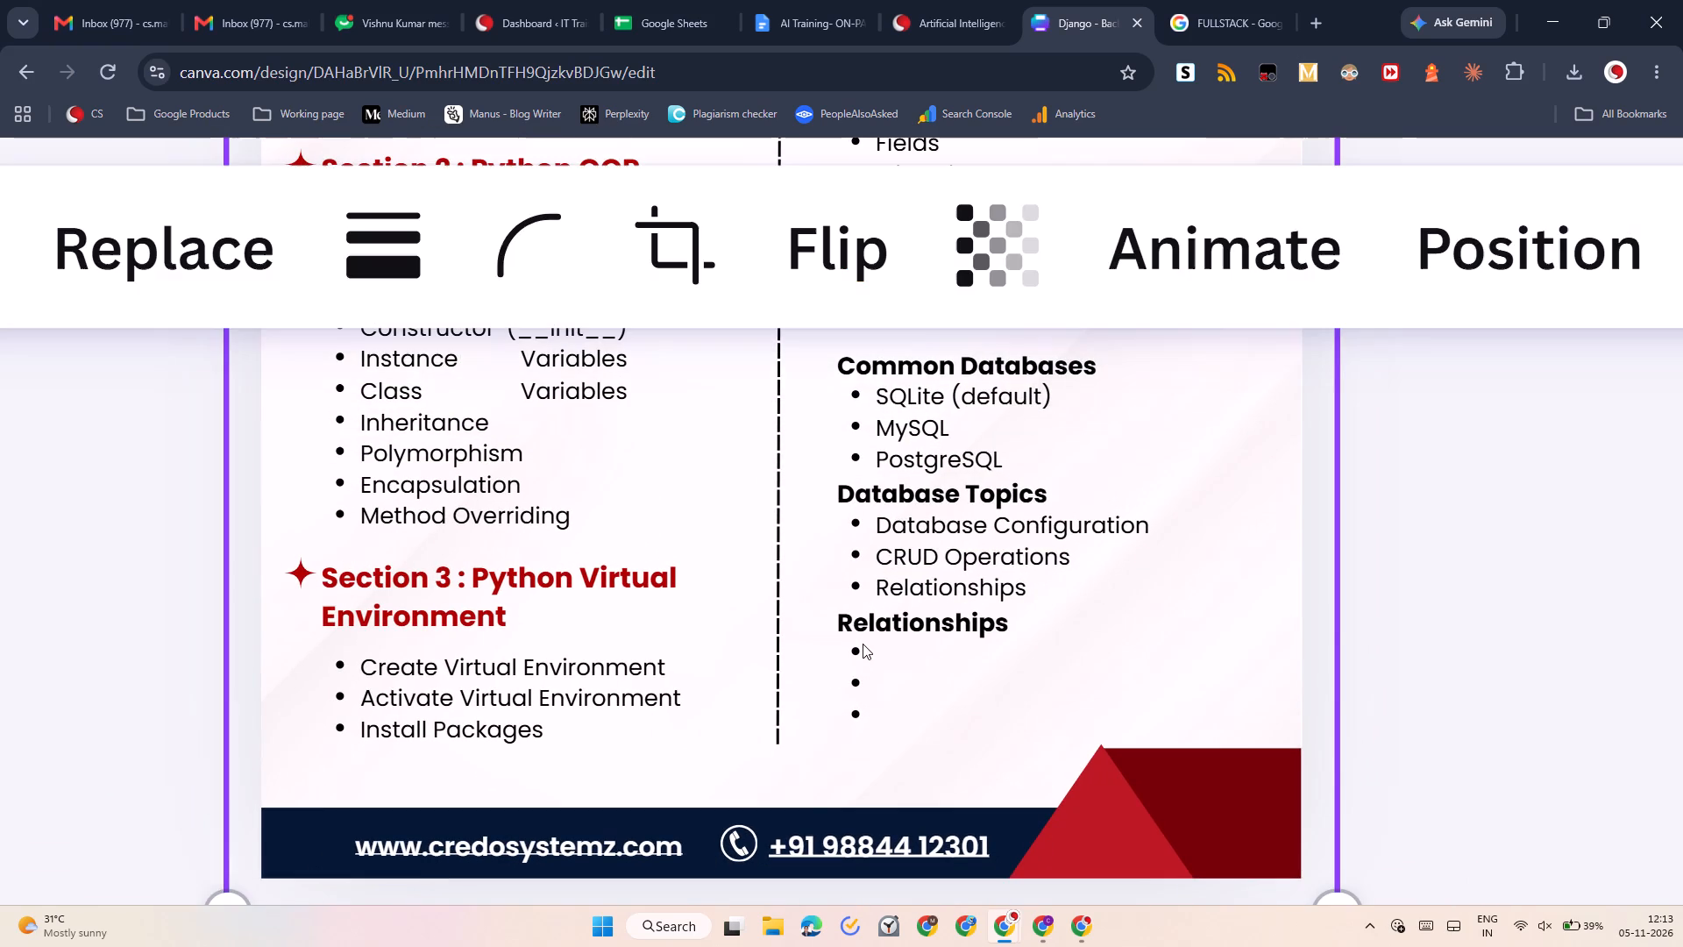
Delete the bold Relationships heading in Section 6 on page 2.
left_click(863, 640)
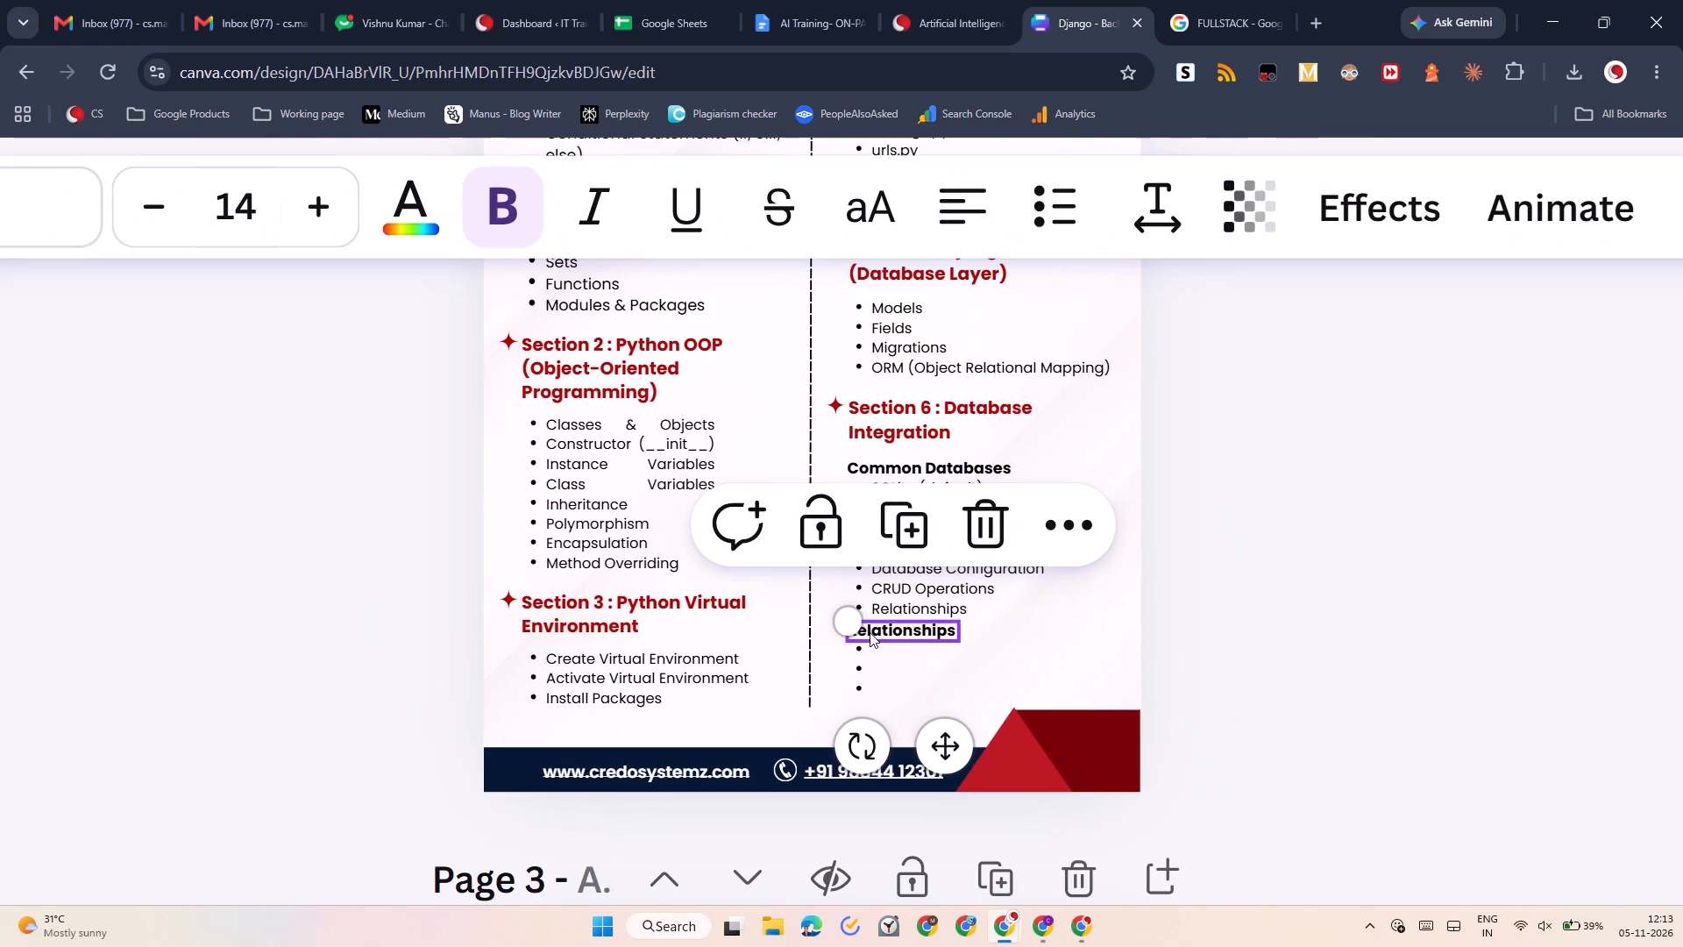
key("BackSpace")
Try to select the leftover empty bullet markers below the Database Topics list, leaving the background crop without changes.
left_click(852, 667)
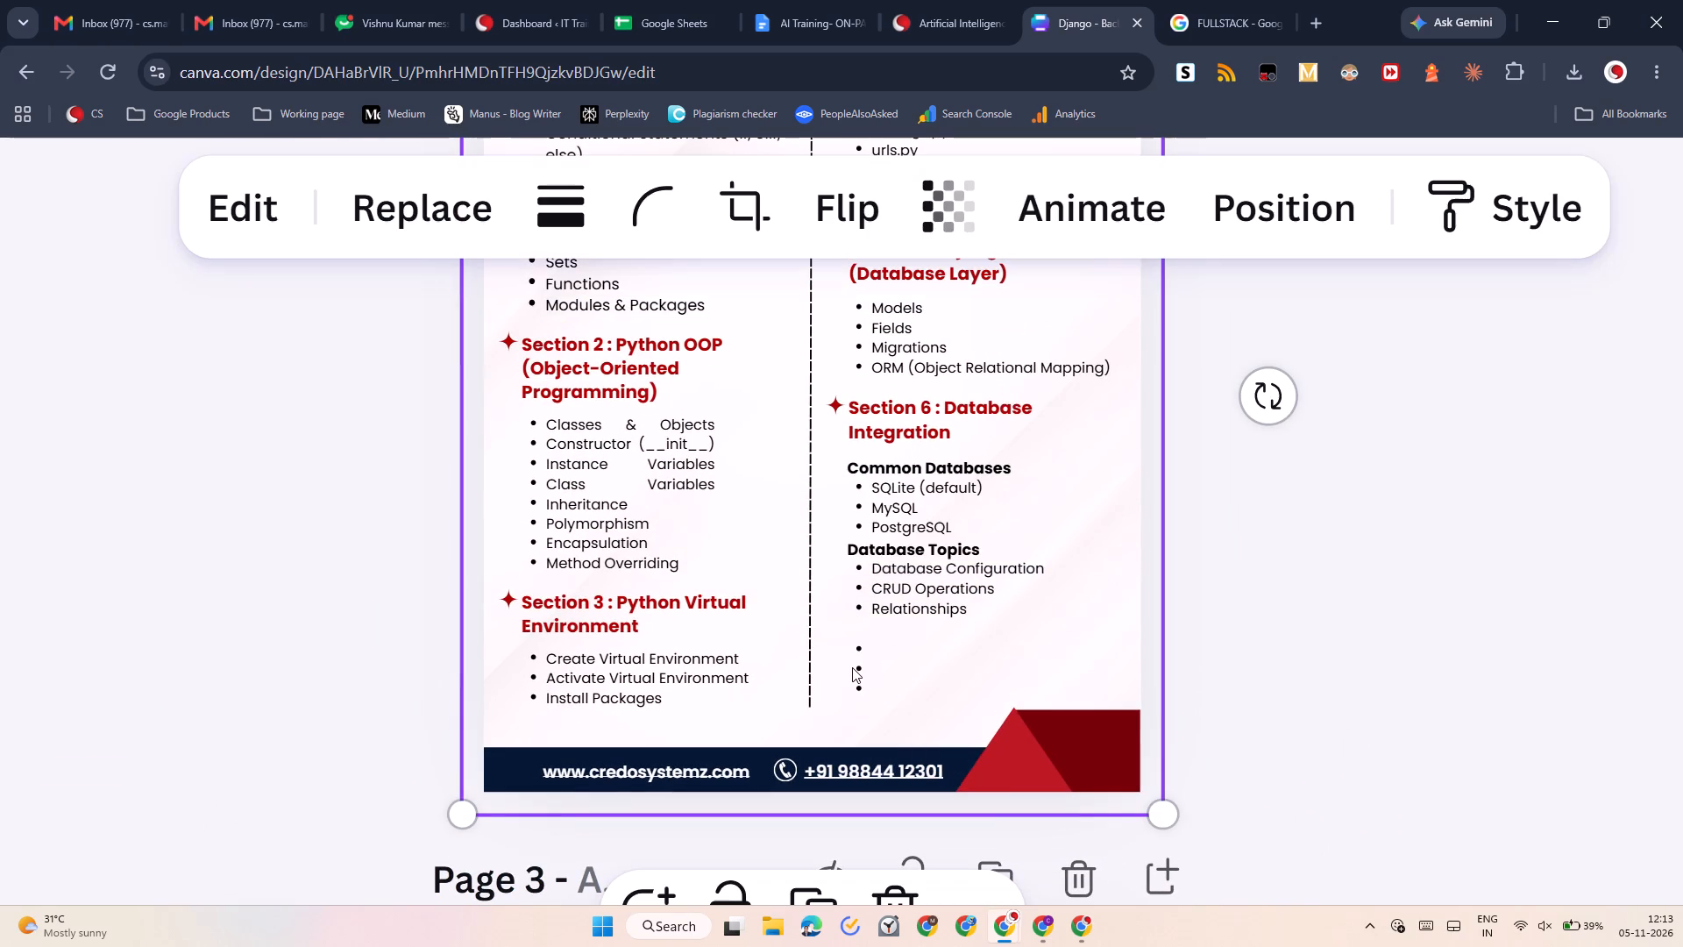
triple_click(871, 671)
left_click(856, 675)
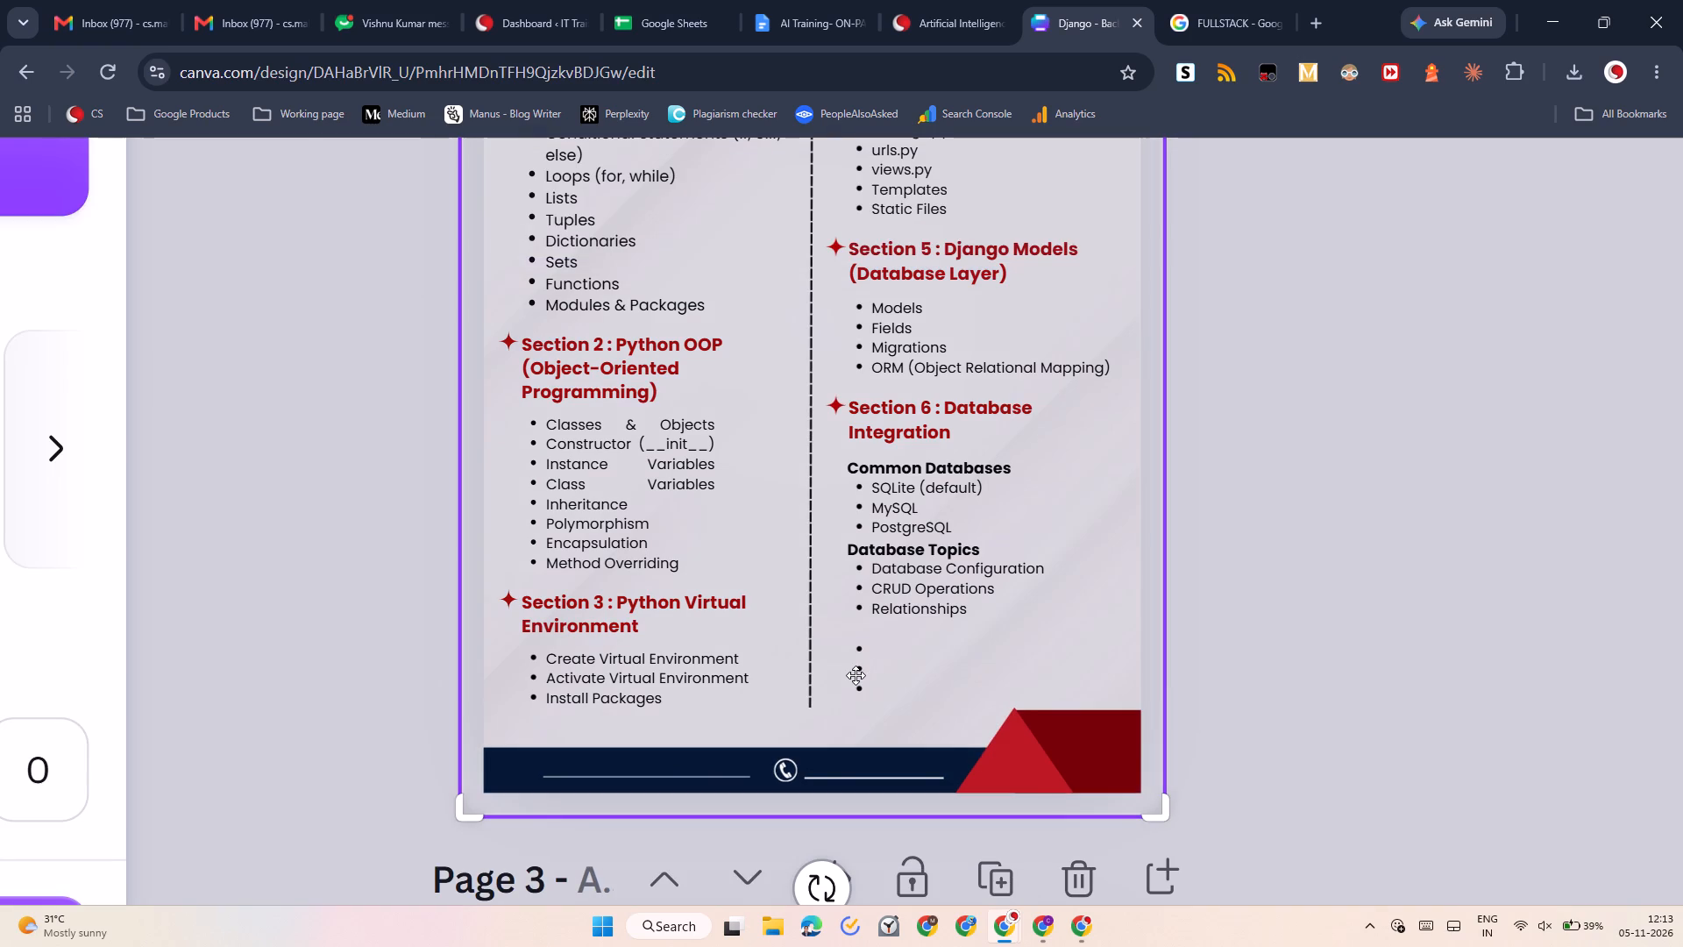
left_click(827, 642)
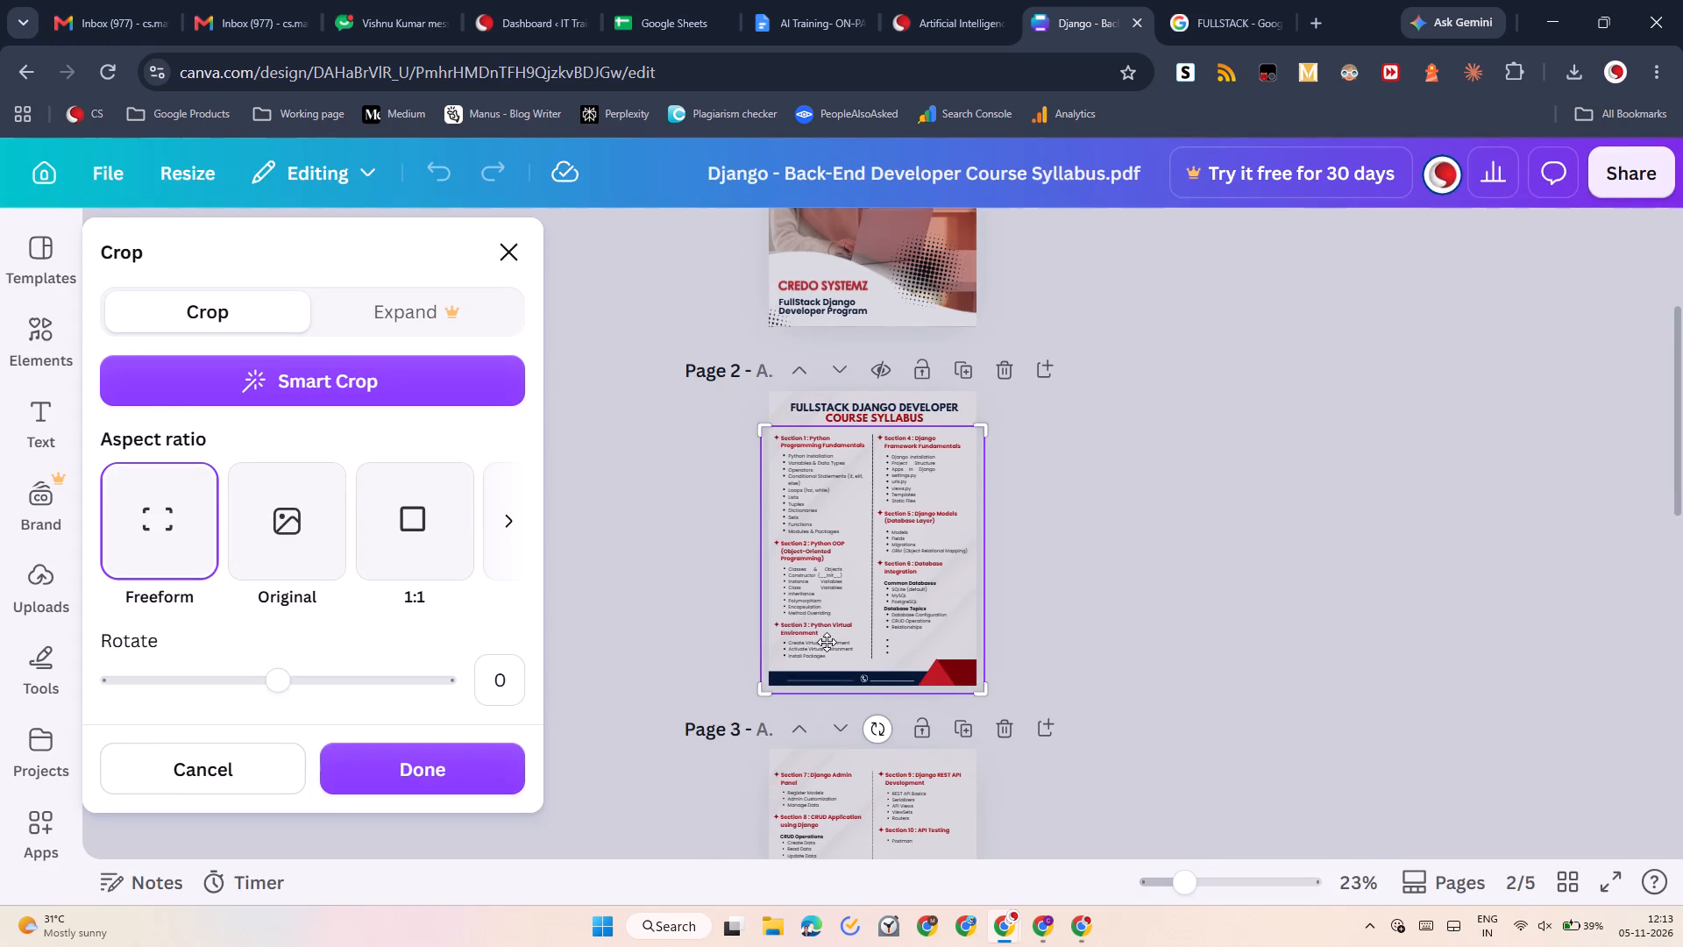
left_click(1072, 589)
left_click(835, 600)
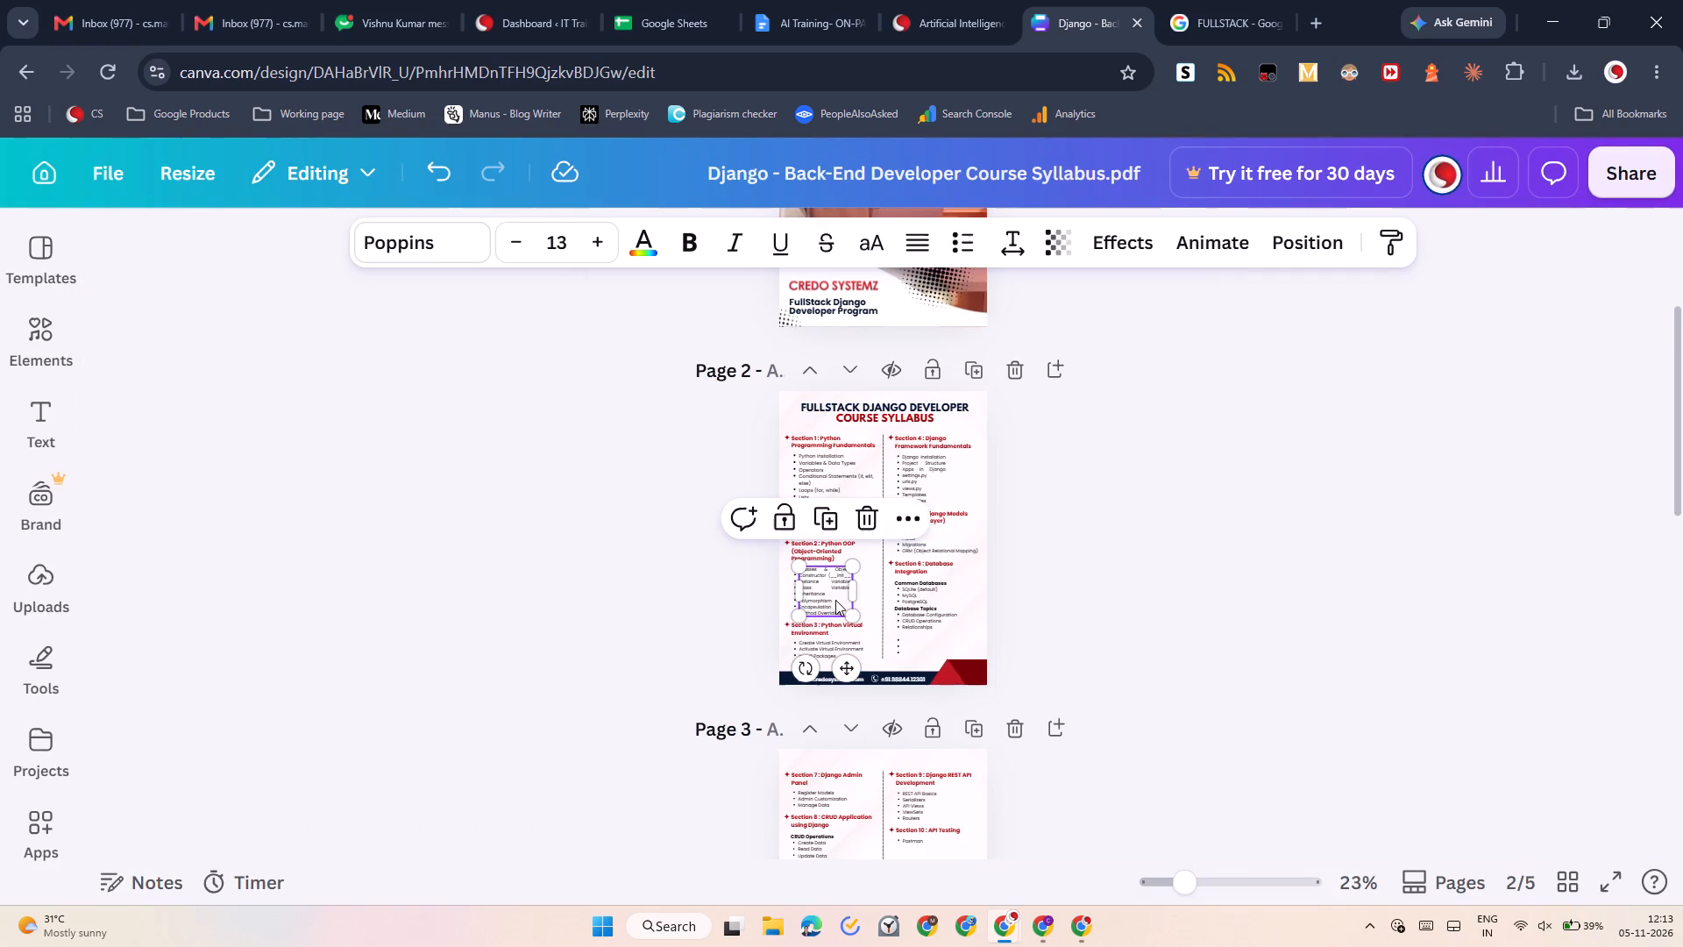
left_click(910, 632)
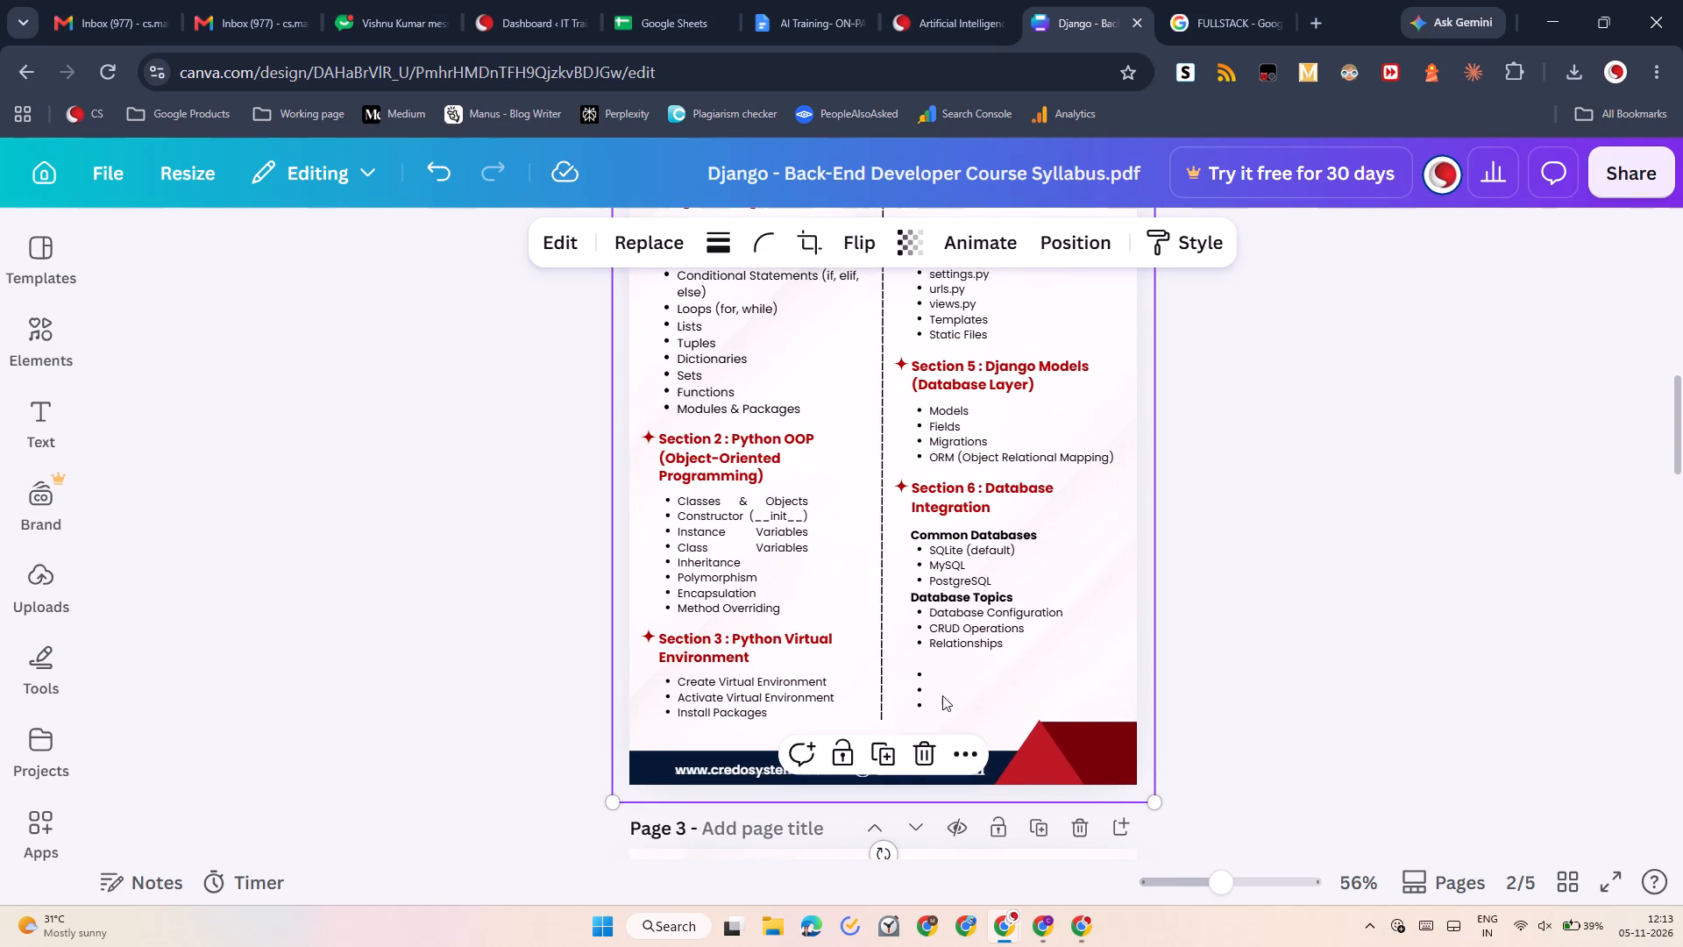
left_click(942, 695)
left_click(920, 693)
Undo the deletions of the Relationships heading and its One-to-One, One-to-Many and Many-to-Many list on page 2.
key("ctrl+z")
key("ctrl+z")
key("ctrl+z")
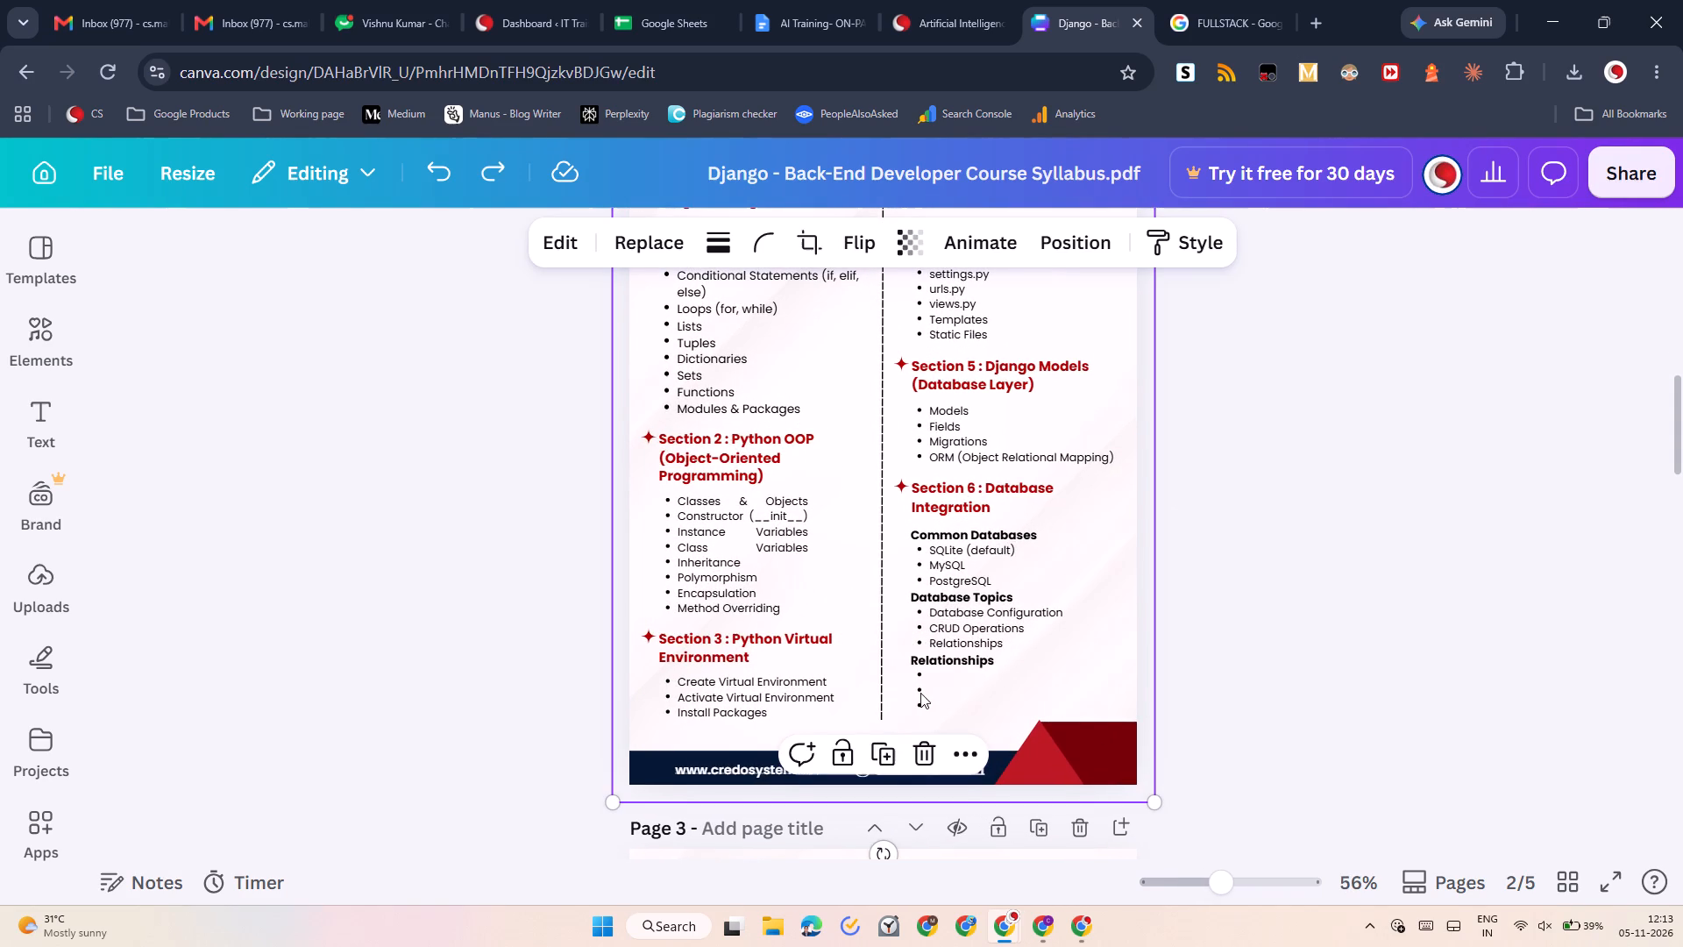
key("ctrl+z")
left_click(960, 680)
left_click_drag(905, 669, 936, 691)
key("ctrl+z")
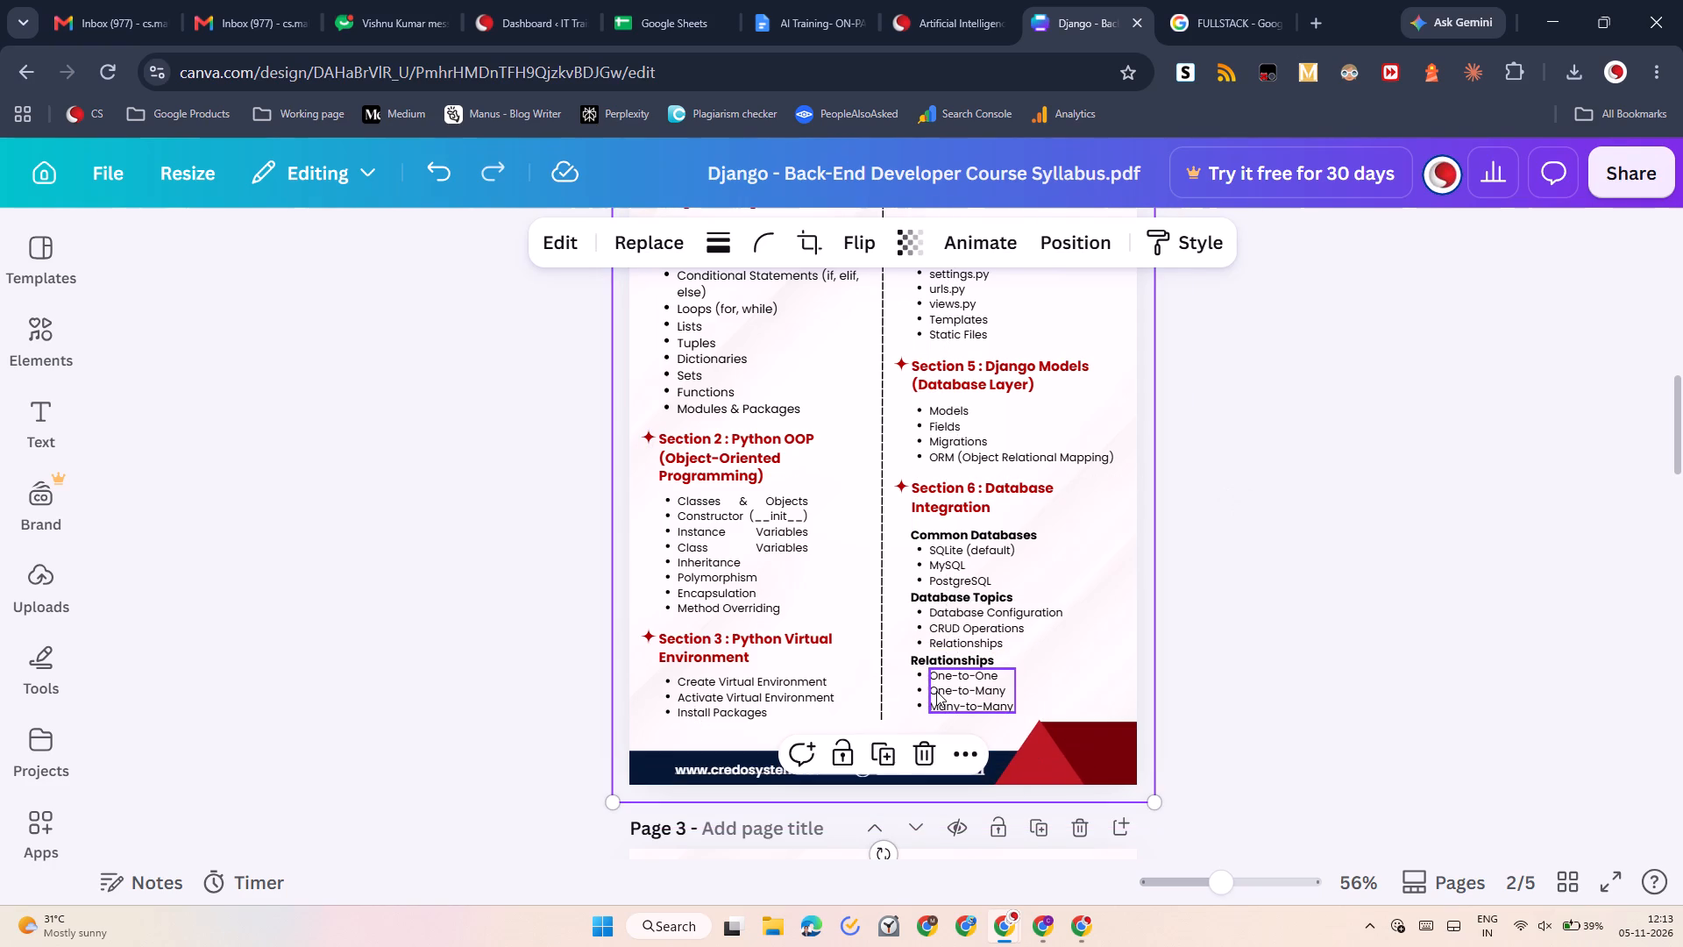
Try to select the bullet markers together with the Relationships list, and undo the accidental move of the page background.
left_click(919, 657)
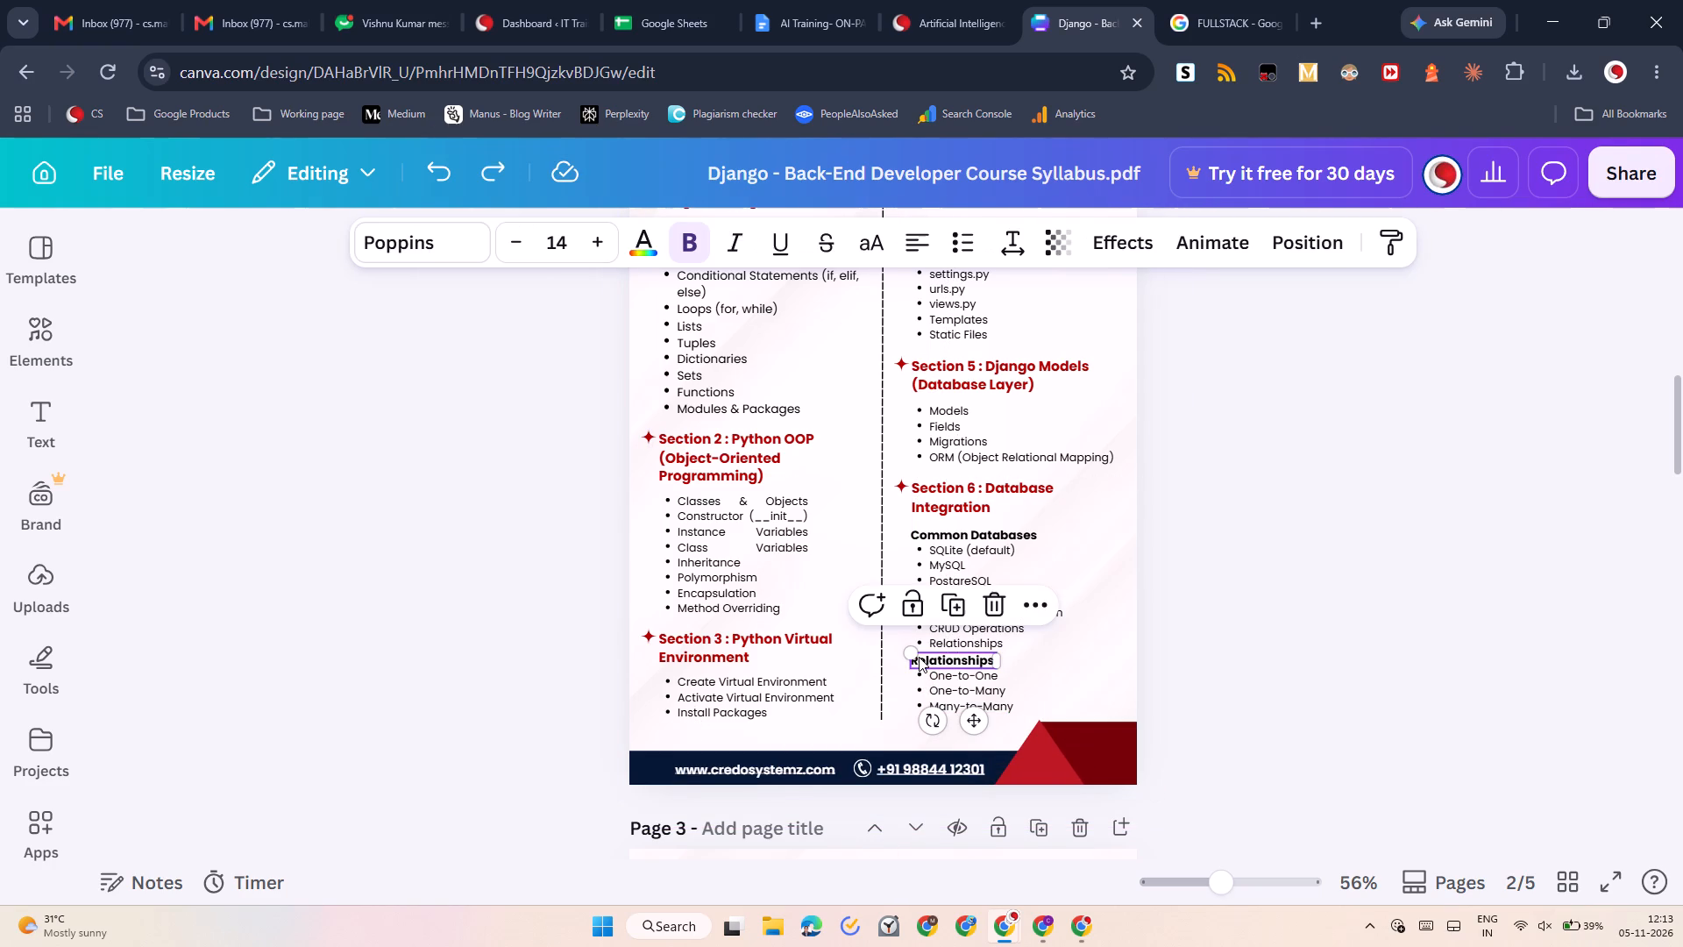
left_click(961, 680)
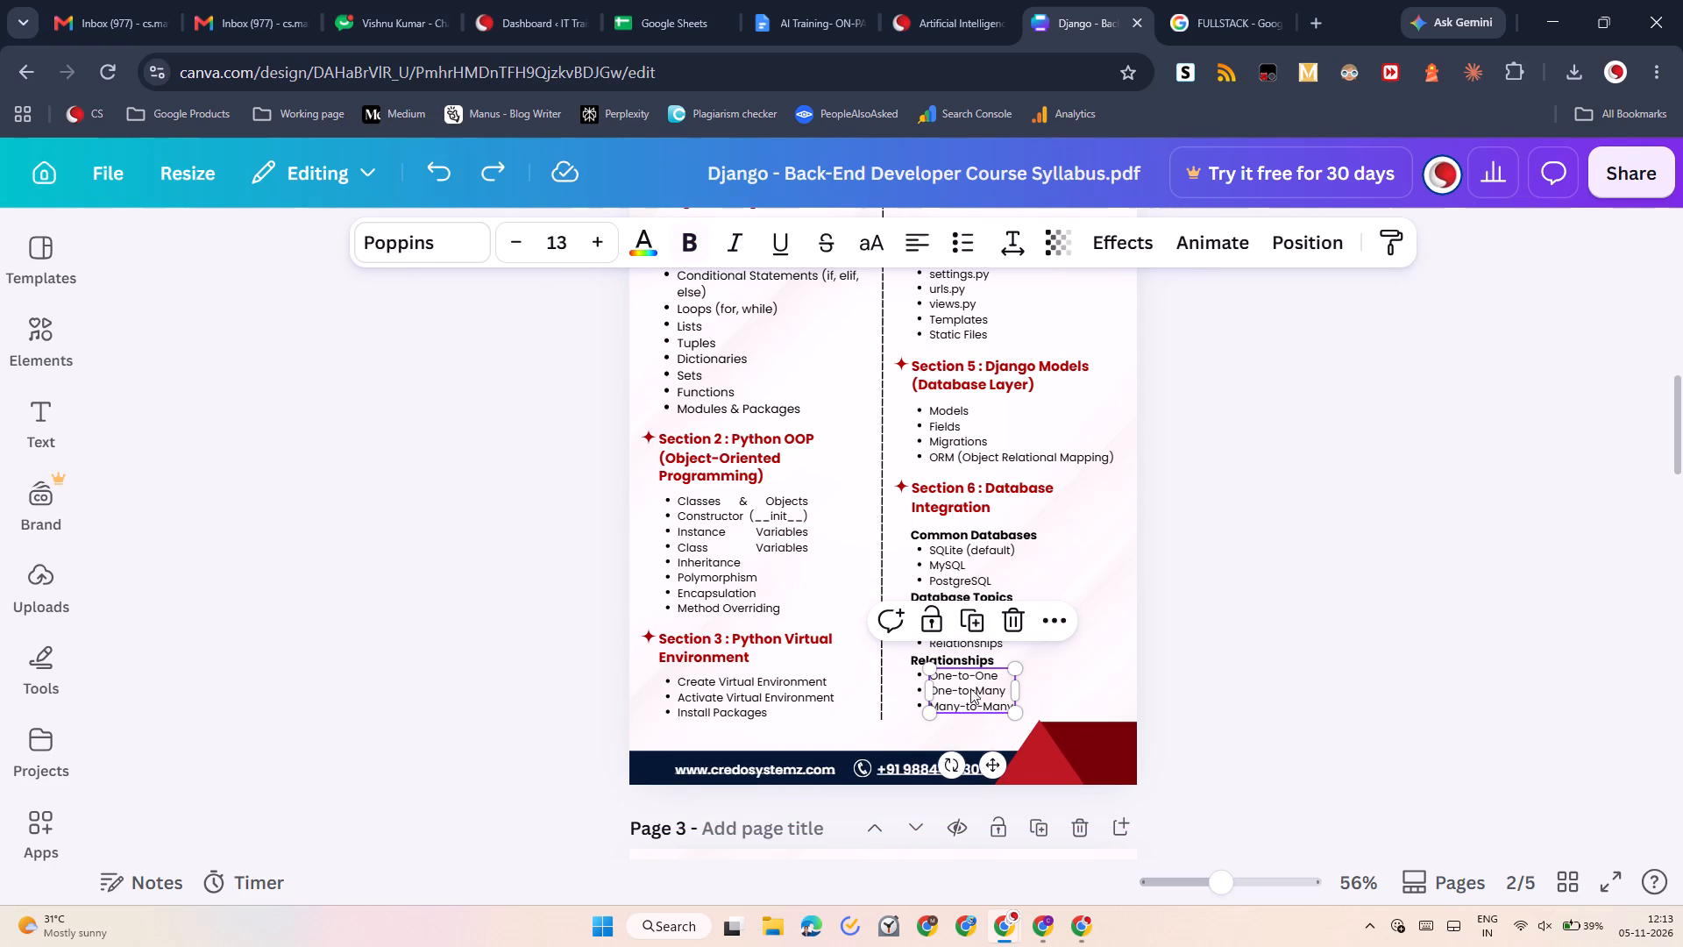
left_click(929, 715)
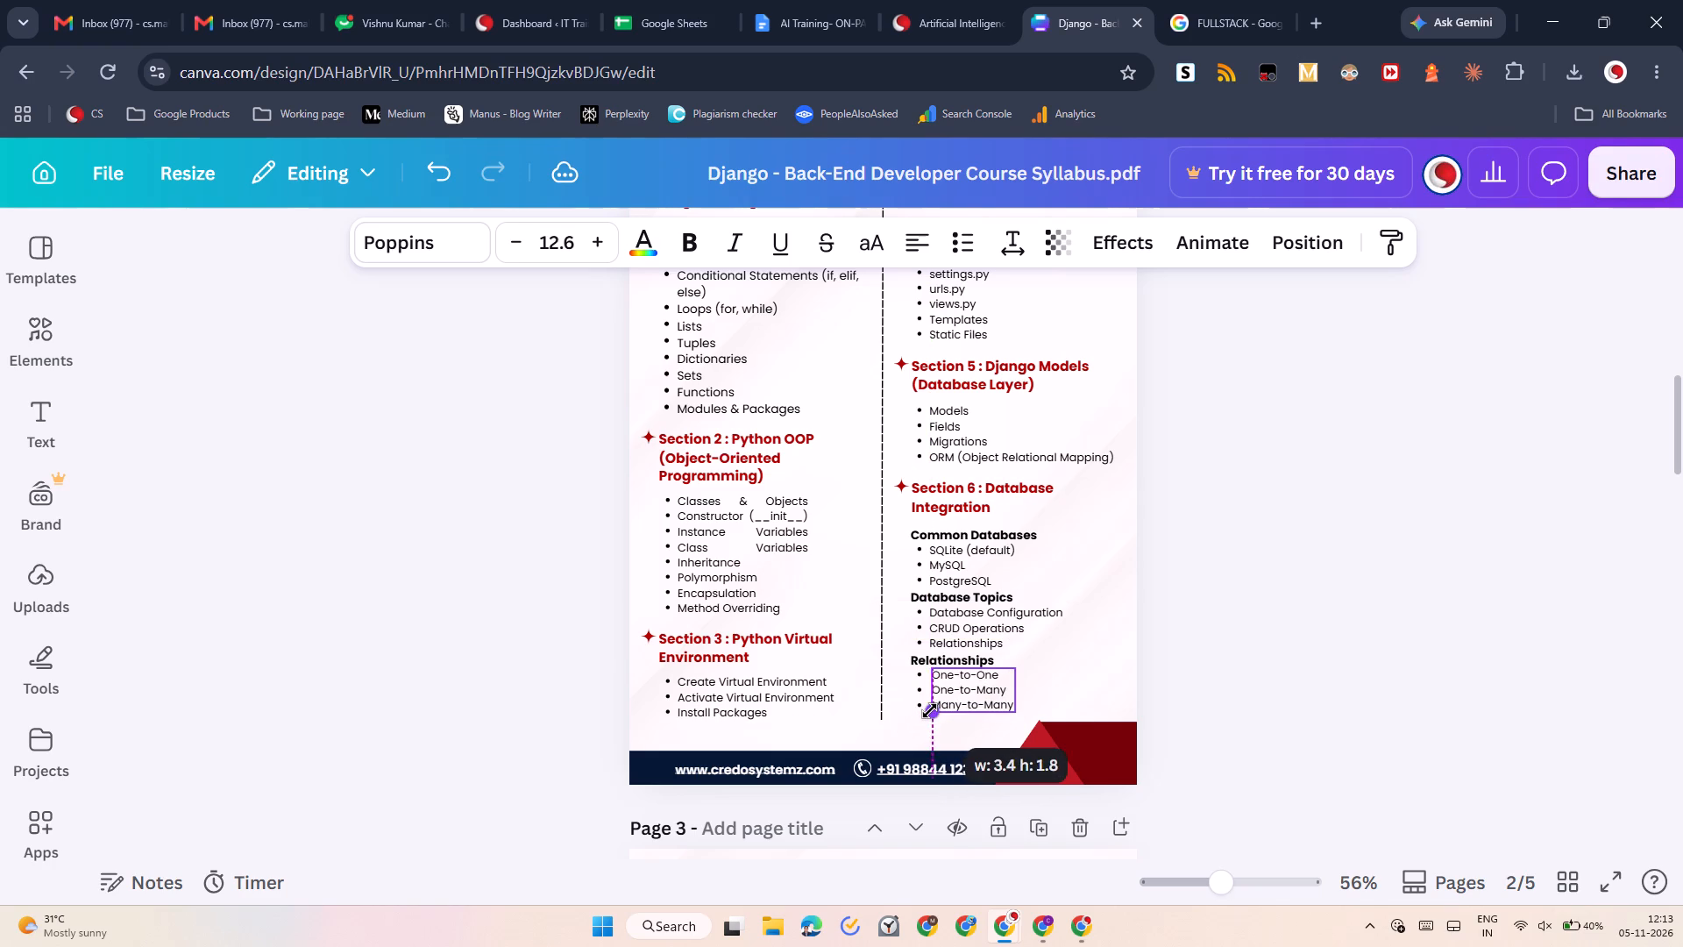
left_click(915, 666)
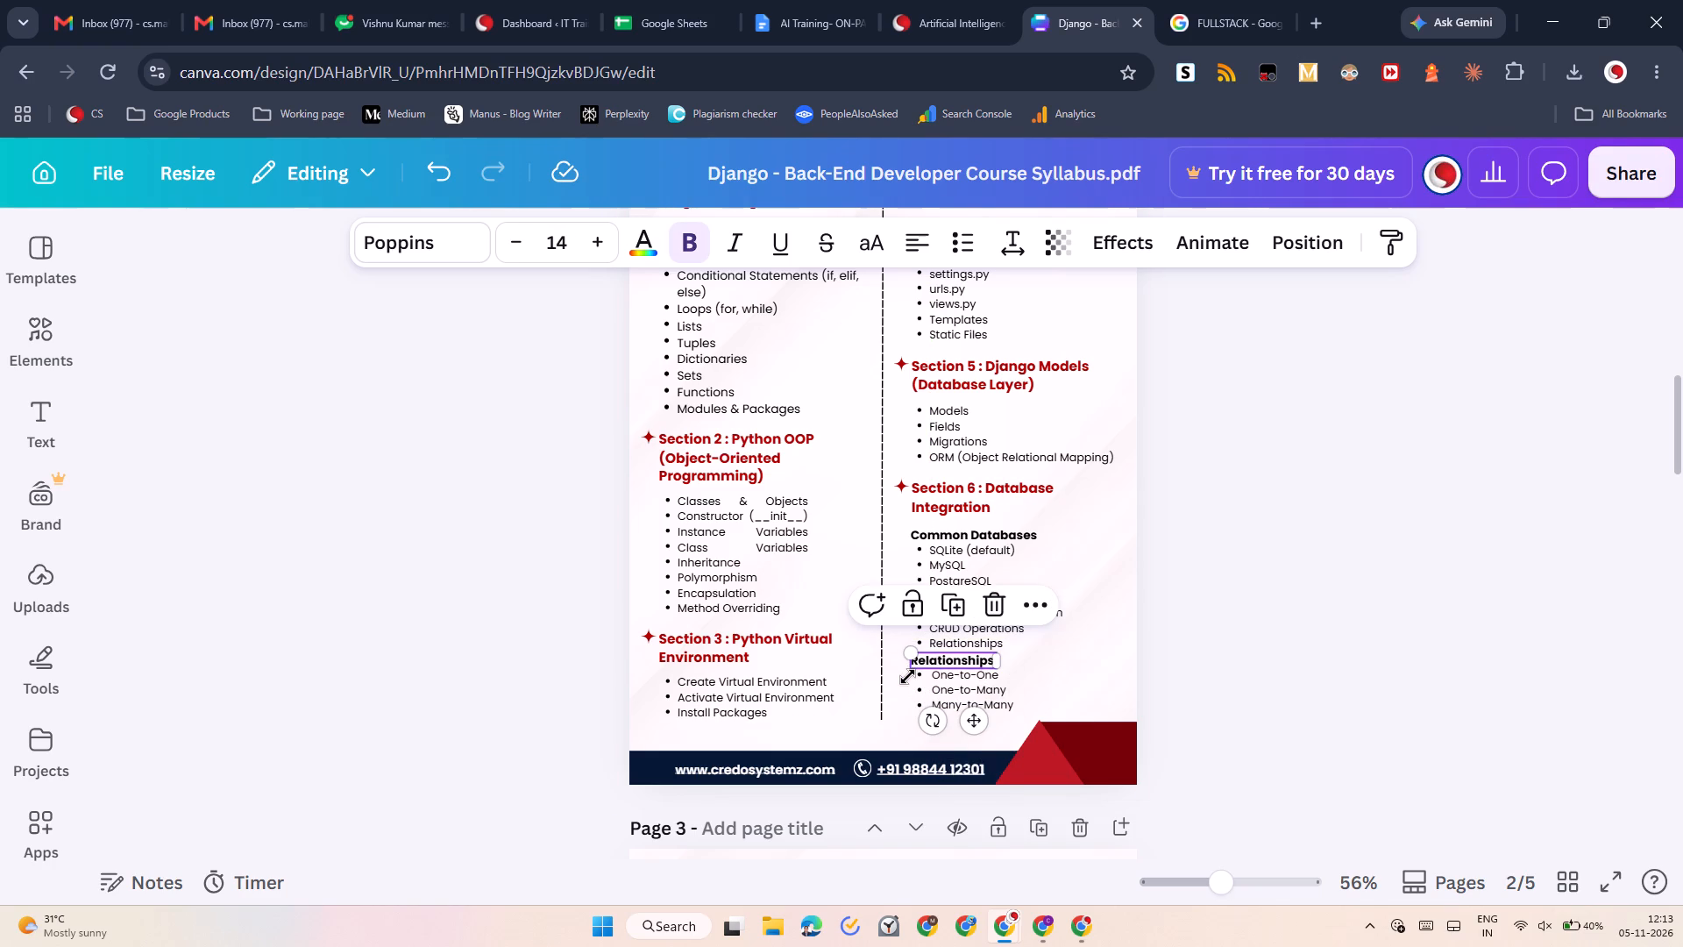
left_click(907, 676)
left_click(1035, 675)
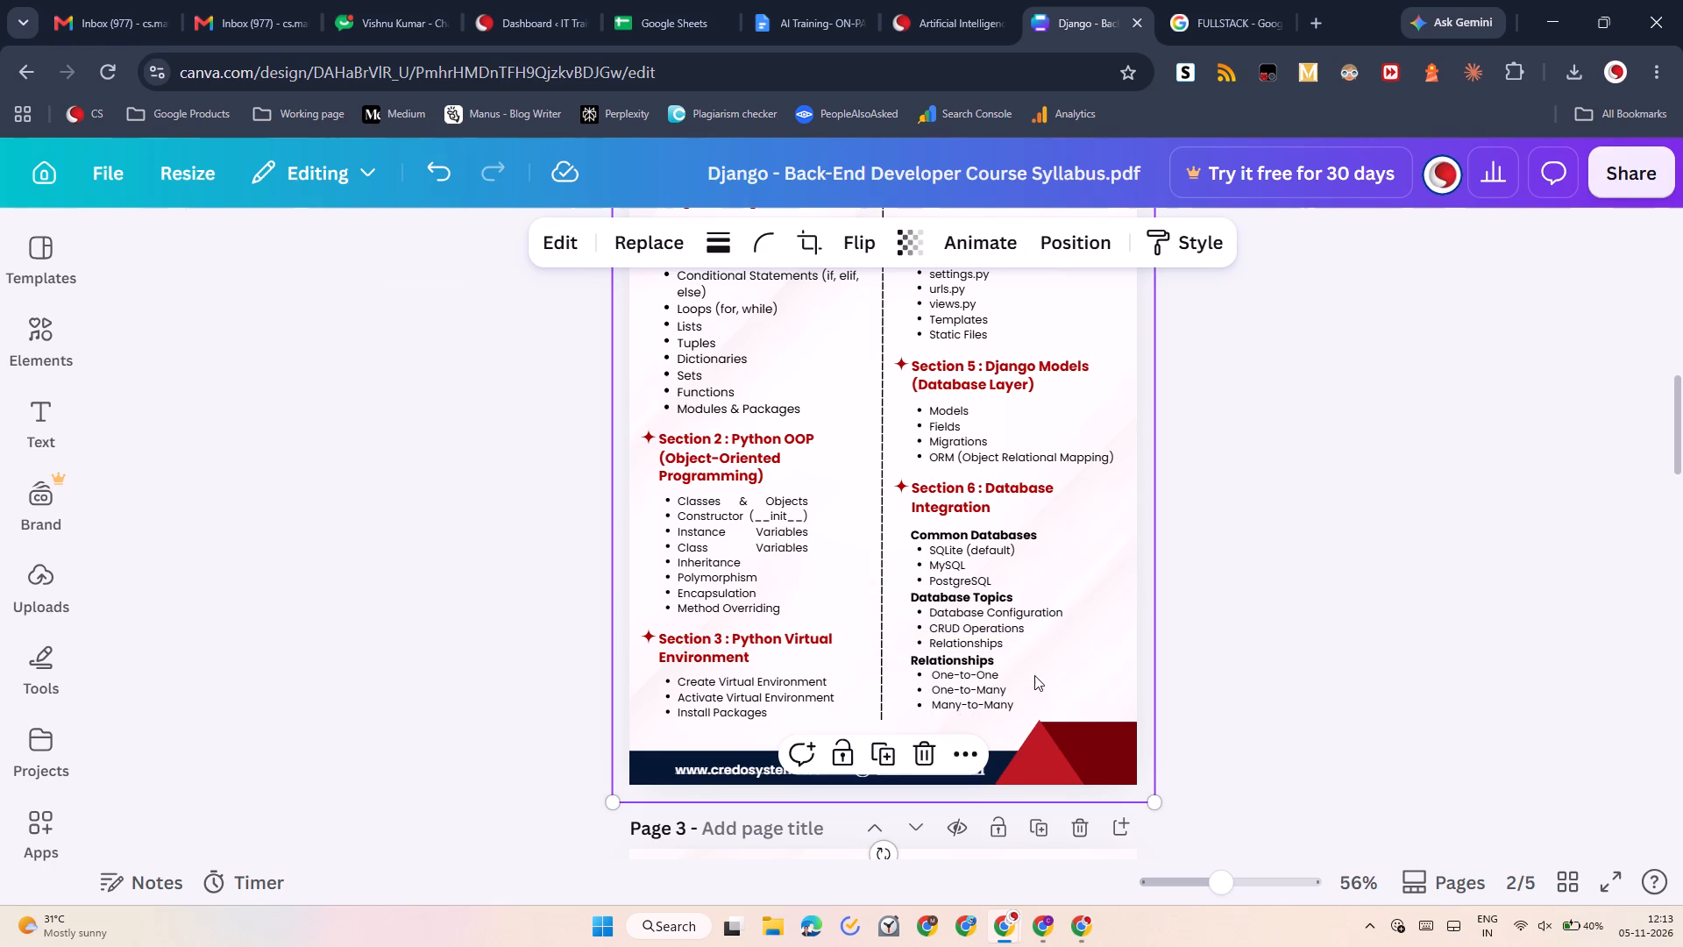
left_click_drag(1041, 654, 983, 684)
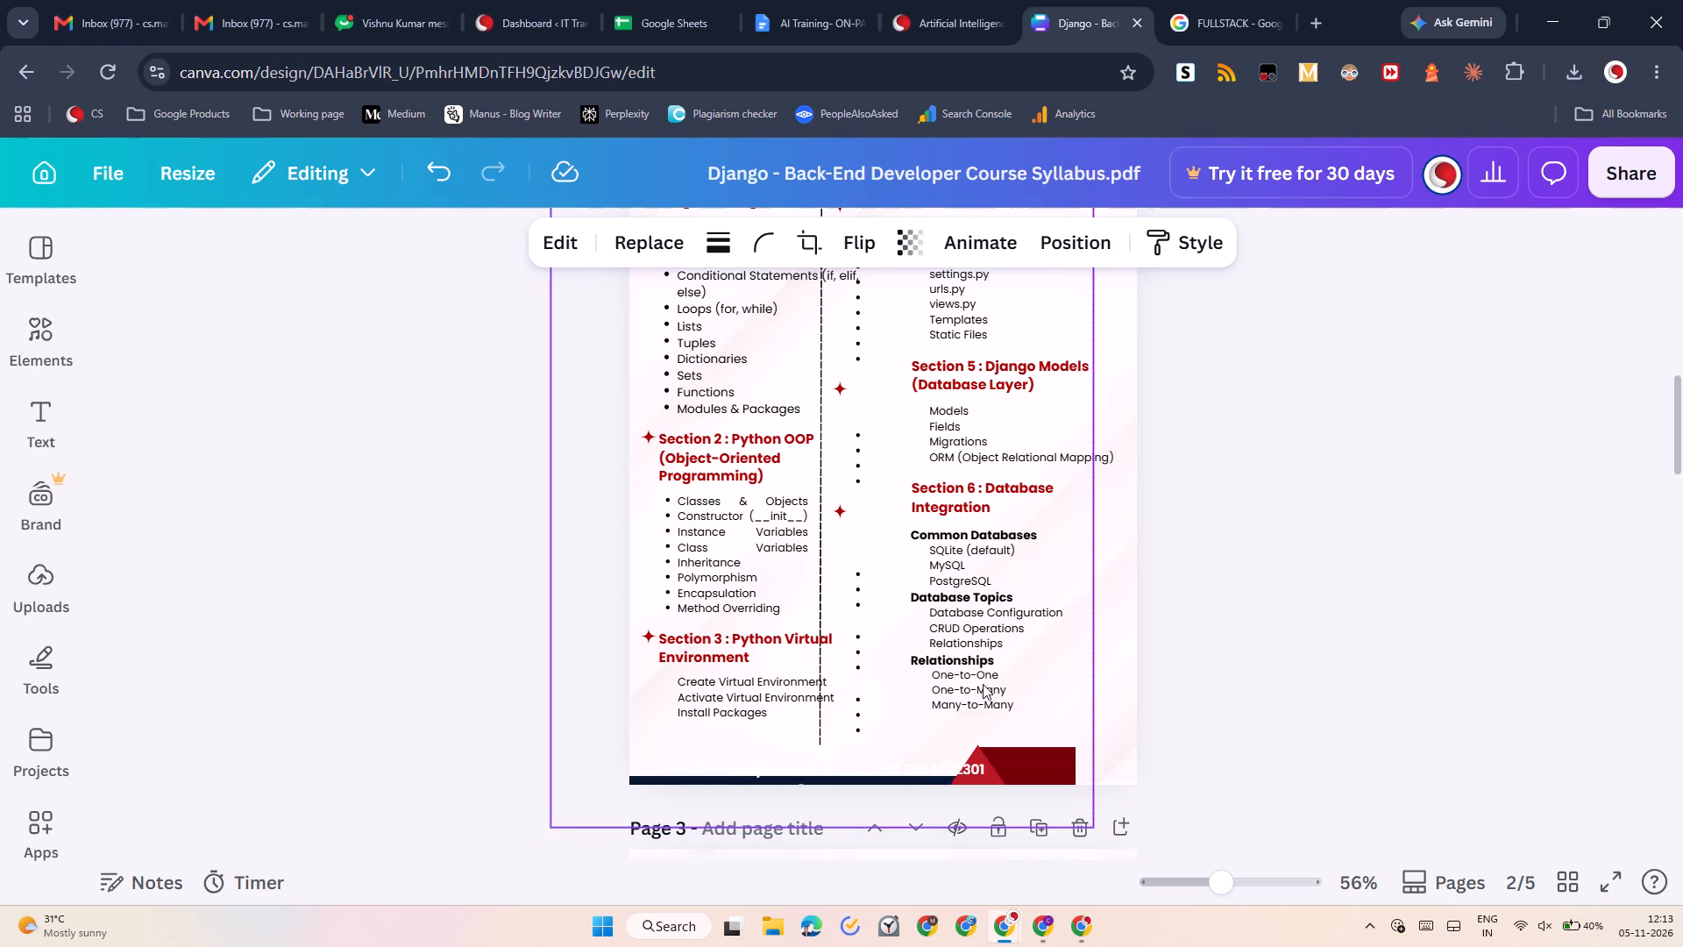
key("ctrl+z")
Delete the One-to-One, One-to-Many and Many-to-Many list text and the bold Relationships heading above it on page 2.
left_click(951, 699)
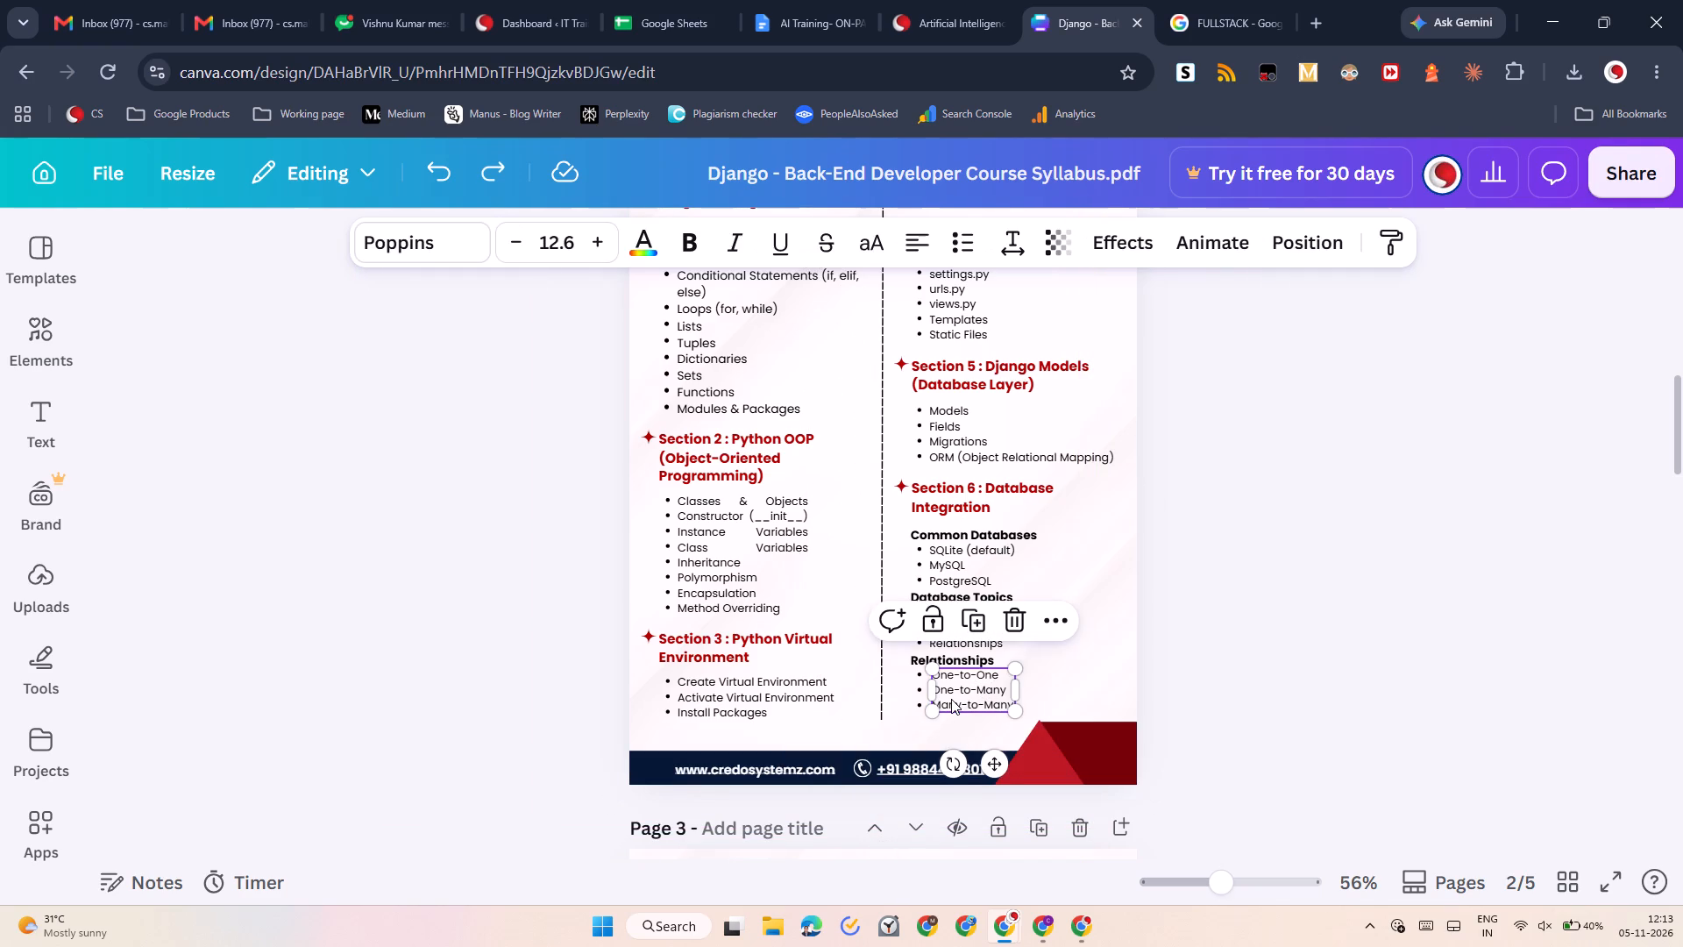
key("BackSpace")
left_click(950, 630)
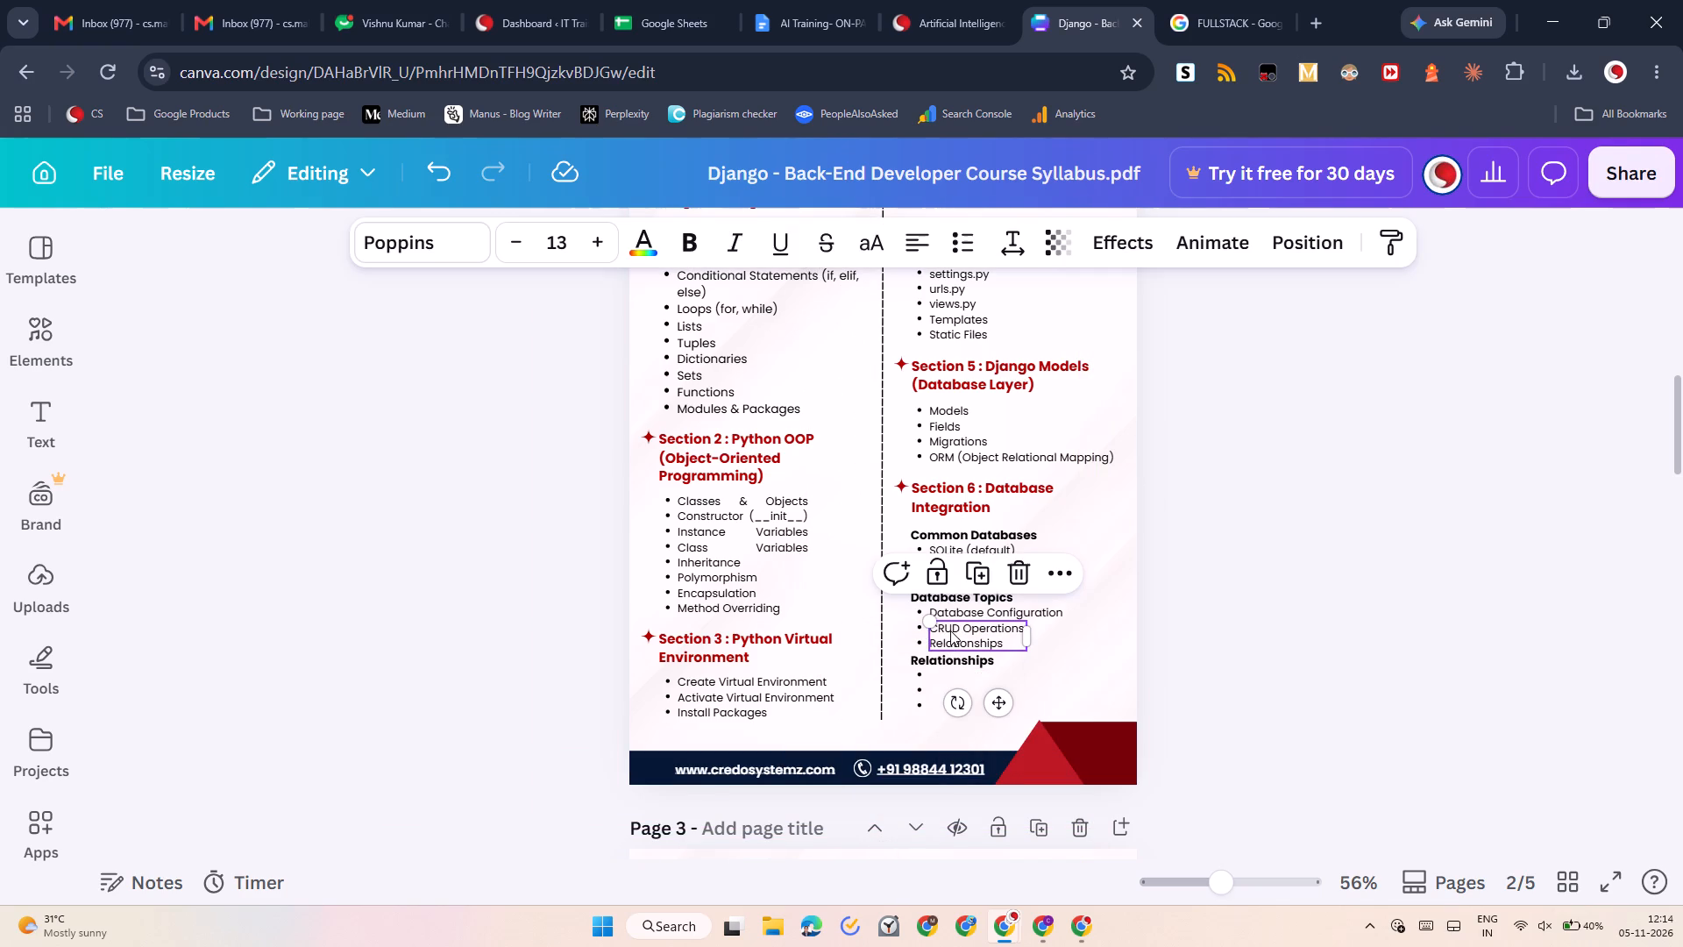
left_click(924, 668)
key("BackSpace")
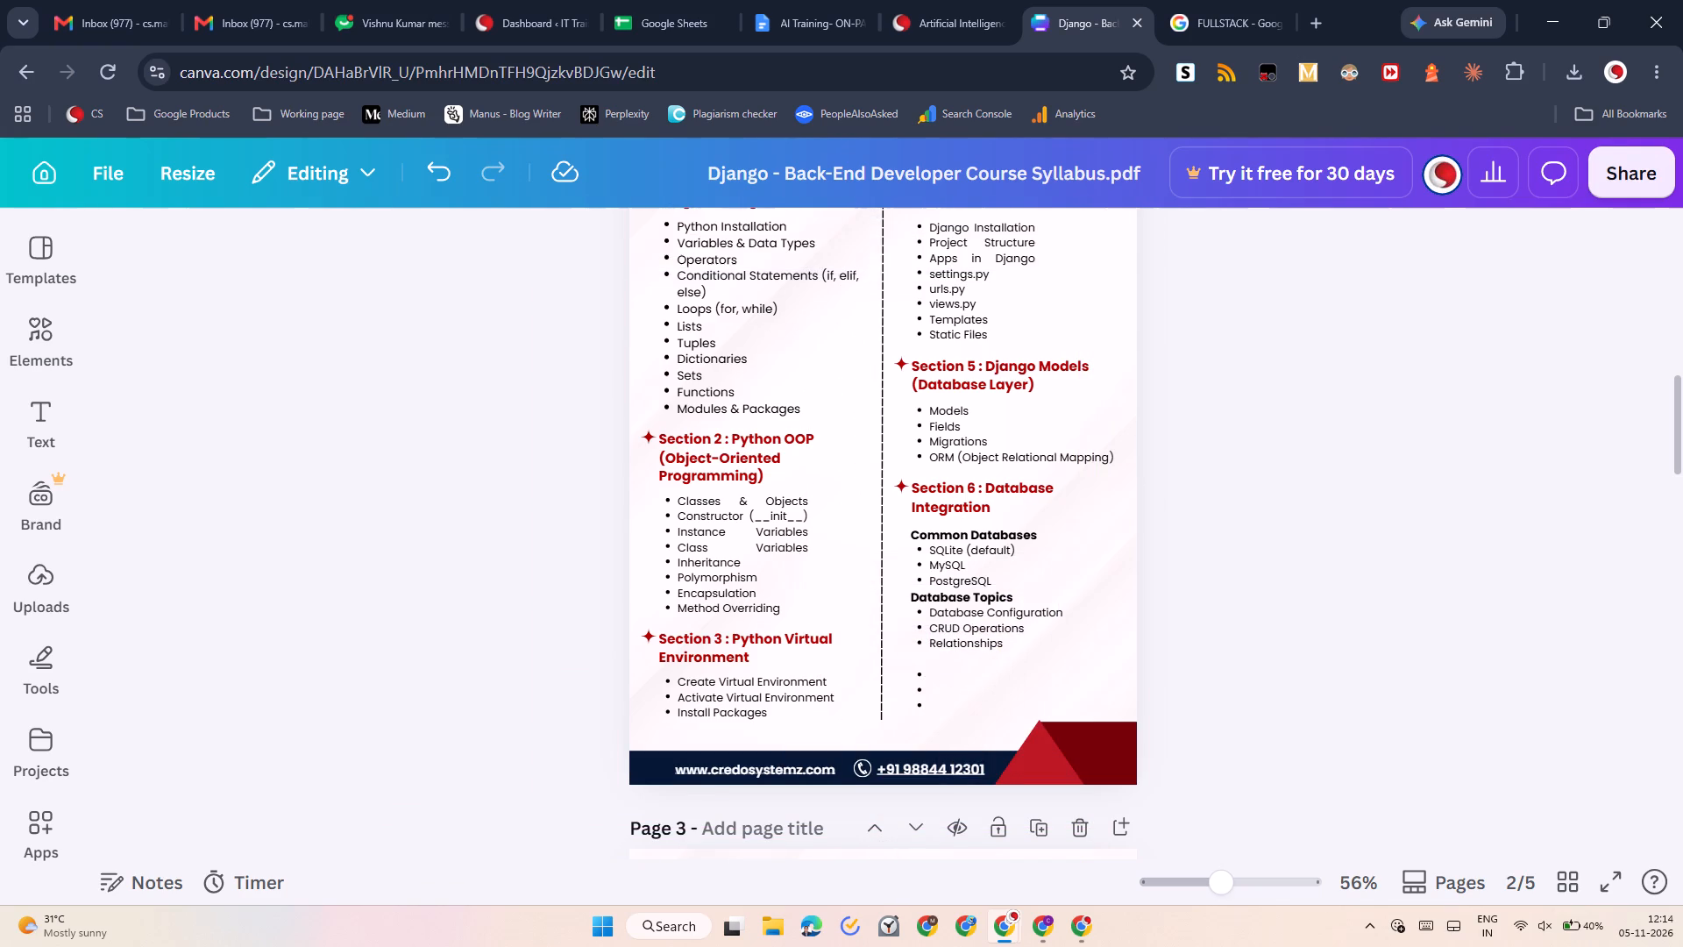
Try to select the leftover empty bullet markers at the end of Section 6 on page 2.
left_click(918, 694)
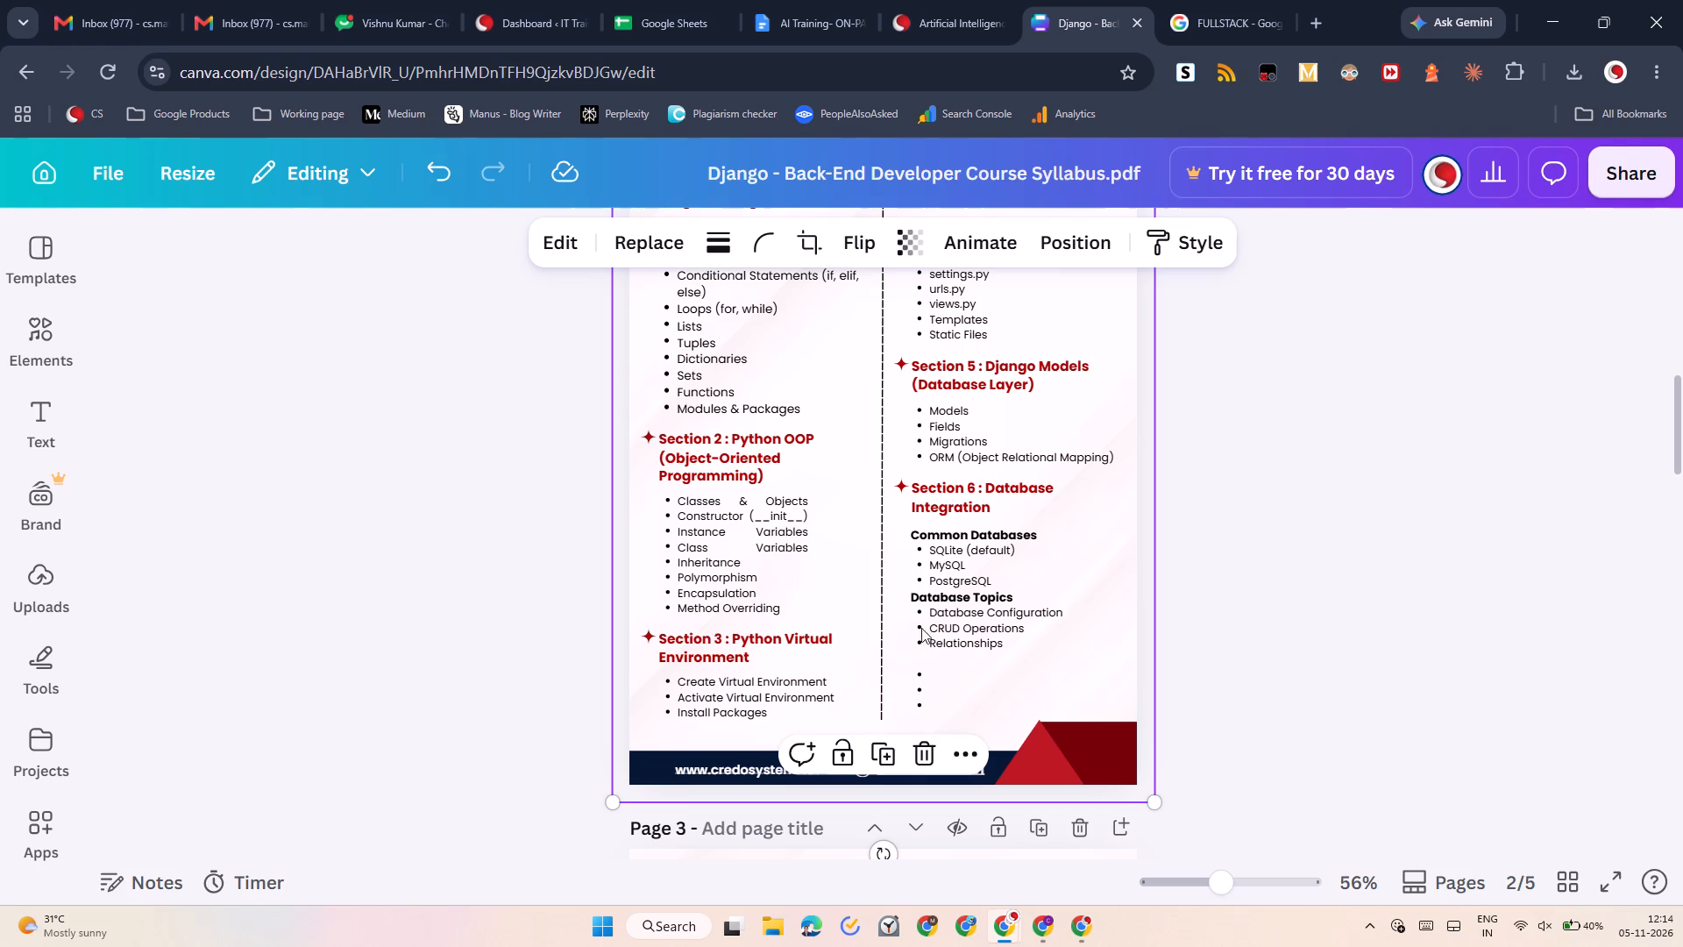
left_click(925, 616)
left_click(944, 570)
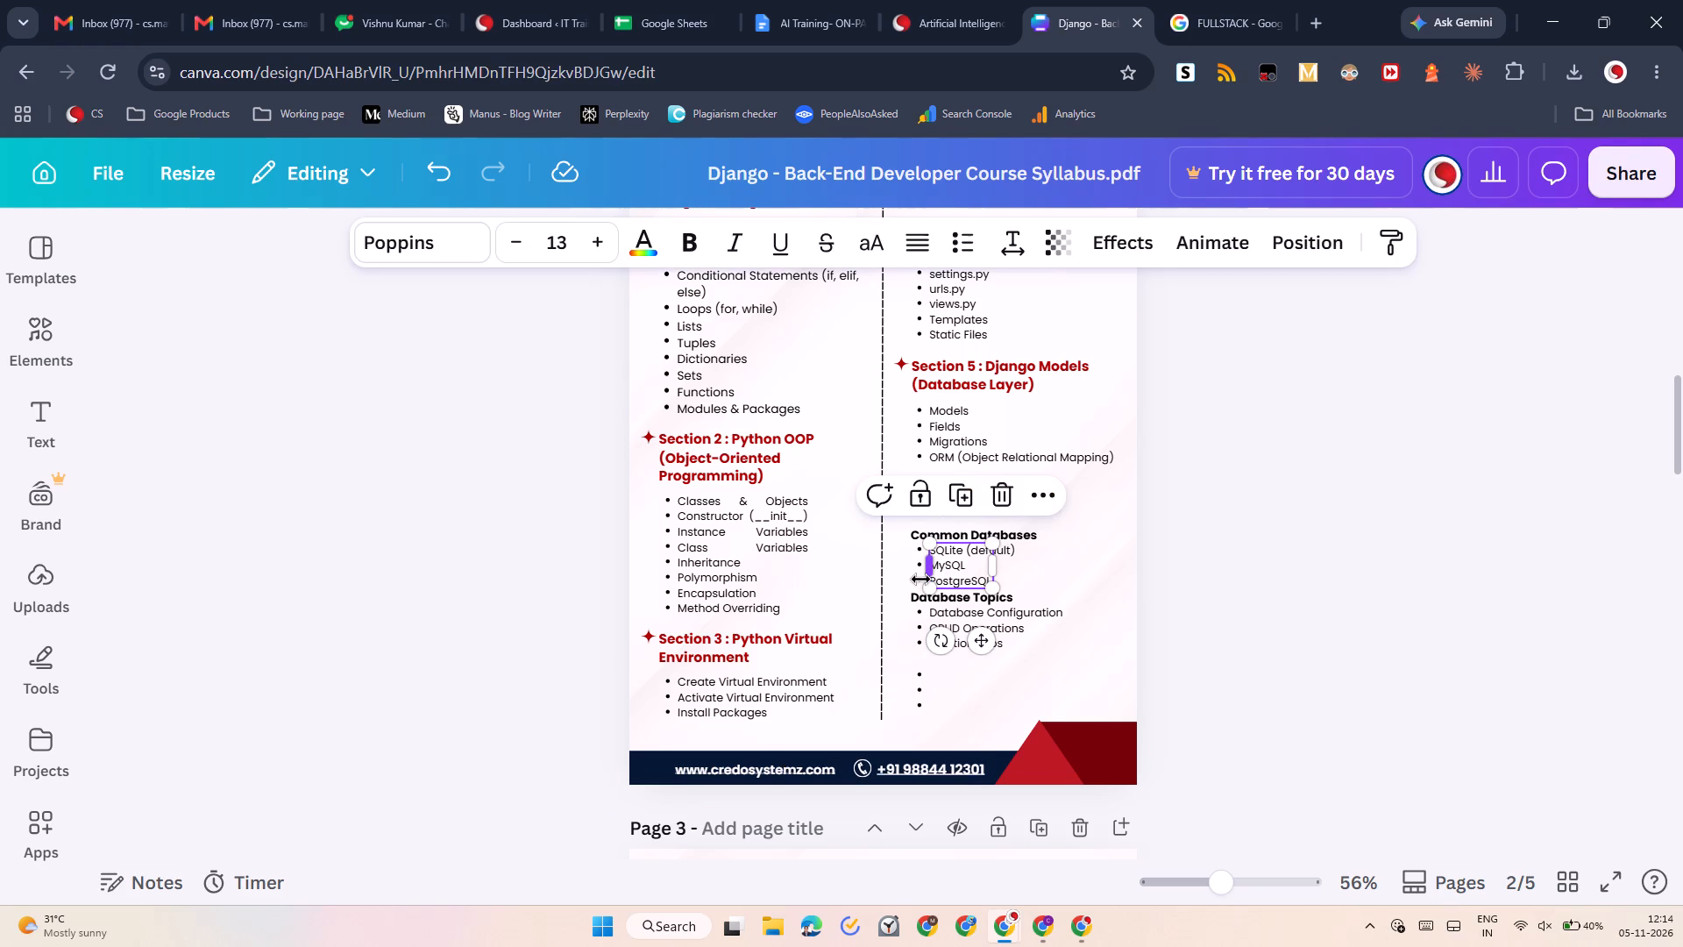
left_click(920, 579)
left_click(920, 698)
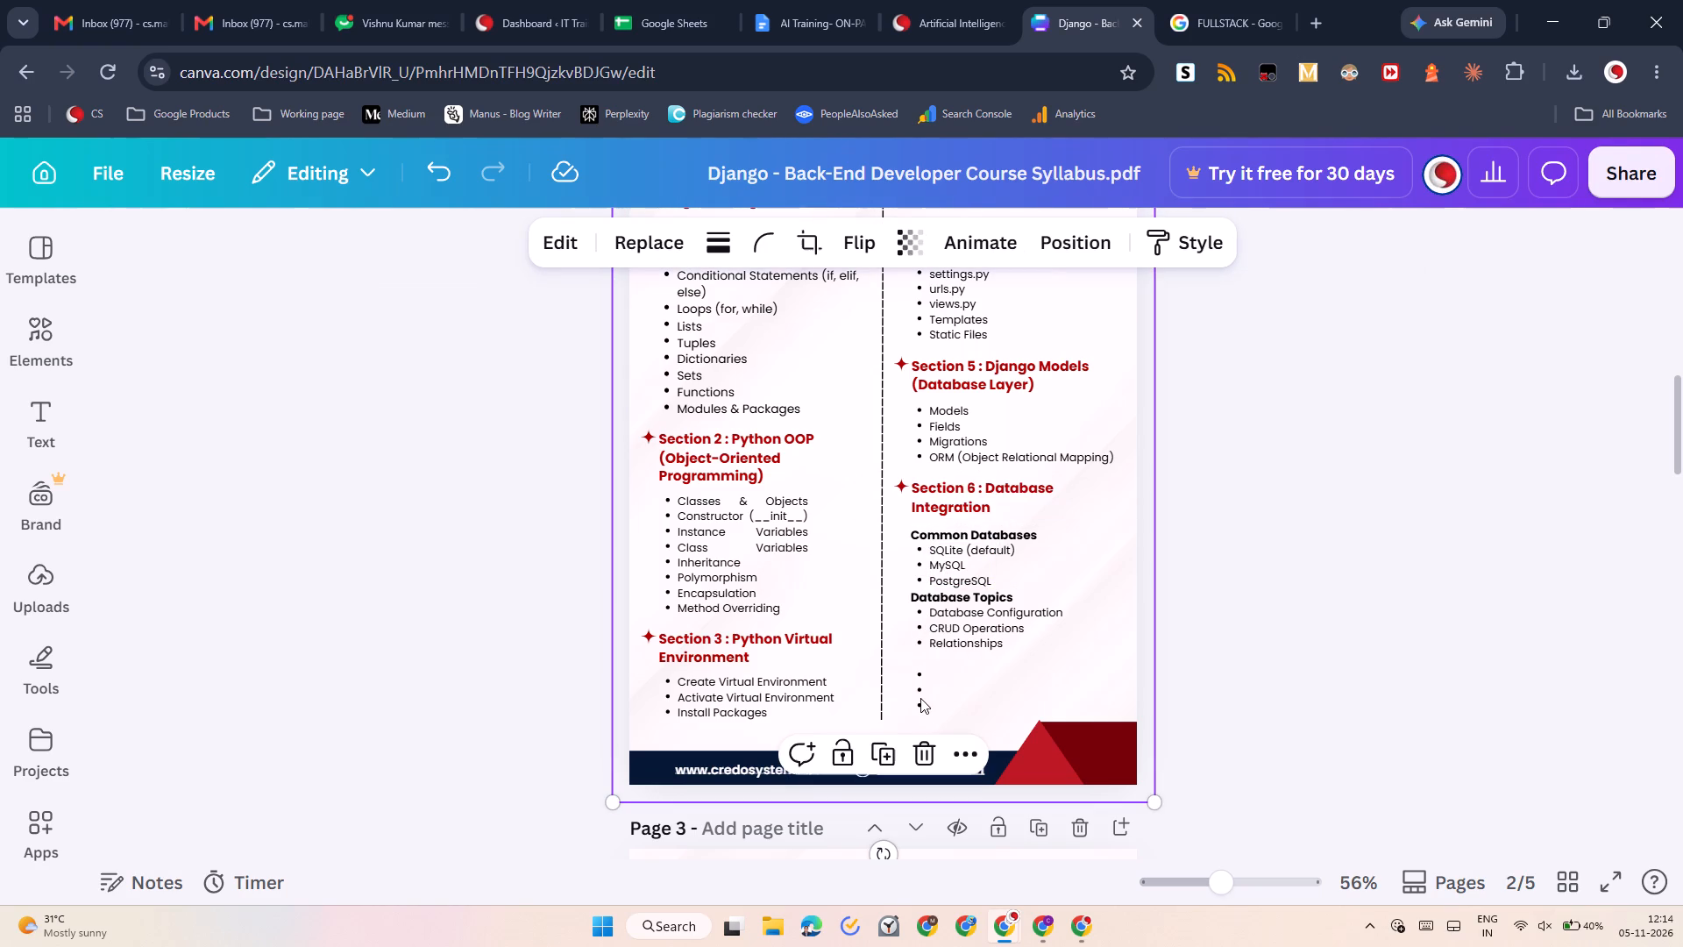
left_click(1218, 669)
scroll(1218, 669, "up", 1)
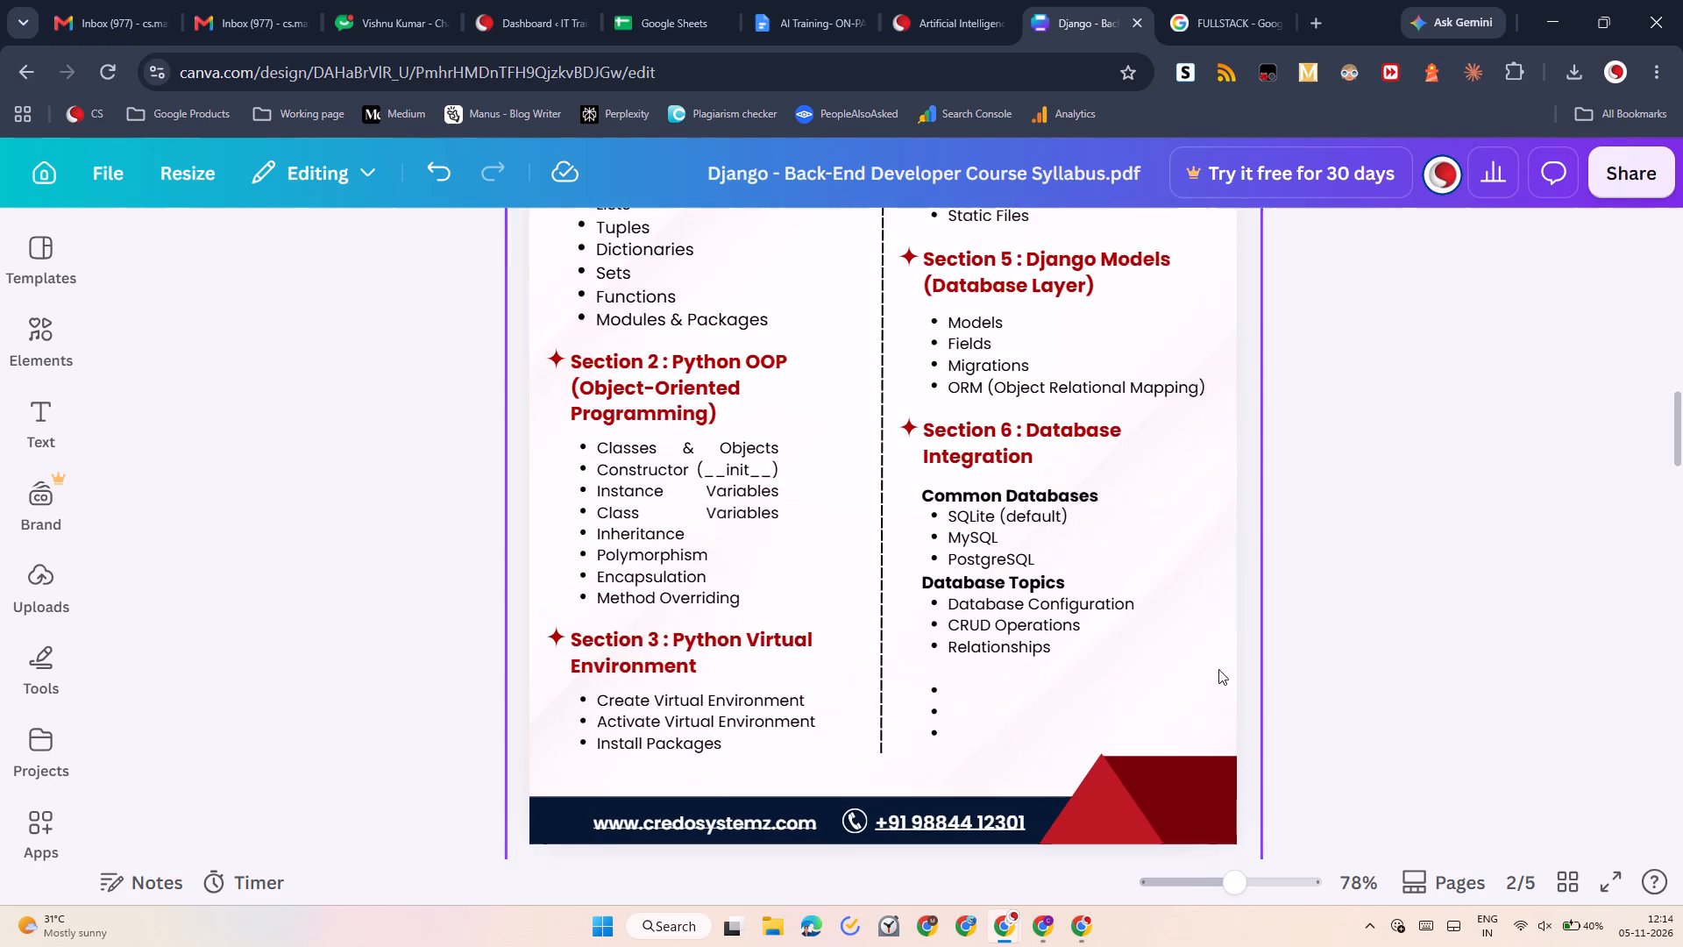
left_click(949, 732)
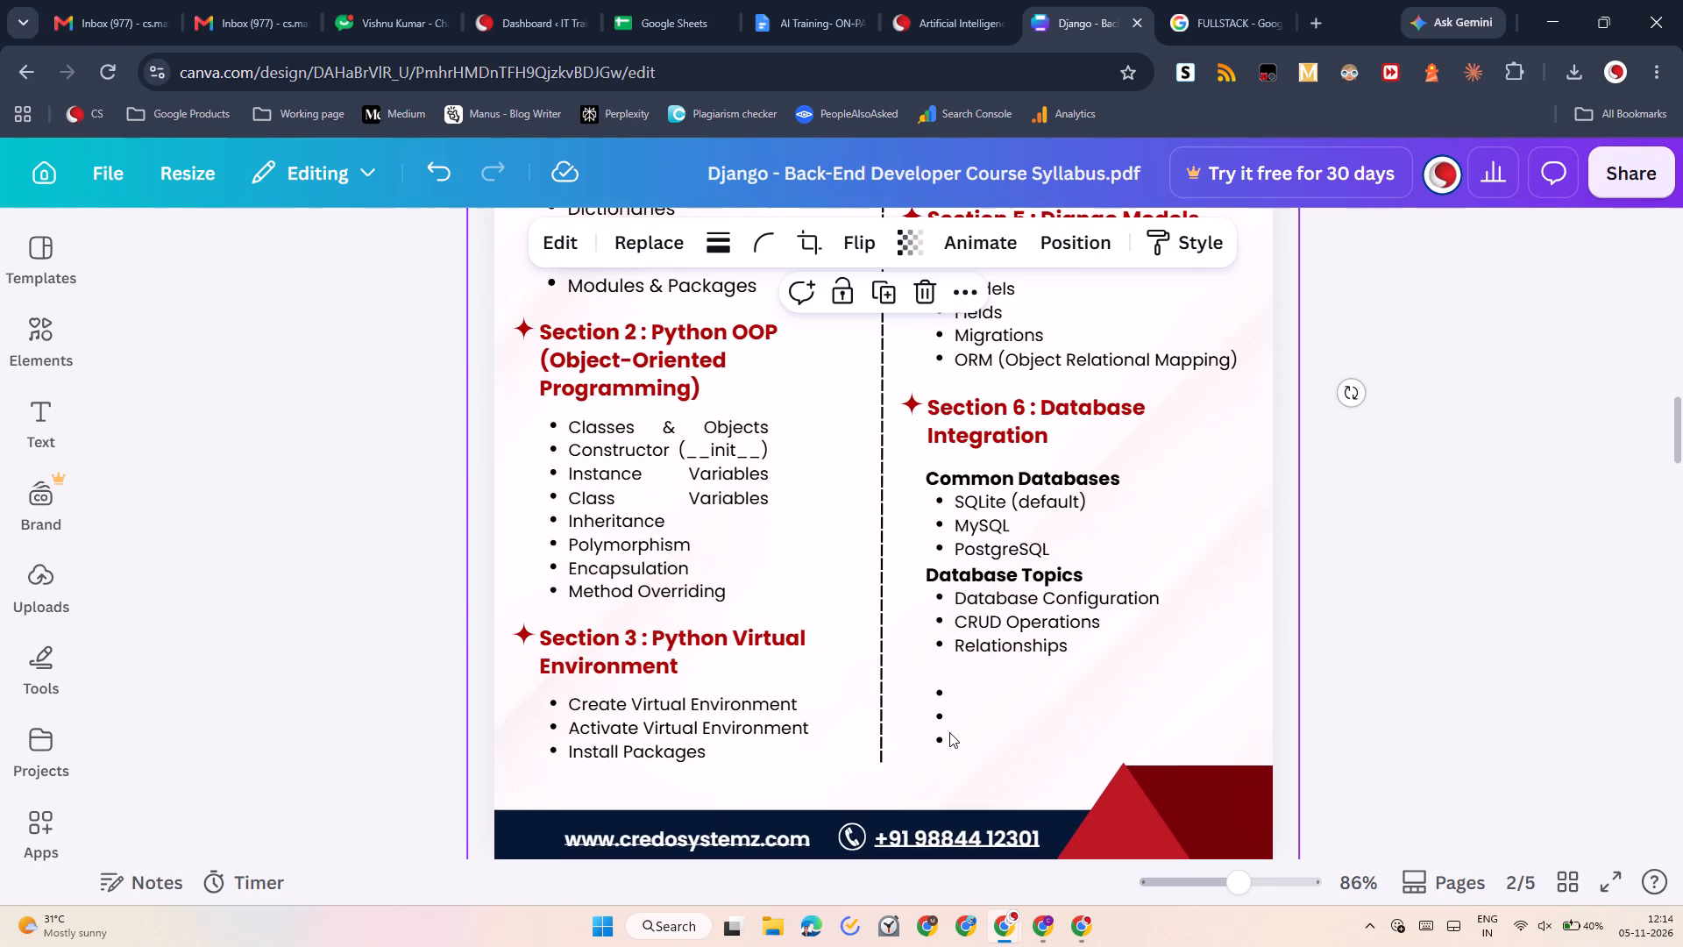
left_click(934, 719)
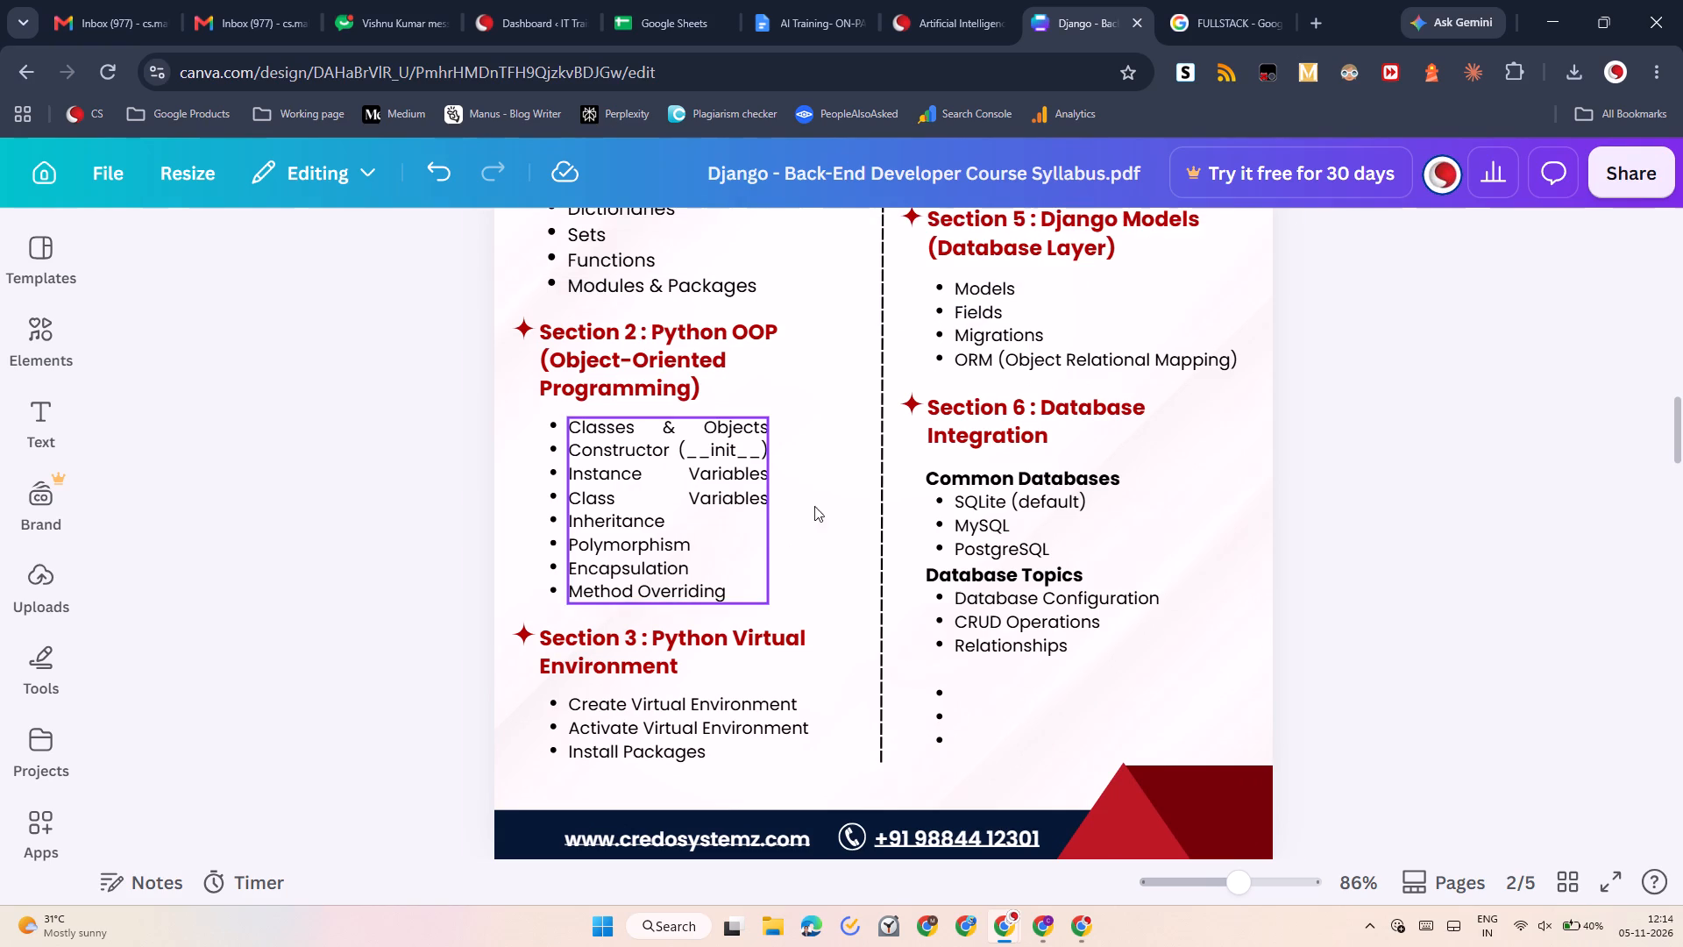
Check the image editing options for the page 2 background that carries the bullet markers, and close them.
left_click(933, 644)
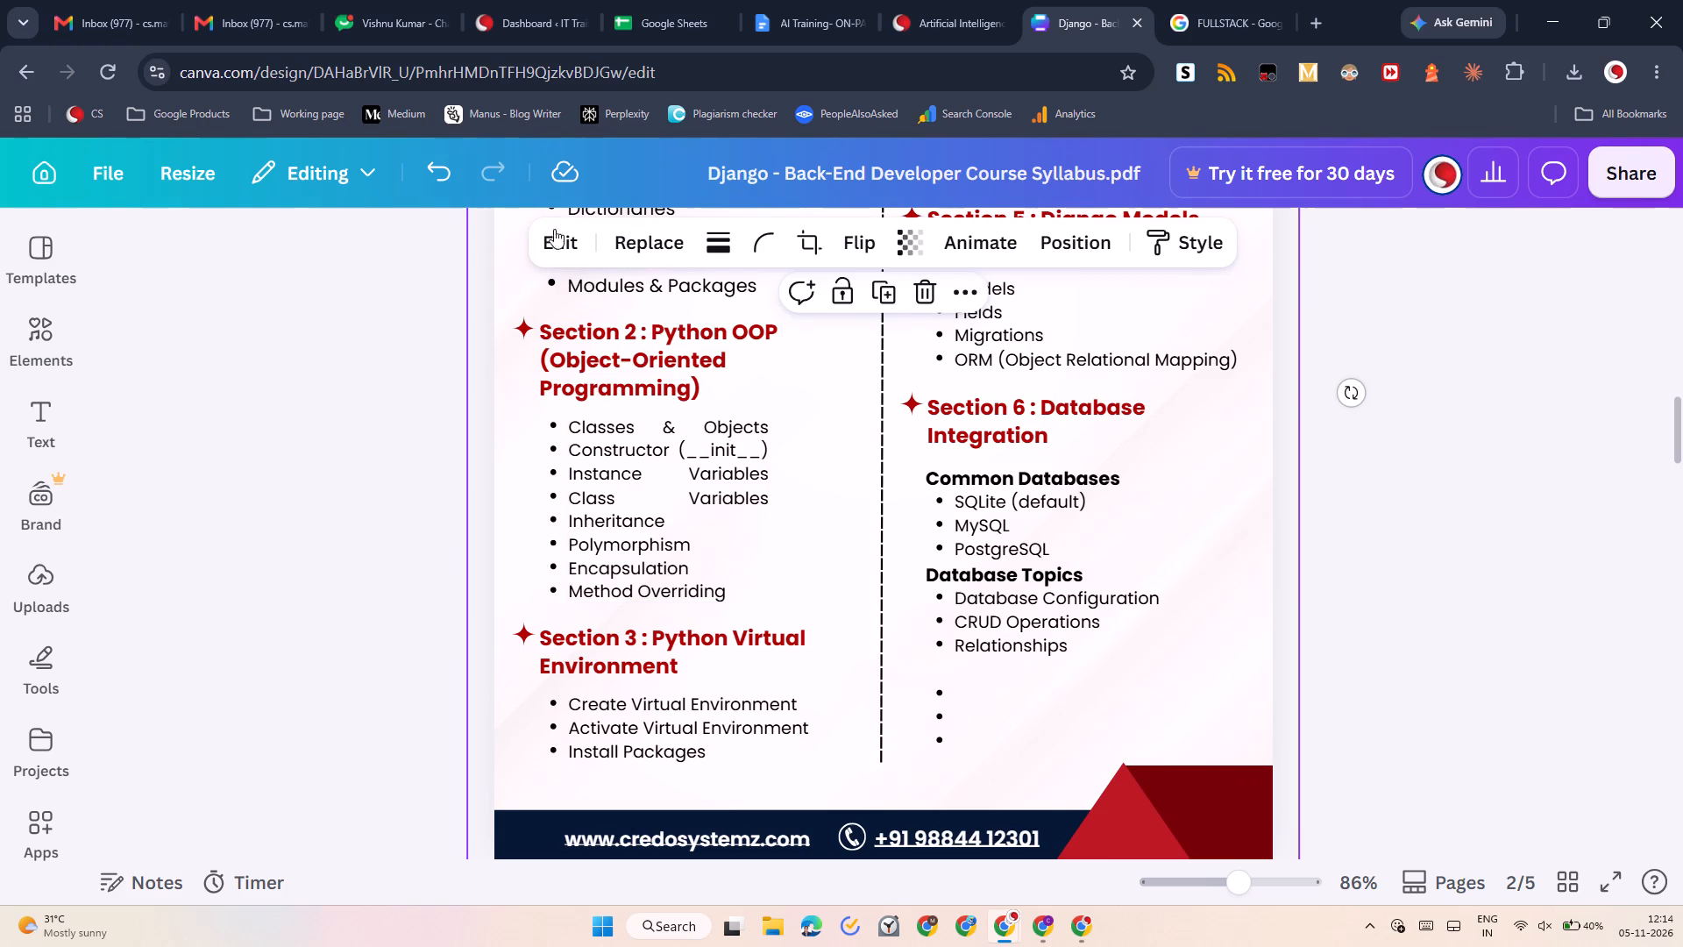
left_click(555, 240)
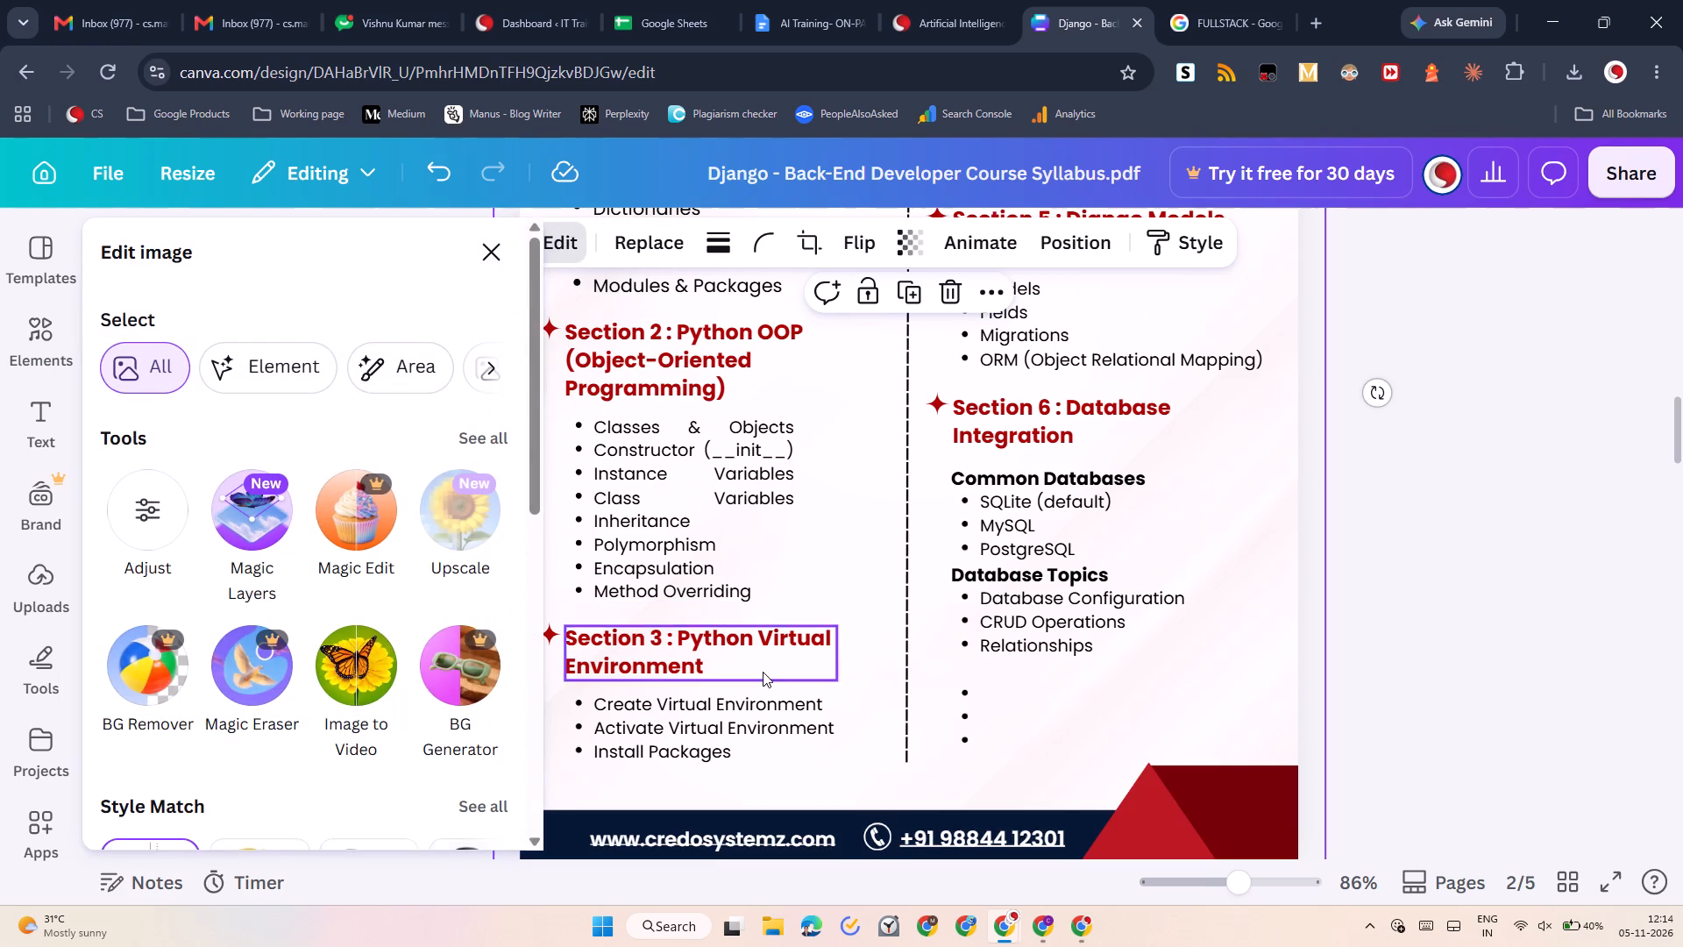
left_click(963, 706)
left_click(960, 611)
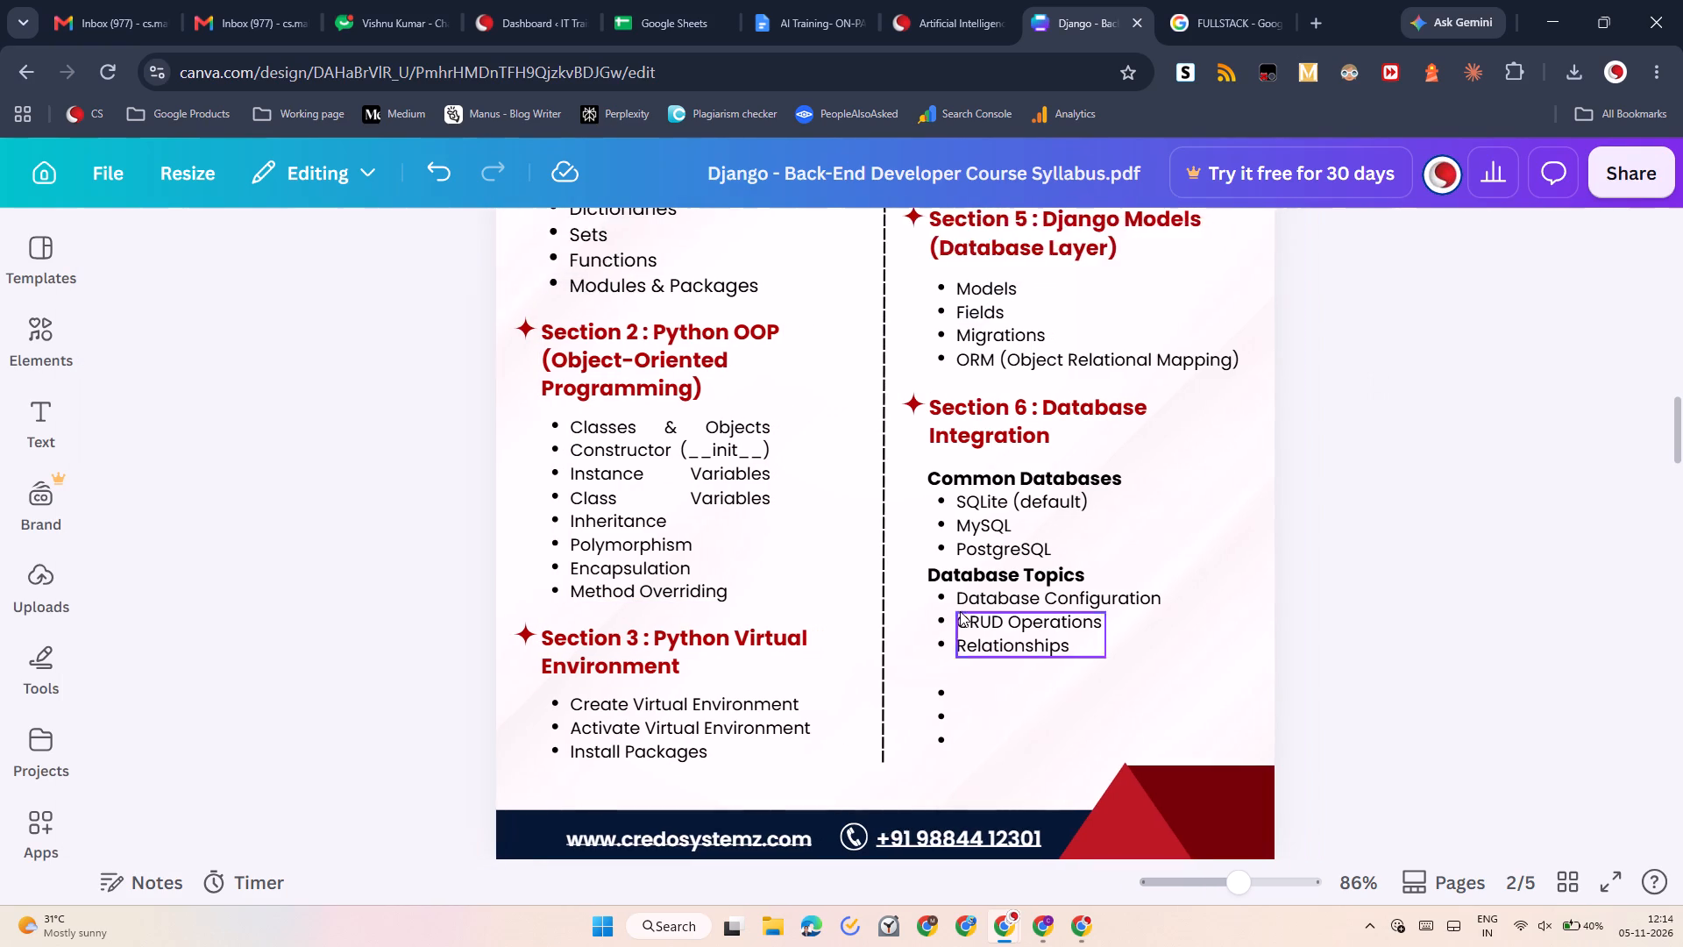
Check whether the empty bullet markers below Relationships on page 2 can be selected separately from the neighbouring list text.
left_click(948, 500)
scroll(948, 500, "up", 1)
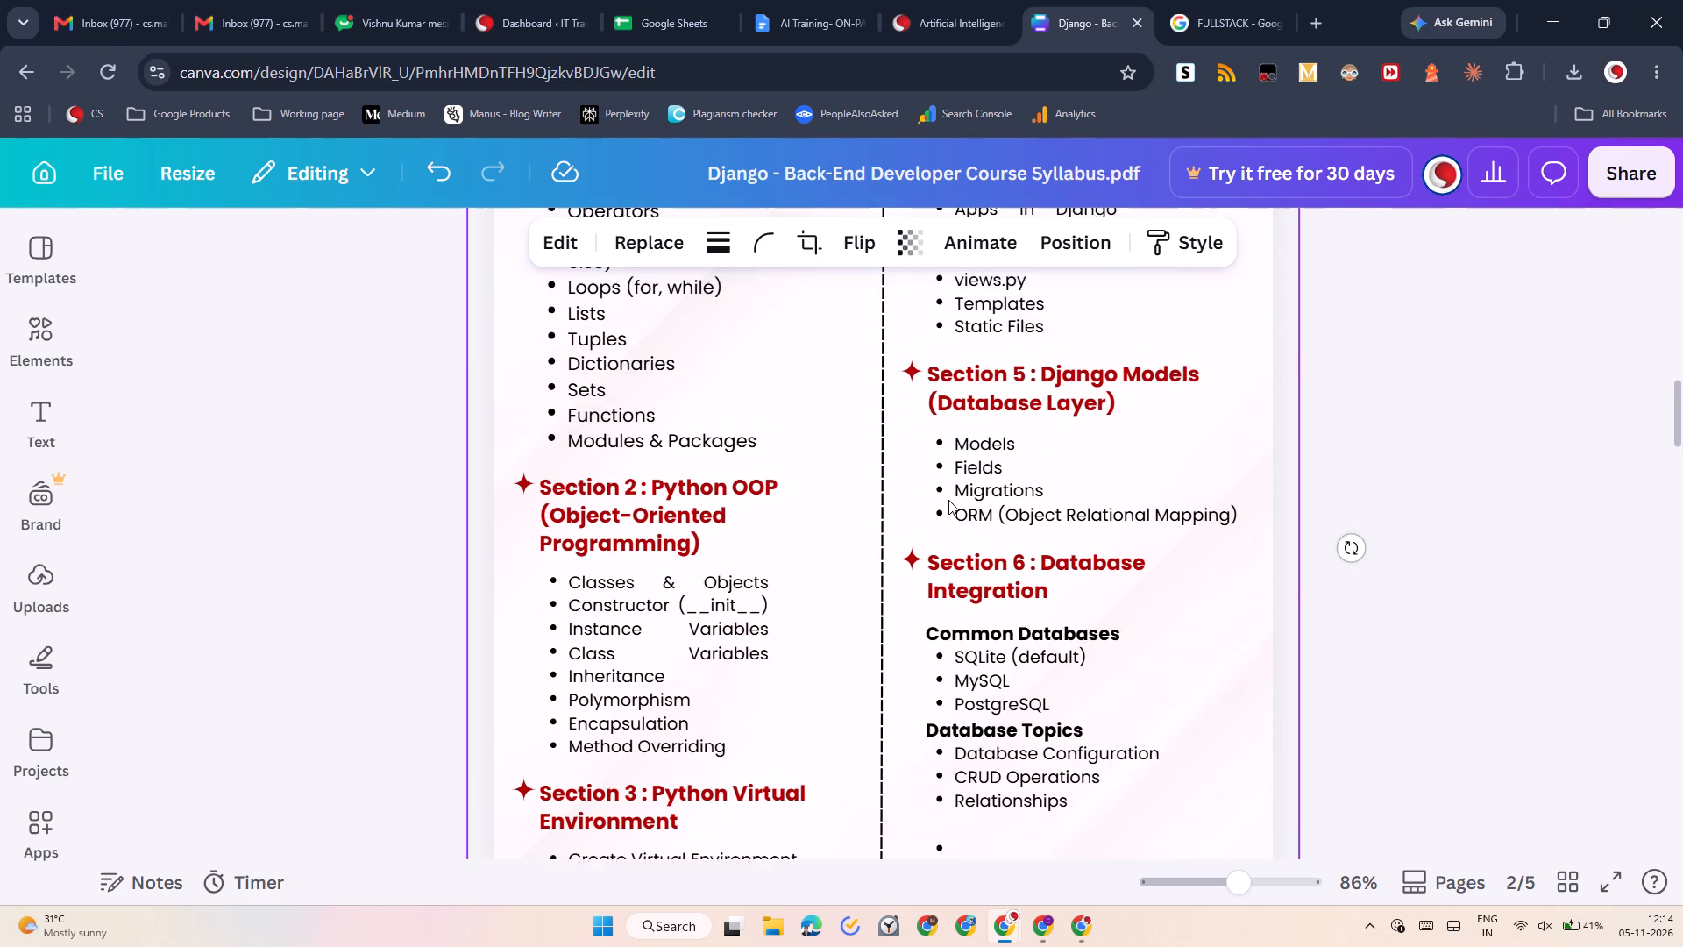
left_click(948, 473)
left_click(974, 512)
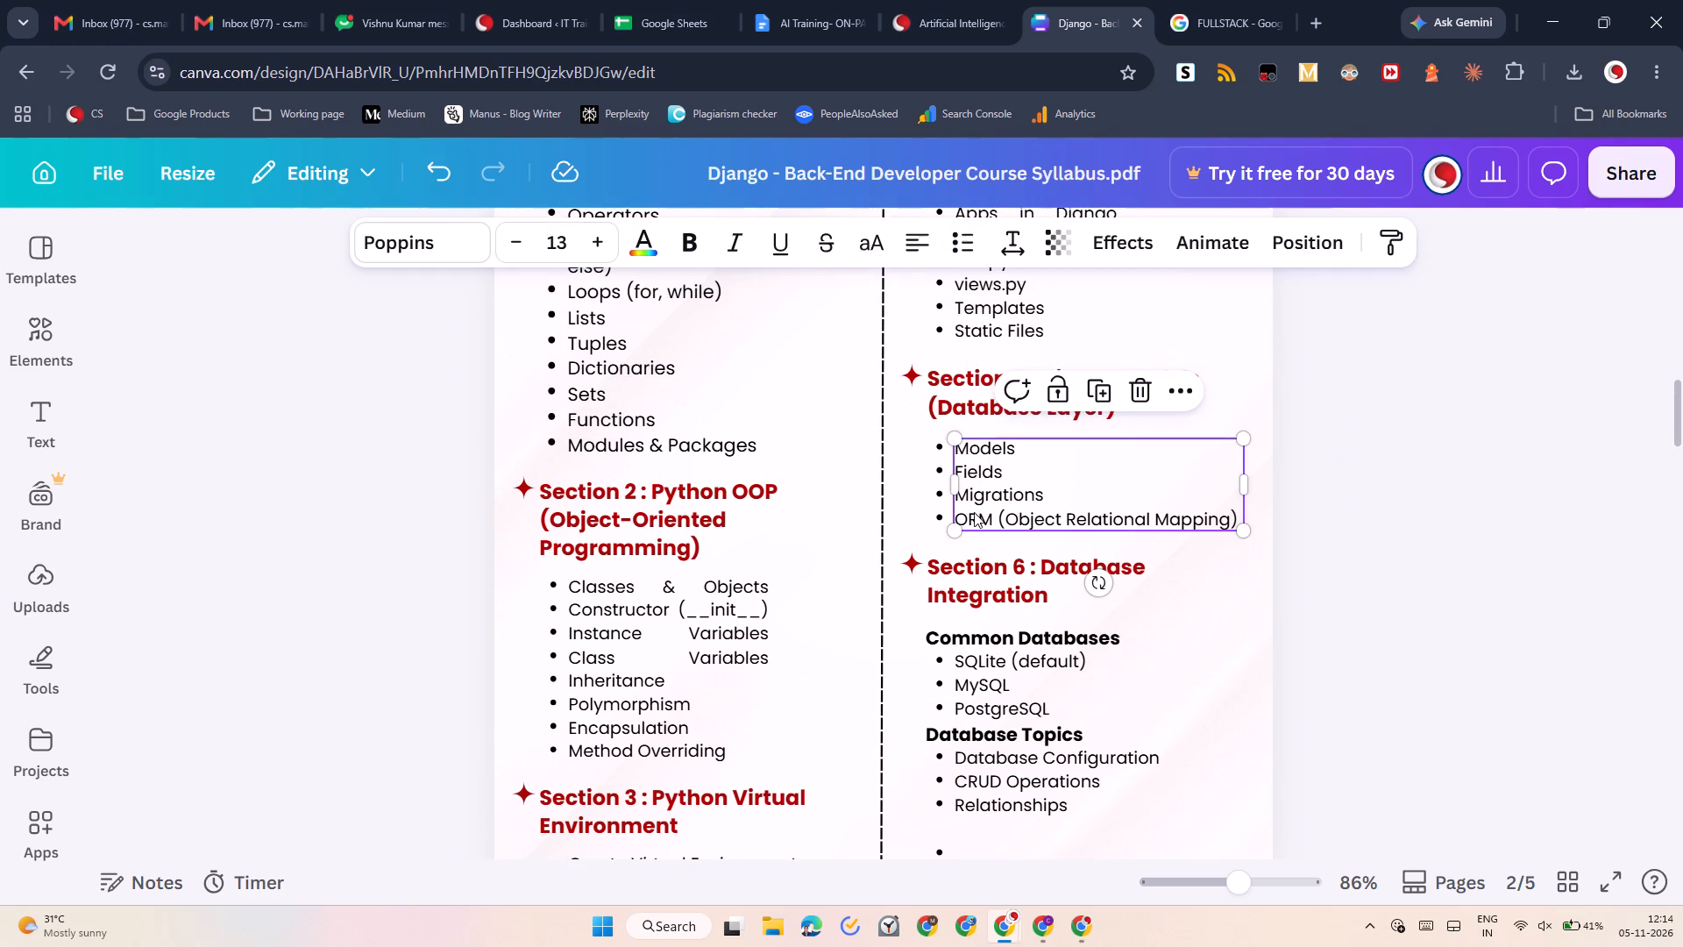
scroll(981, 681, "down", 1)
left_click(972, 627)
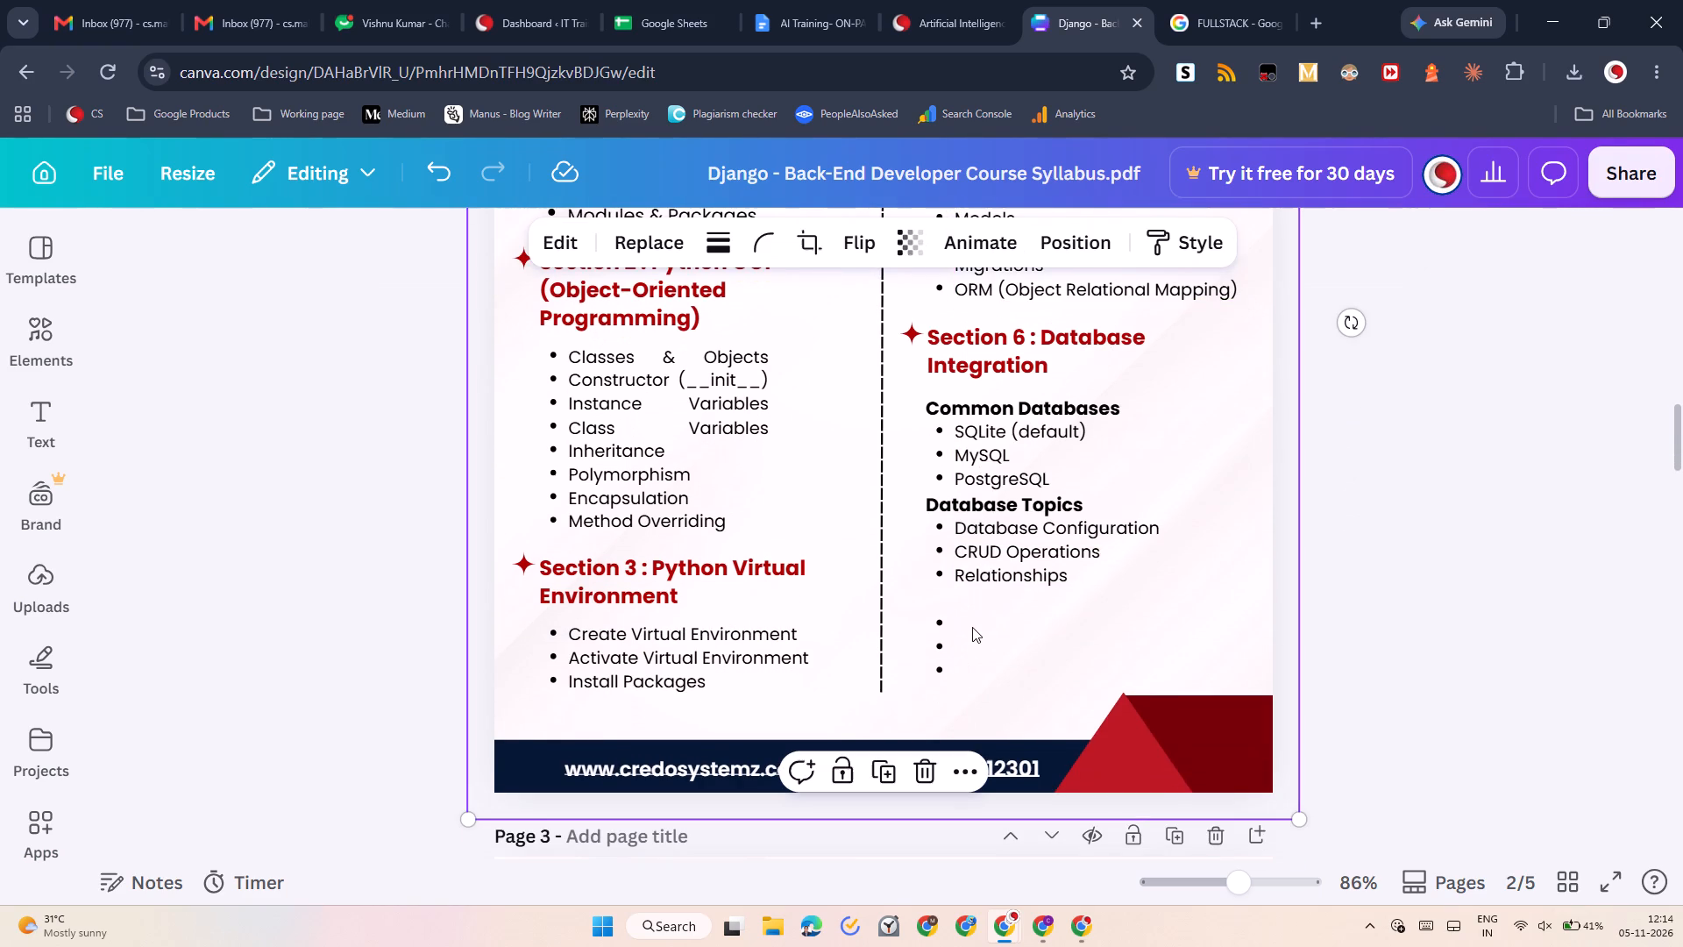
left_click(975, 564)
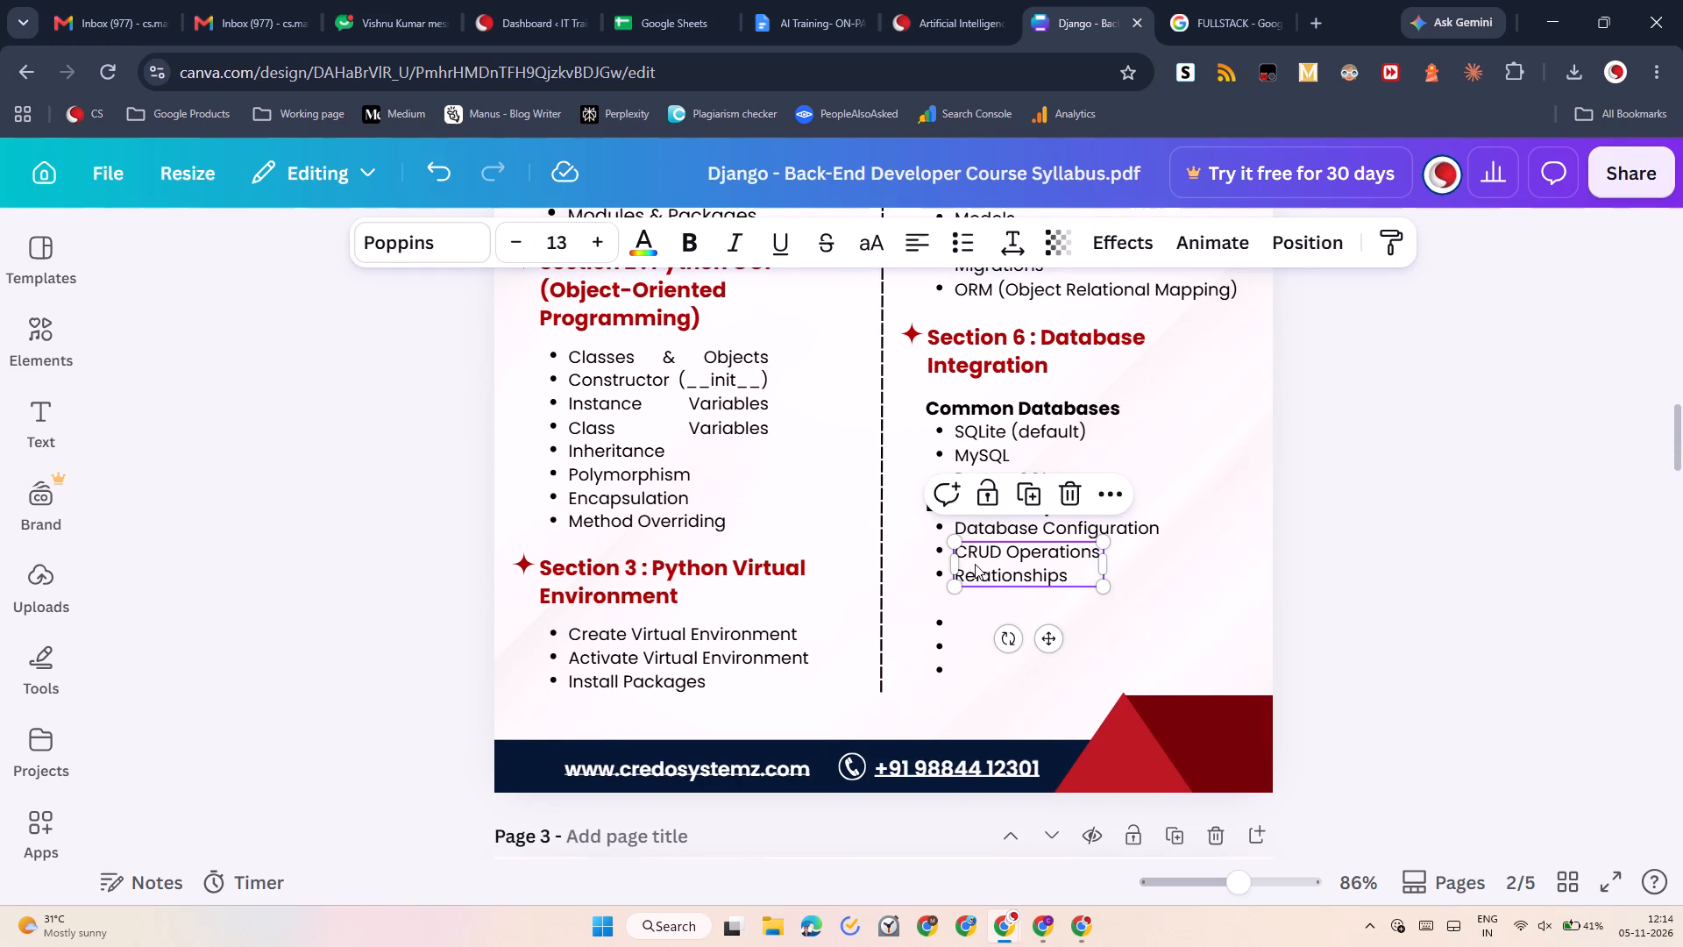
key("ctrl+s")
left_click(957, 641)
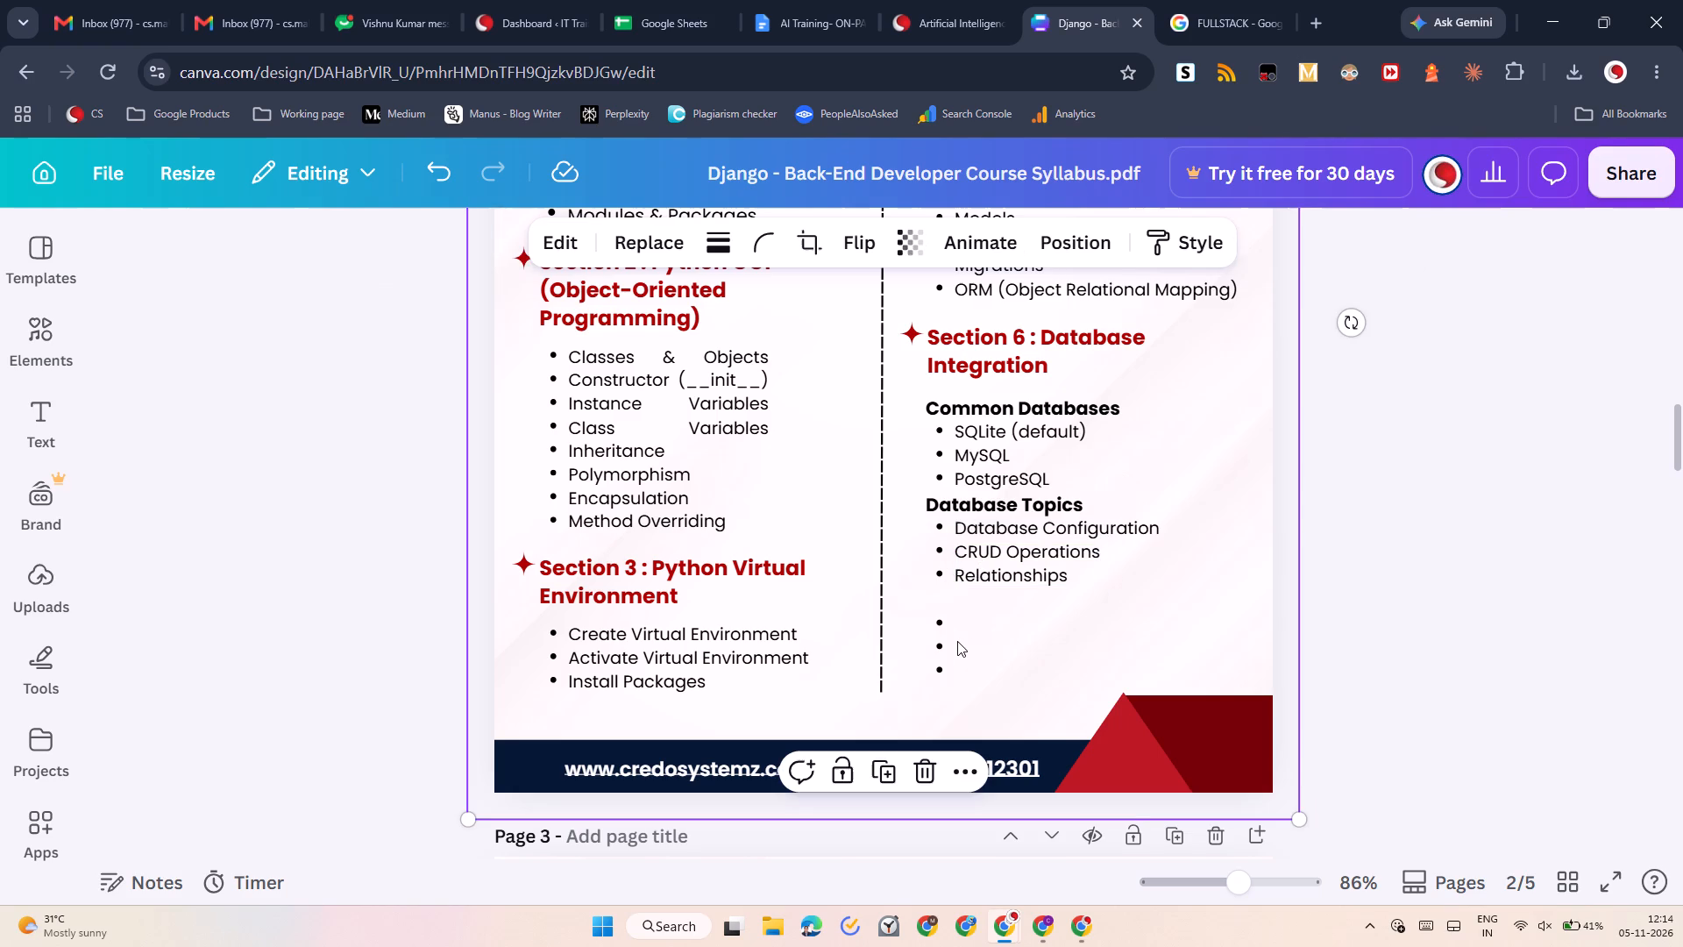
left_click(991, 628)
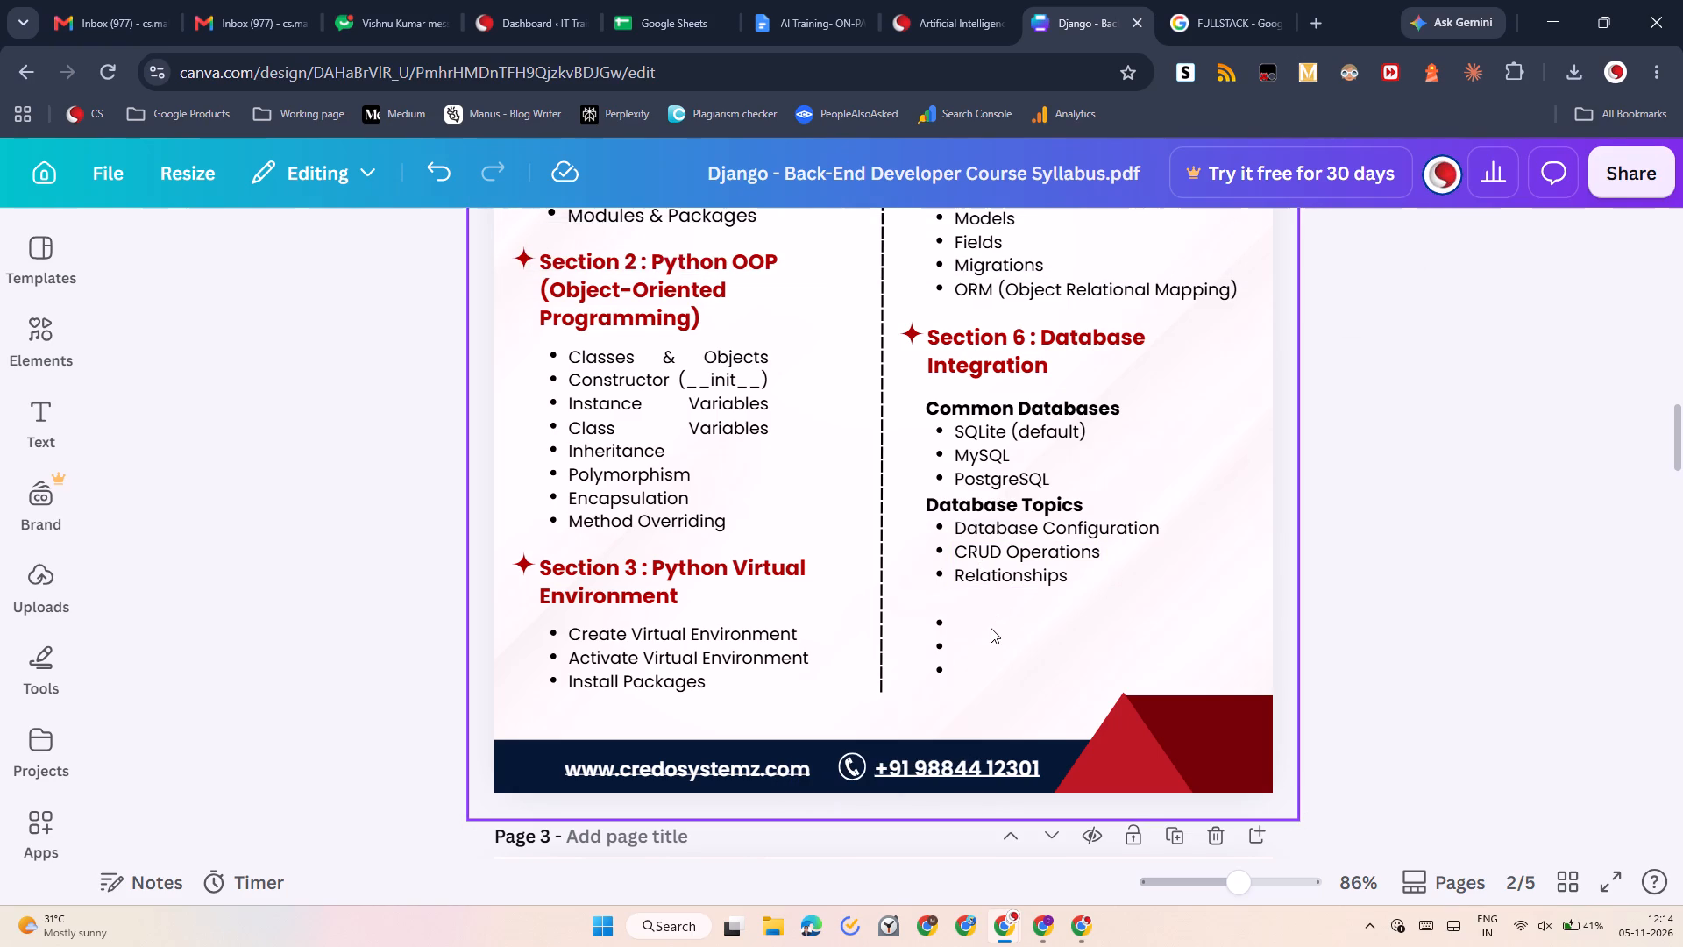
Delete the MySQL text from the Common Databases list on page 2, keeping its empty line above PostgreSQL.
left_click(993, 452)
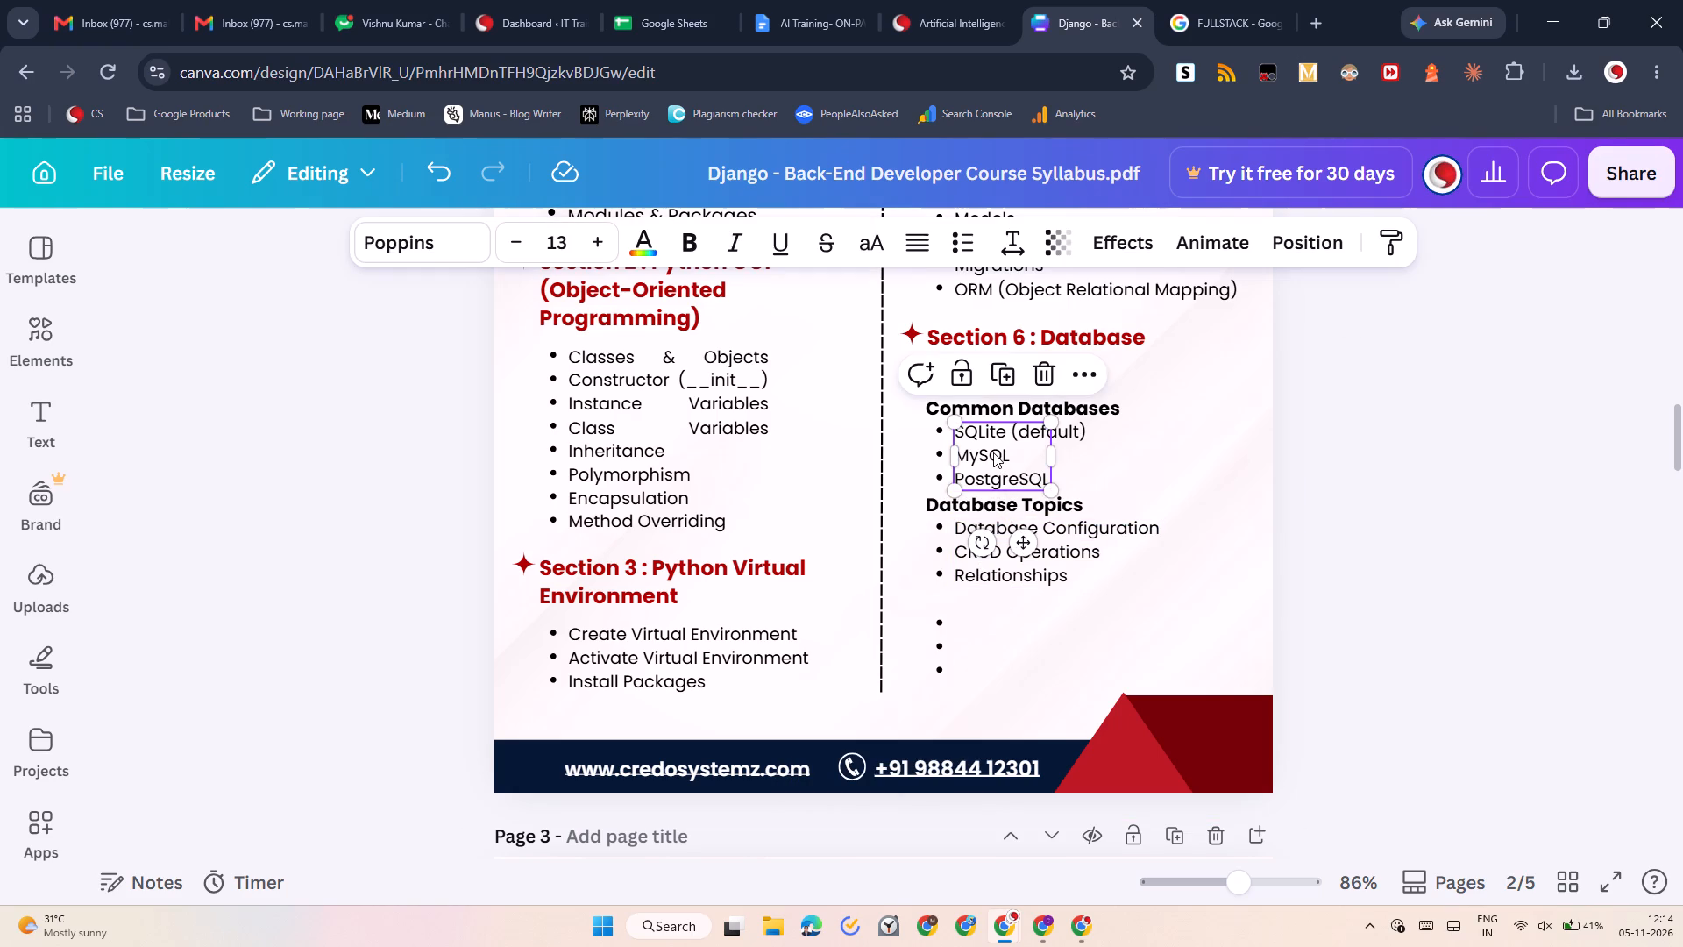
double_click(993, 452)
left_click(993, 452)
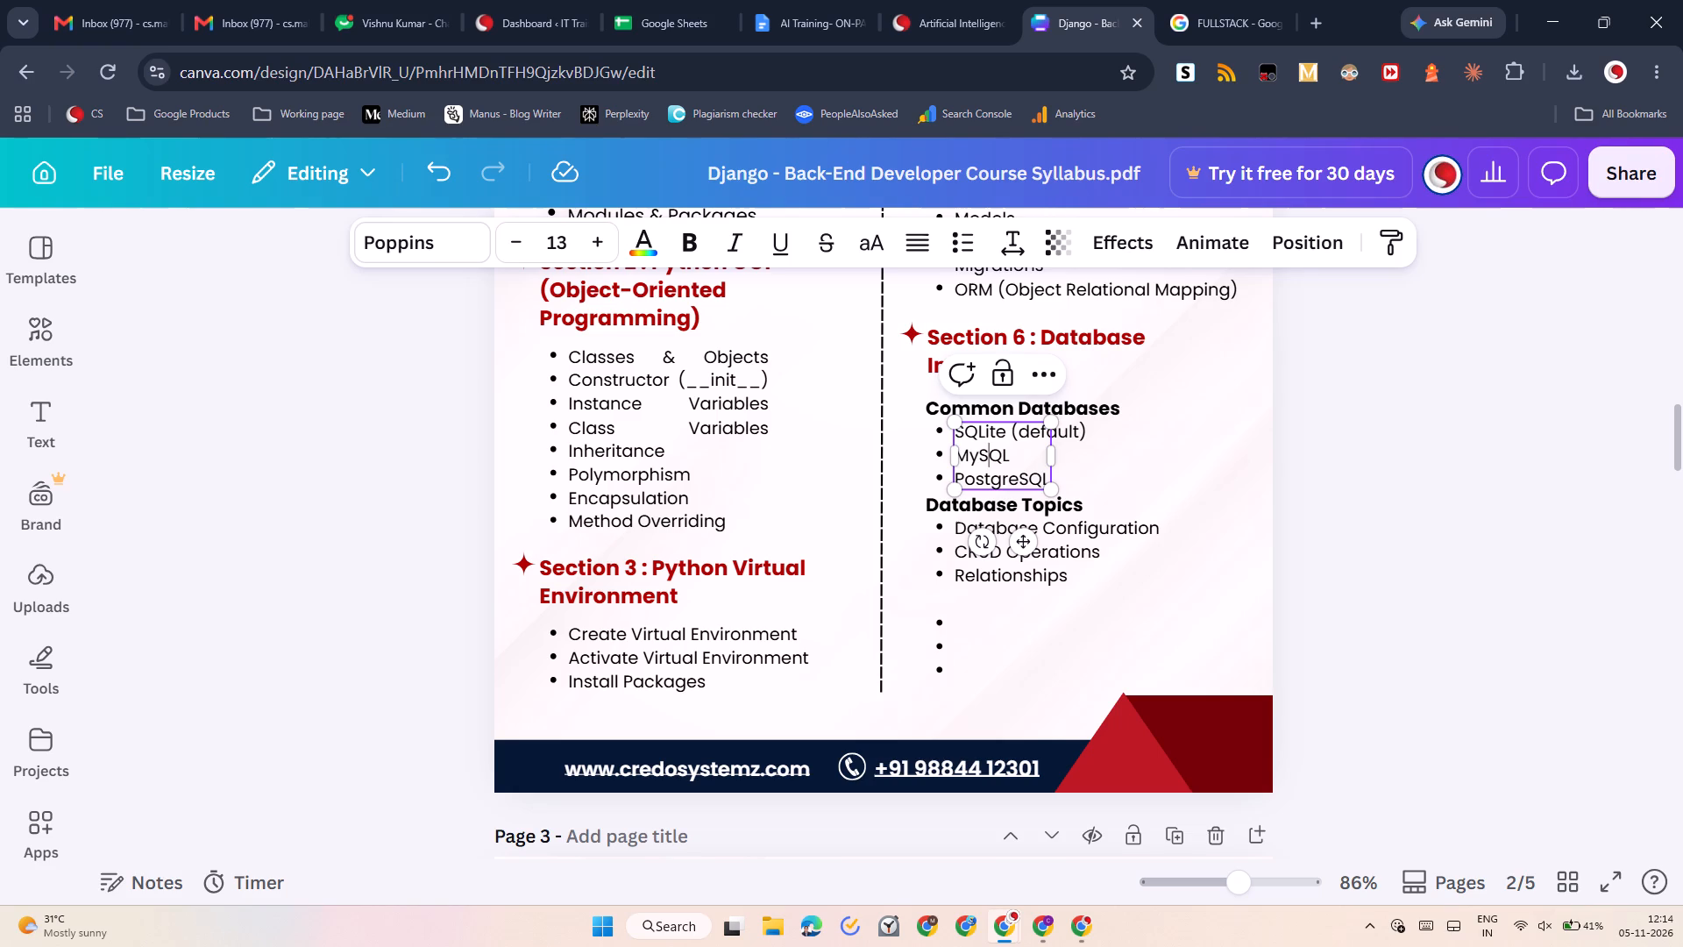
left_click(1011, 455)
left_click_drag(1011, 455, 969, 455)
key("BackSpace")
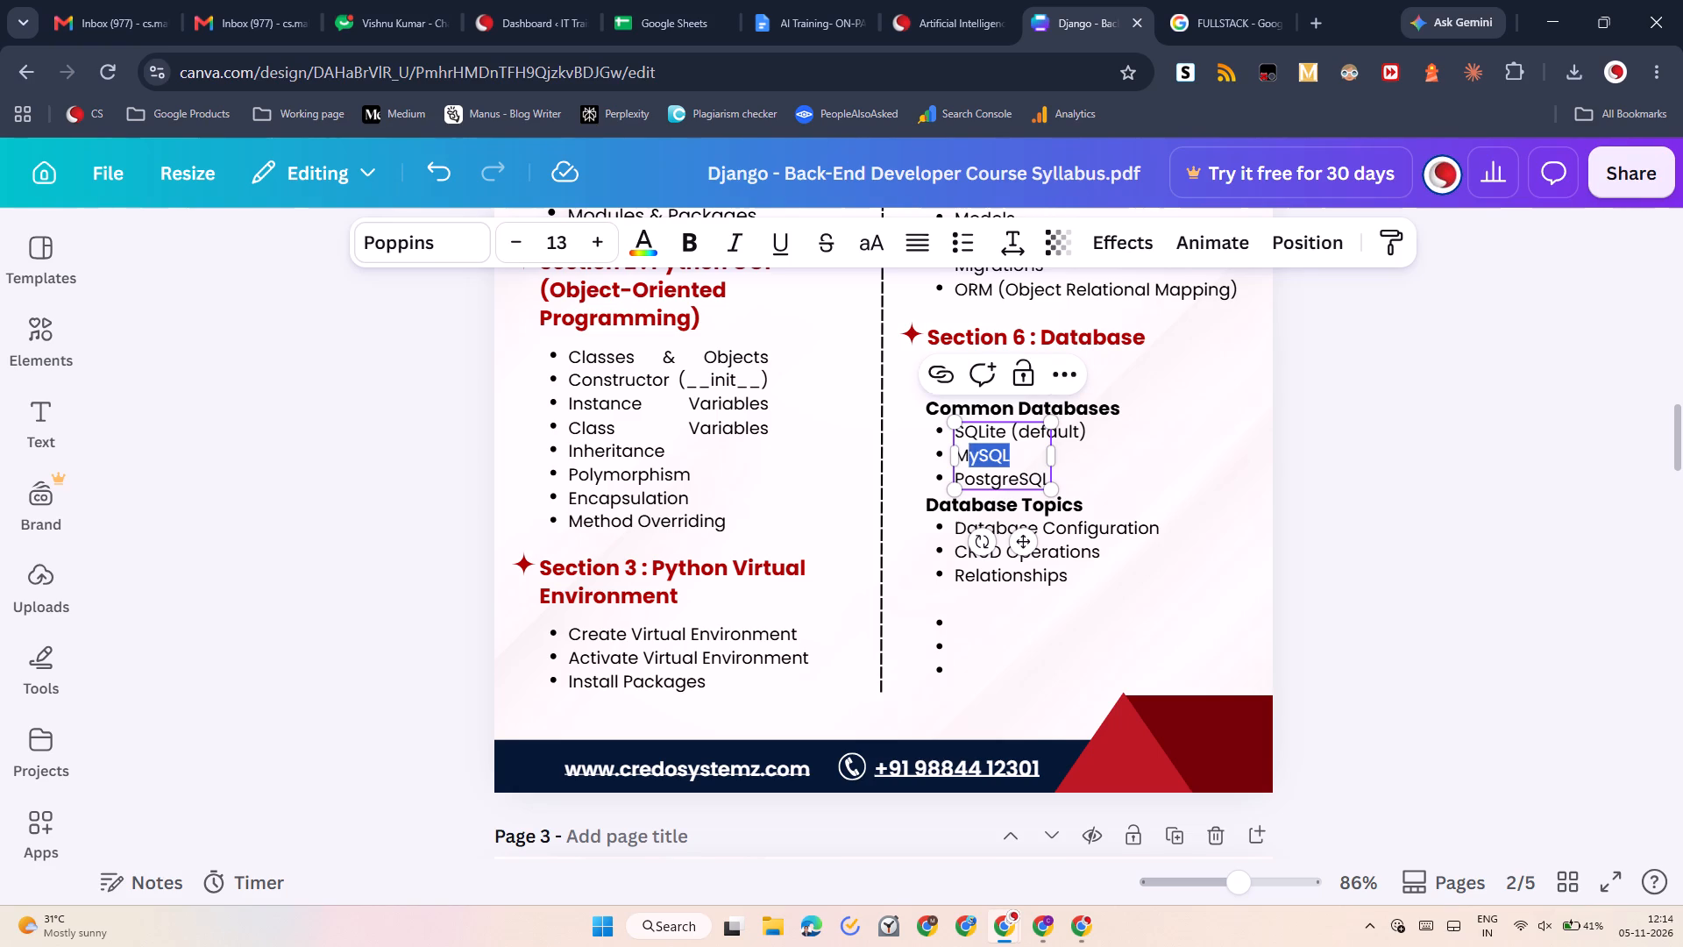
key("BackSpace")
key("BackSpace")
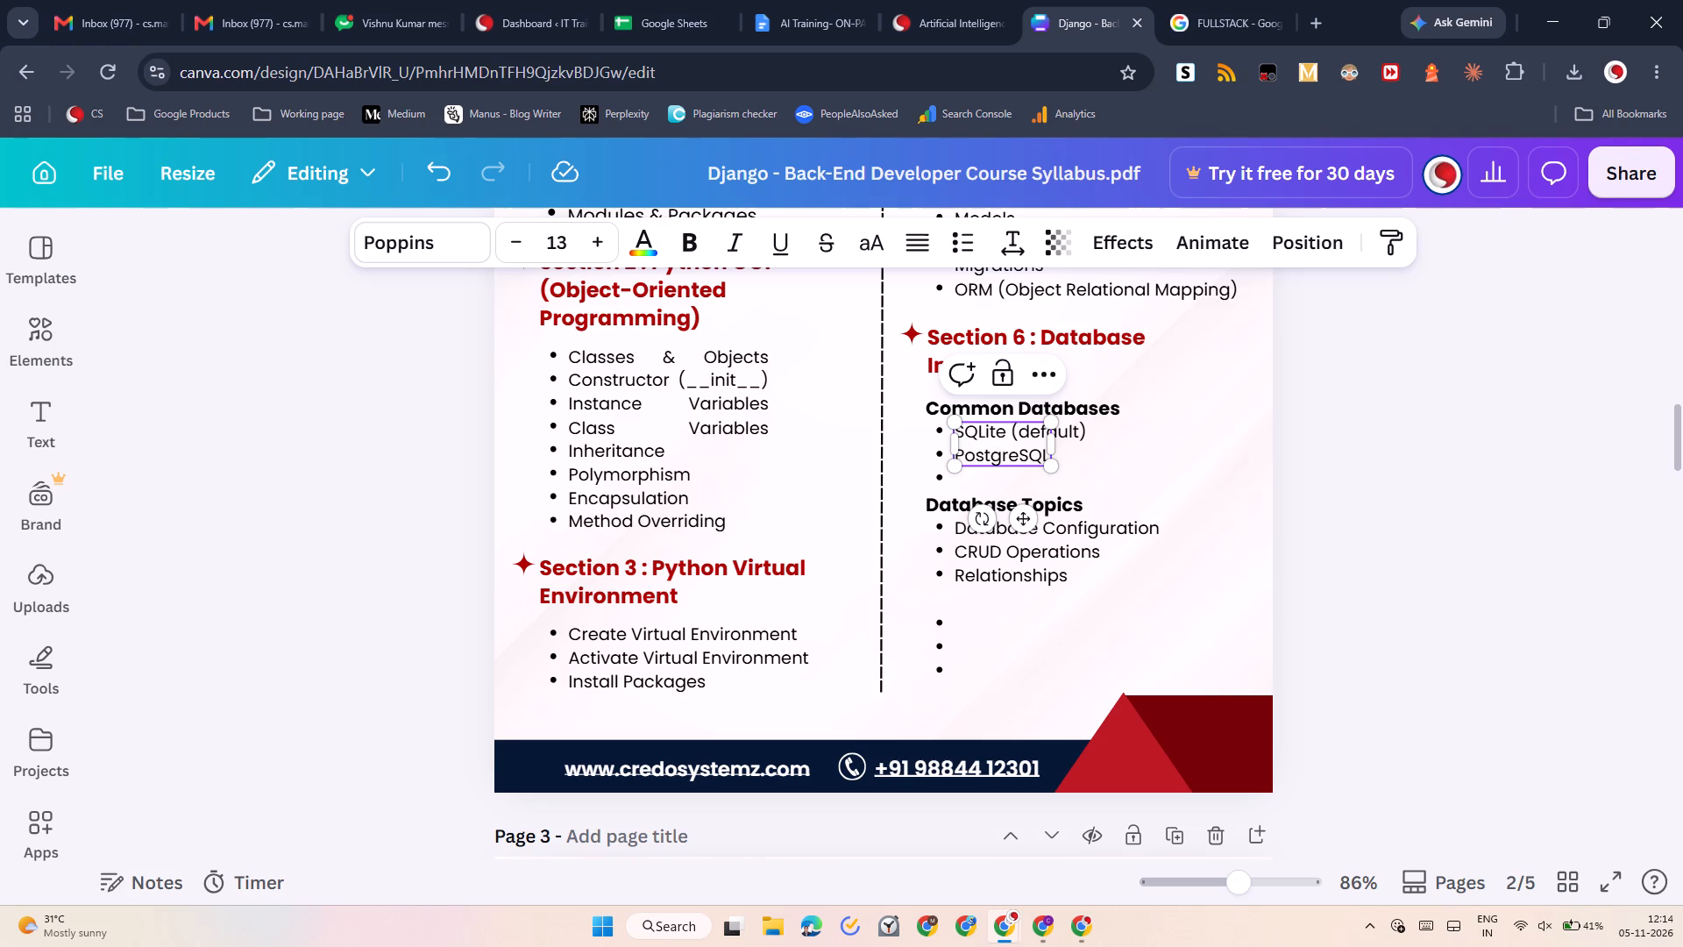
key("ctrl+z")
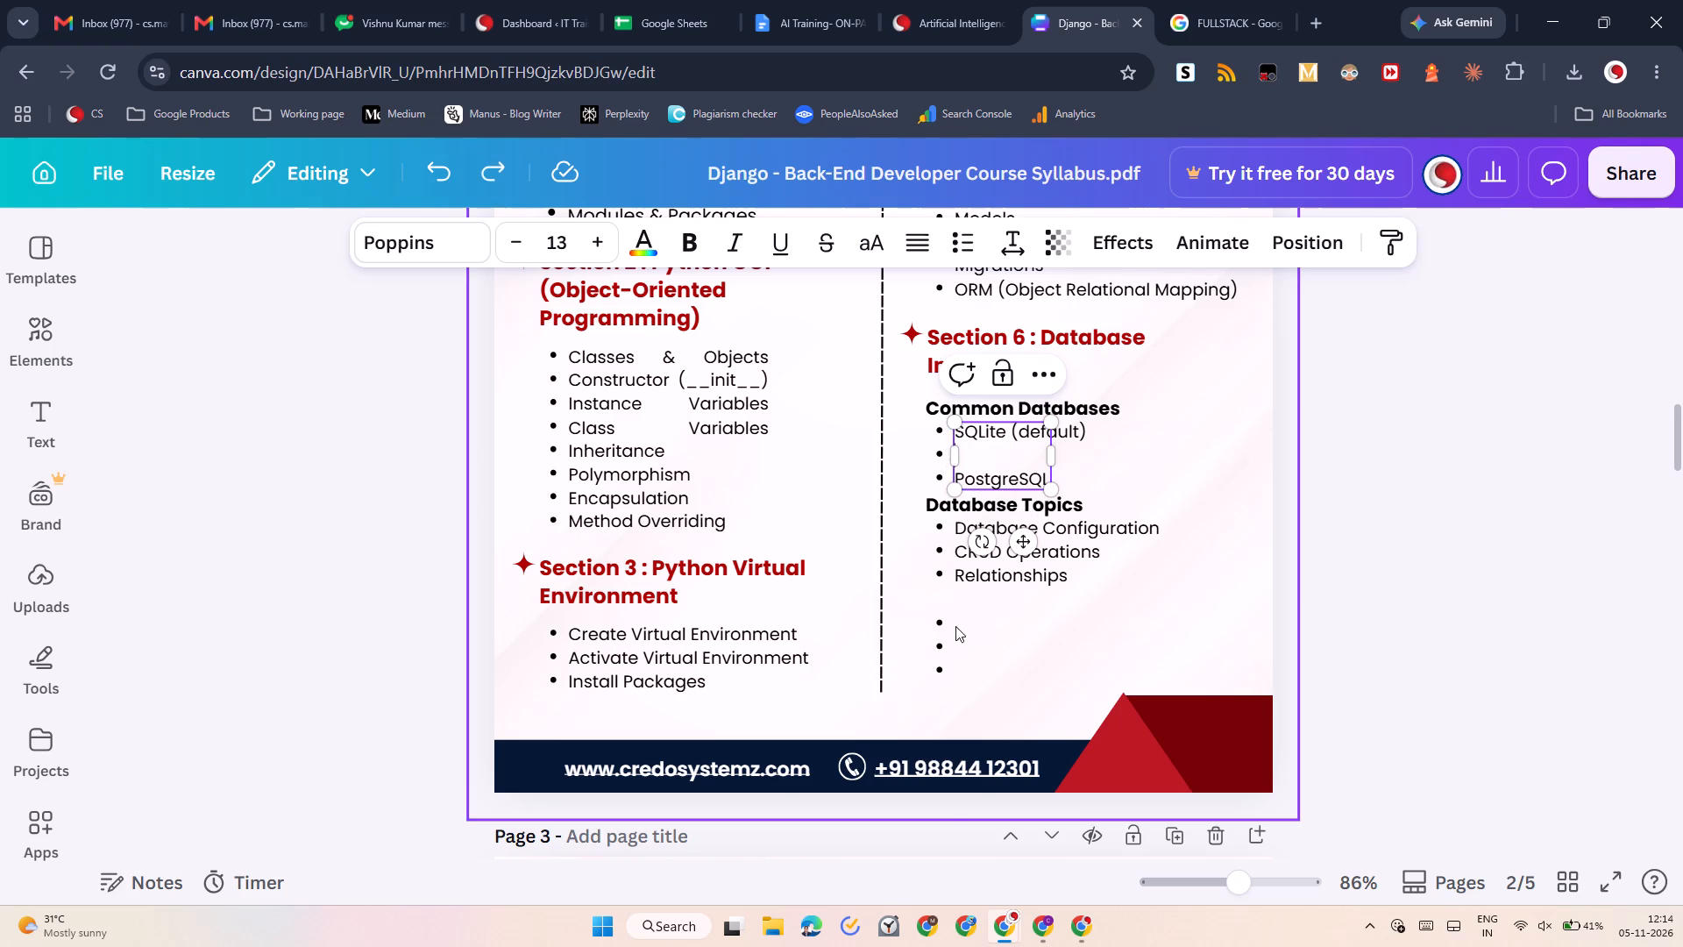
Try again to select the empty bullet markers at the end of Section 6 on page 2.
left_click(953, 646)
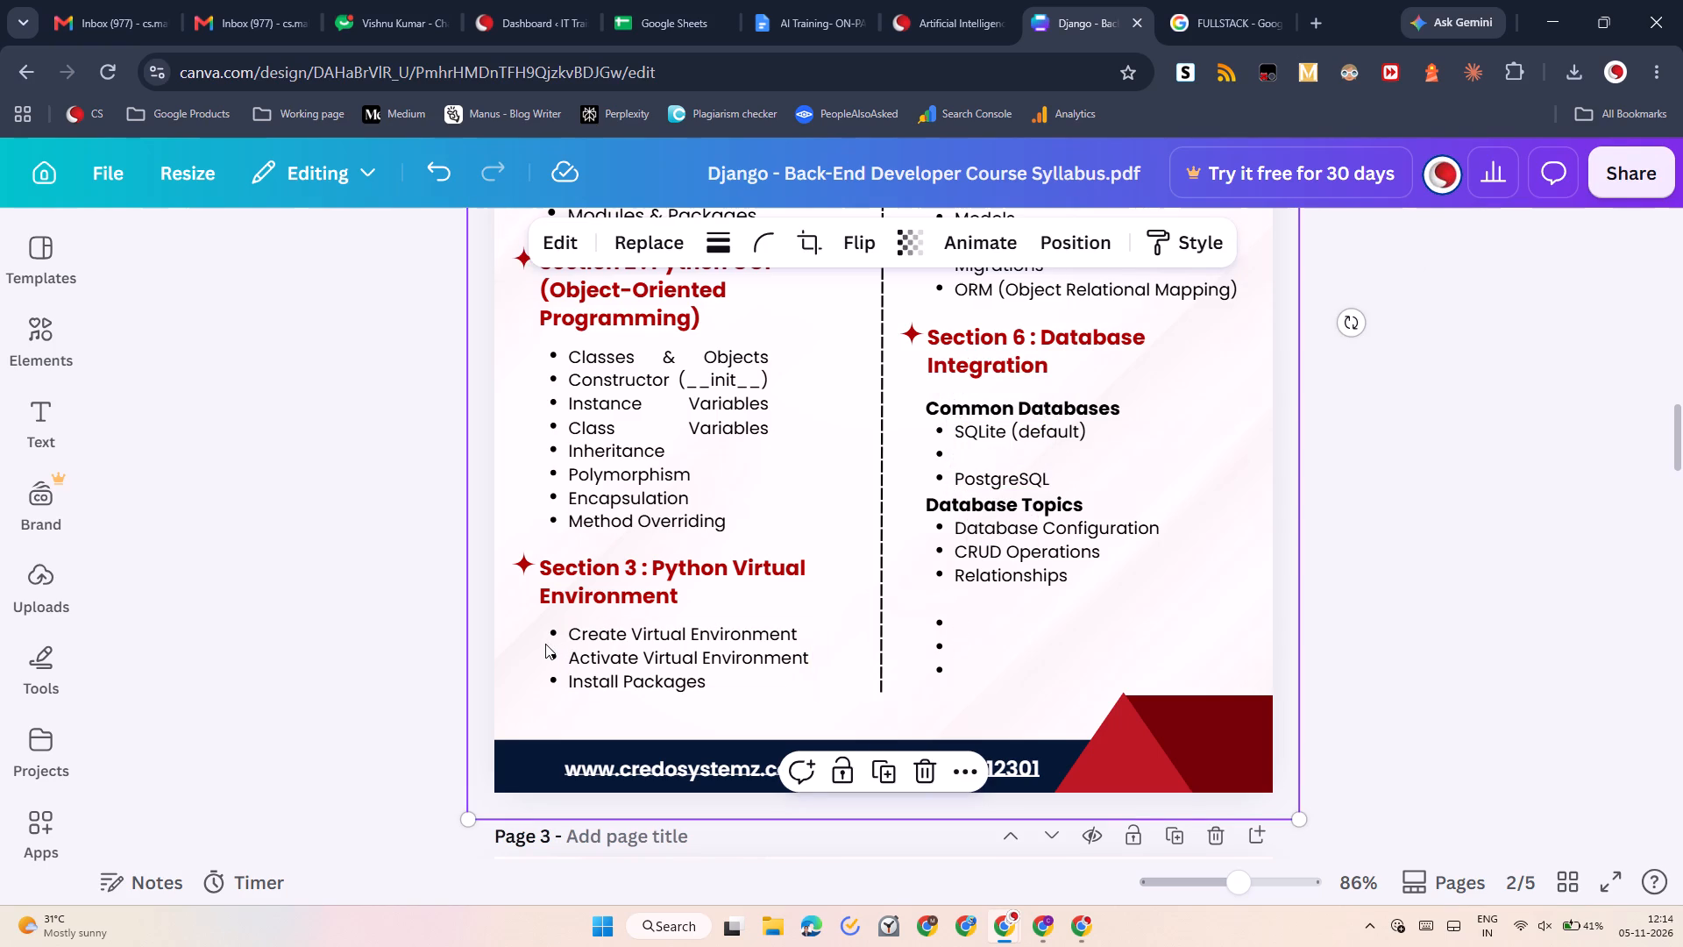
left_click(545, 644)
left_click(1004, 638)
Examine the cover page, selecting its dotted graphic and the FullStack Django Developer Program title to inspect them.
scroll(1004, 638, "up", 1)
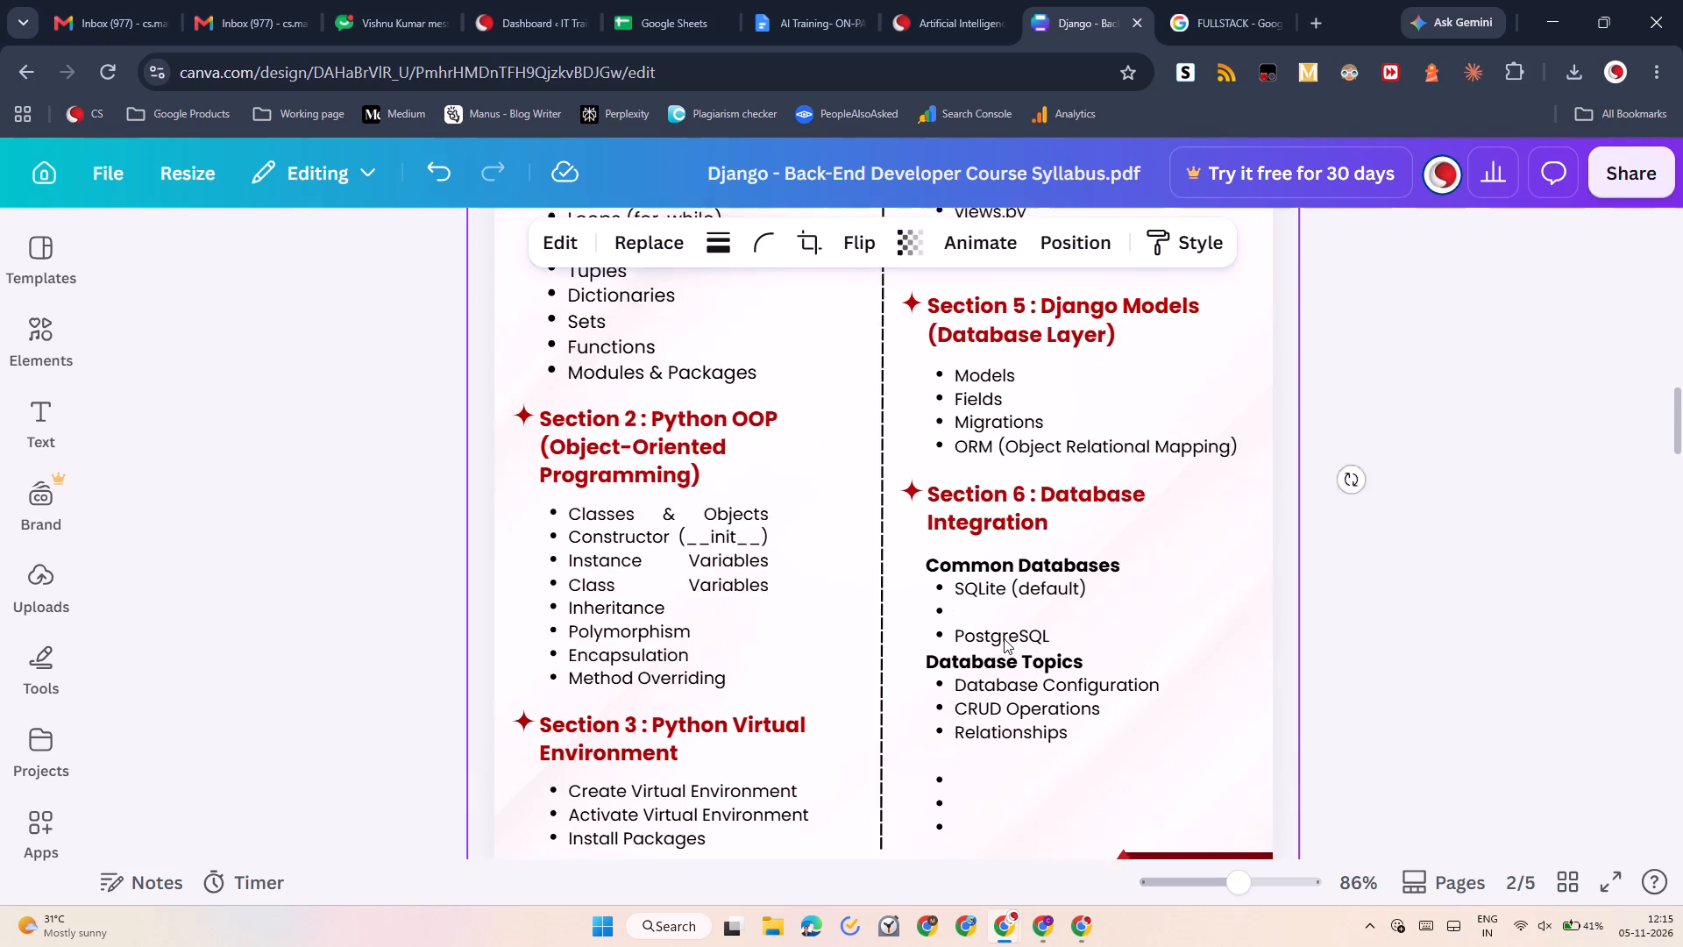
scroll(1004, 638, "up", 4)
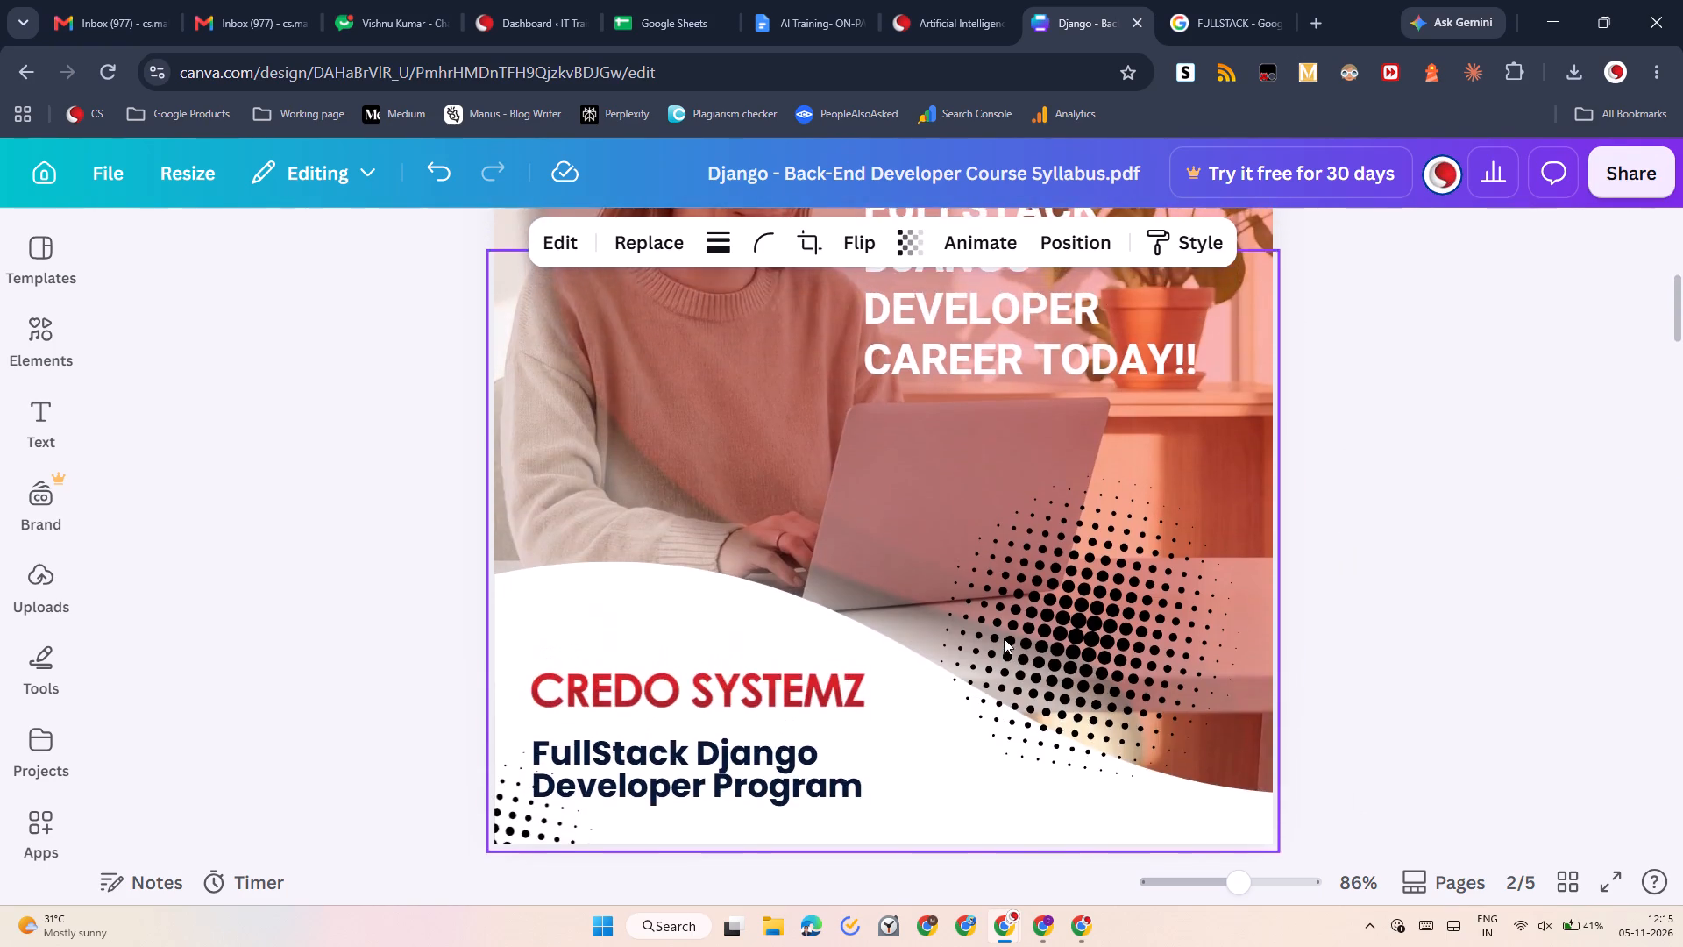
scroll(1004, 638, "down", 4)
scroll(1004, 638, "up", 3)
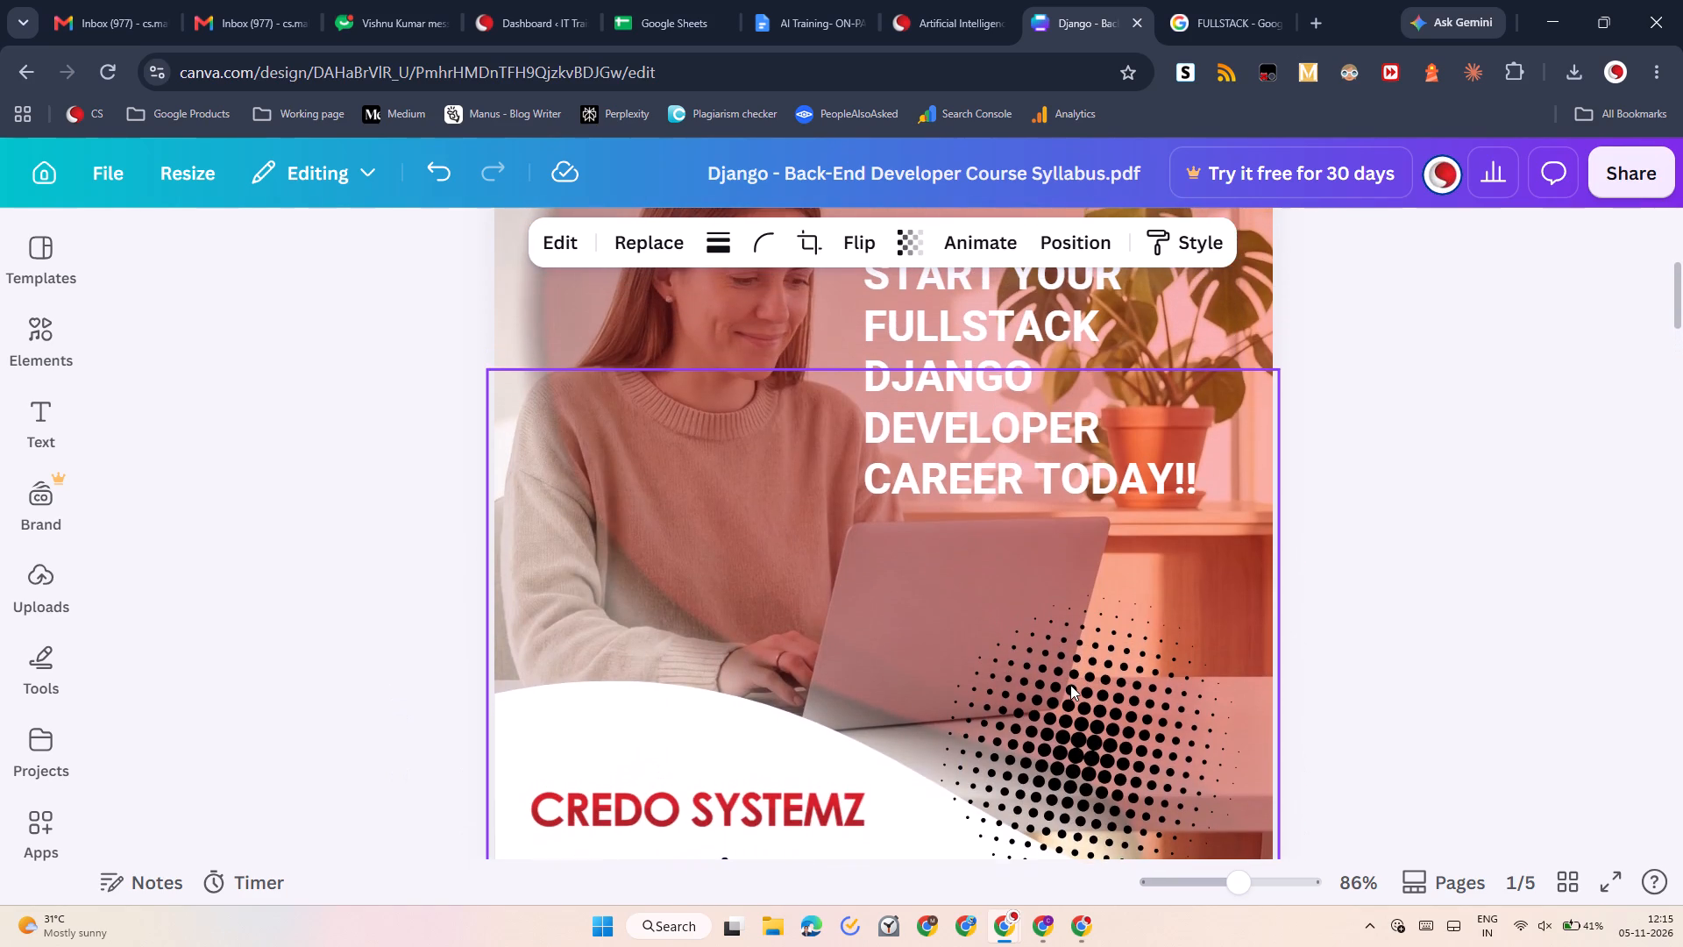
left_click(1070, 685)
scroll(1070, 685, "down", 2)
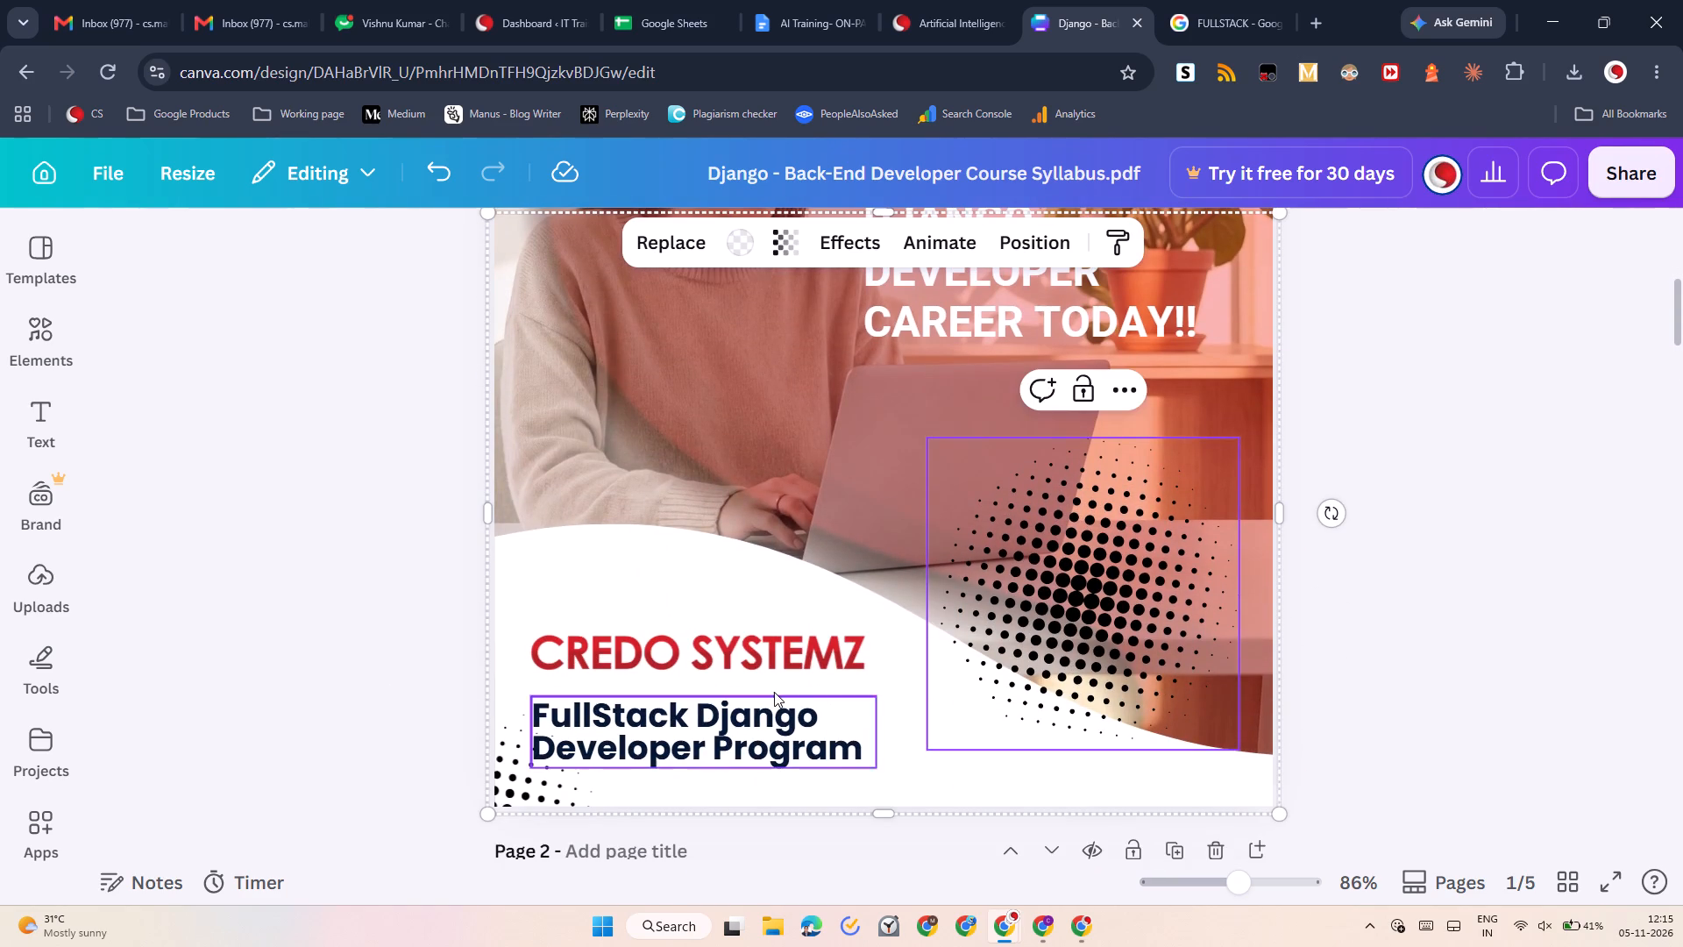
left_click(774, 692)
scroll(774, 692, "up", 2)
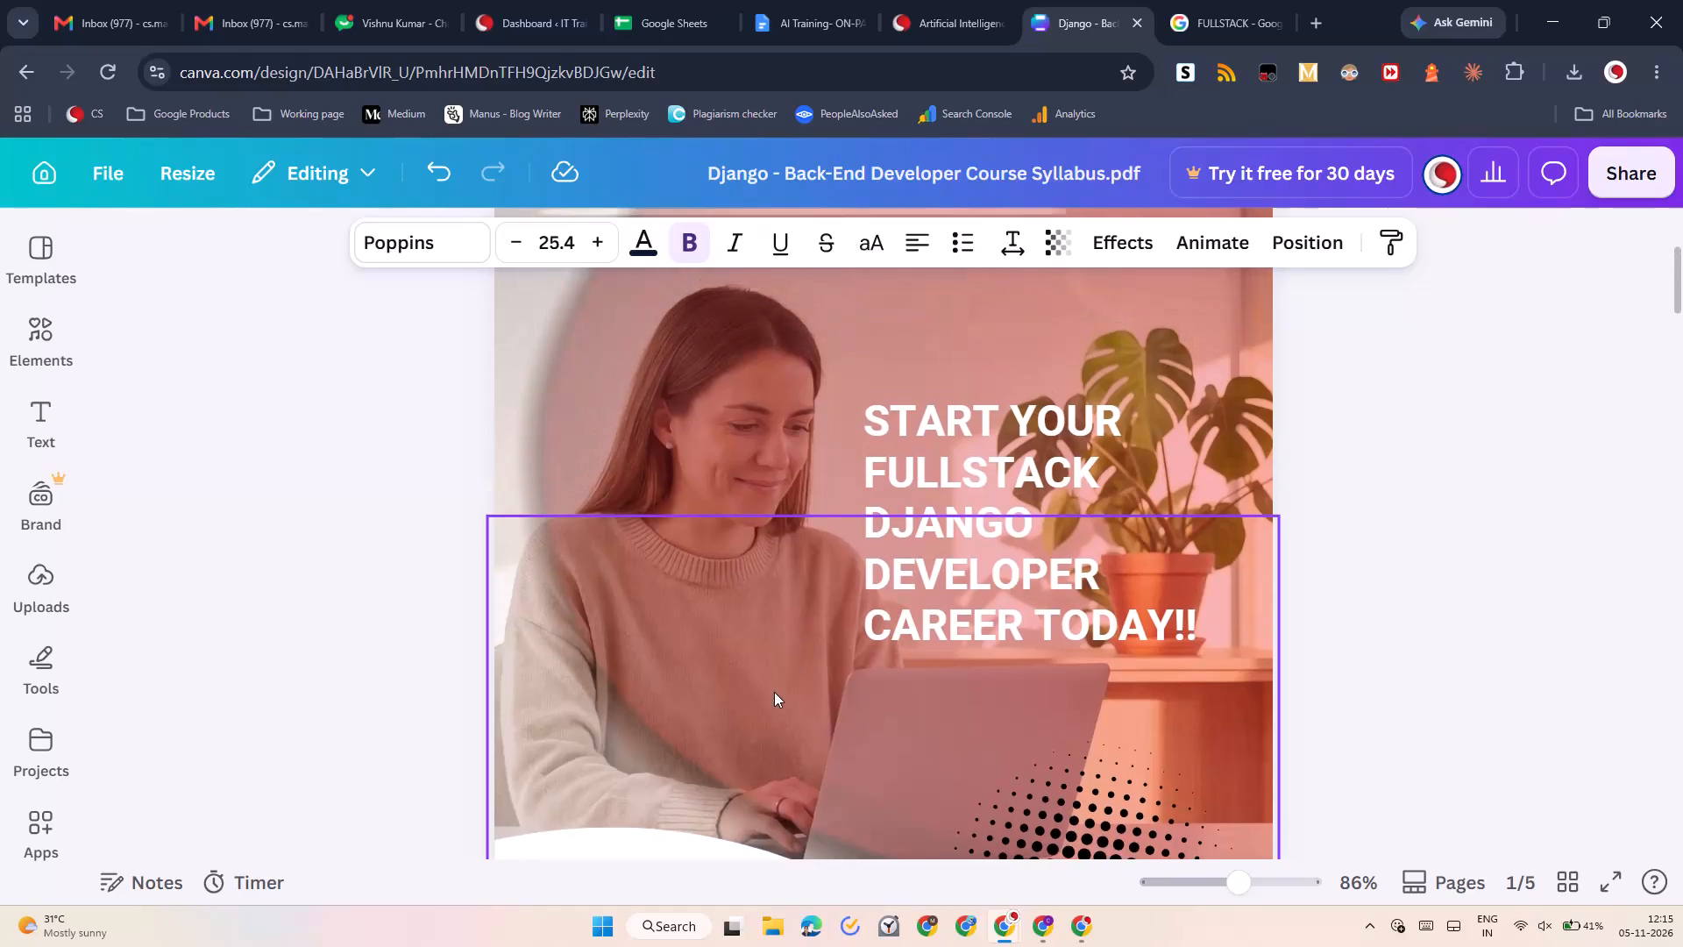
scroll(774, 692, "up", 1)
Switch to Google Chat, examine the cover of the original Django - Back-End Developer syllabus PDF, and return to the Canva design.
left_click(424, 0)
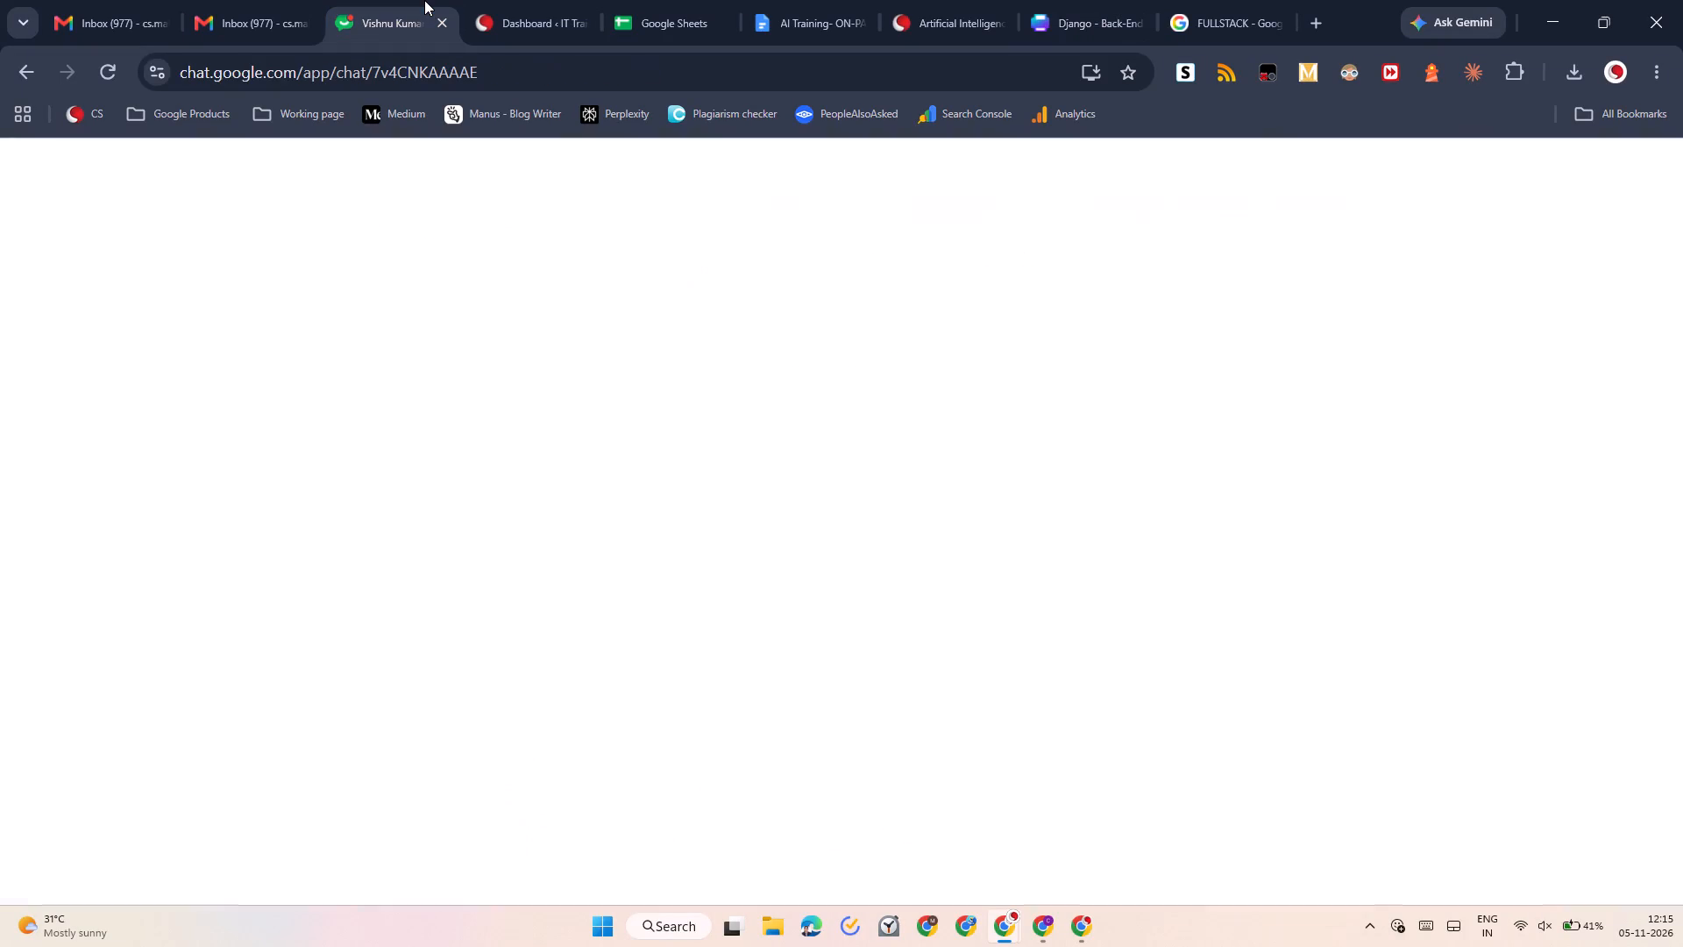
scroll(832, 436, "up", 11)
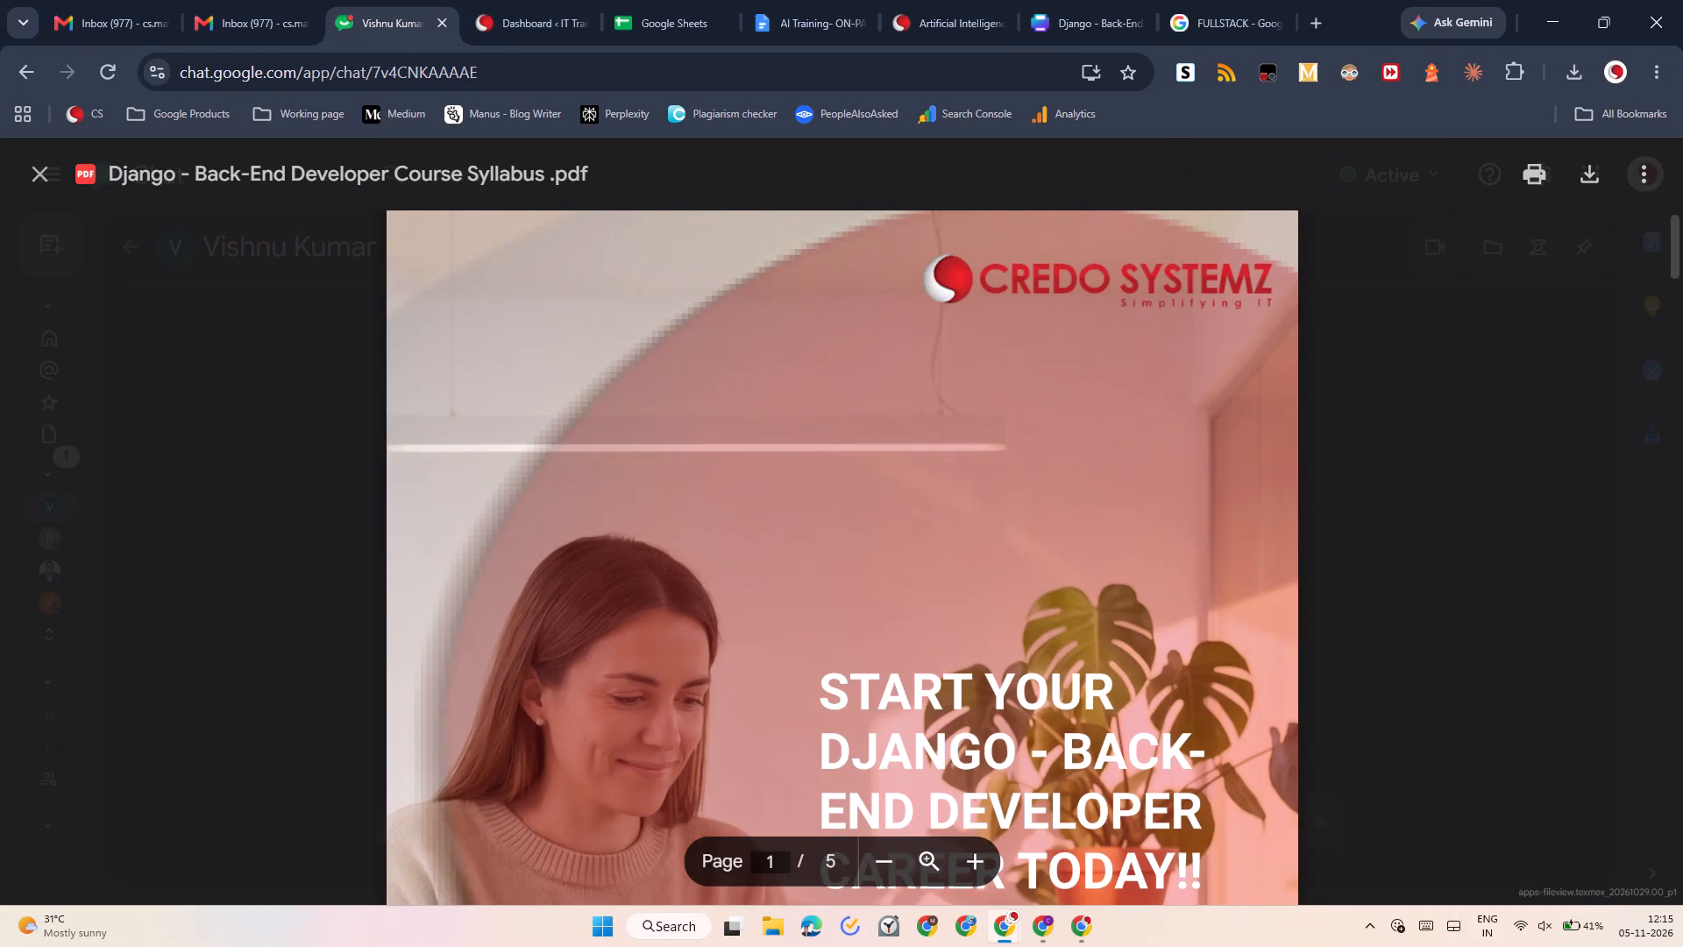
scroll(832, 436, "down", 1)
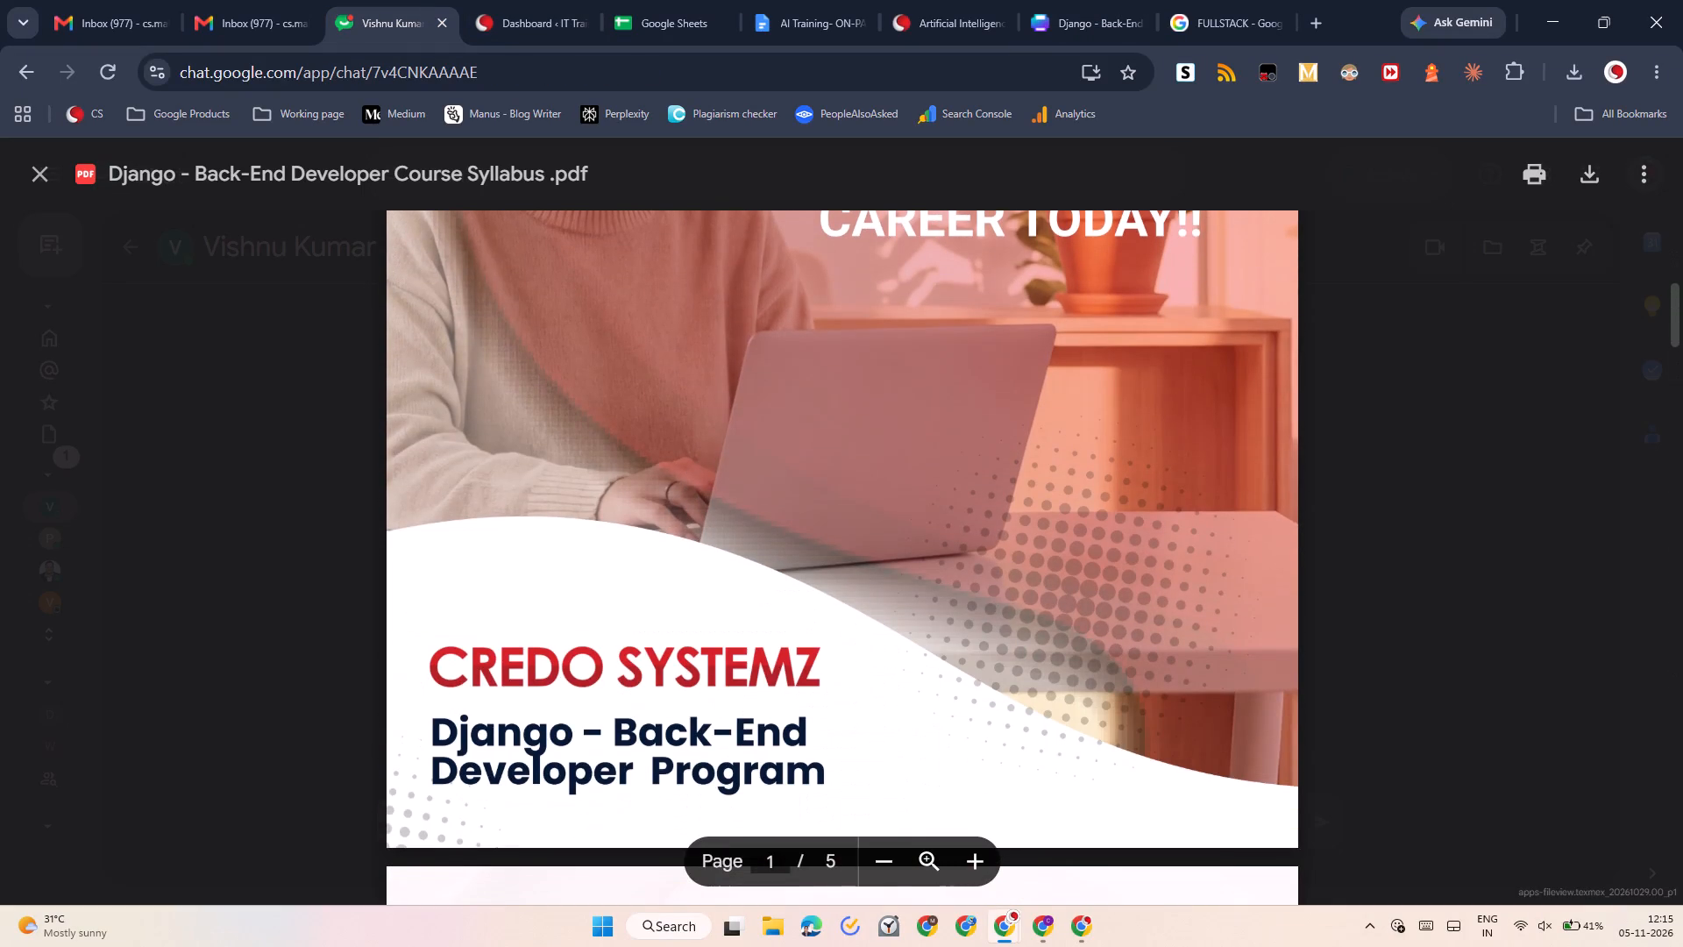
scroll(884, 524, "up", 1)
left_click(1093, 0)
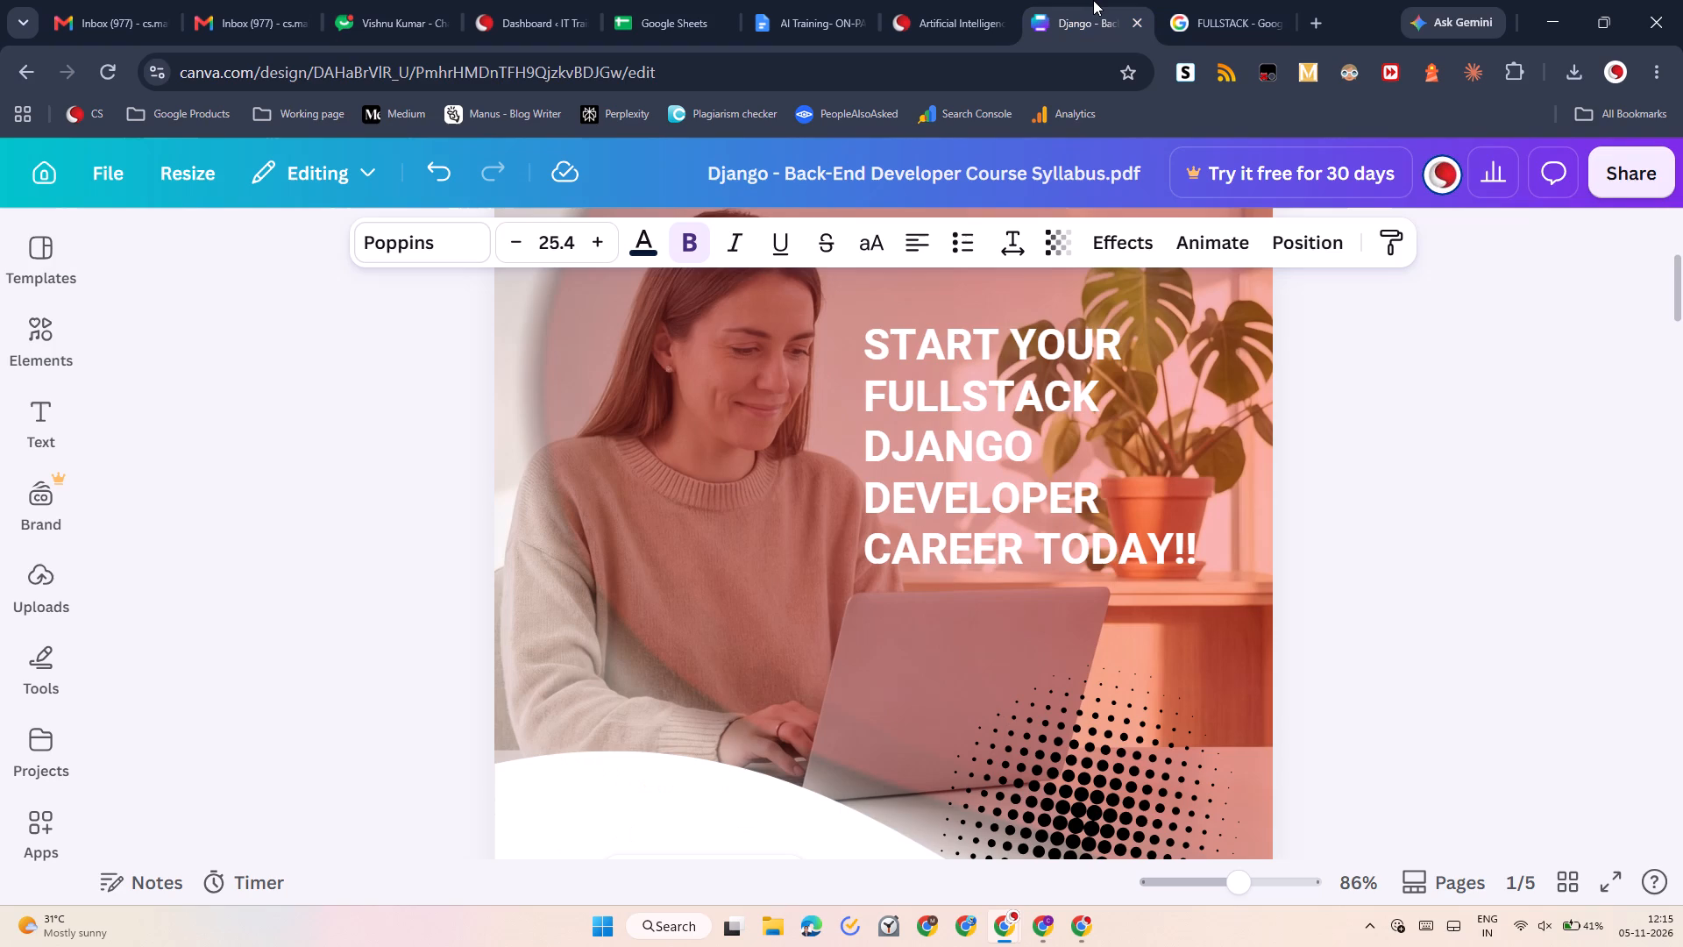
Delete the Postman list text under Section 10 : API Testing on page 3.
scroll(950, 507, "down", 2)
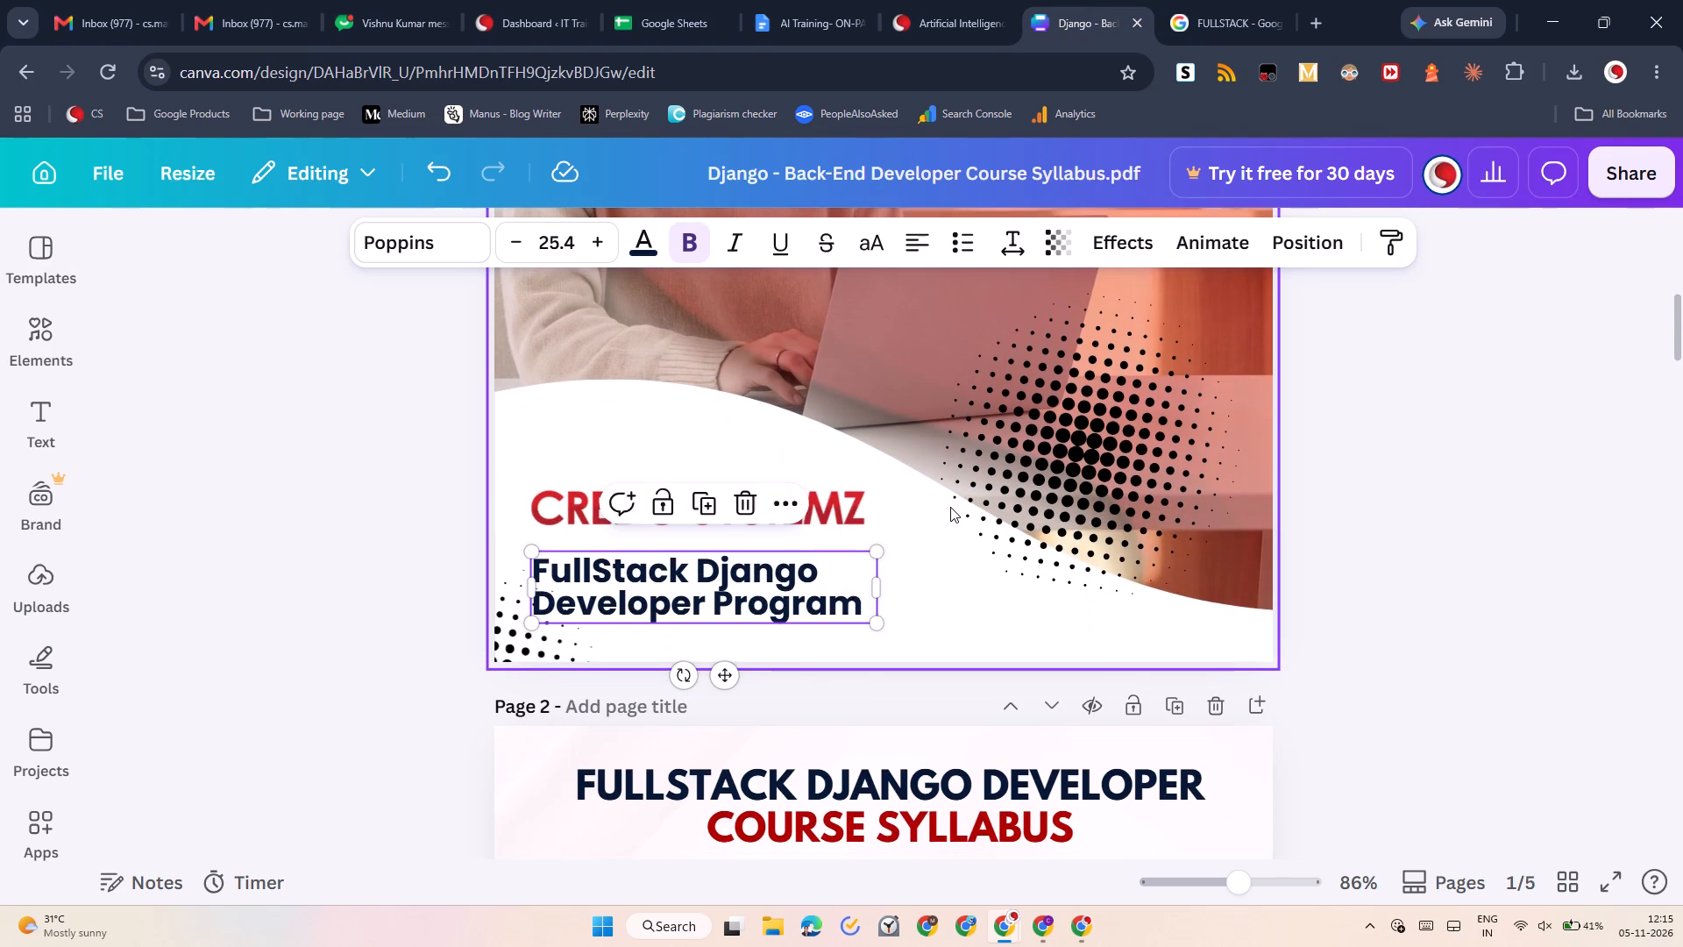
scroll(950, 507, "down", 5)
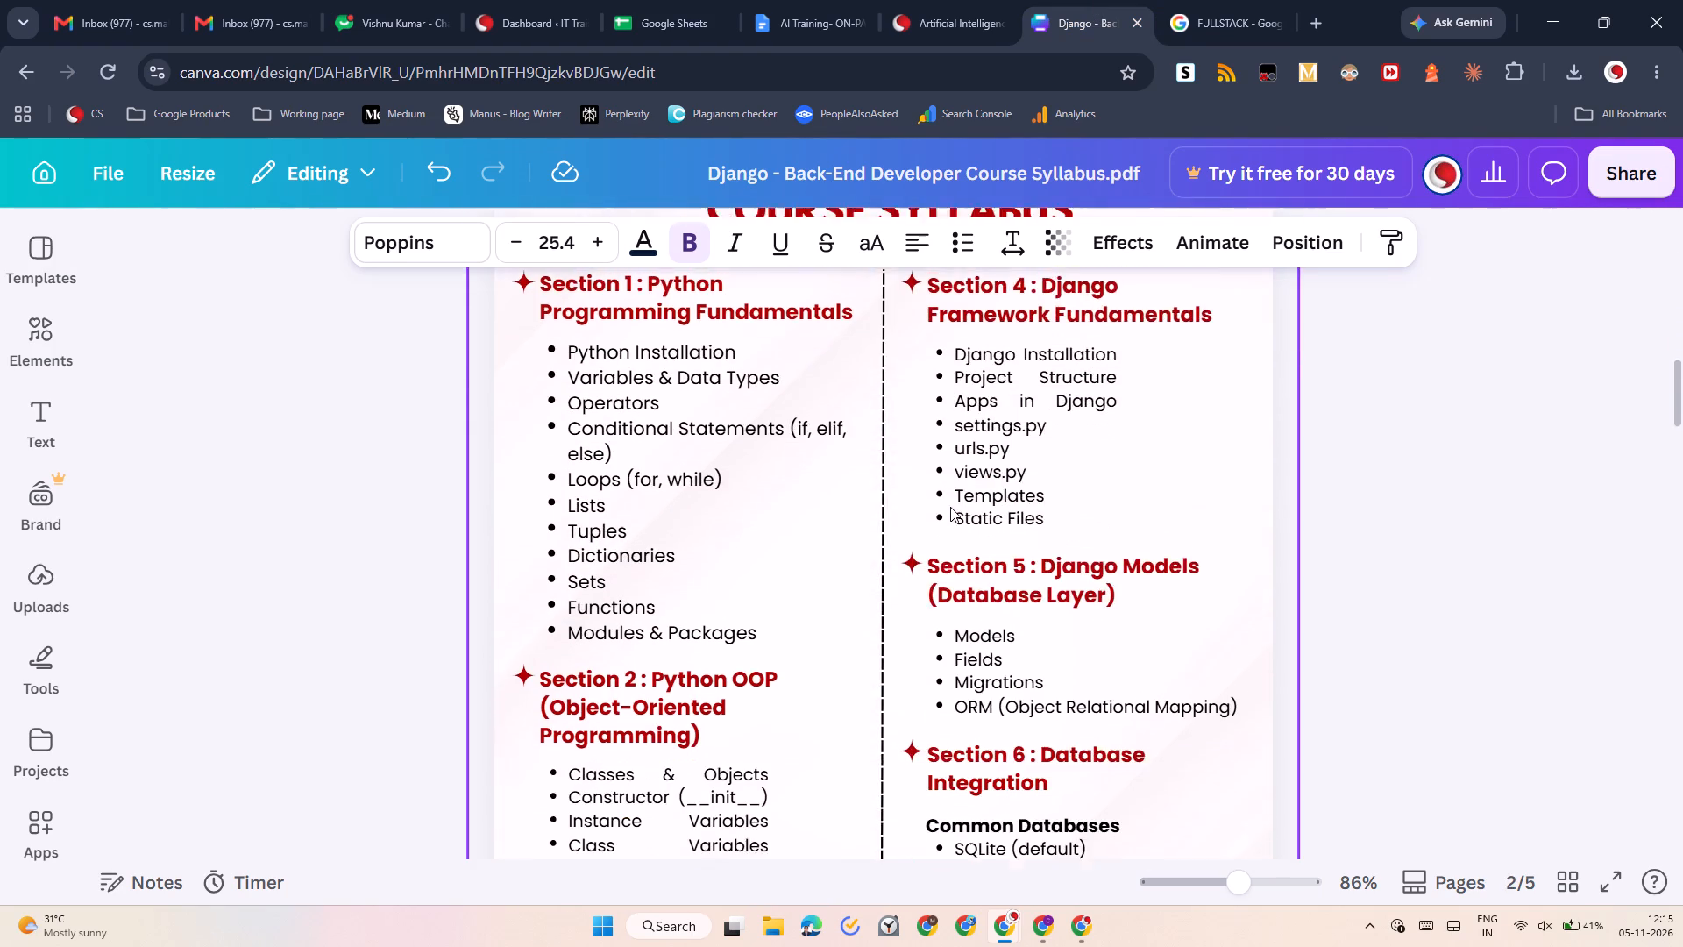
scroll(950, 507, "down", 5)
scroll(950, 507, "up", 4)
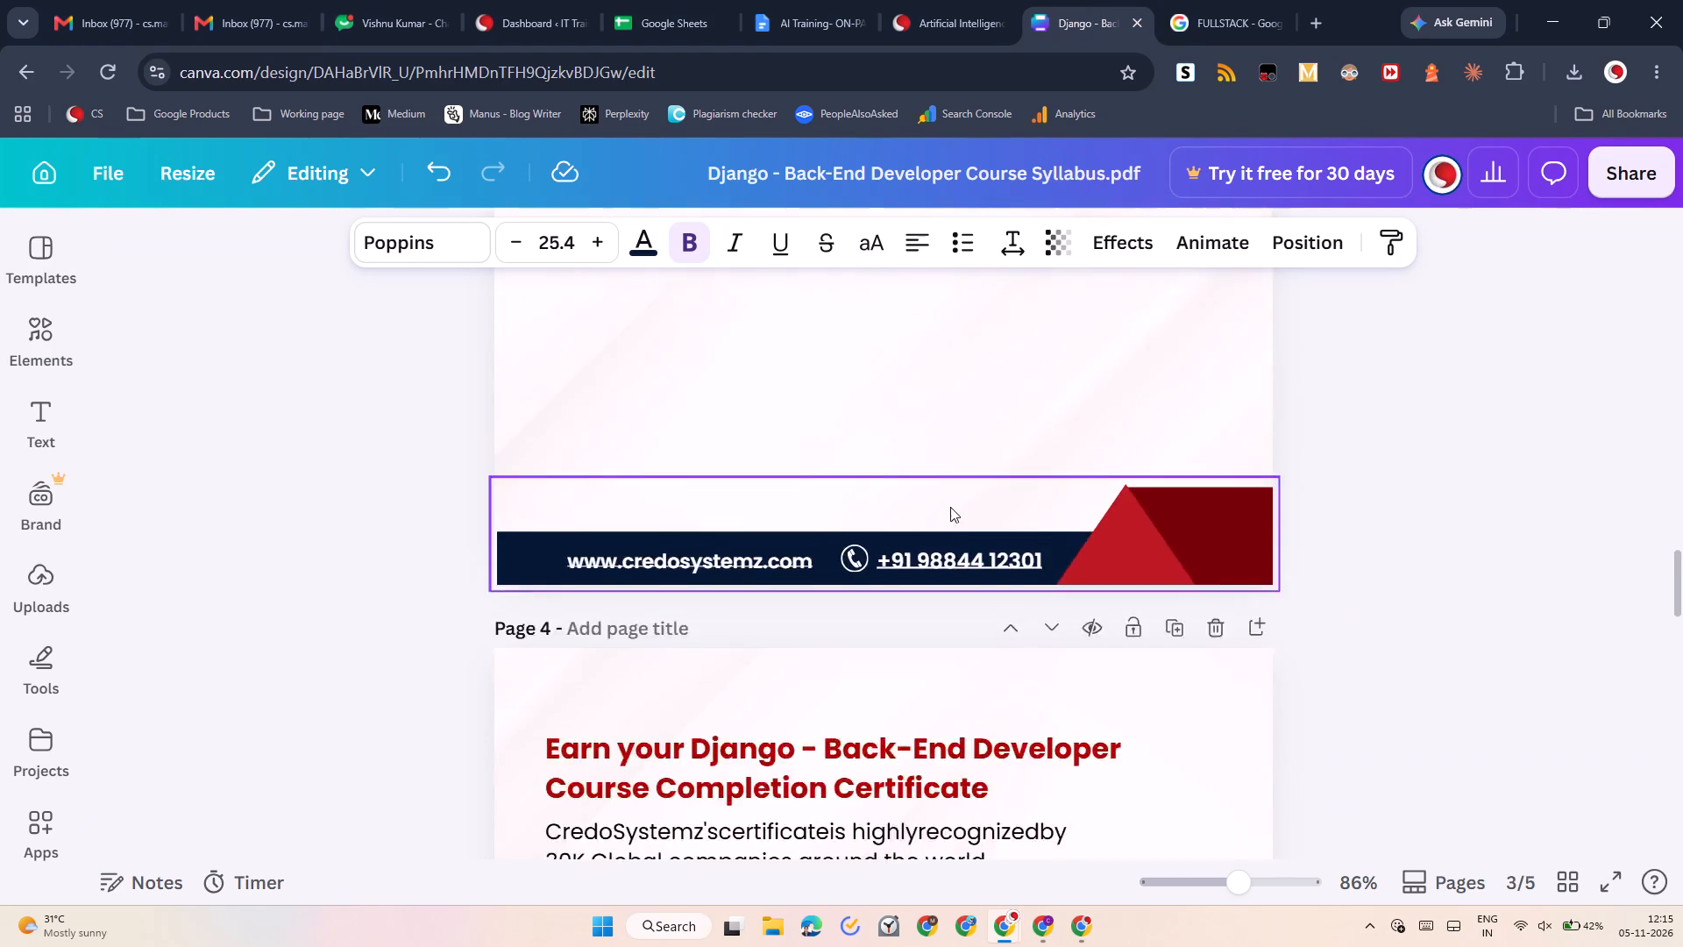
scroll(950, 507, "up", 3)
left_click(983, 394)
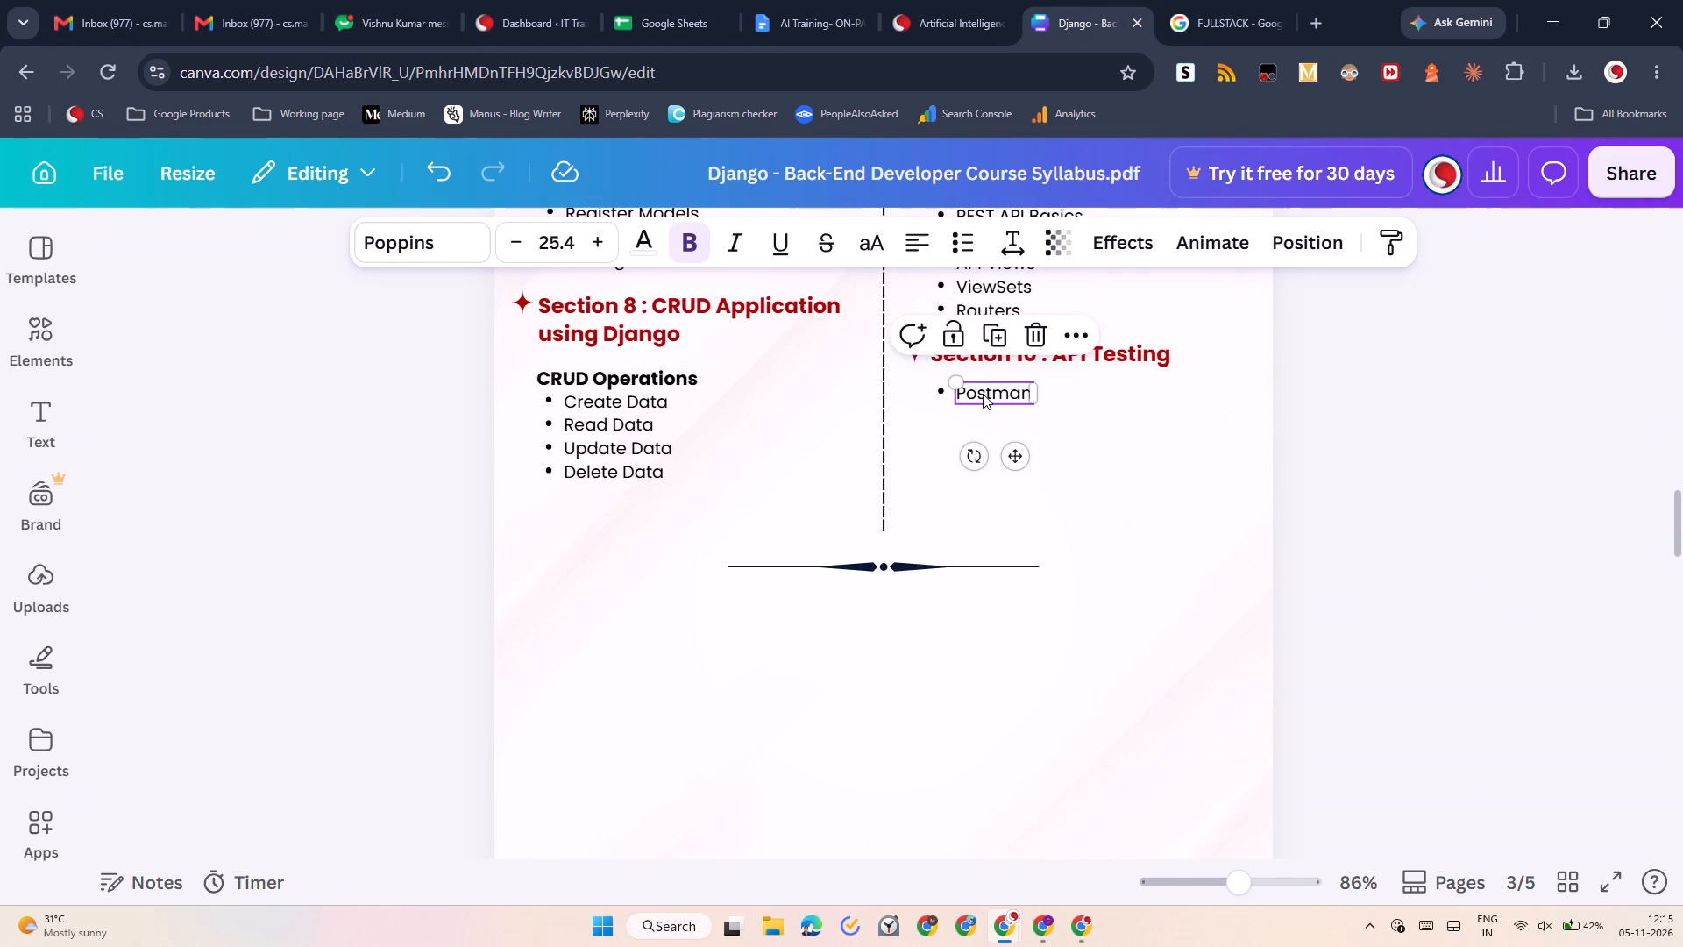
key("BackSpace")
Compare the empty bullet under Section 10 on page 3 with those on page 2, and check whether it is selectable.
scroll(983, 394, "up", 2)
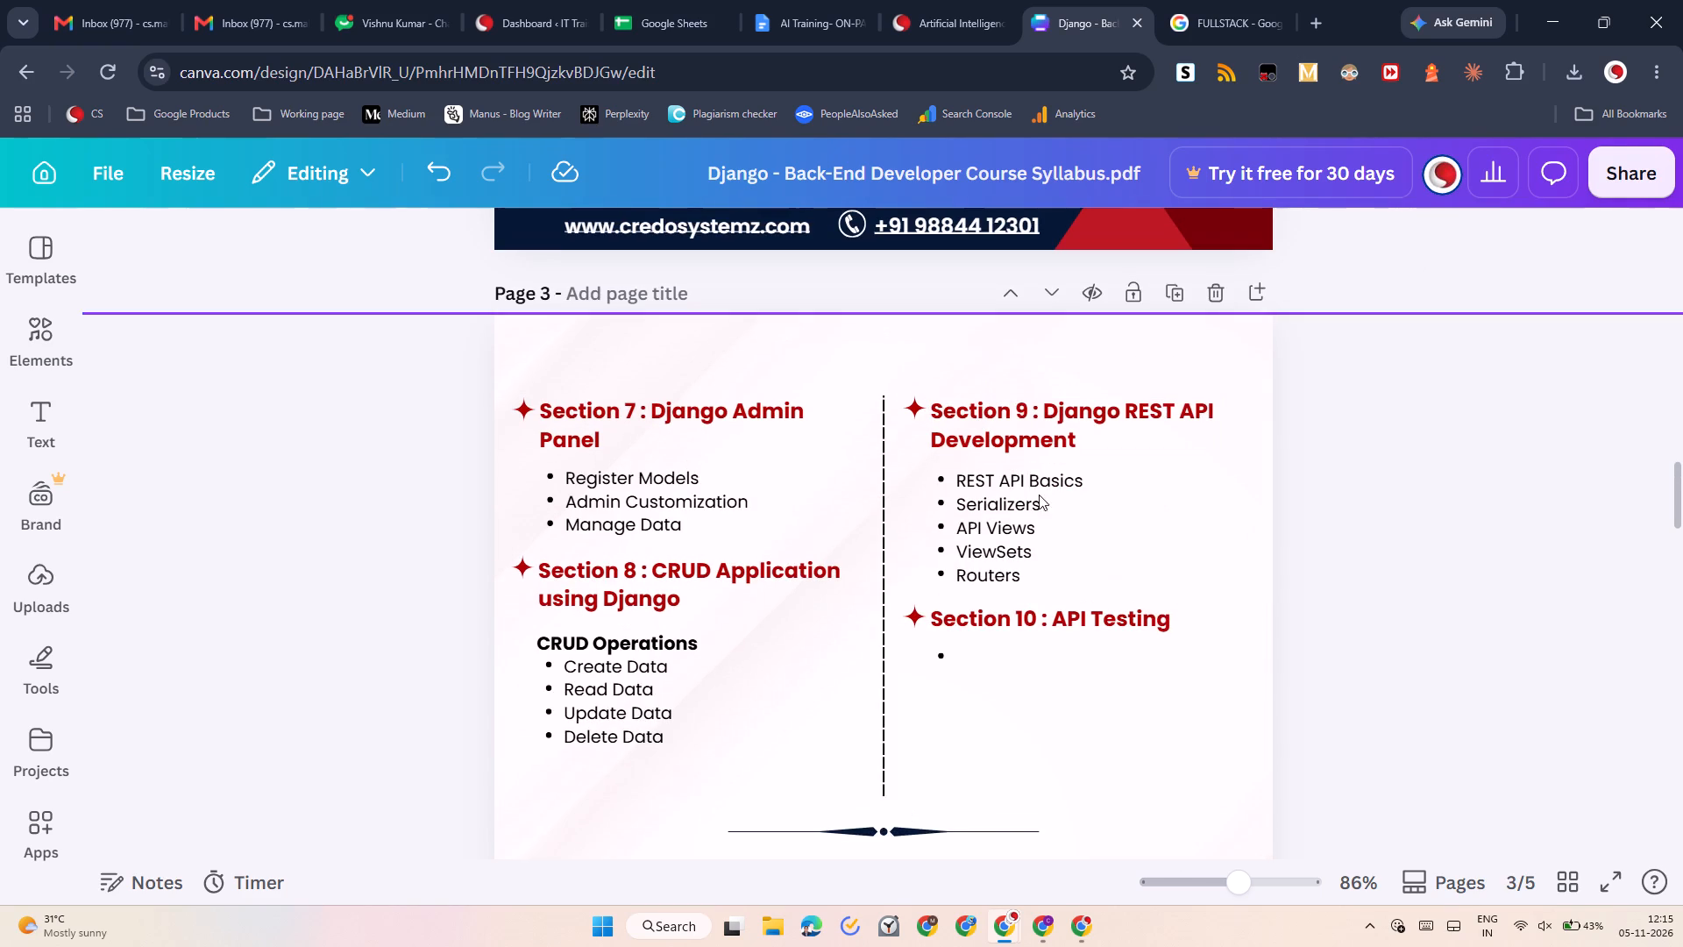
scroll(961, 520, "up", 4)
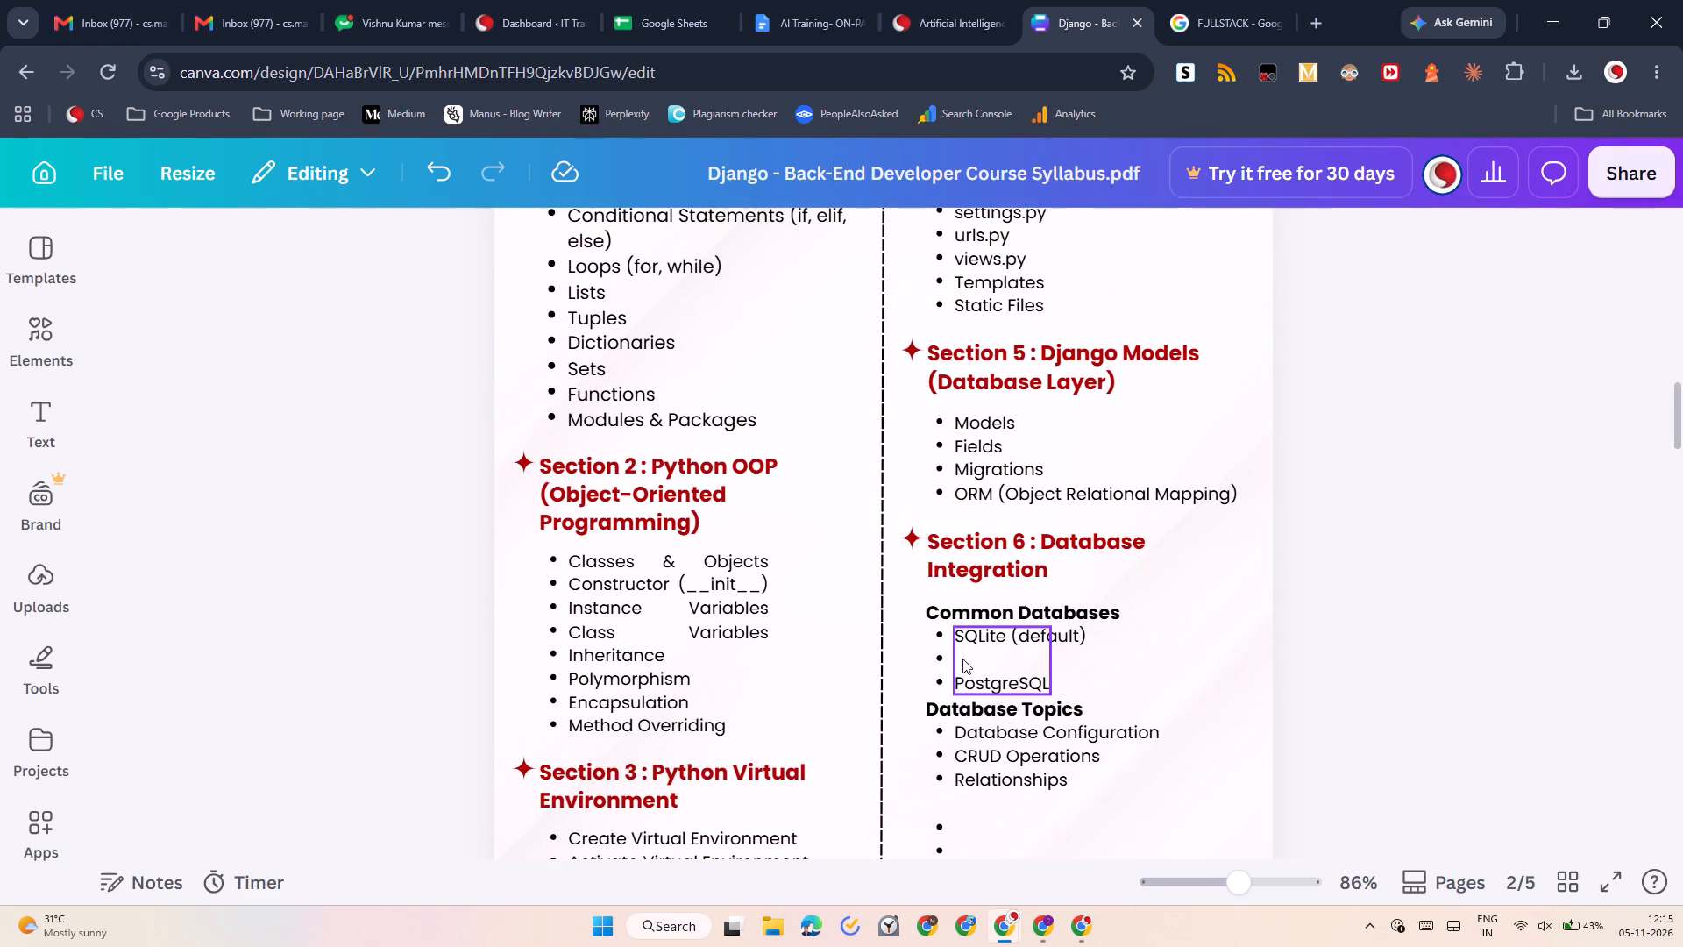
scroll(964, 675, "down", 4)
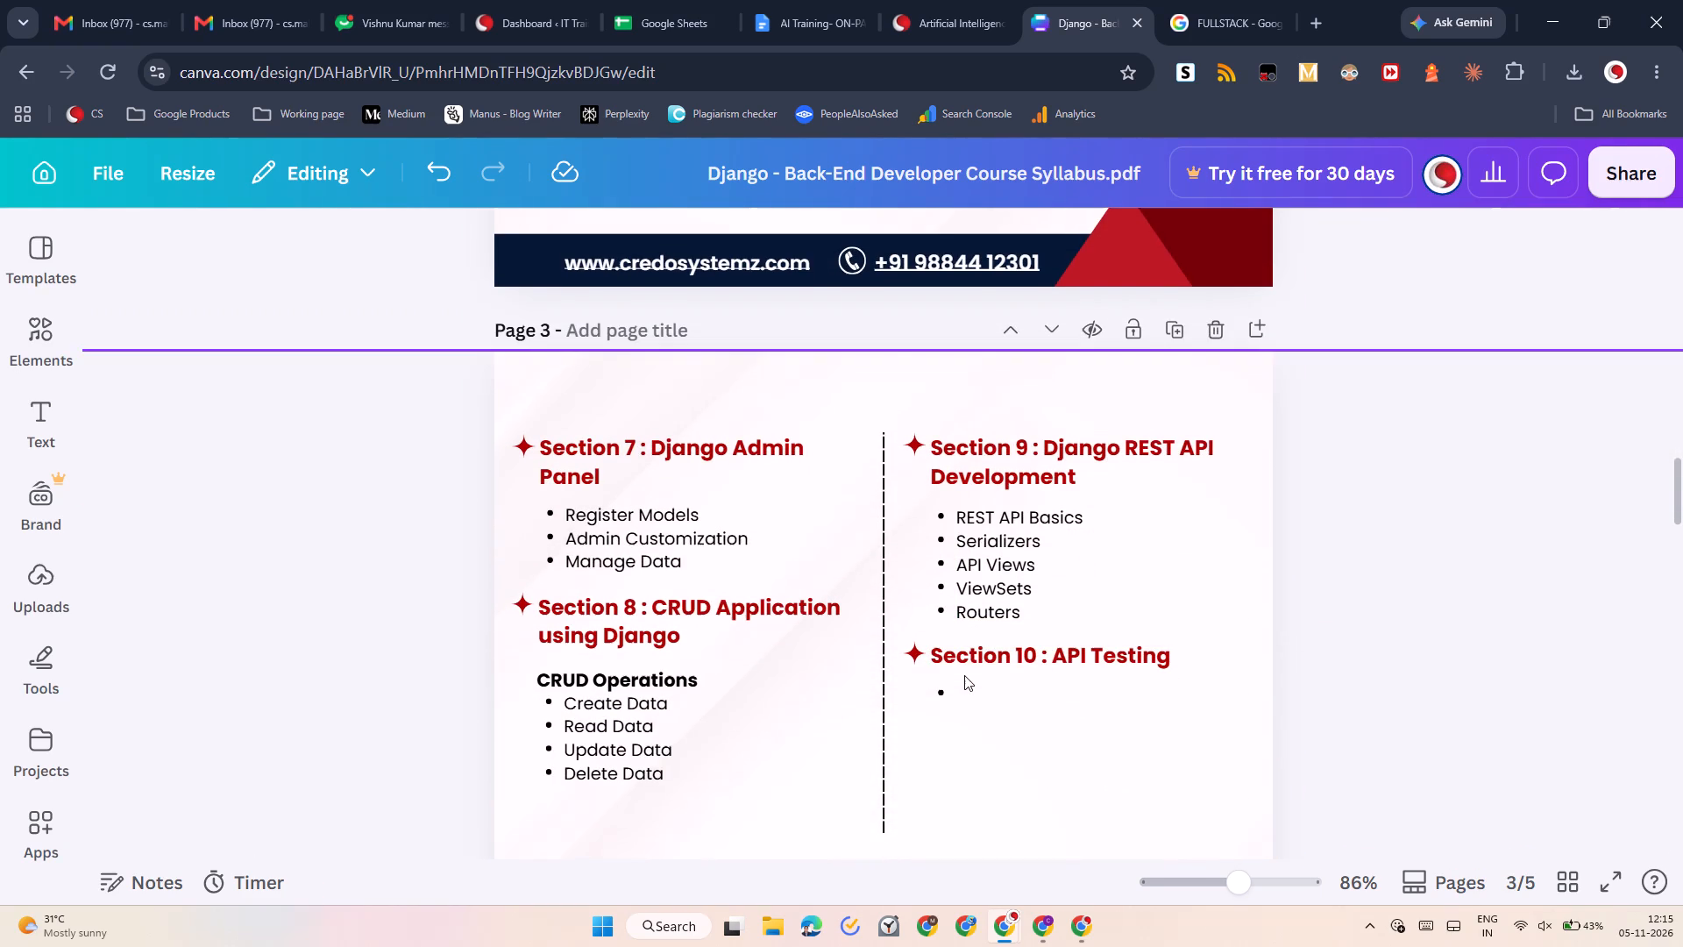
left_click(964, 675)
Review the certificate text on page 4 and the Chennai and Overseas addresses on page 5, checking which text blocks are selectable.
scroll(964, 675, "down", 5)
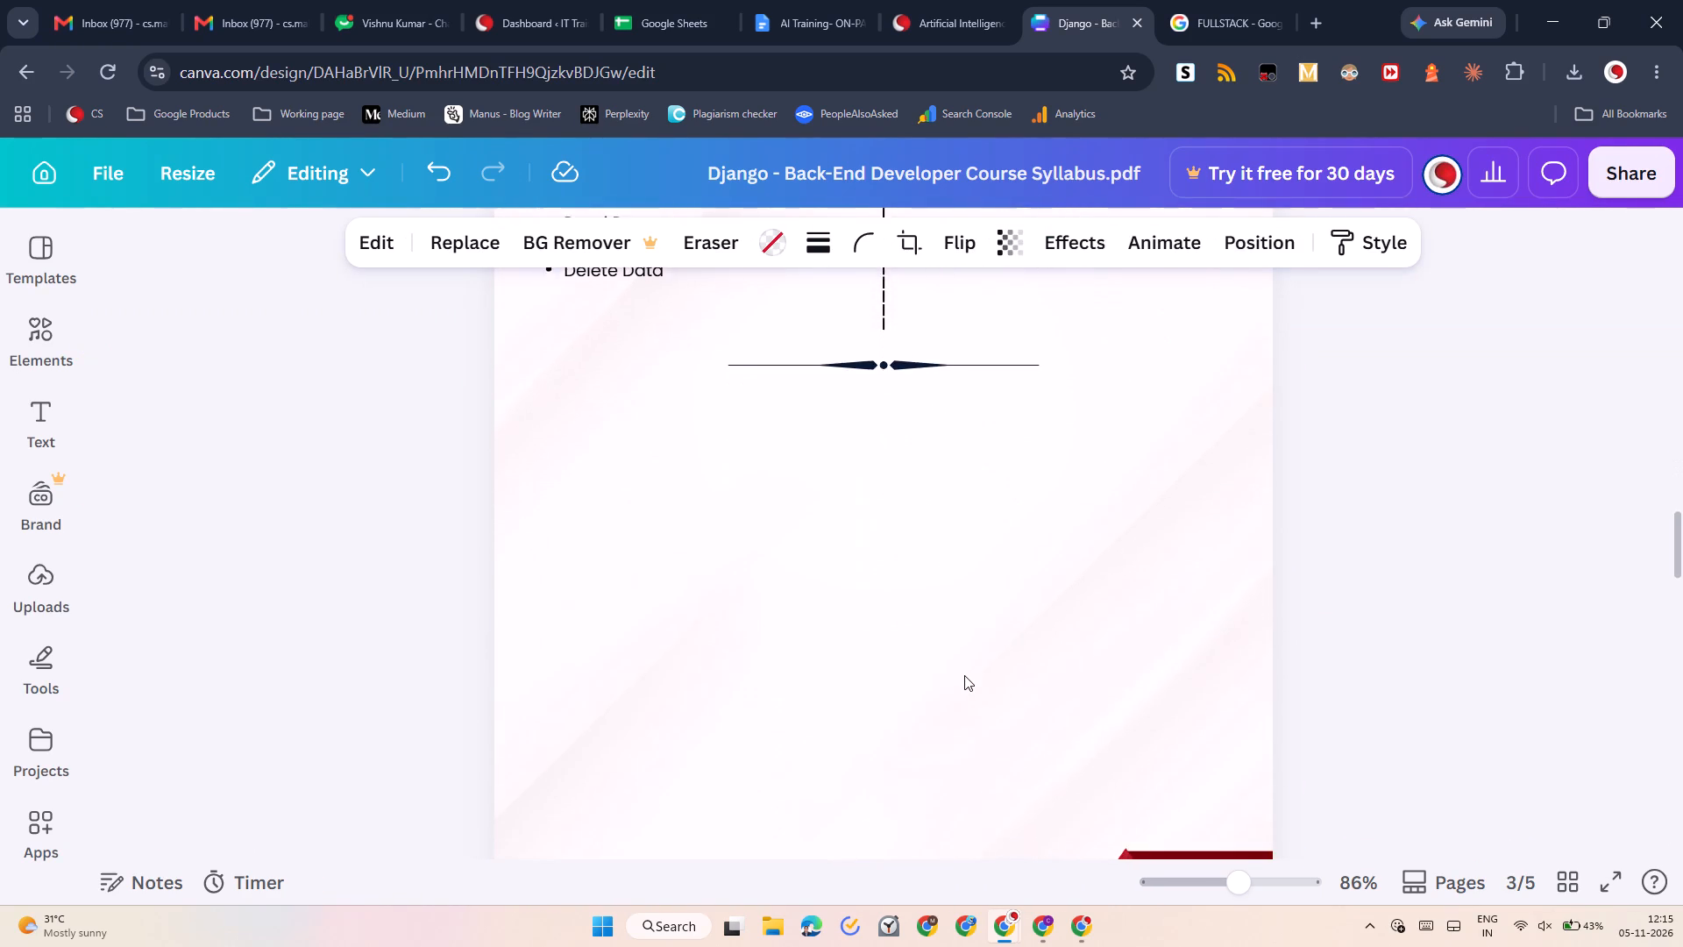
scroll(964, 675, "down", 2)
scroll(864, 586, "up", 3)
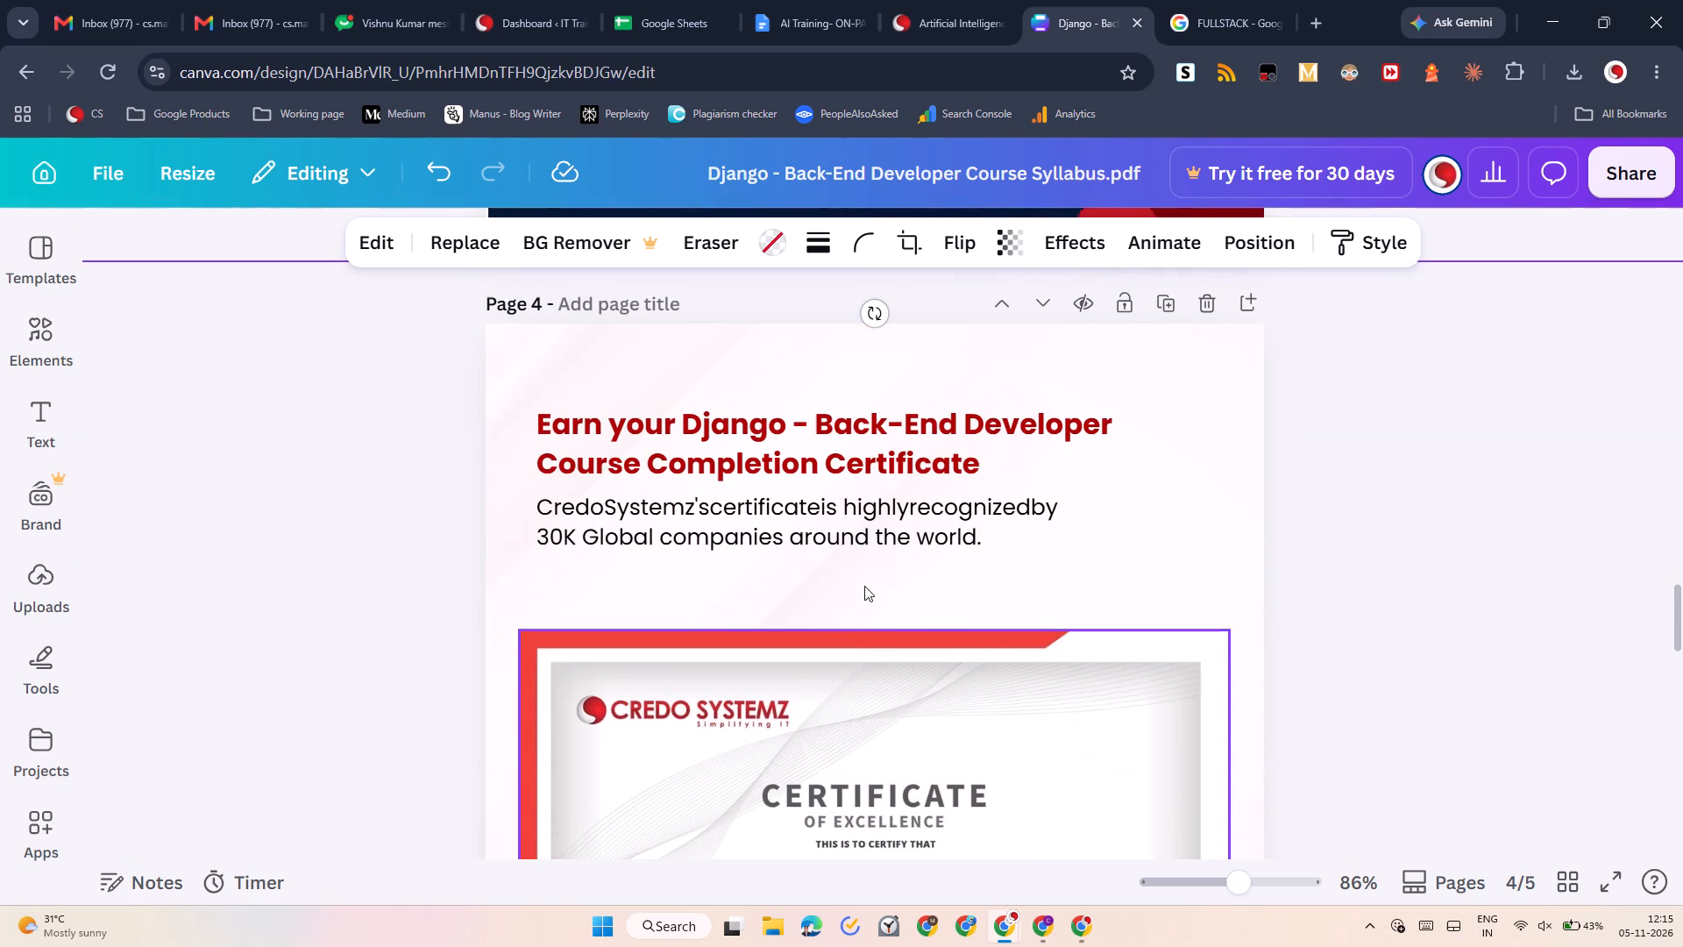
left_click(839, 537)
left_click(920, 511)
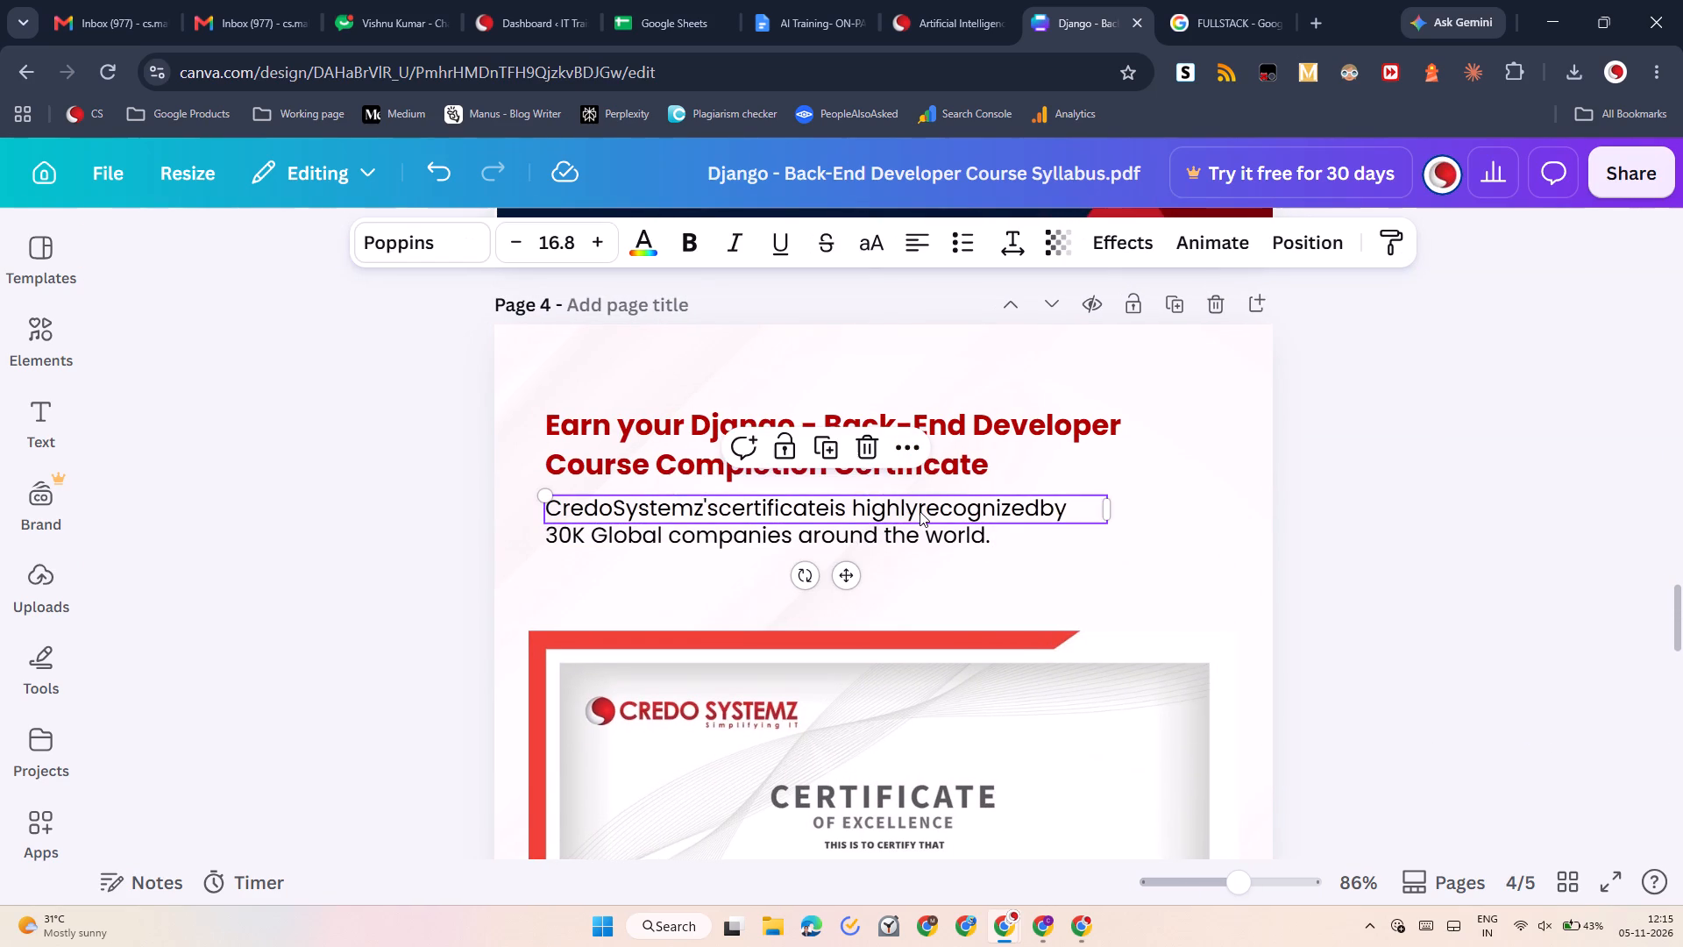
scroll(920, 511, "down", 5)
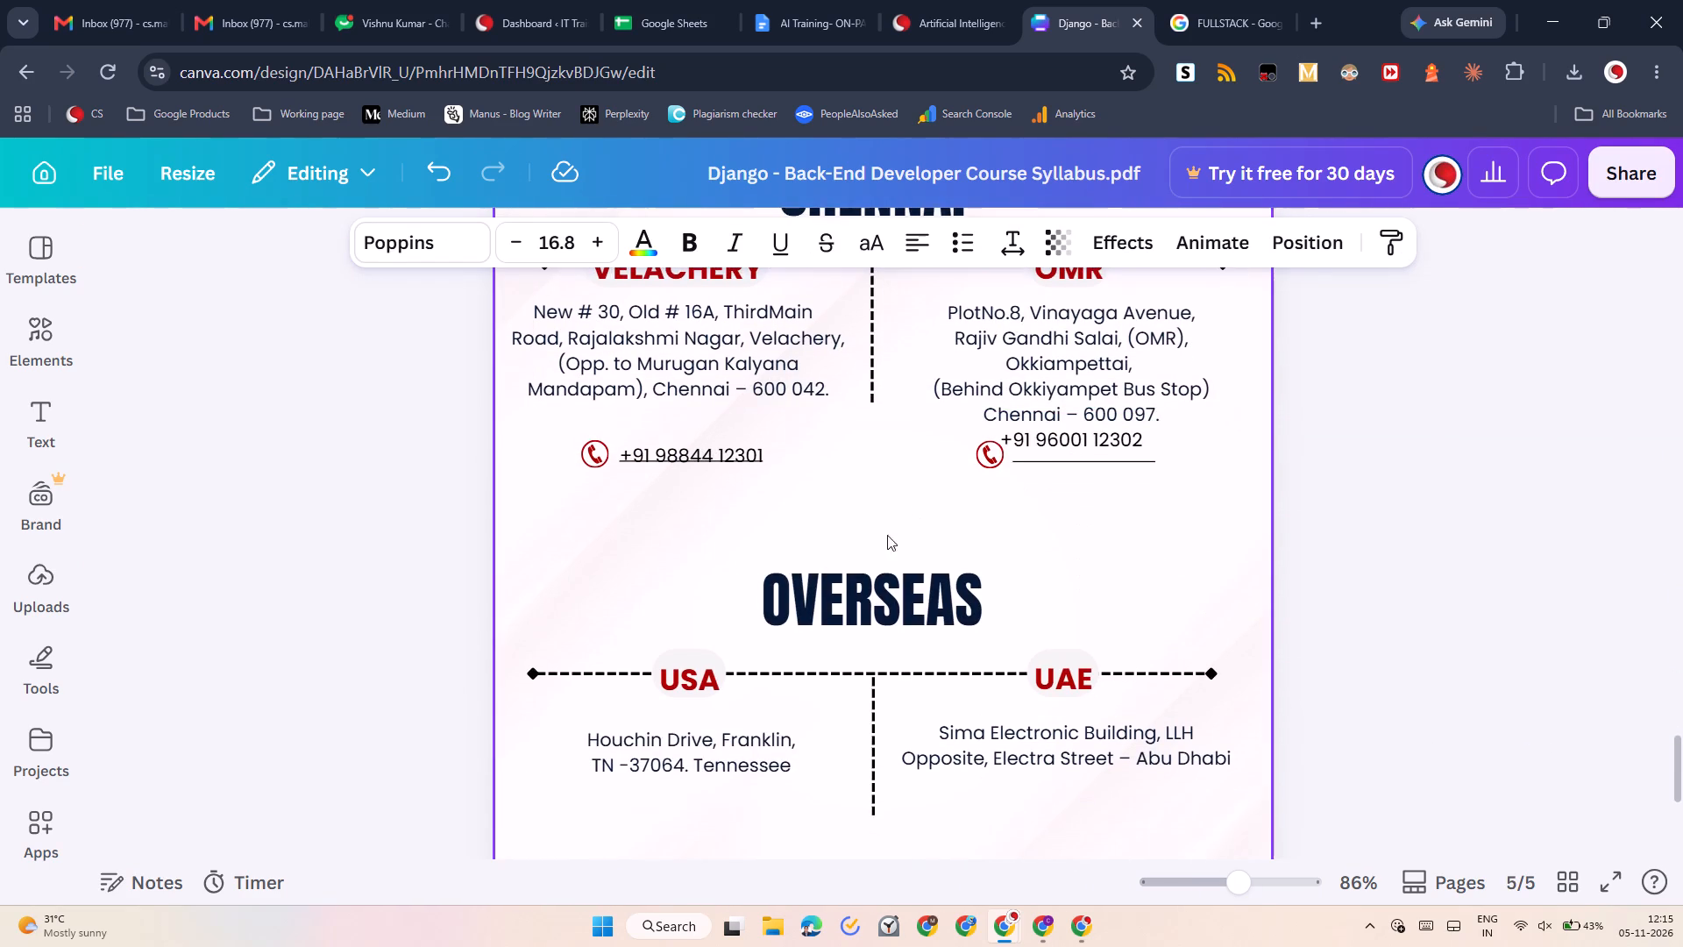
scroll(856, 486, "up", 1)
left_click(778, 425)
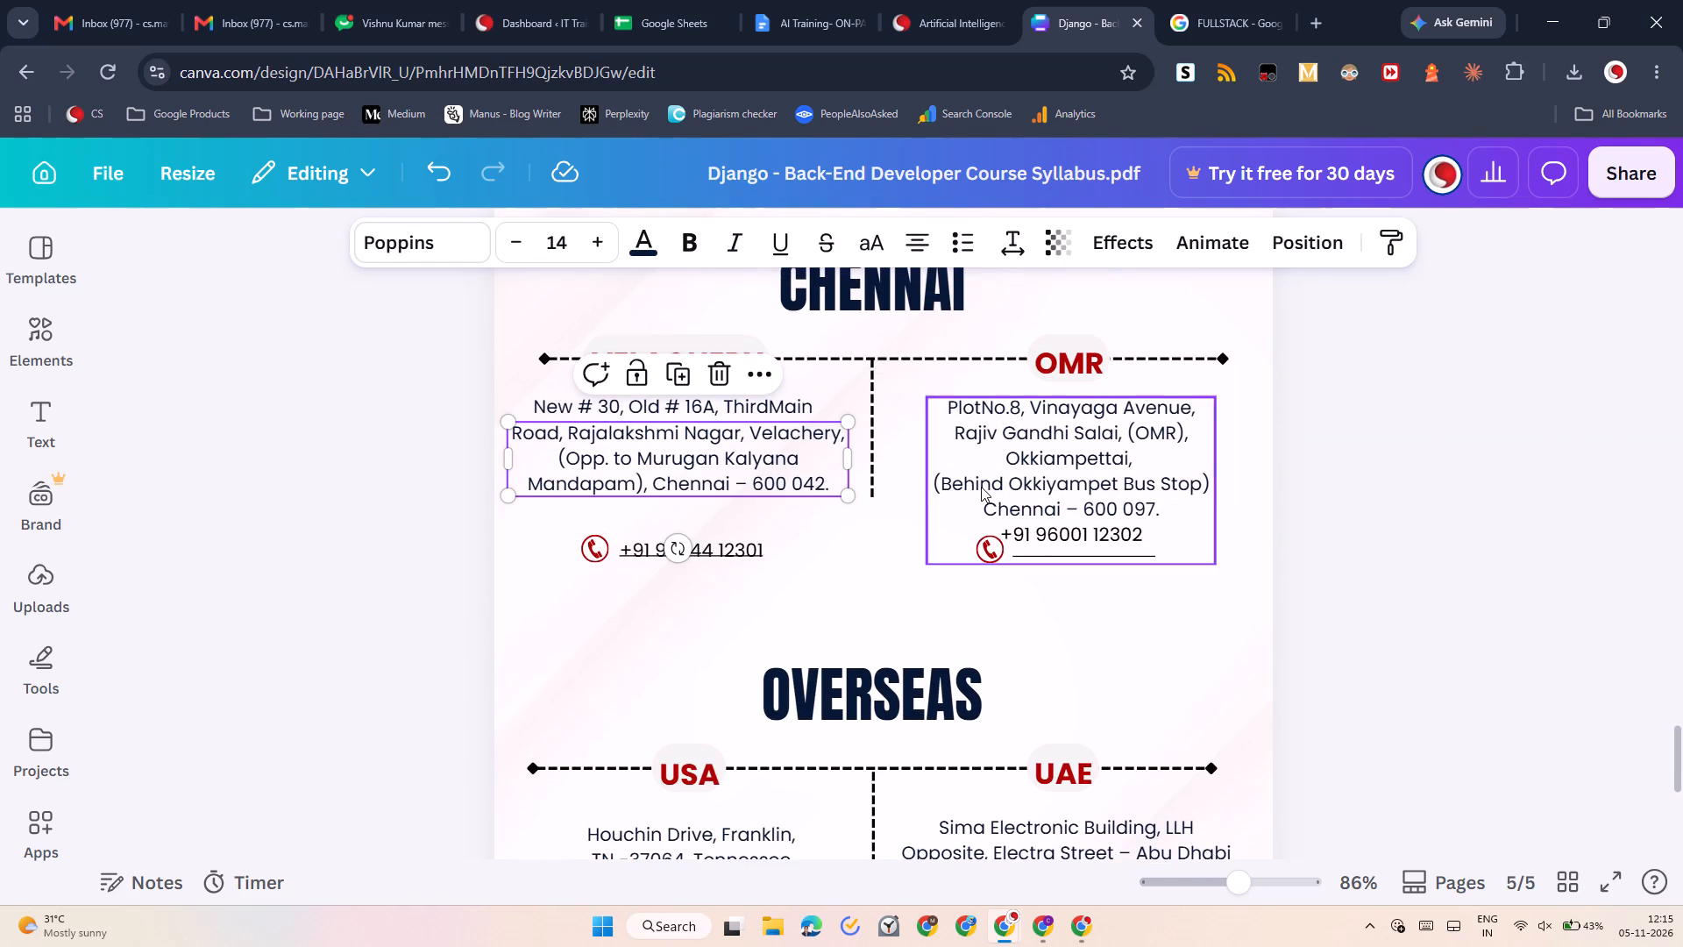
left_click(981, 487)
left_click(814, 563)
scroll(814, 563, "down", 2)
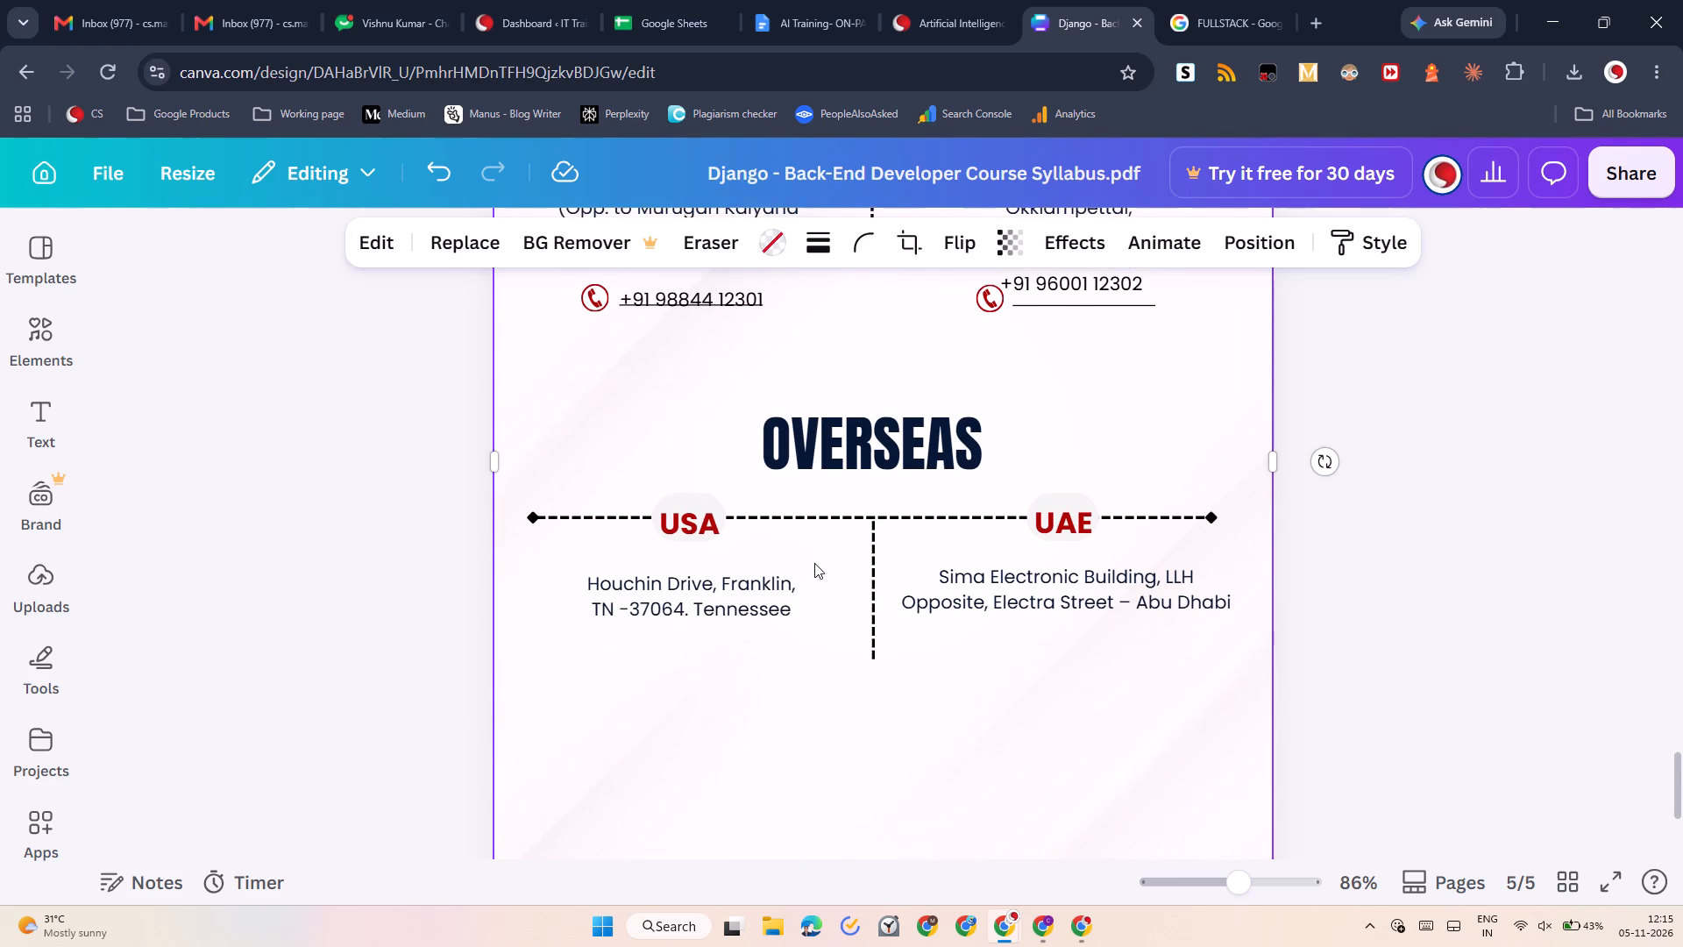
Review the design from the Overseas page back to the cover and into page 2, checking the FullStack Django titles and selectable text.
scroll(814, 563, "down", 1)
scroll(814, 563, "up", 6)
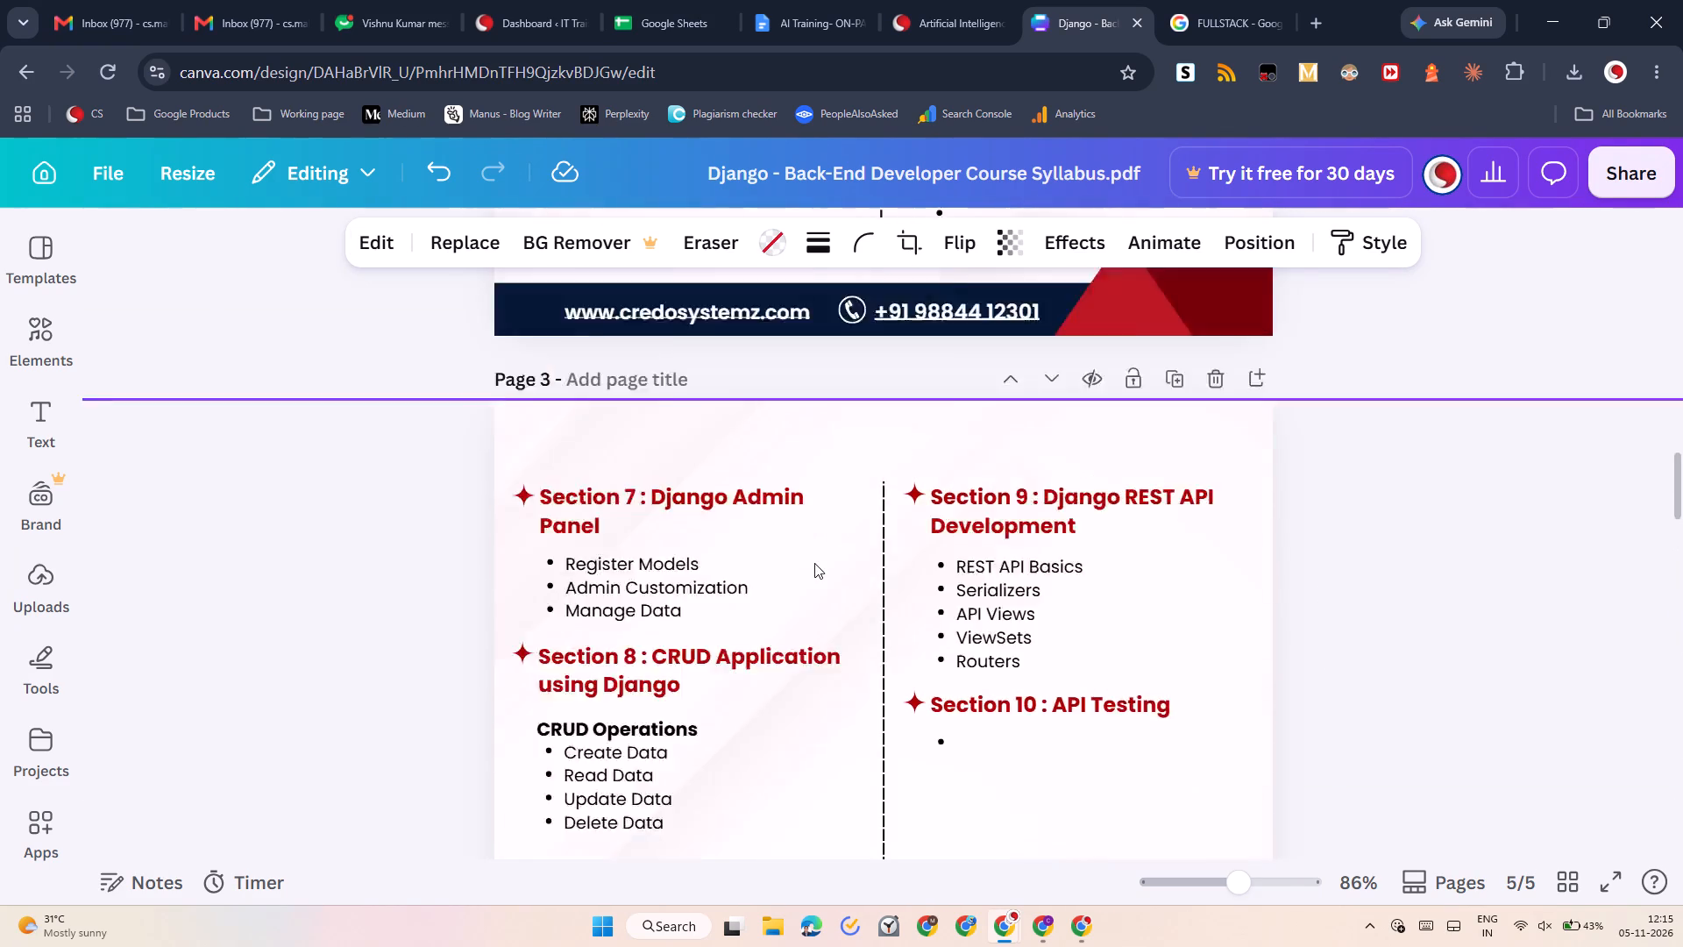
scroll(814, 563, "up", 6)
scroll(814, 563, "down", 1)
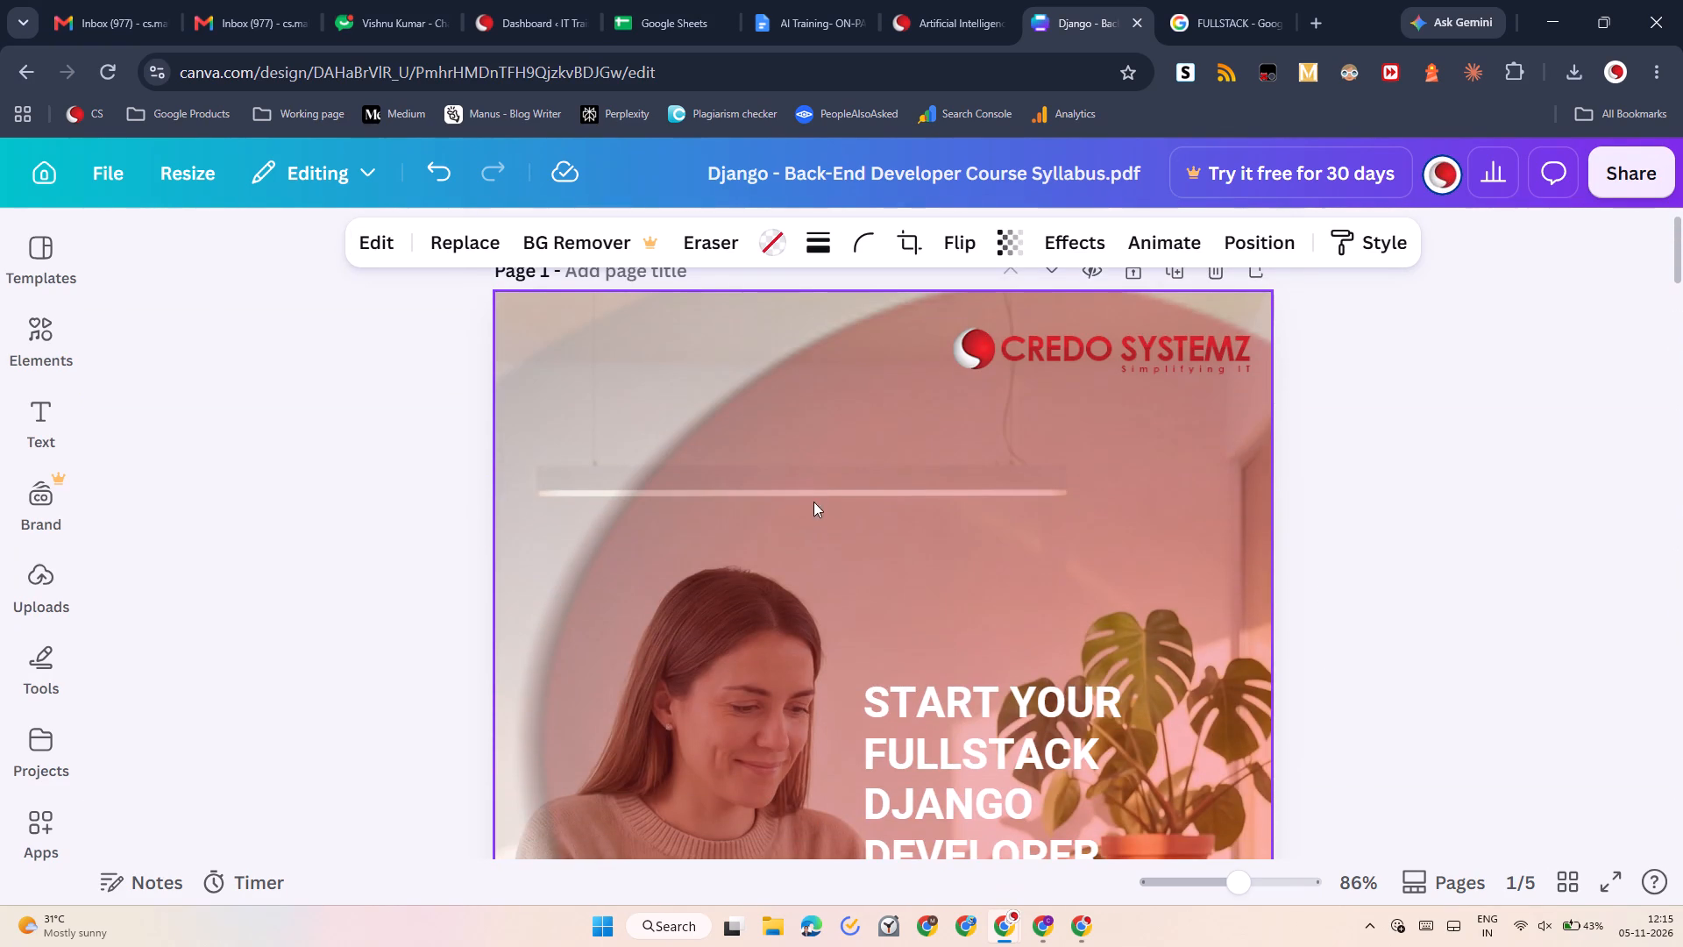
left_click(815, 469)
left_click(429, 566)
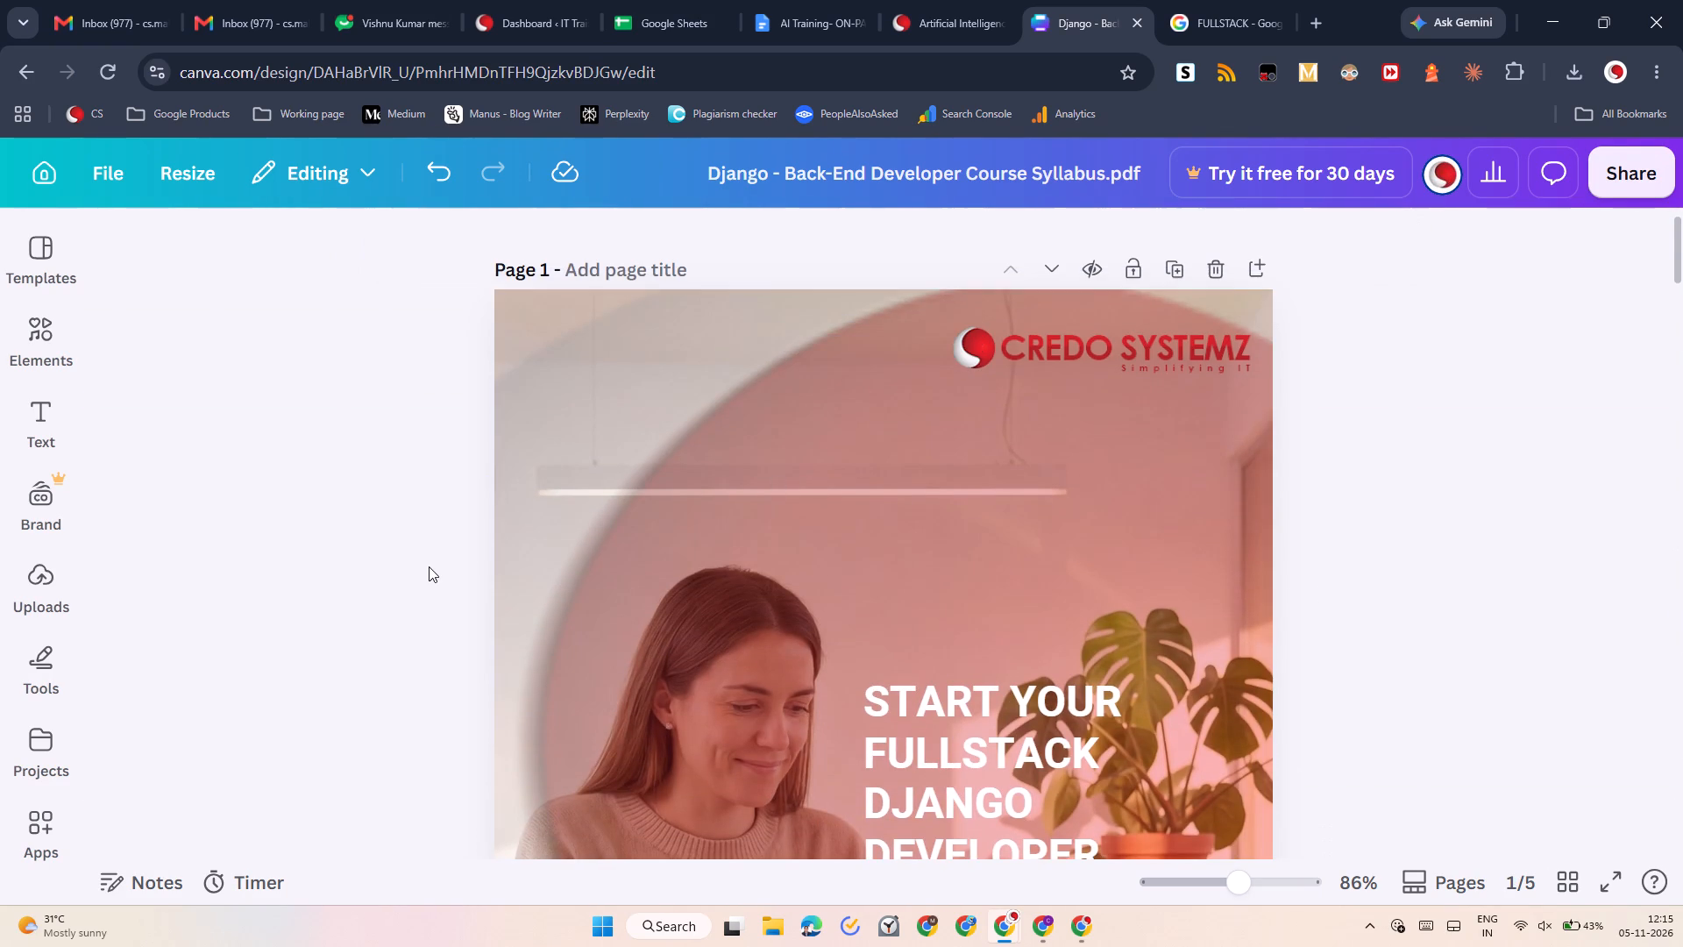
scroll(695, 645, "down", 2)
left_click(881, 618)
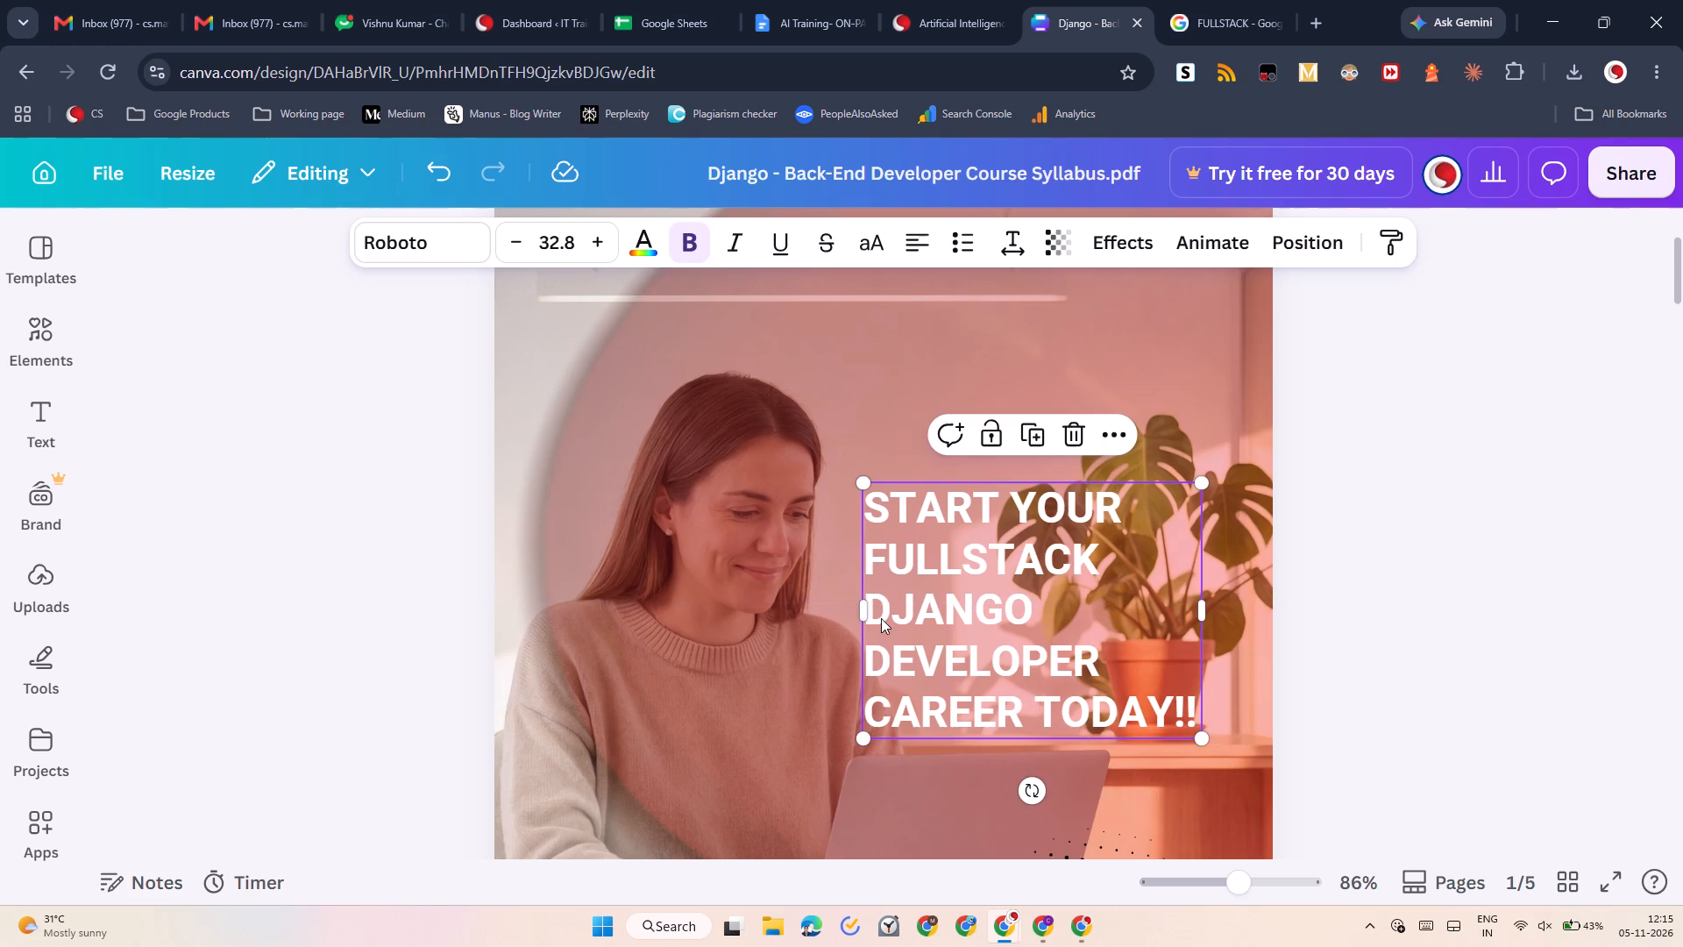
left_click(778, 638)
scroll(778, 638, "down", 1)
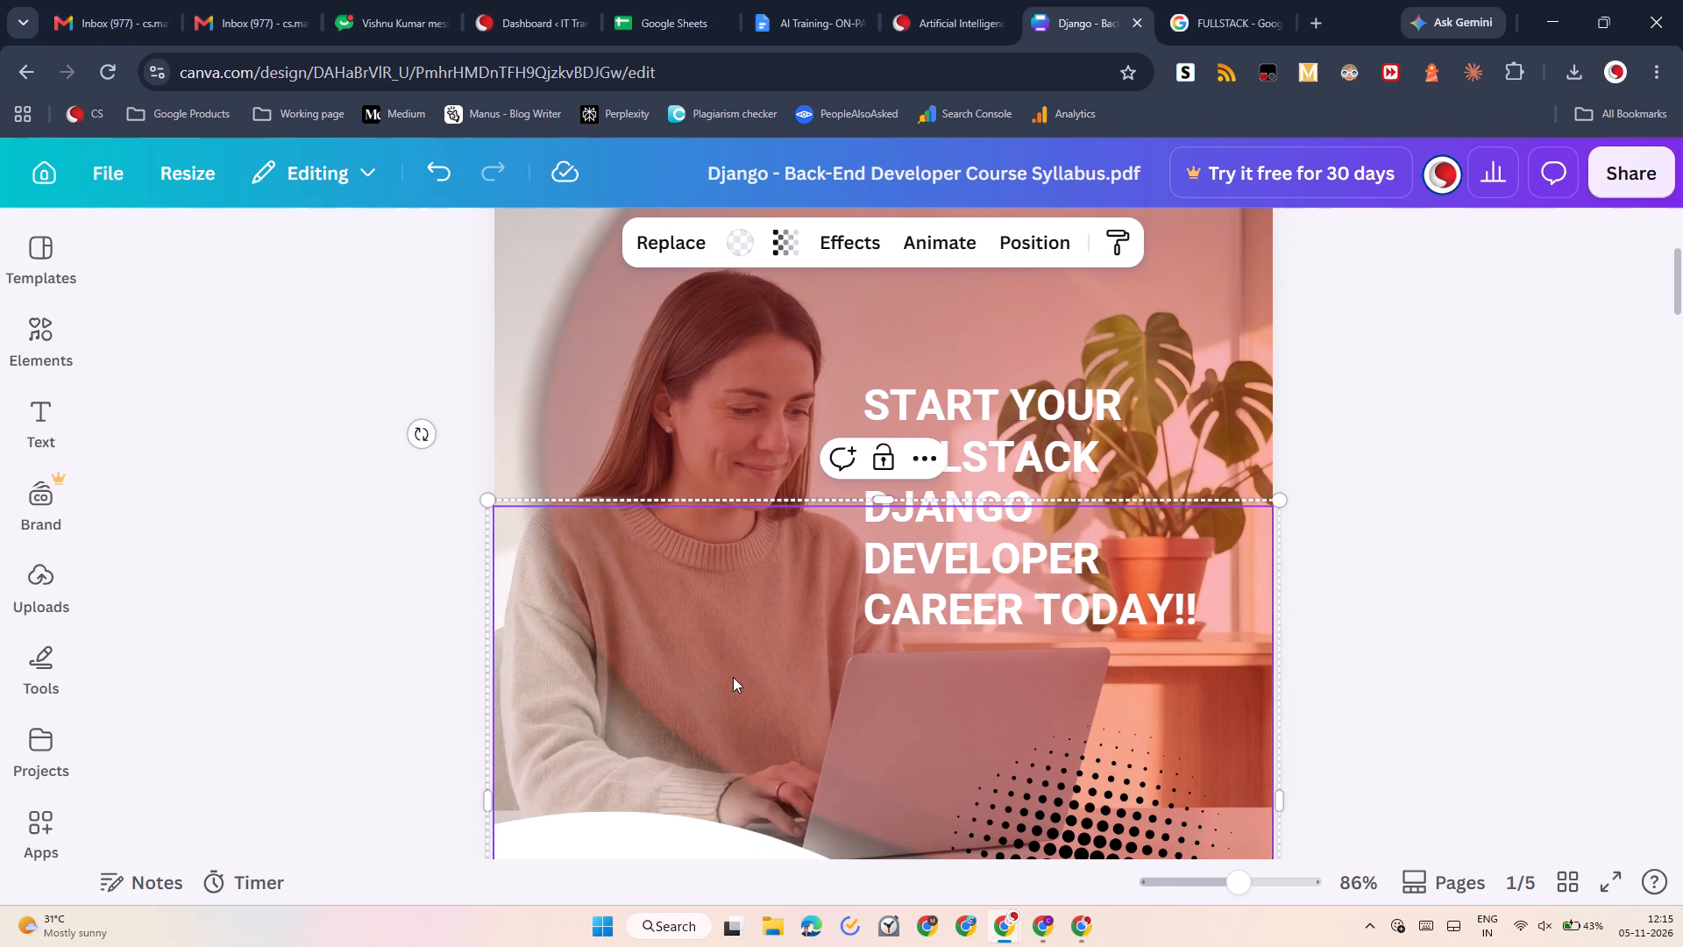
left_click(733, 677)
scroll(733, 677, "down", 5)
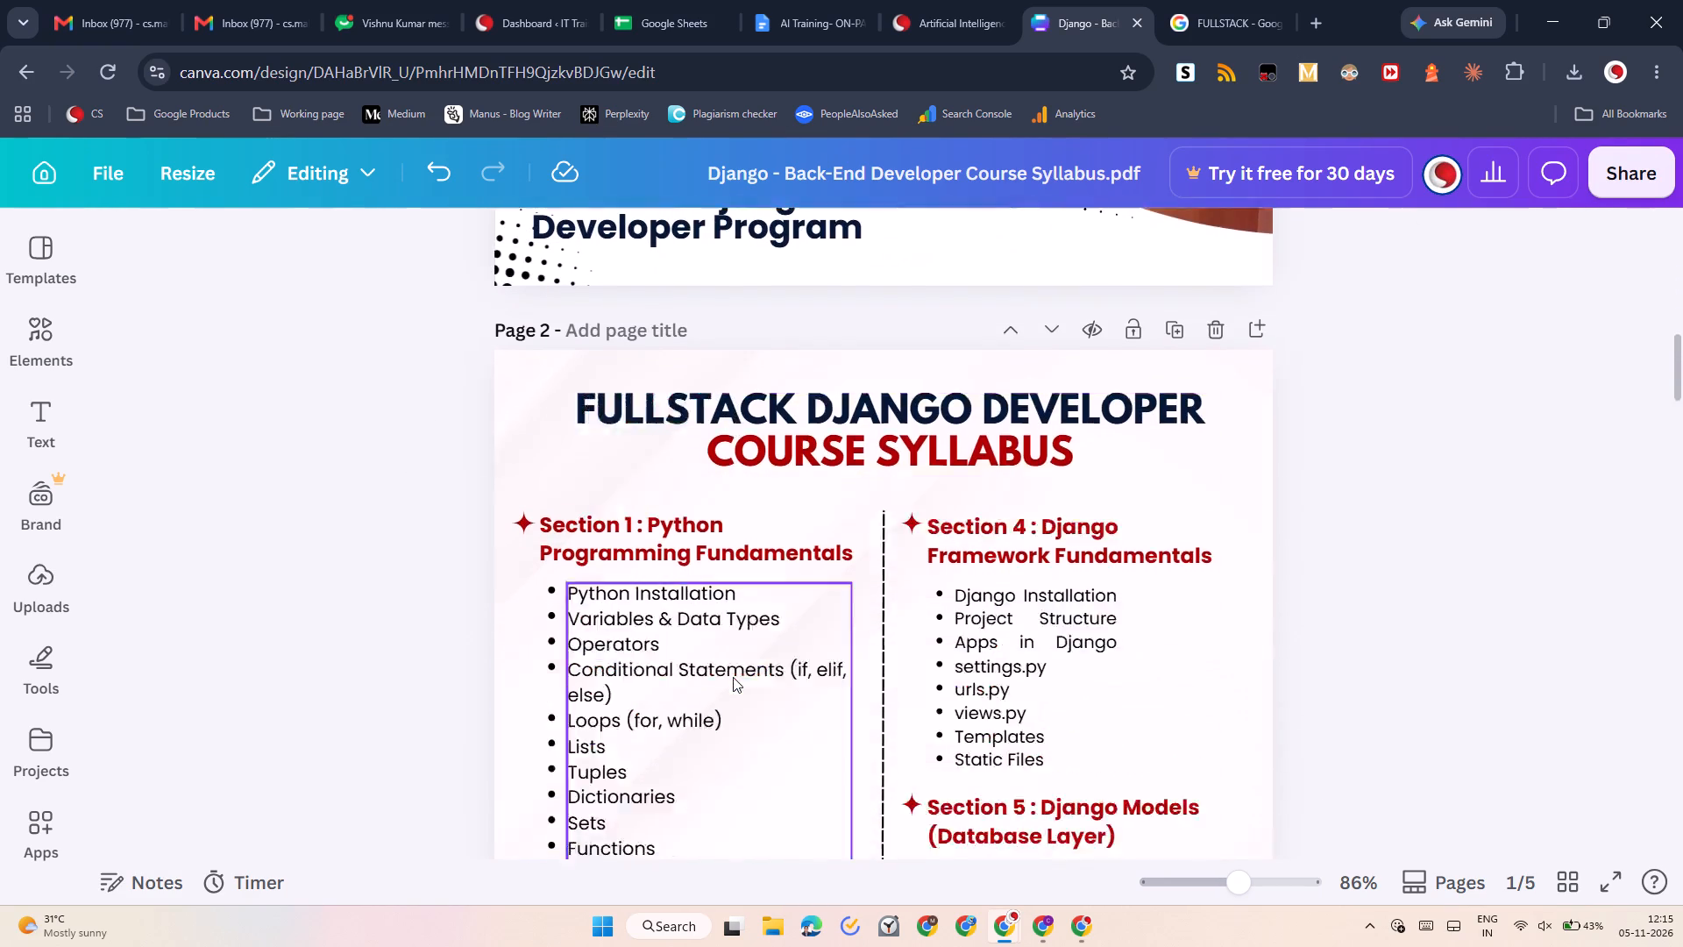
scroll(733, 677, "down", 1)
left_click(840, 522)
scroll(840, 522, "up", 3)
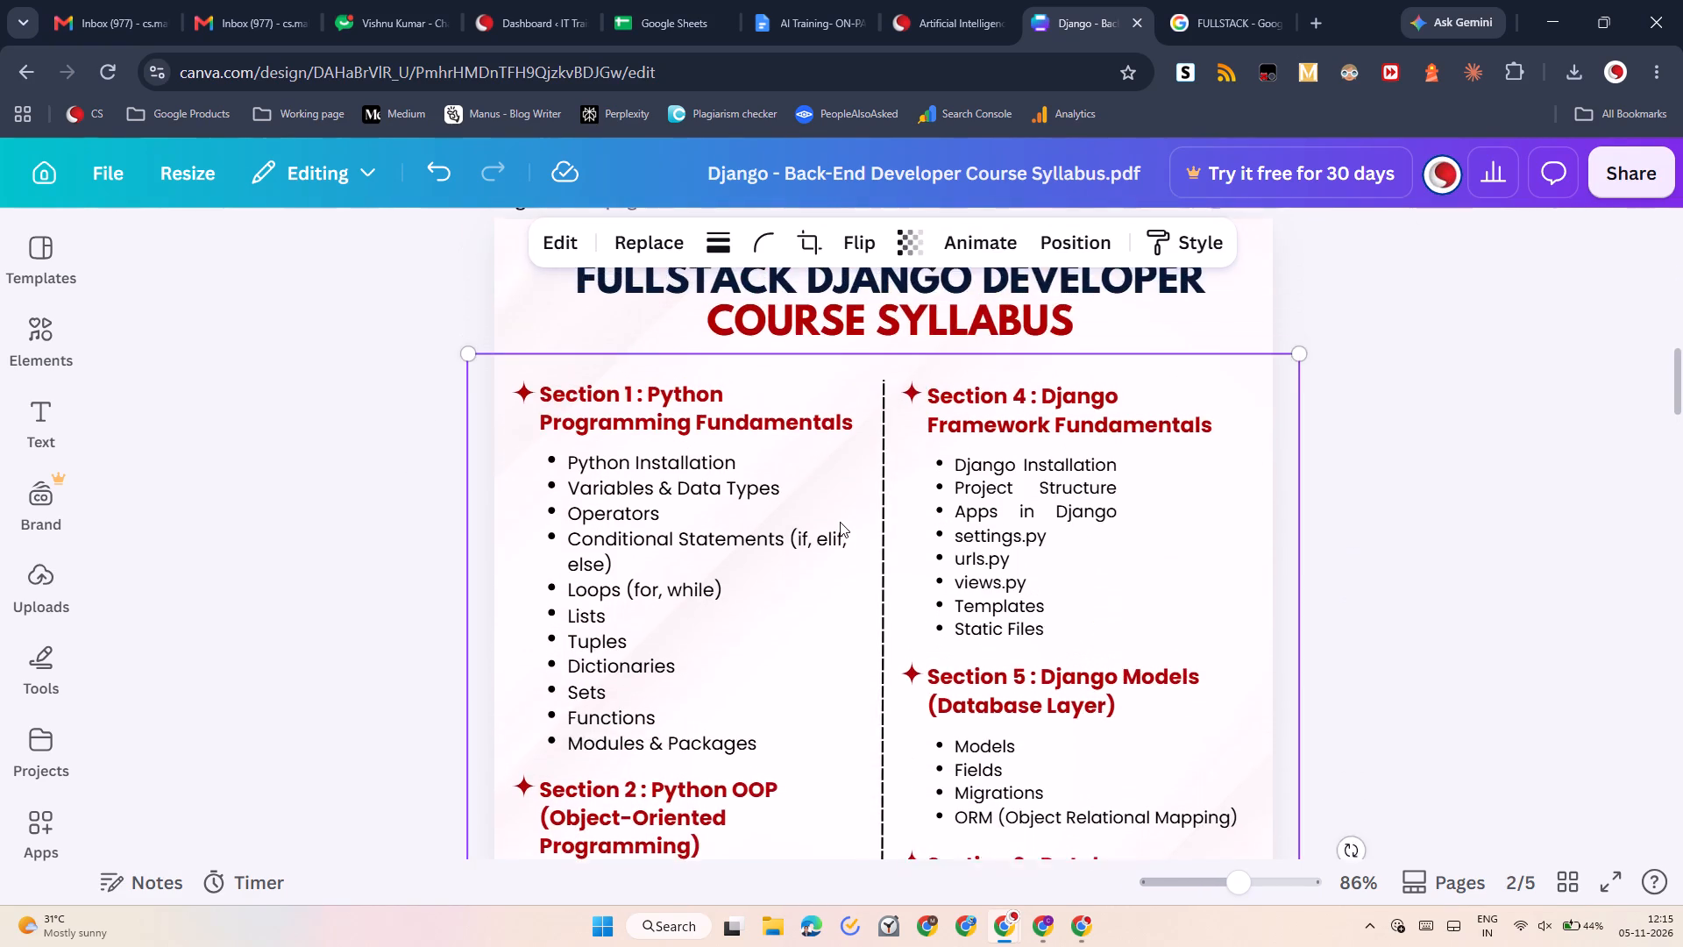
Compare the page 2 course title and the Section 1 and Section 4 headings, checking their text boxes and alignment.
scroll(840, 522, "up", 1)
left_click(680, 570)
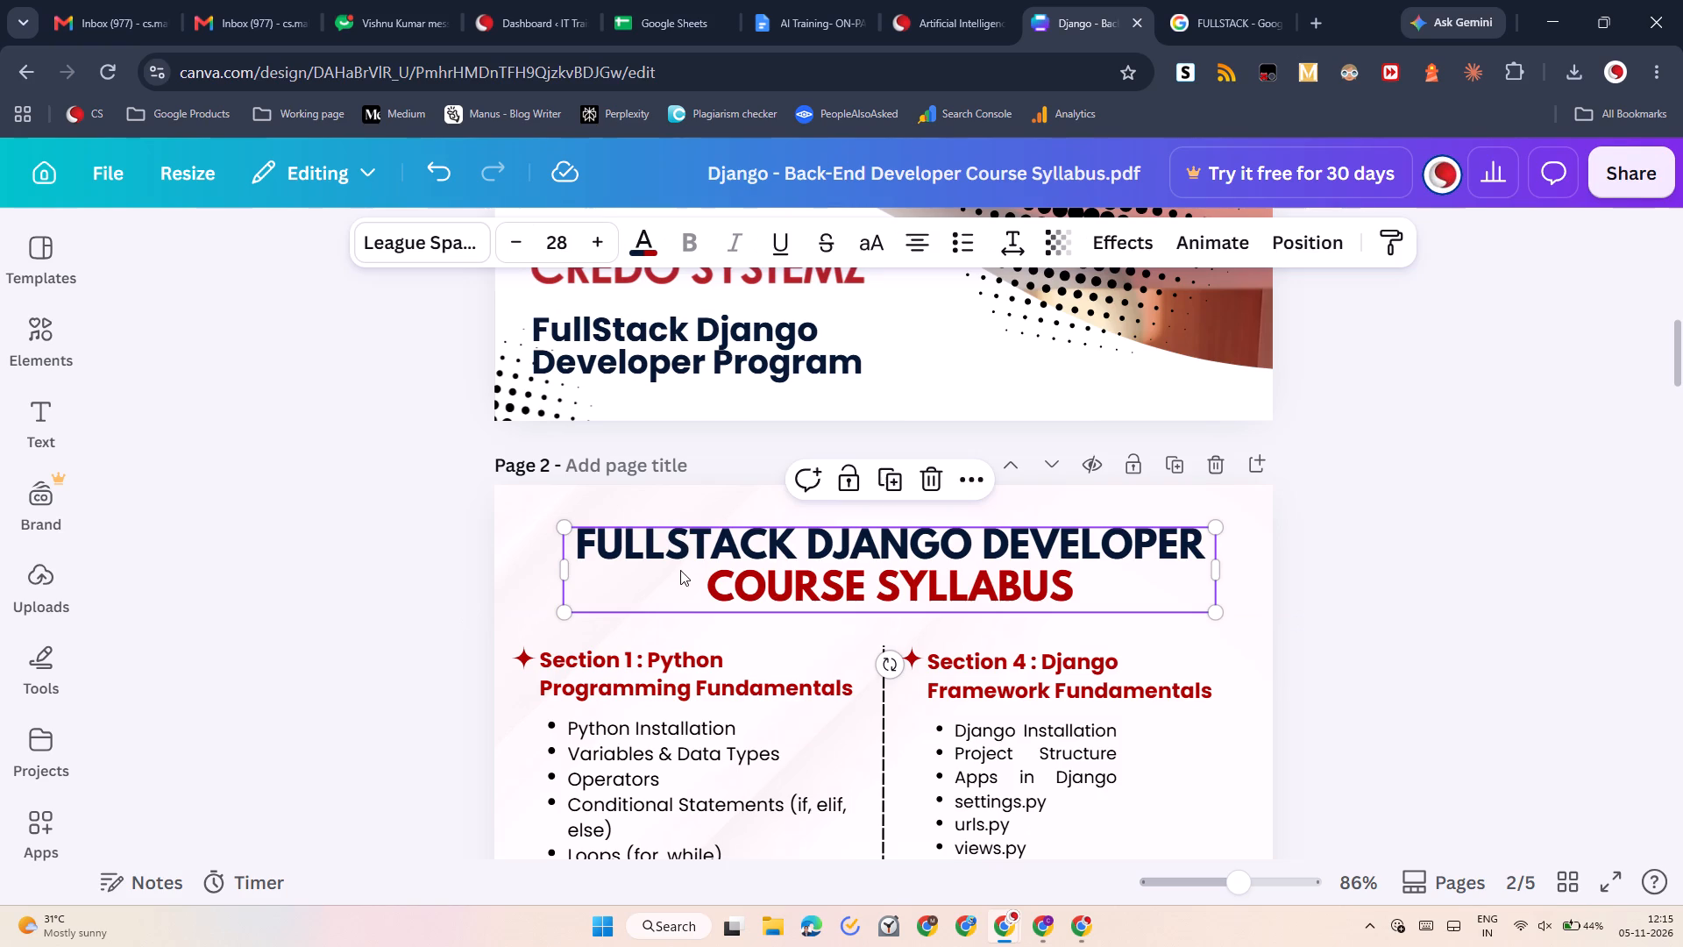
left_click(697, 675)
left_click(1000, 648)
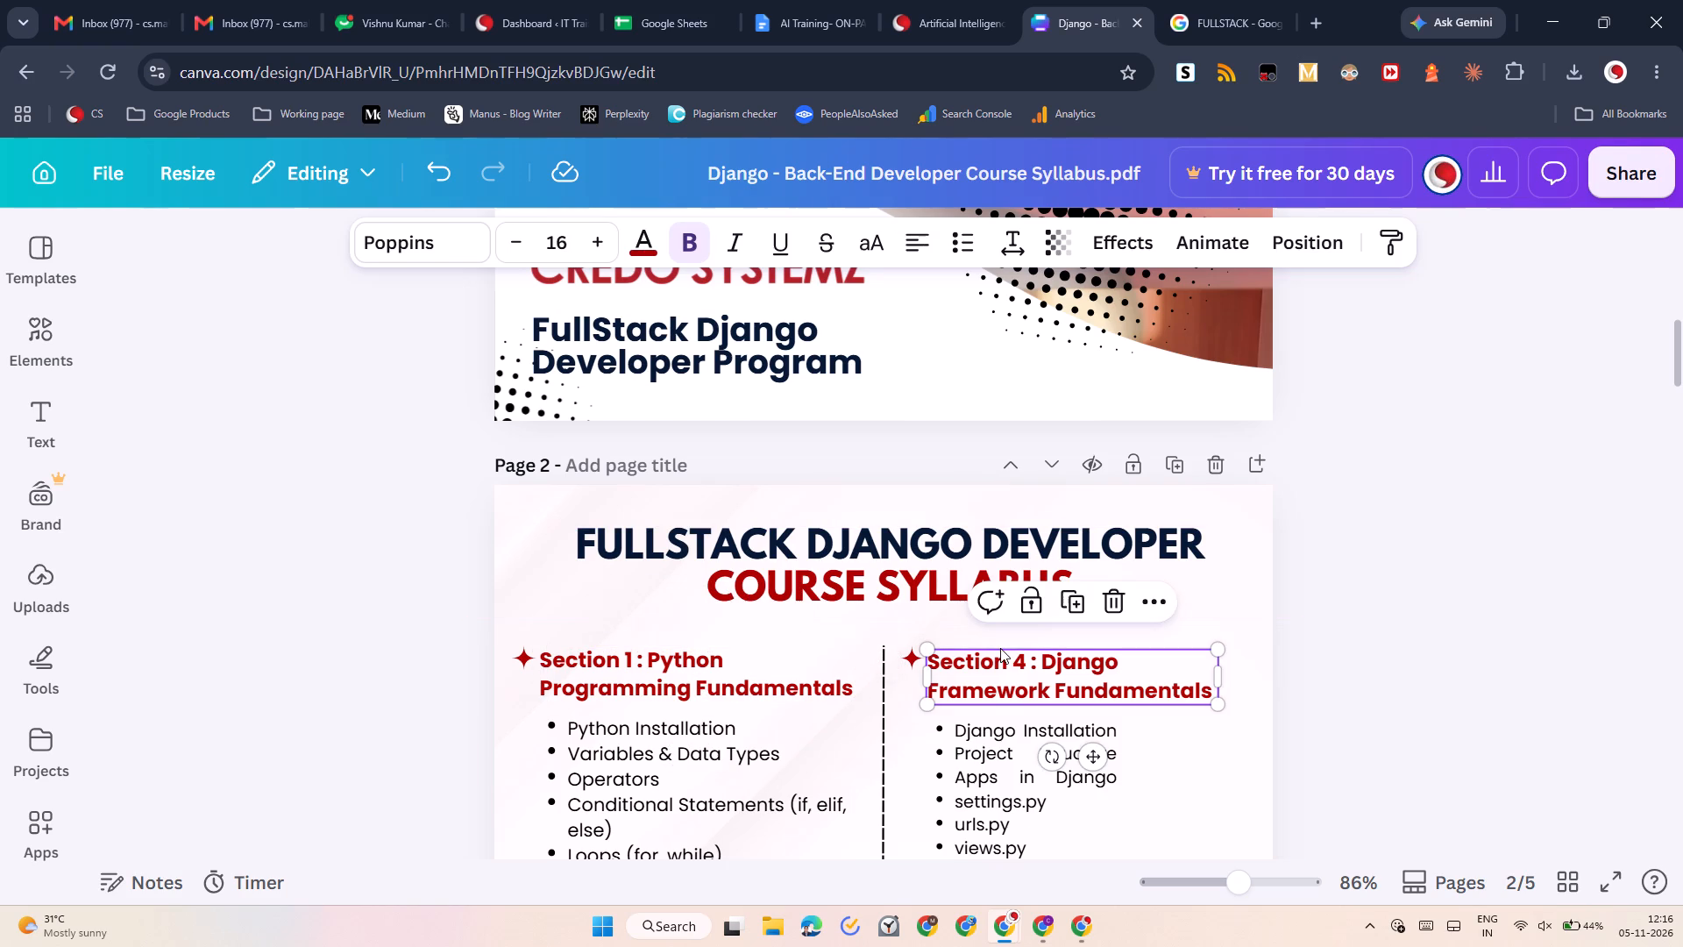
left_click(799, 697)
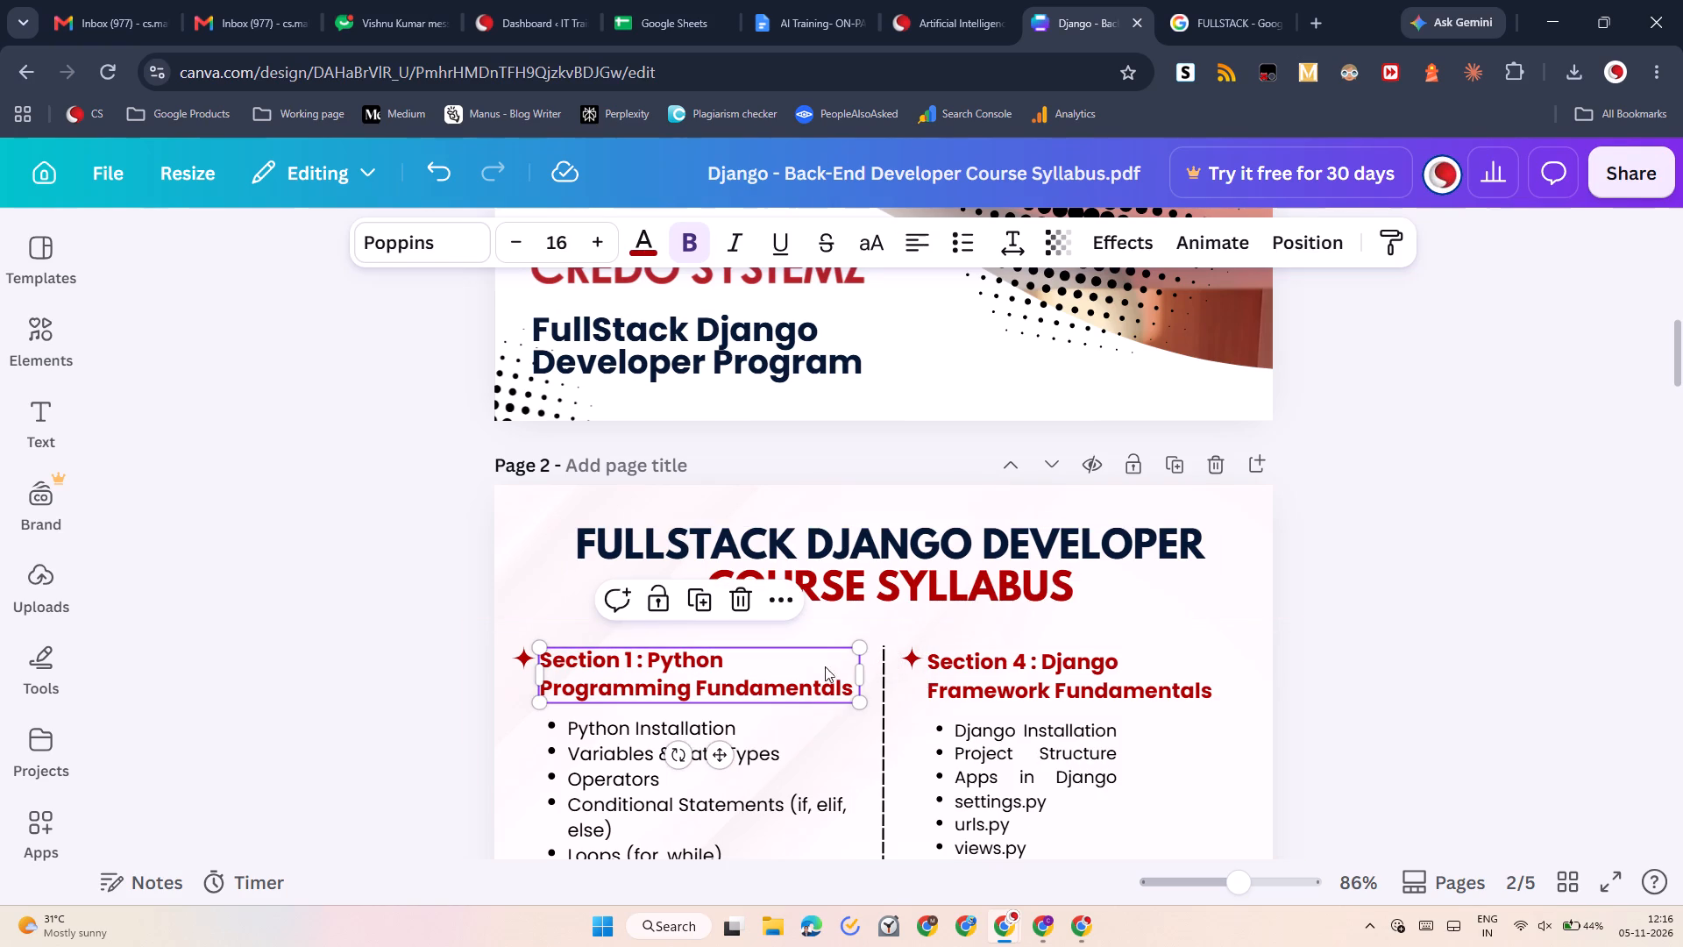
left_click(975, 679)
left_click(841, 697)
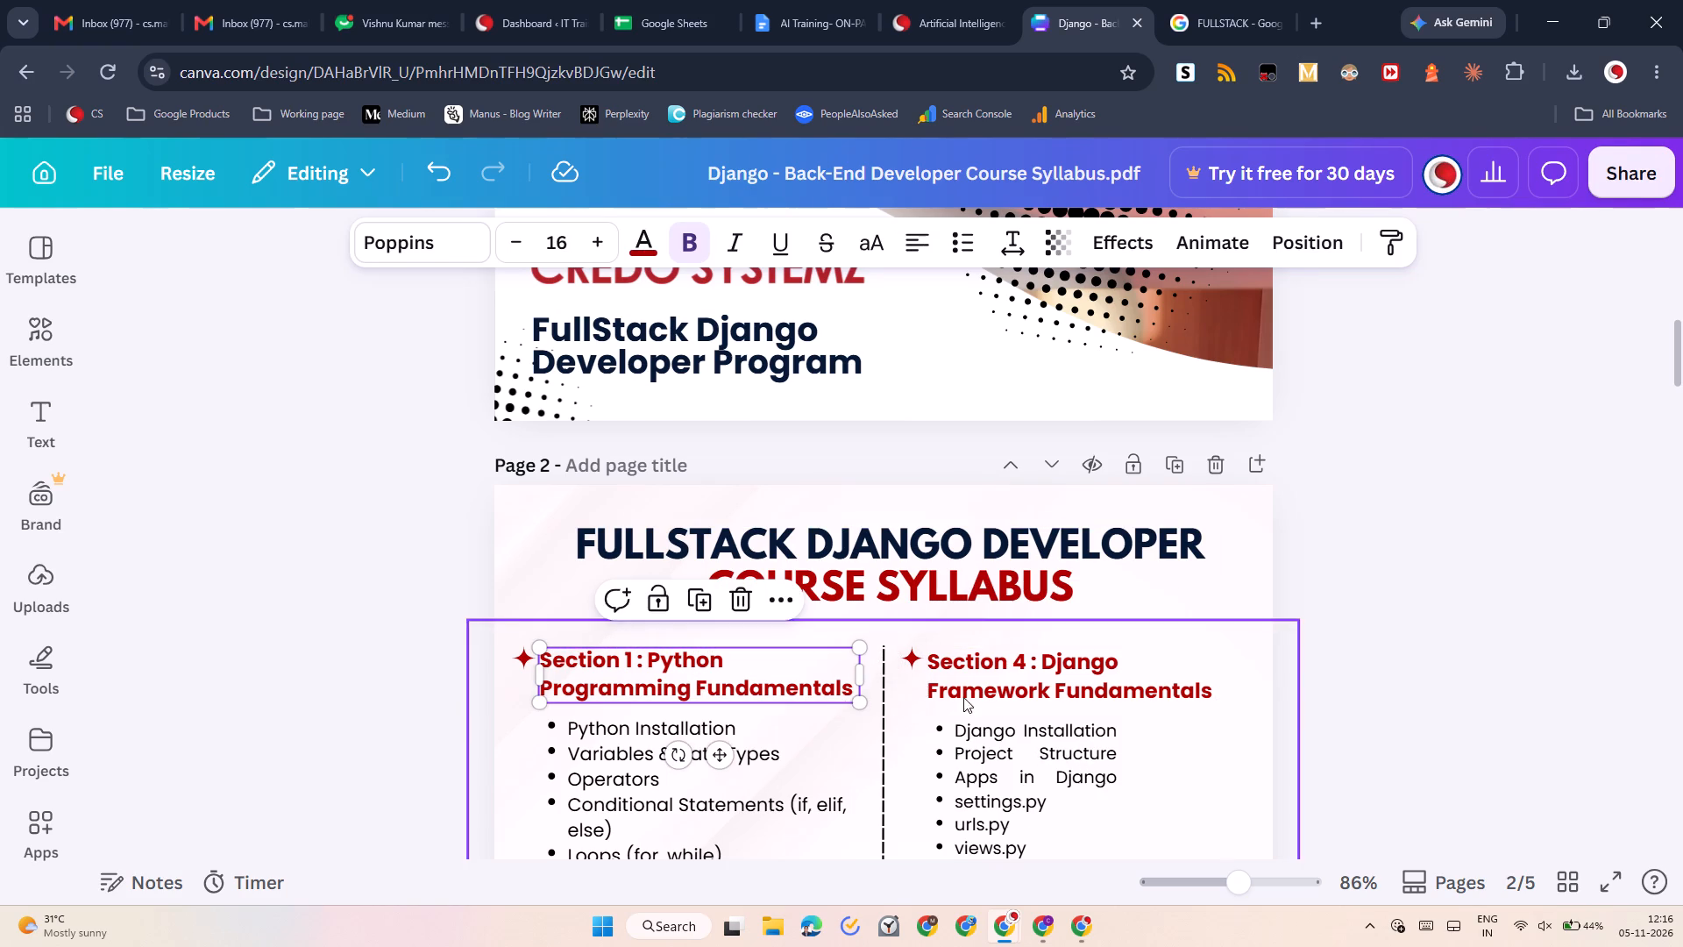
left_click(1012, 700)
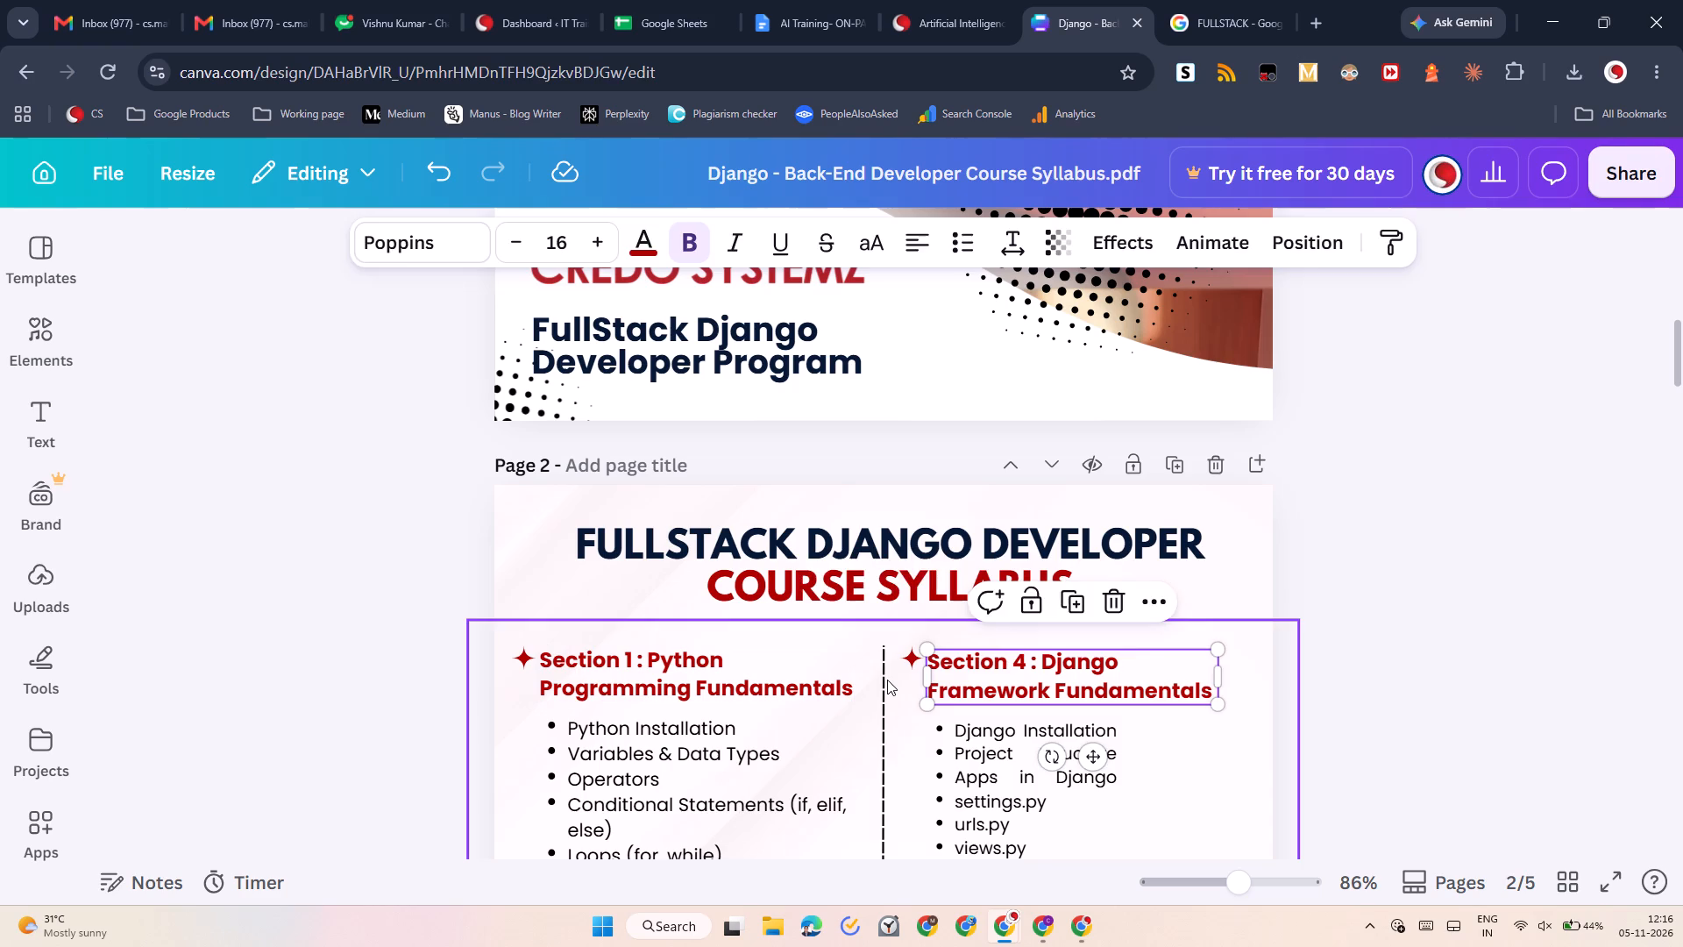
left_click(887, 680)
left_click(913, 680)
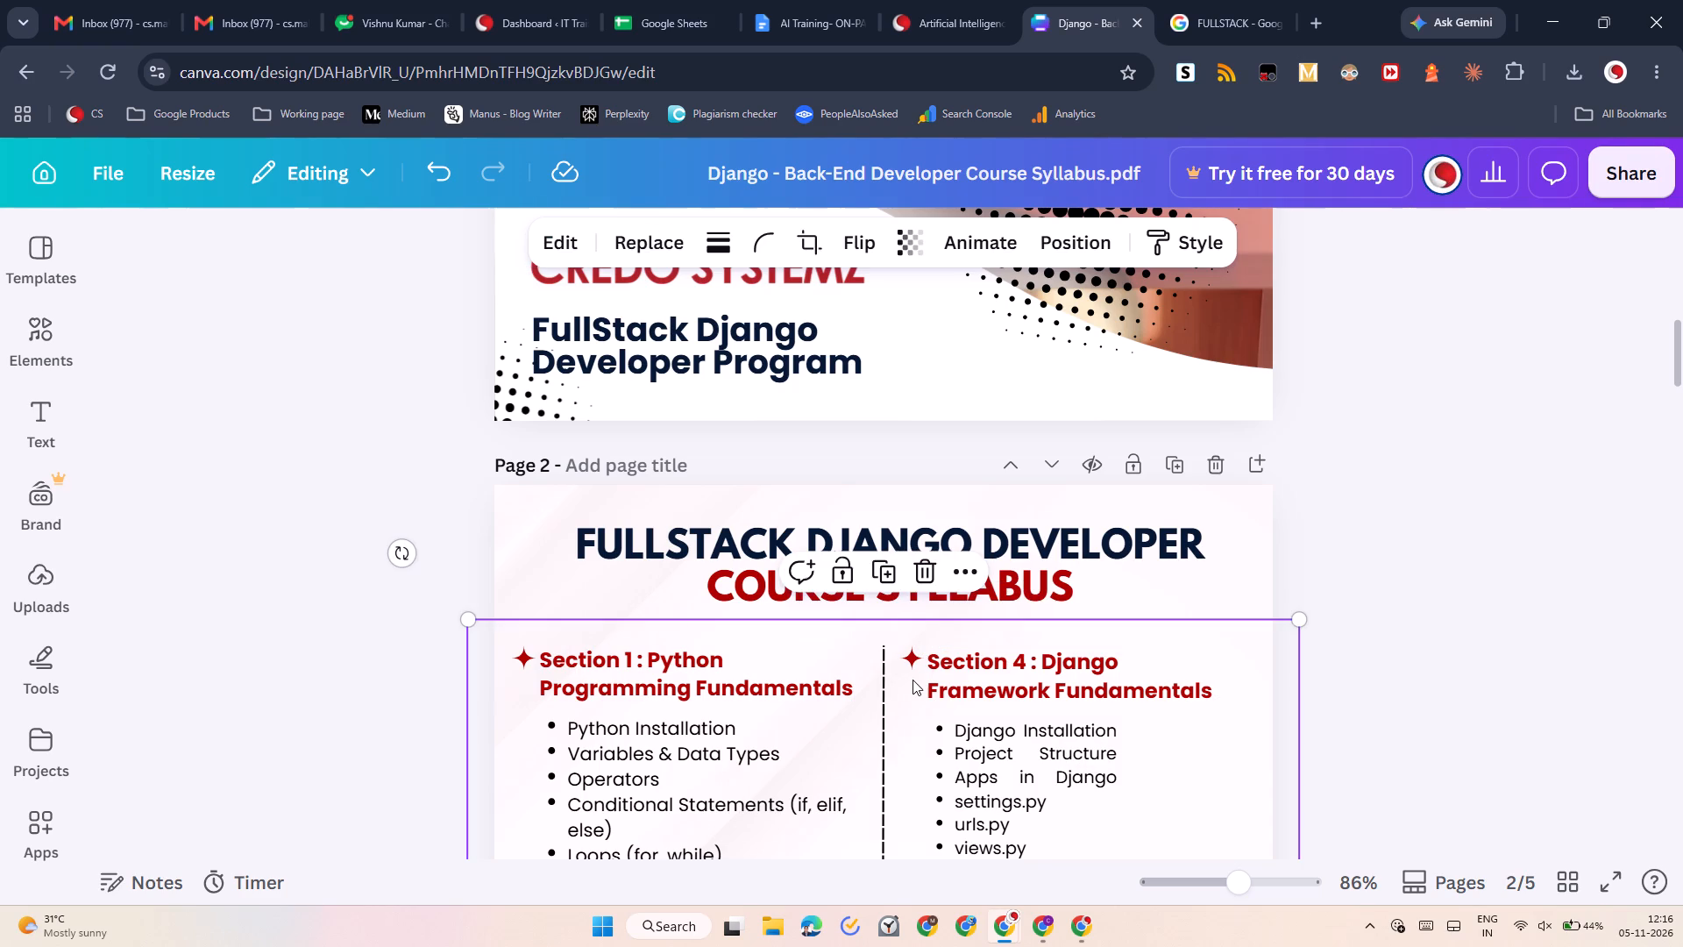
left_click(914, 680)
left_click(934, 674)
scroll(934, 674, "down", 1)
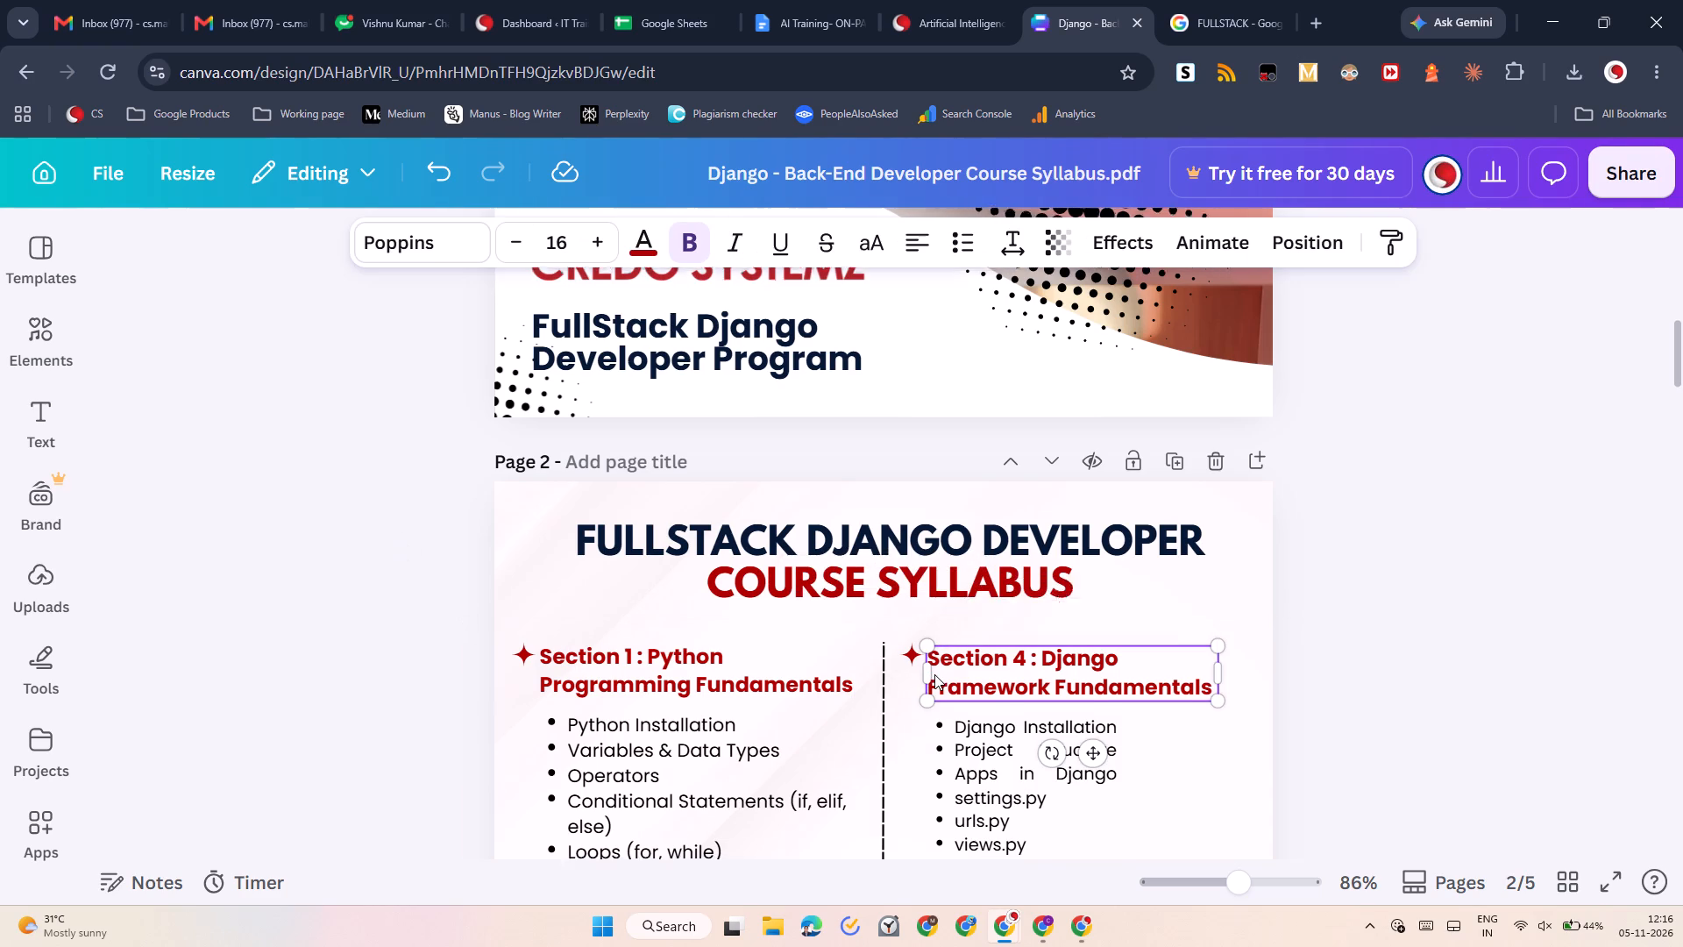
scroll(934, 674, "down", 3)
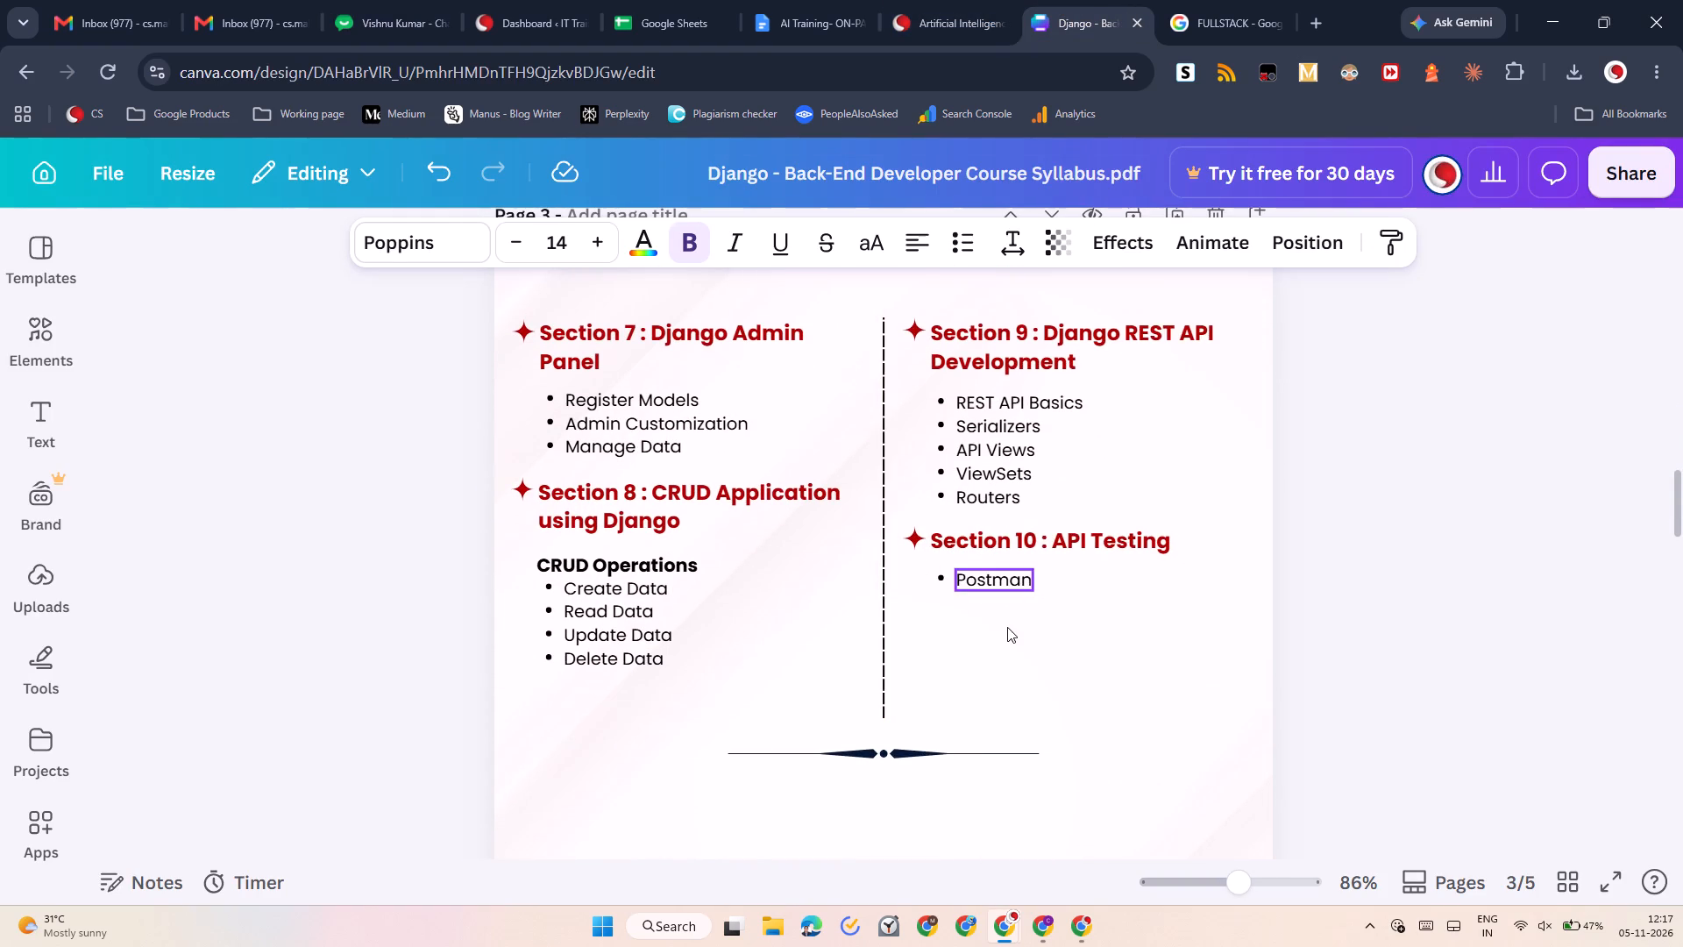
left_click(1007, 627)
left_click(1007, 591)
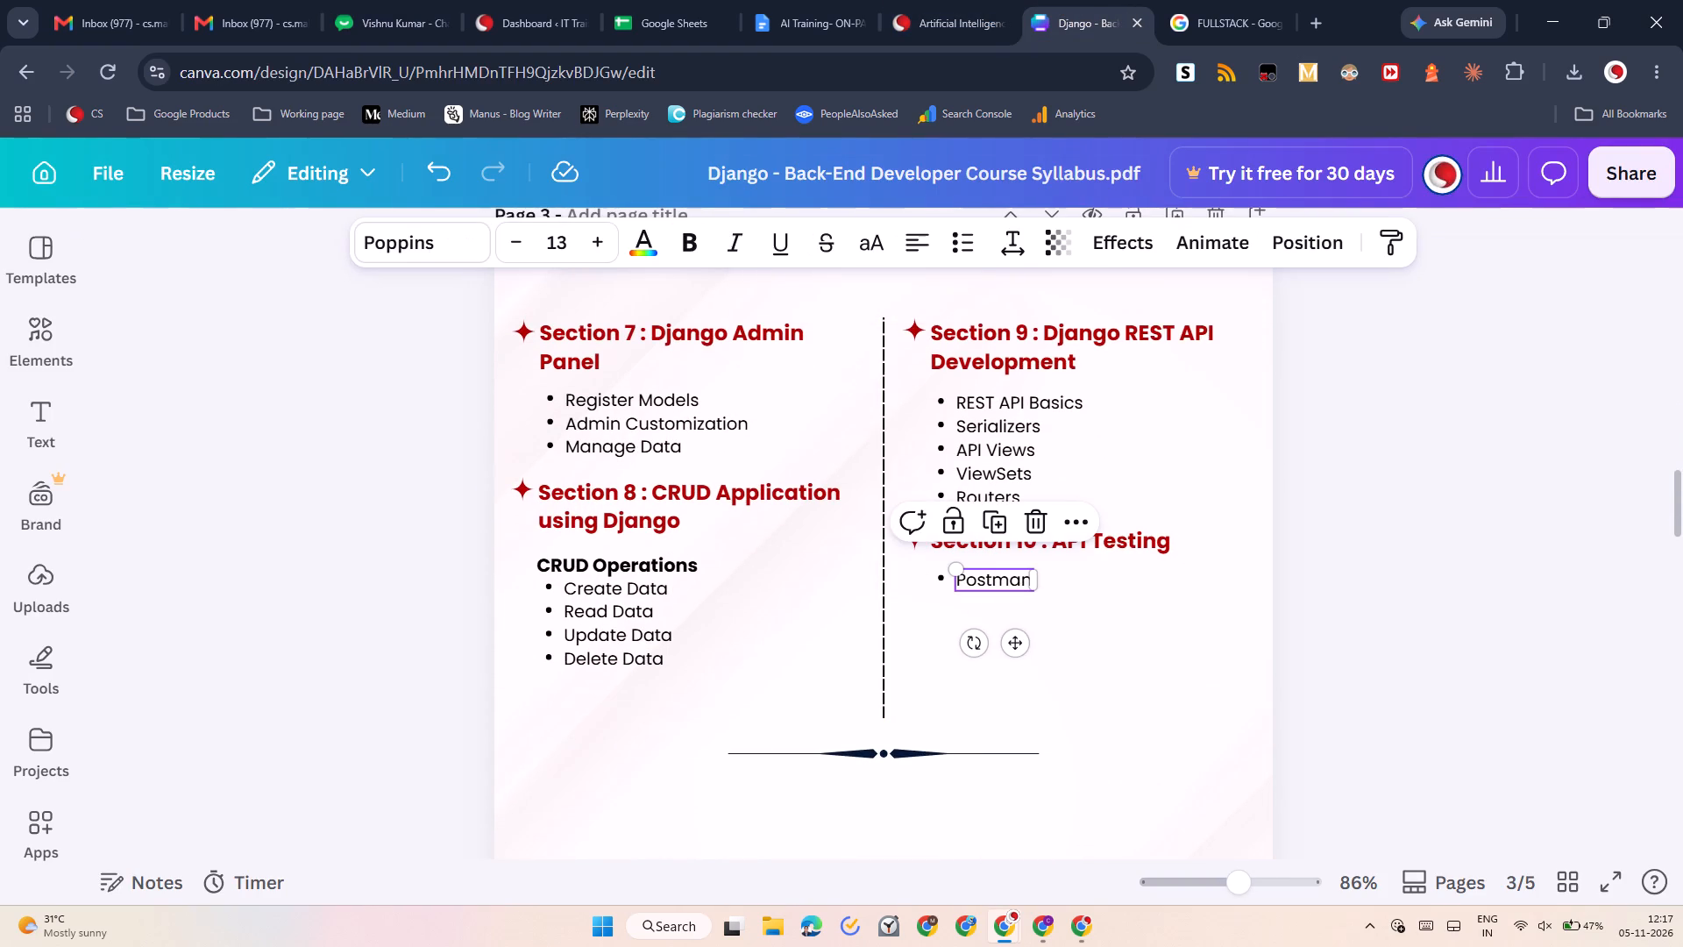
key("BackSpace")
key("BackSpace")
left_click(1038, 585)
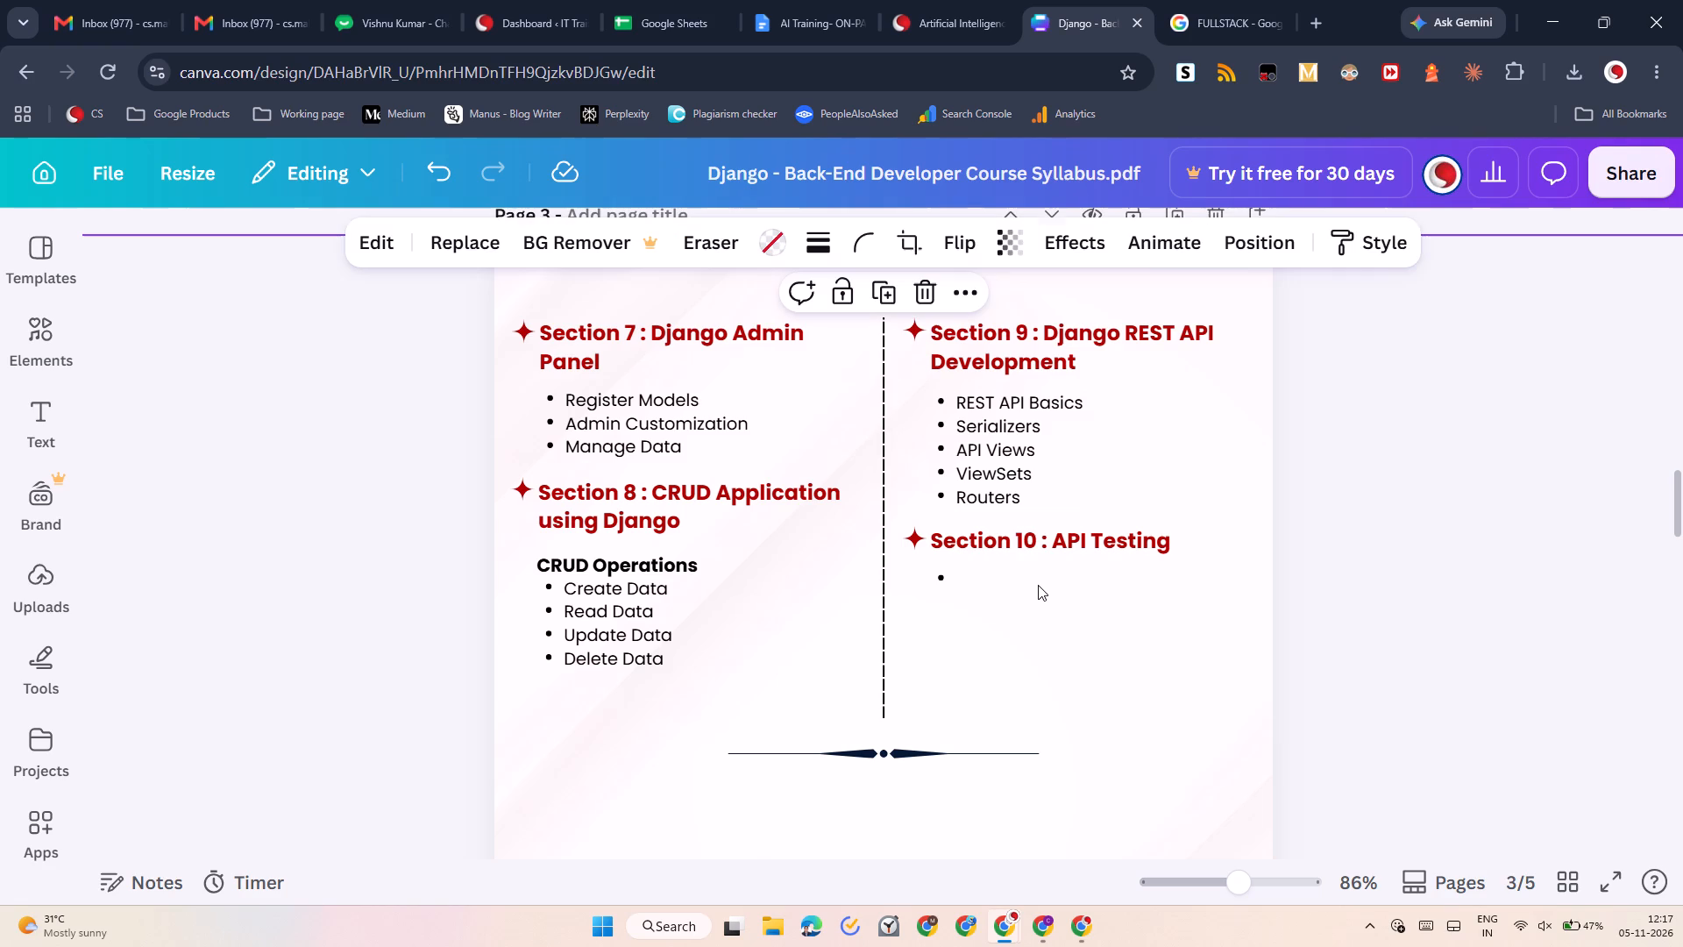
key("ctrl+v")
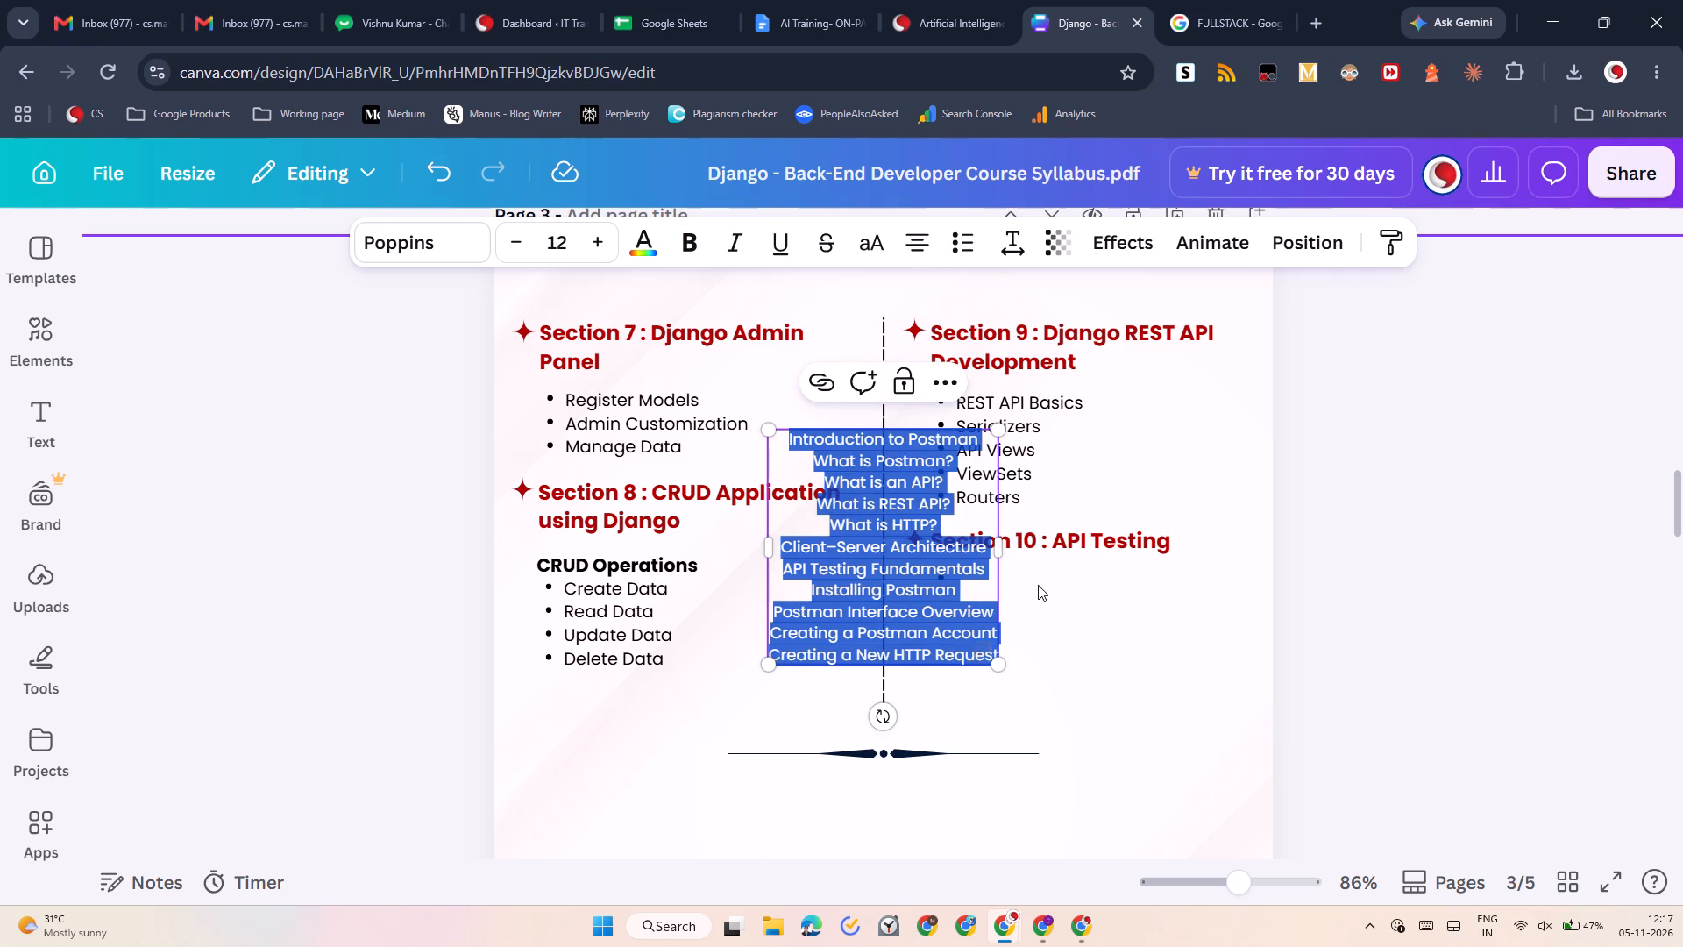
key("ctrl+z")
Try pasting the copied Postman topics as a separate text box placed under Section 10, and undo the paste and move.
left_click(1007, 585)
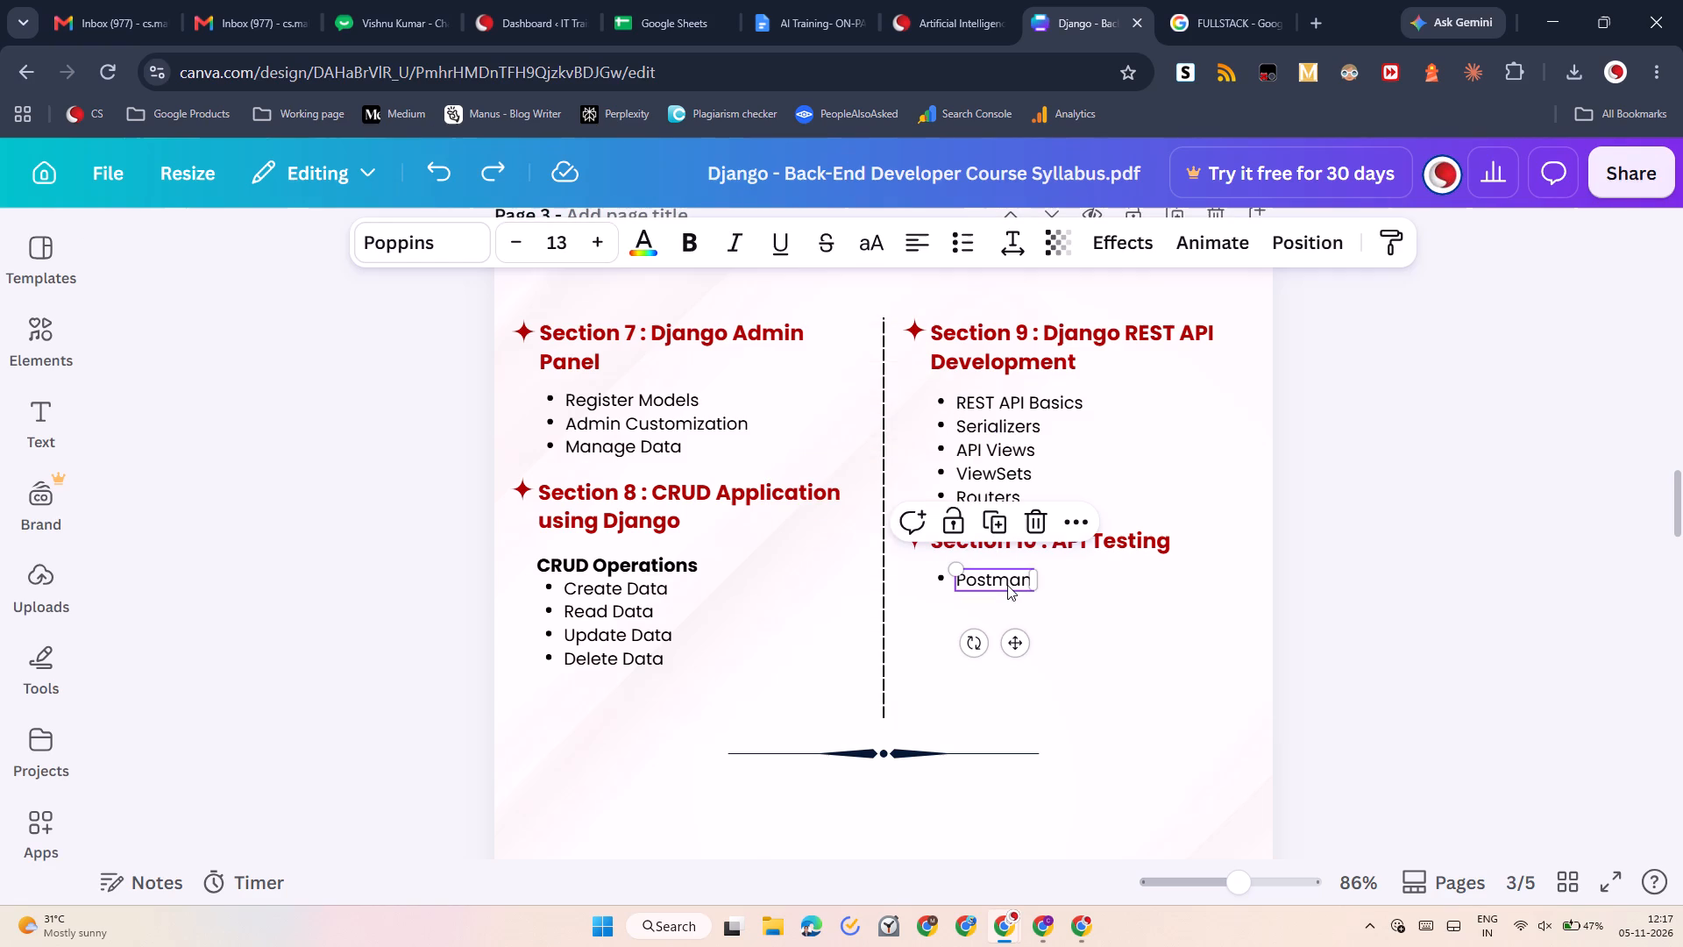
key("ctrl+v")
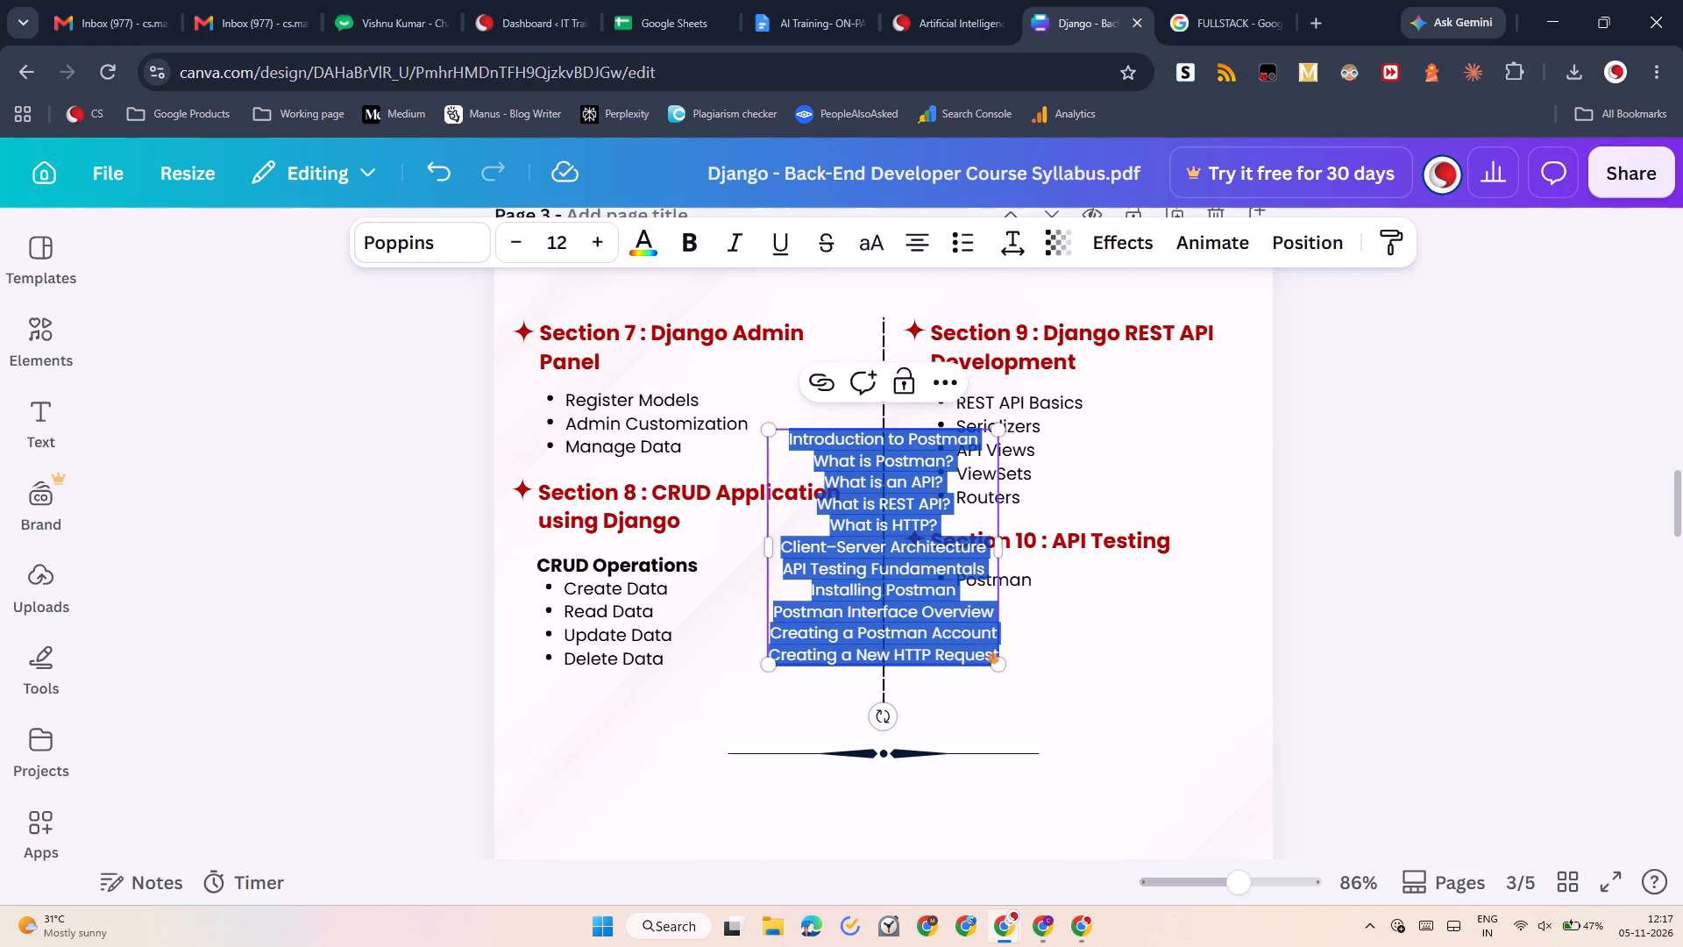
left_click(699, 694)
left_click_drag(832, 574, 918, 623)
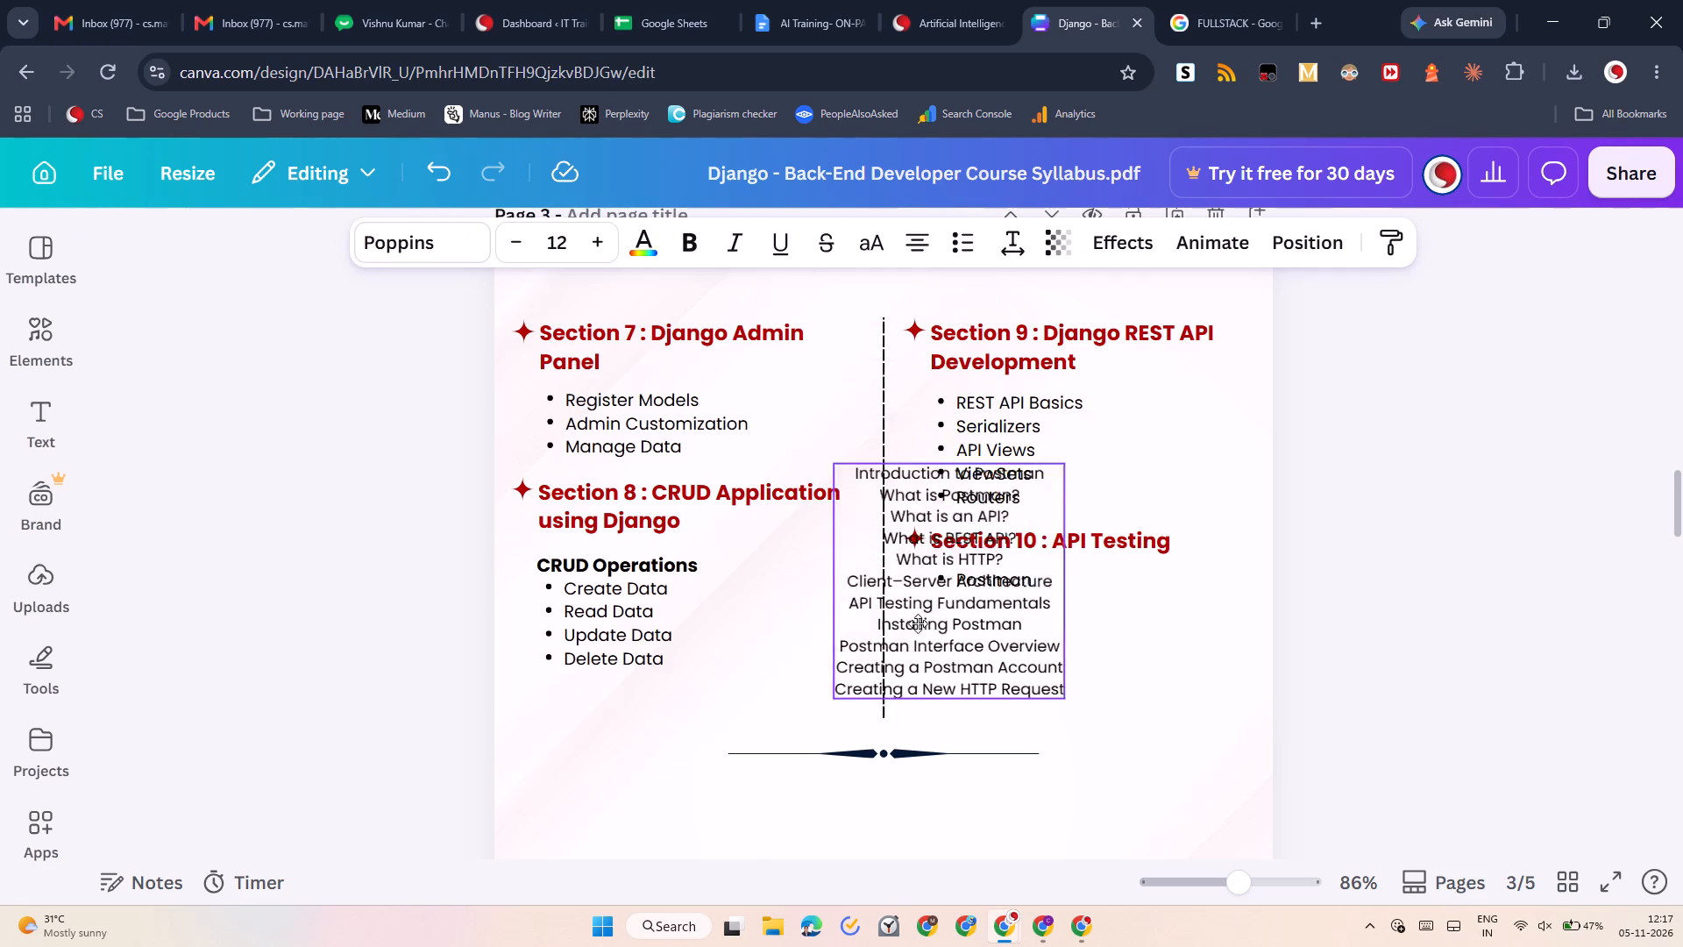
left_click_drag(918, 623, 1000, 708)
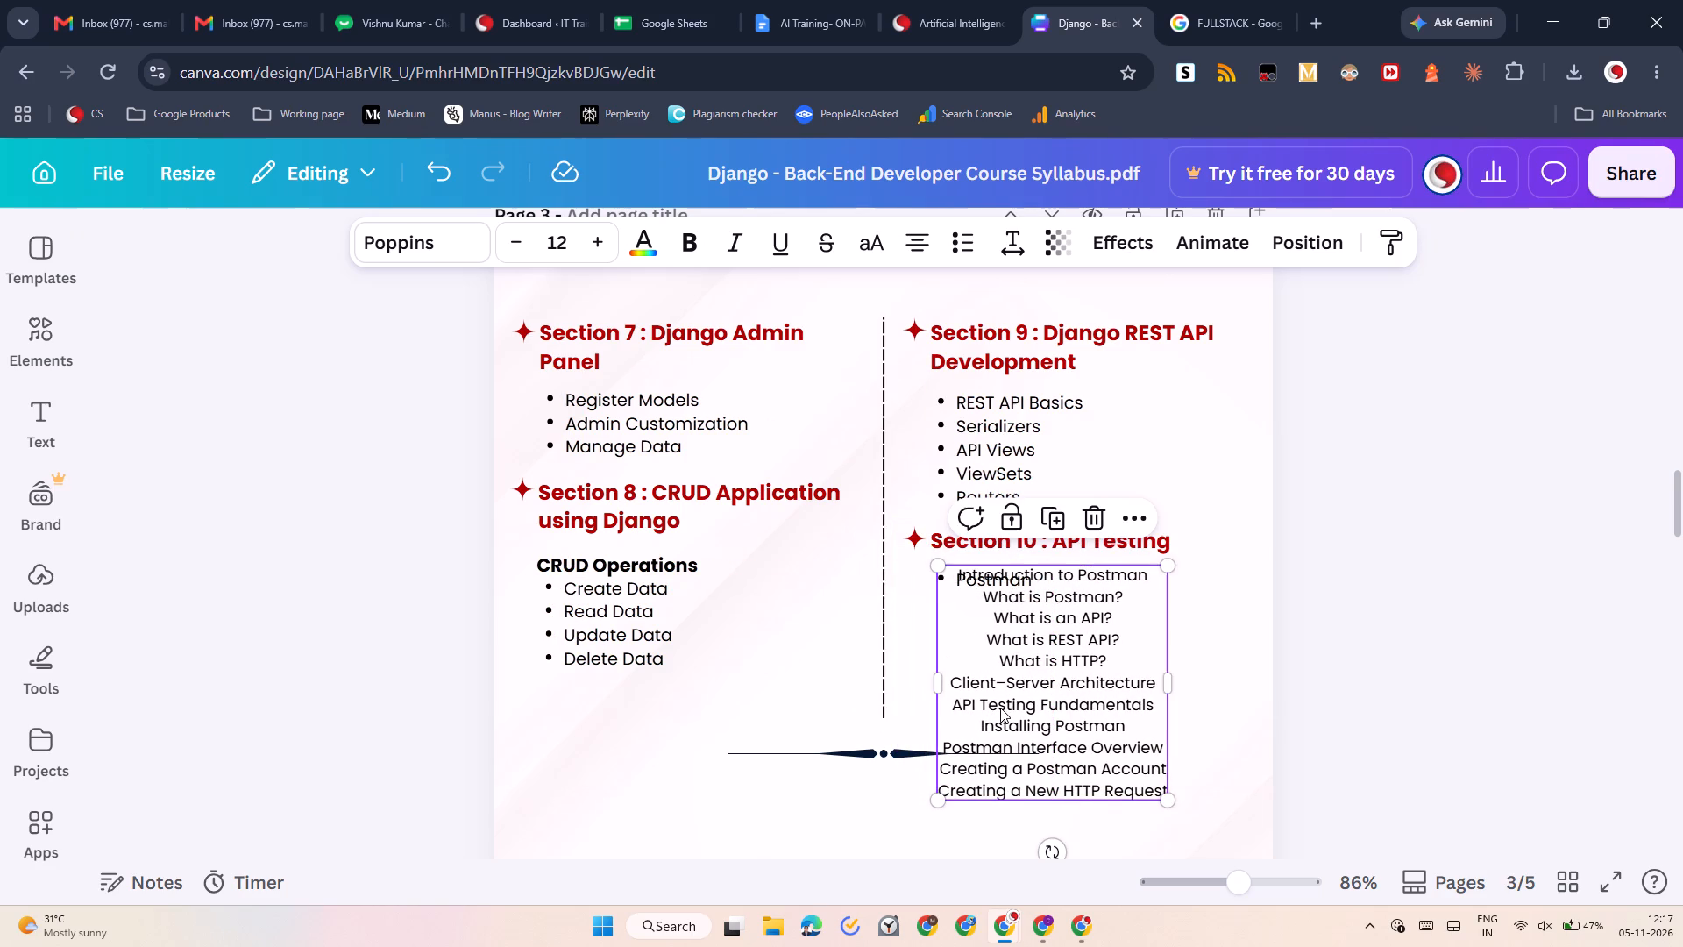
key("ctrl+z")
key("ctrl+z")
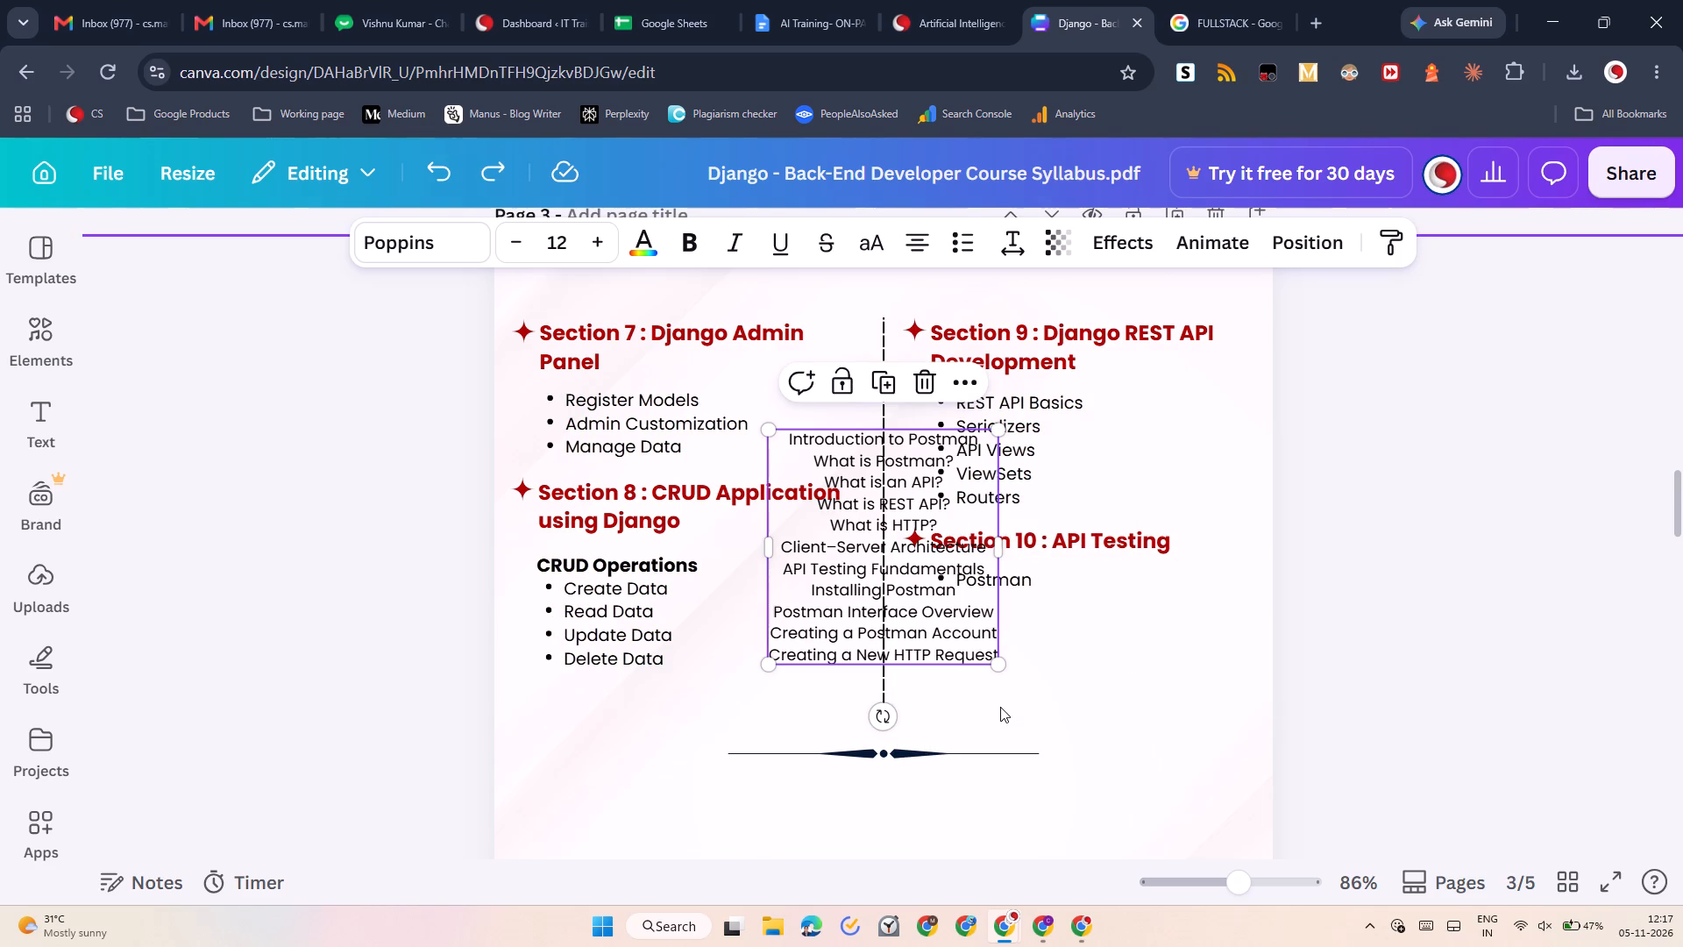
Add four new lines after the word Postman in the text box under Section 10 : API Testing.
left_click(1010, 594)
left_click(1020, 585)
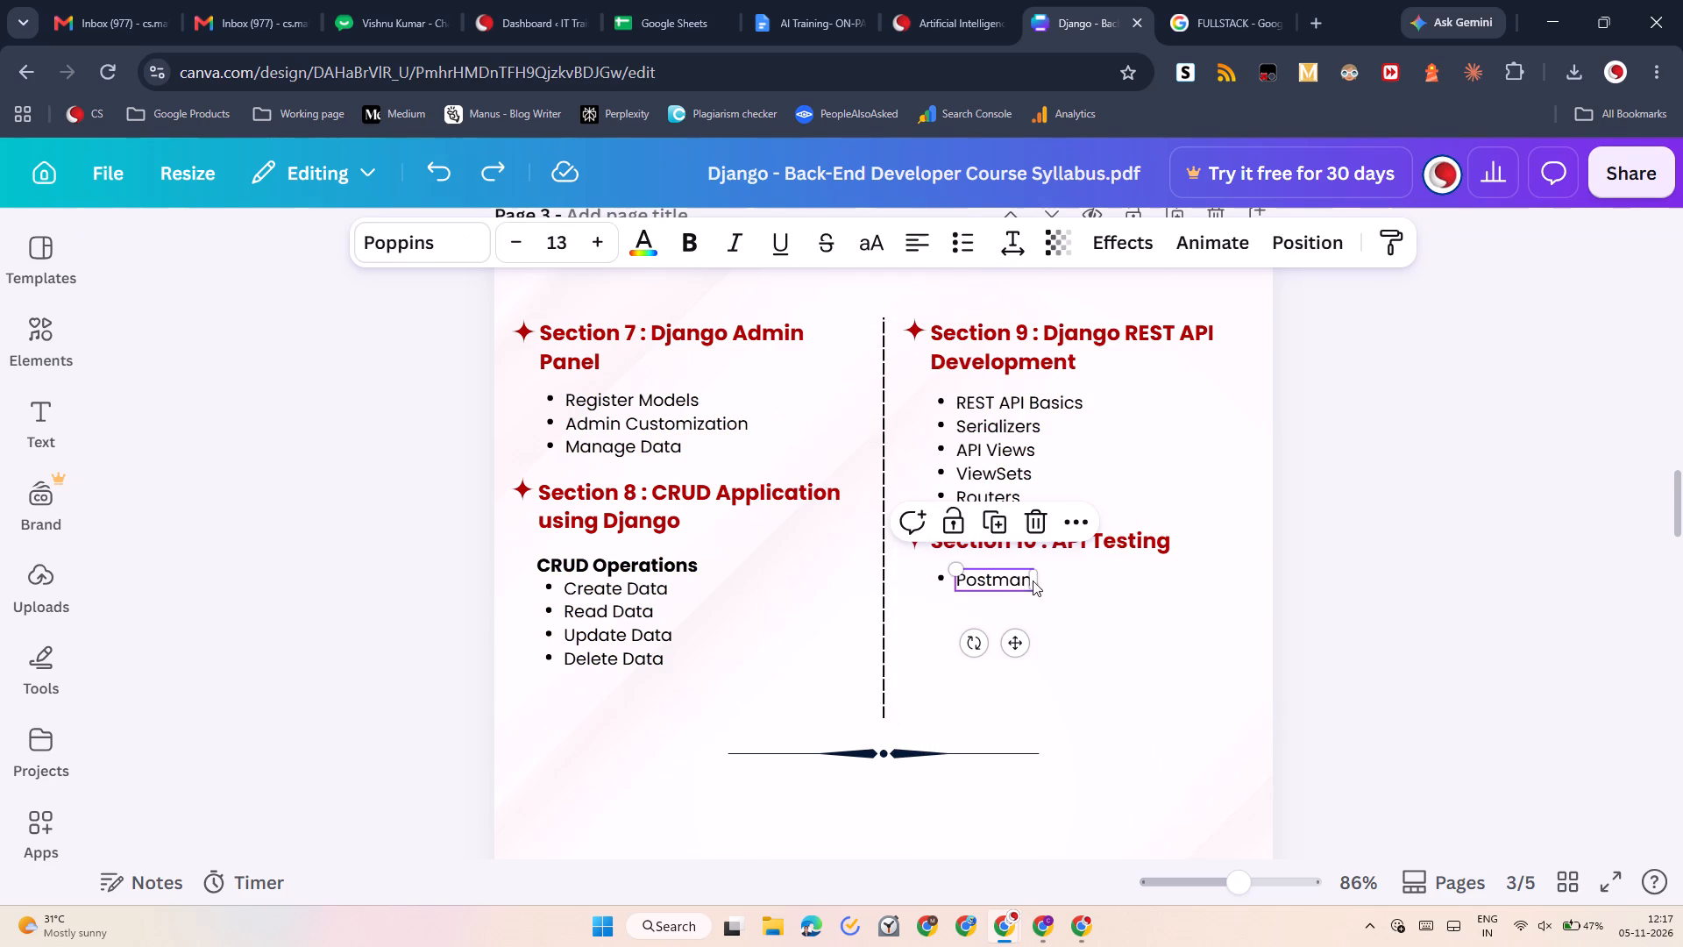
left_click(1047, 575)
left_click(1000, 583)
double_click(1000, 583)
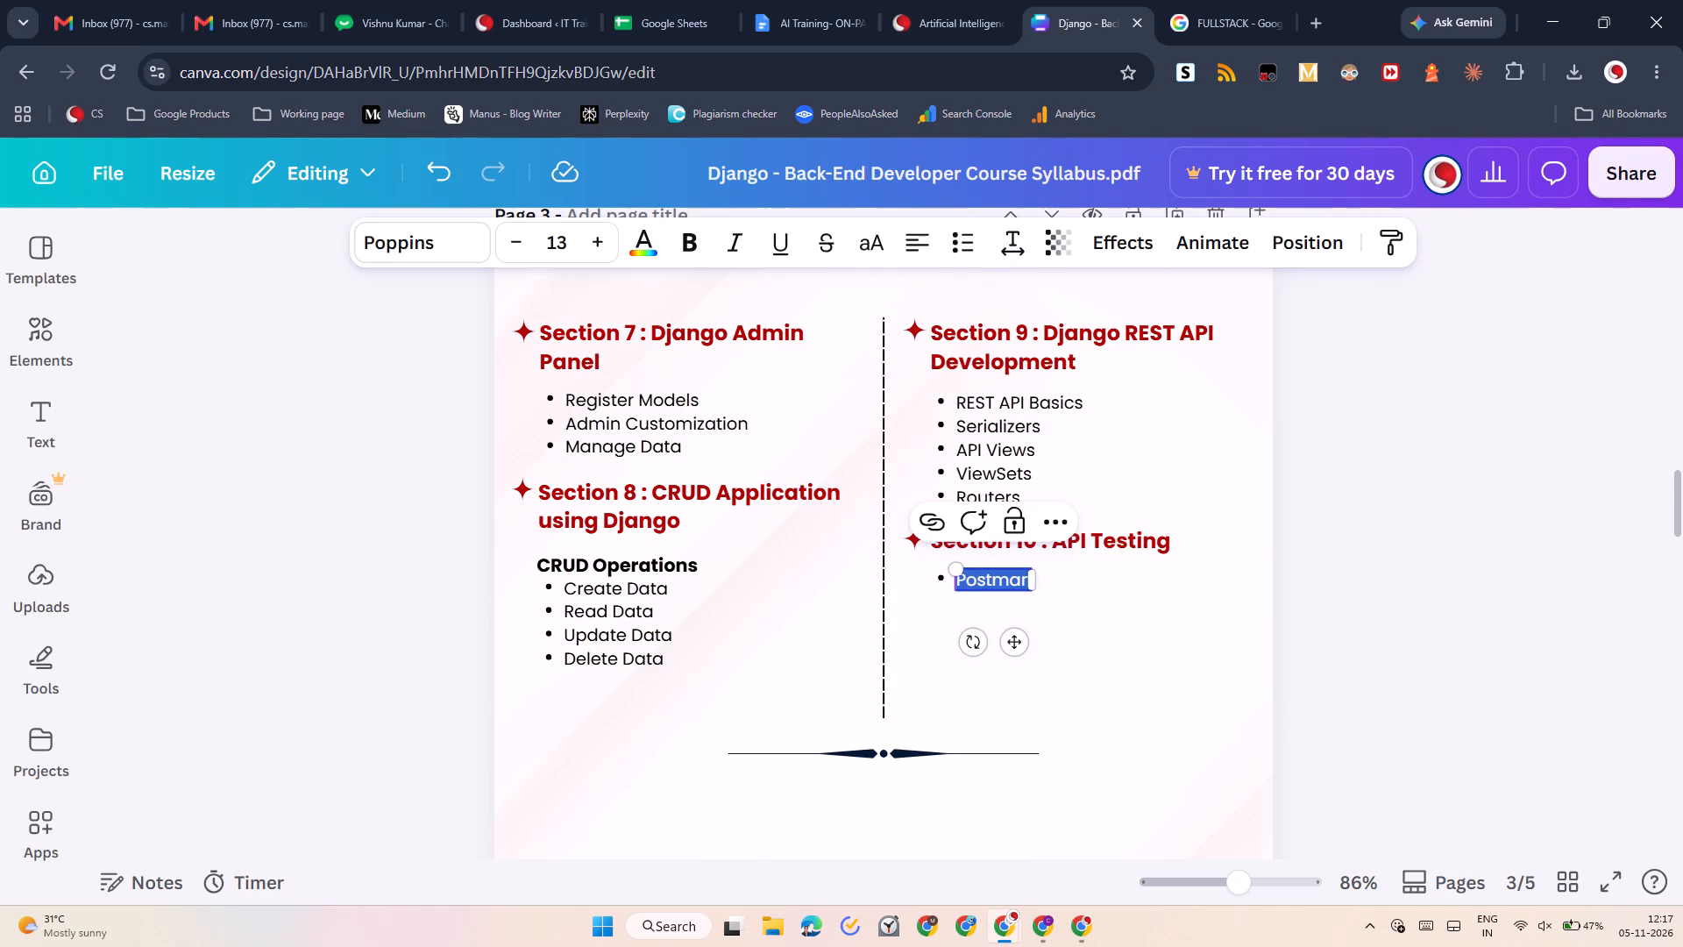
left_click(1000, 583)
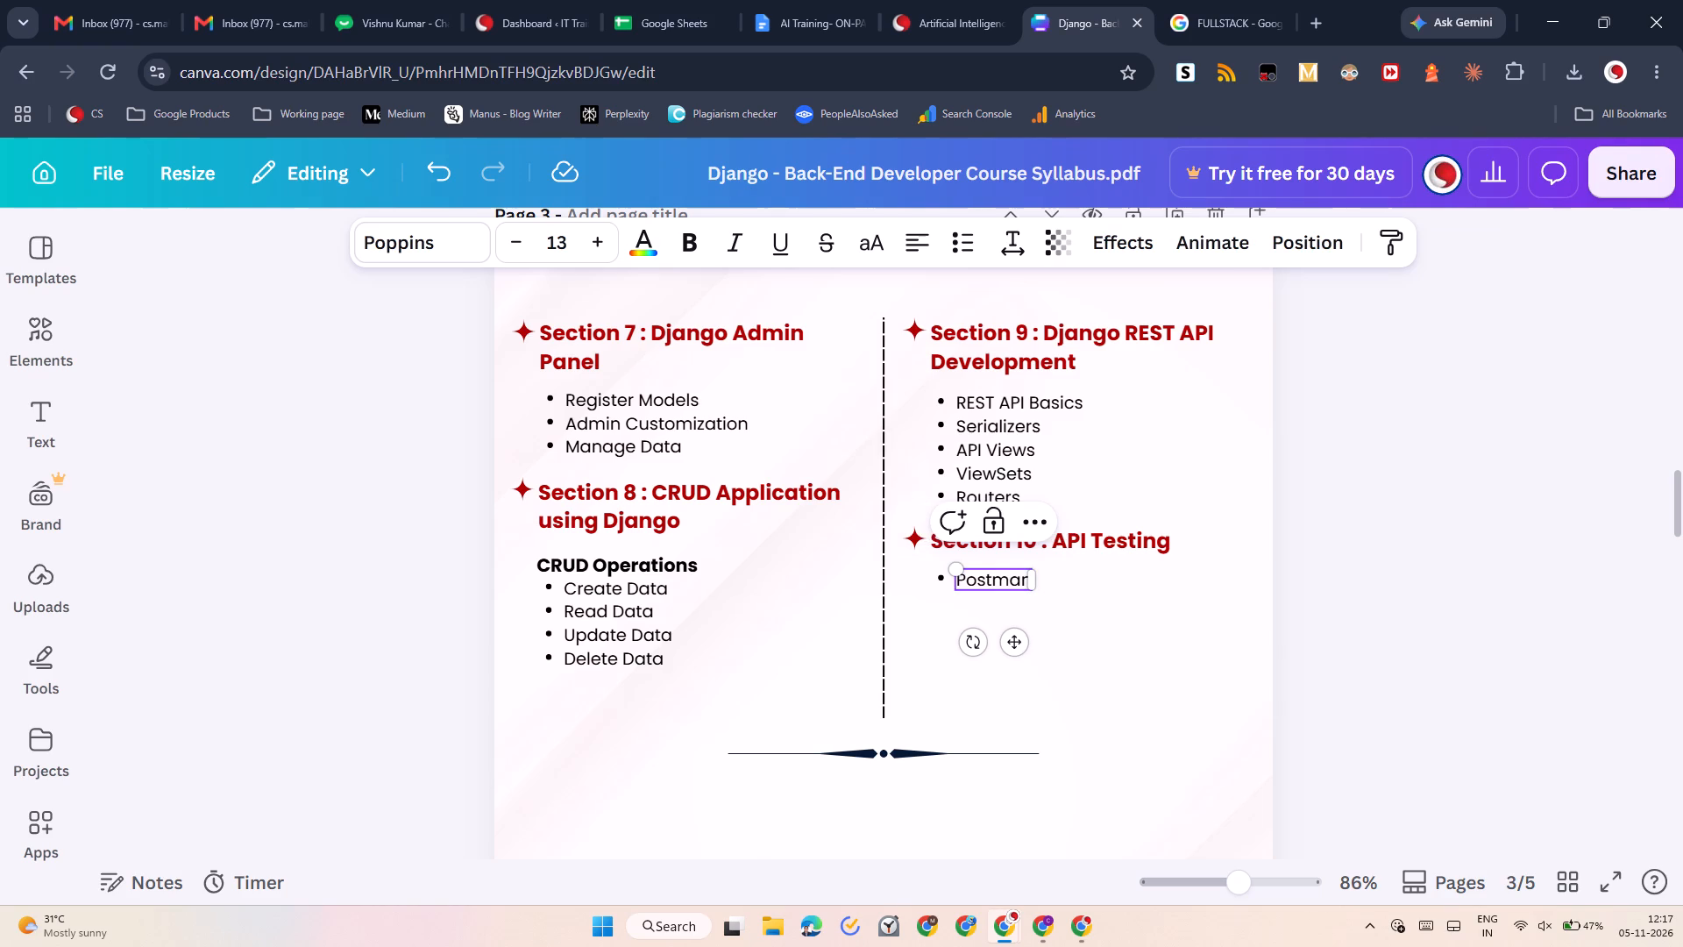
key("Right")
key("Right")
key("Right")
key("shift+Return")
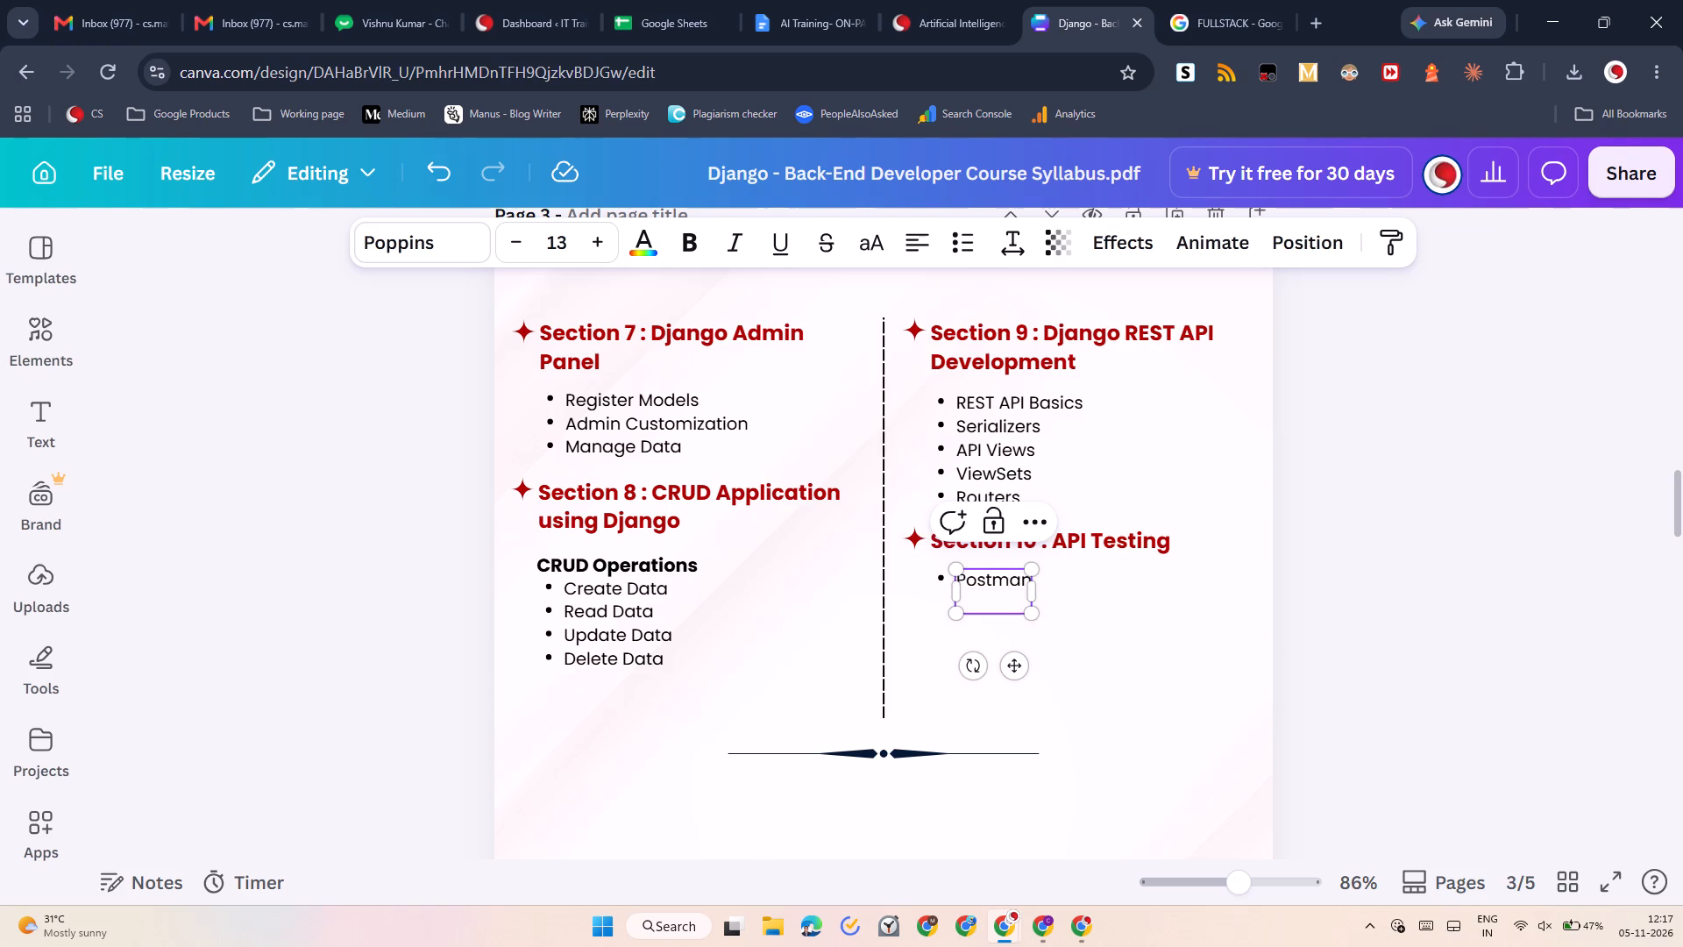
key("BackSpace")
key("Return")
key("Return")
key("Return")
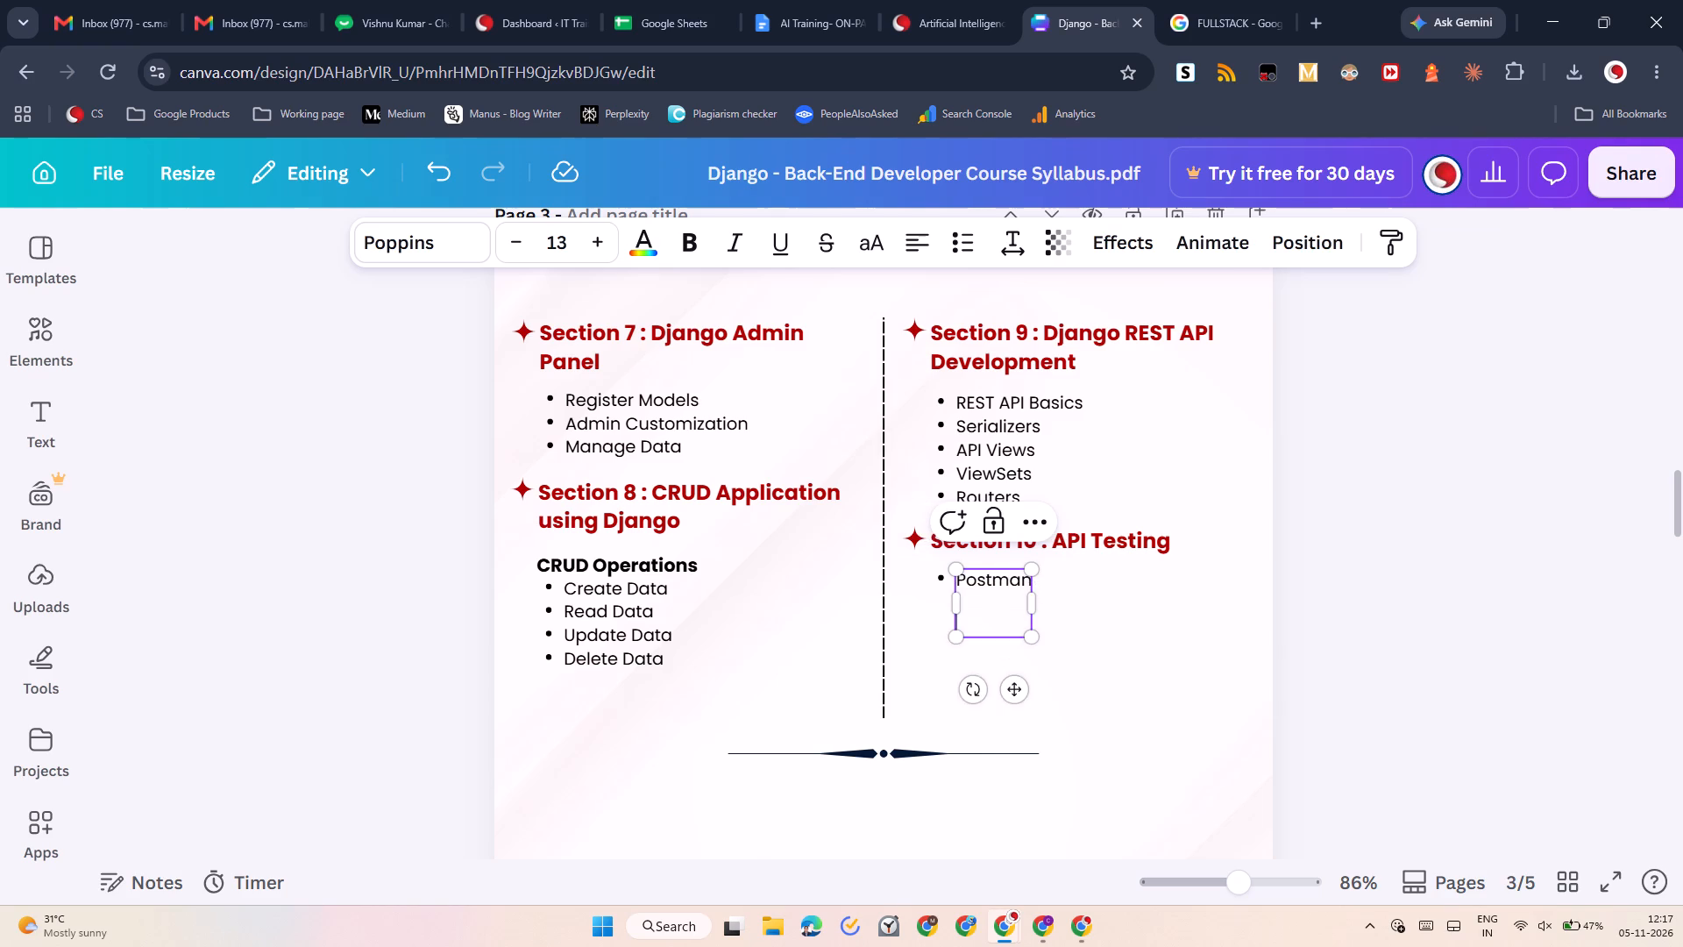
key("Return")
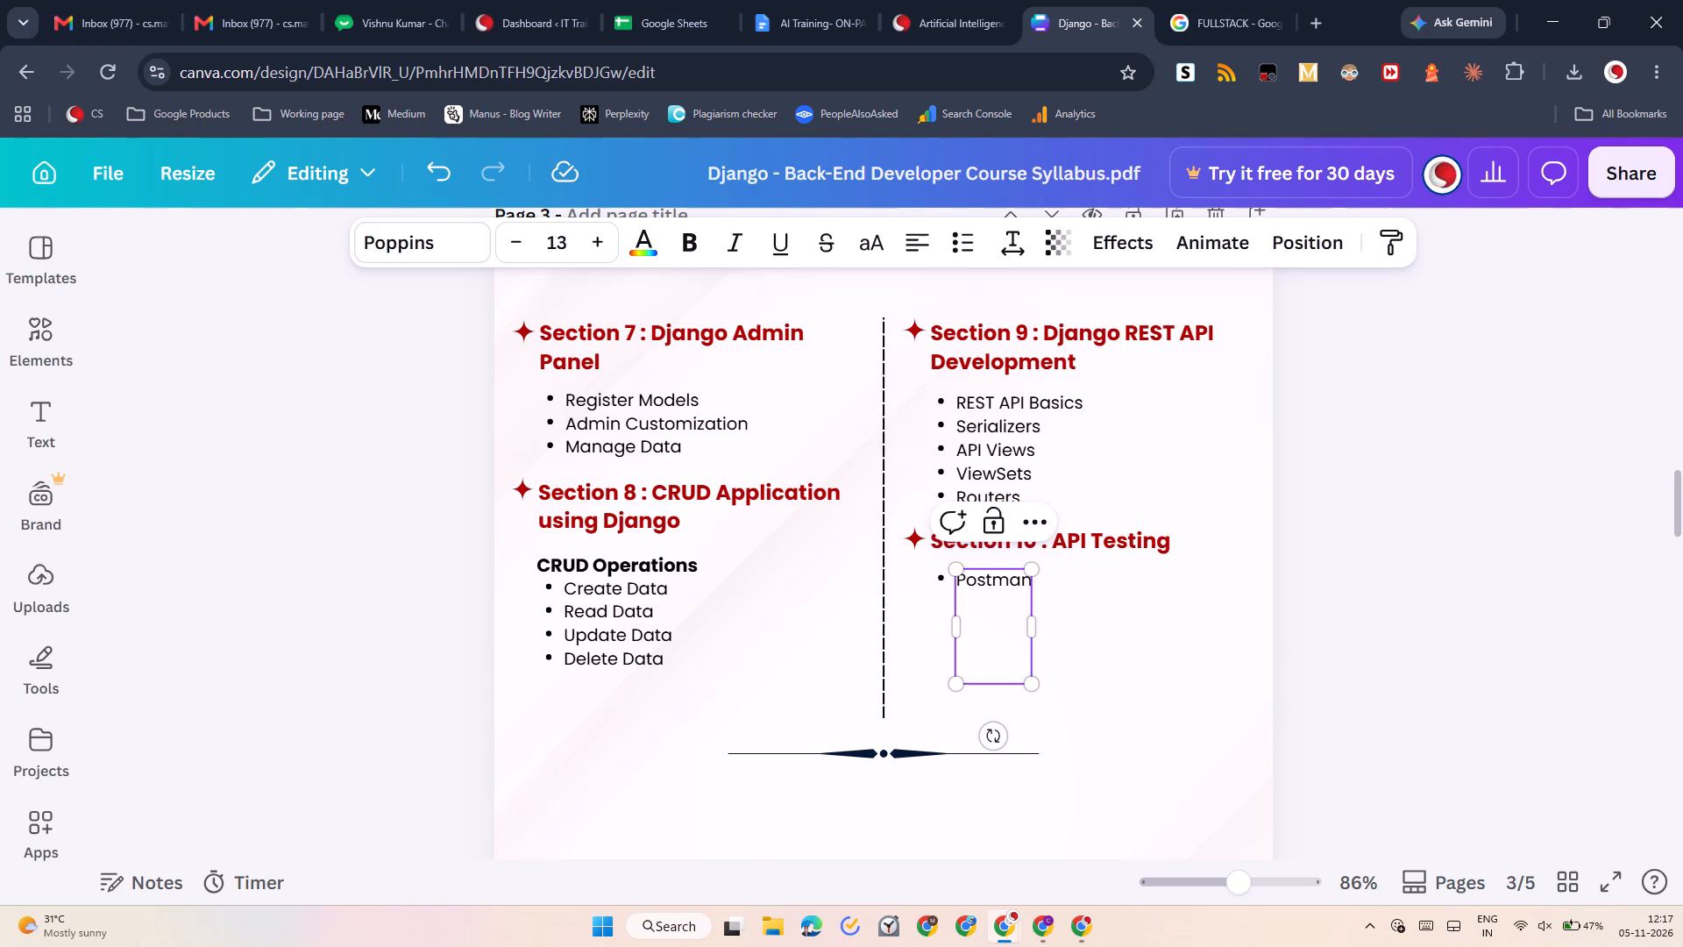
Paste the copied Introduction to Postman topics on the new lines below Postman in the Section 10 text box.
left_click(985, 633)
left_click(1005, 600)
key("ctrl+v")
left_click(742, 739)
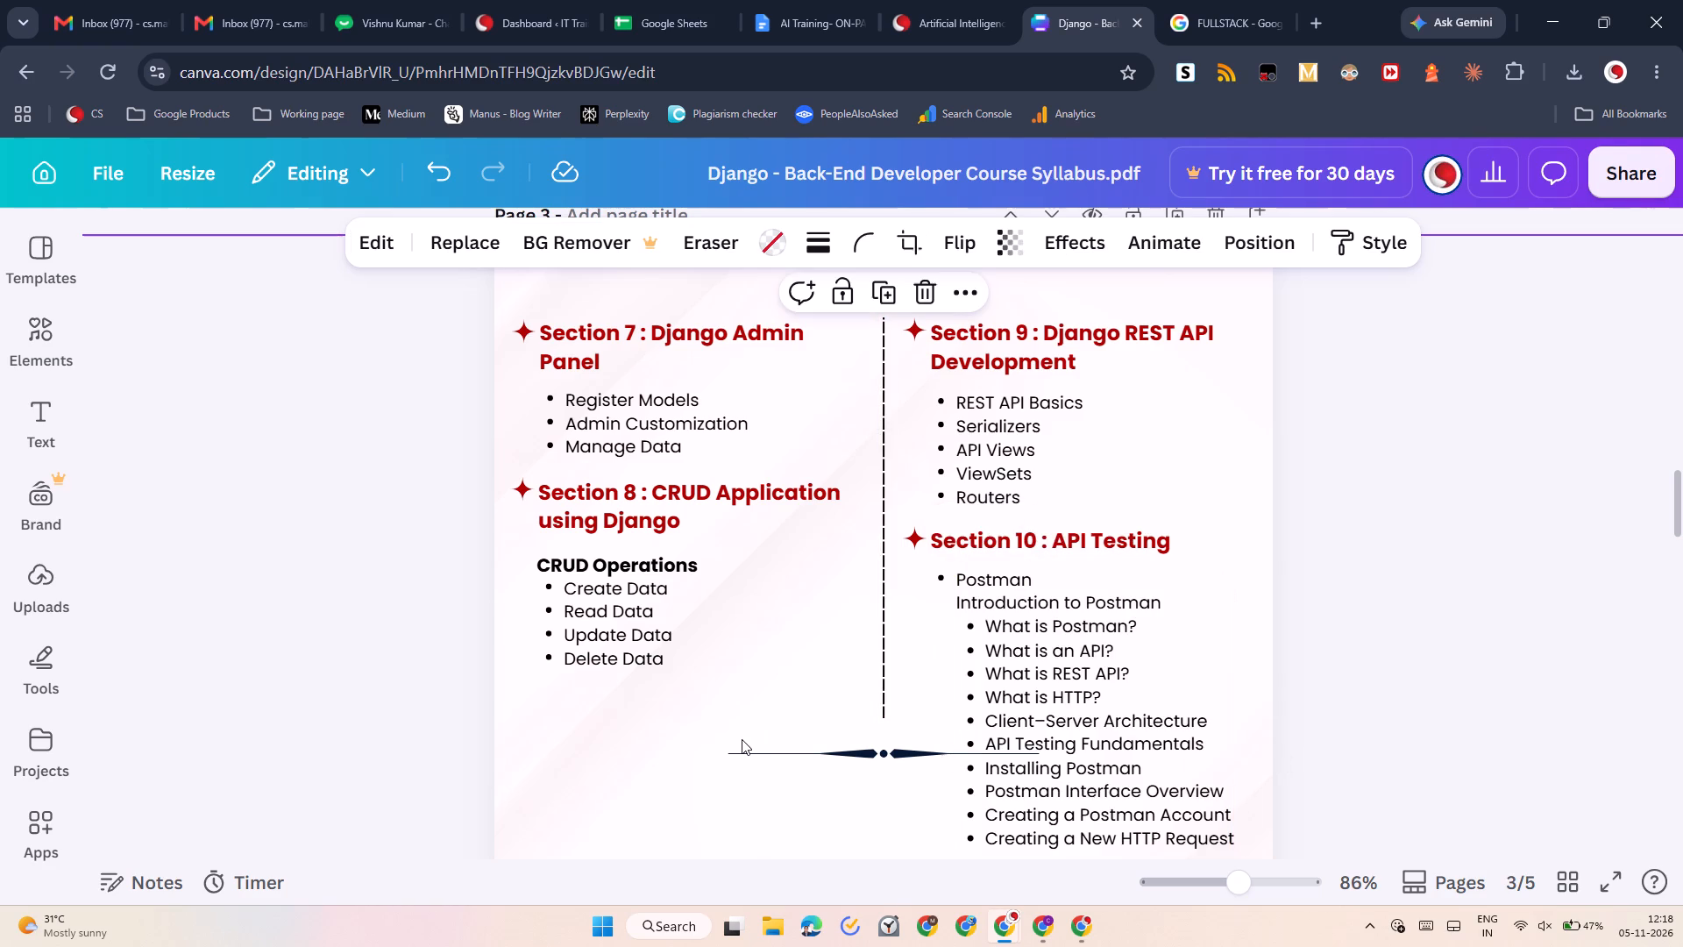
Move the Section 10 topics text box below its leftover bullet and delete the word Postman from its first line.
left_click_drag(1028, 737, 1002, 716)
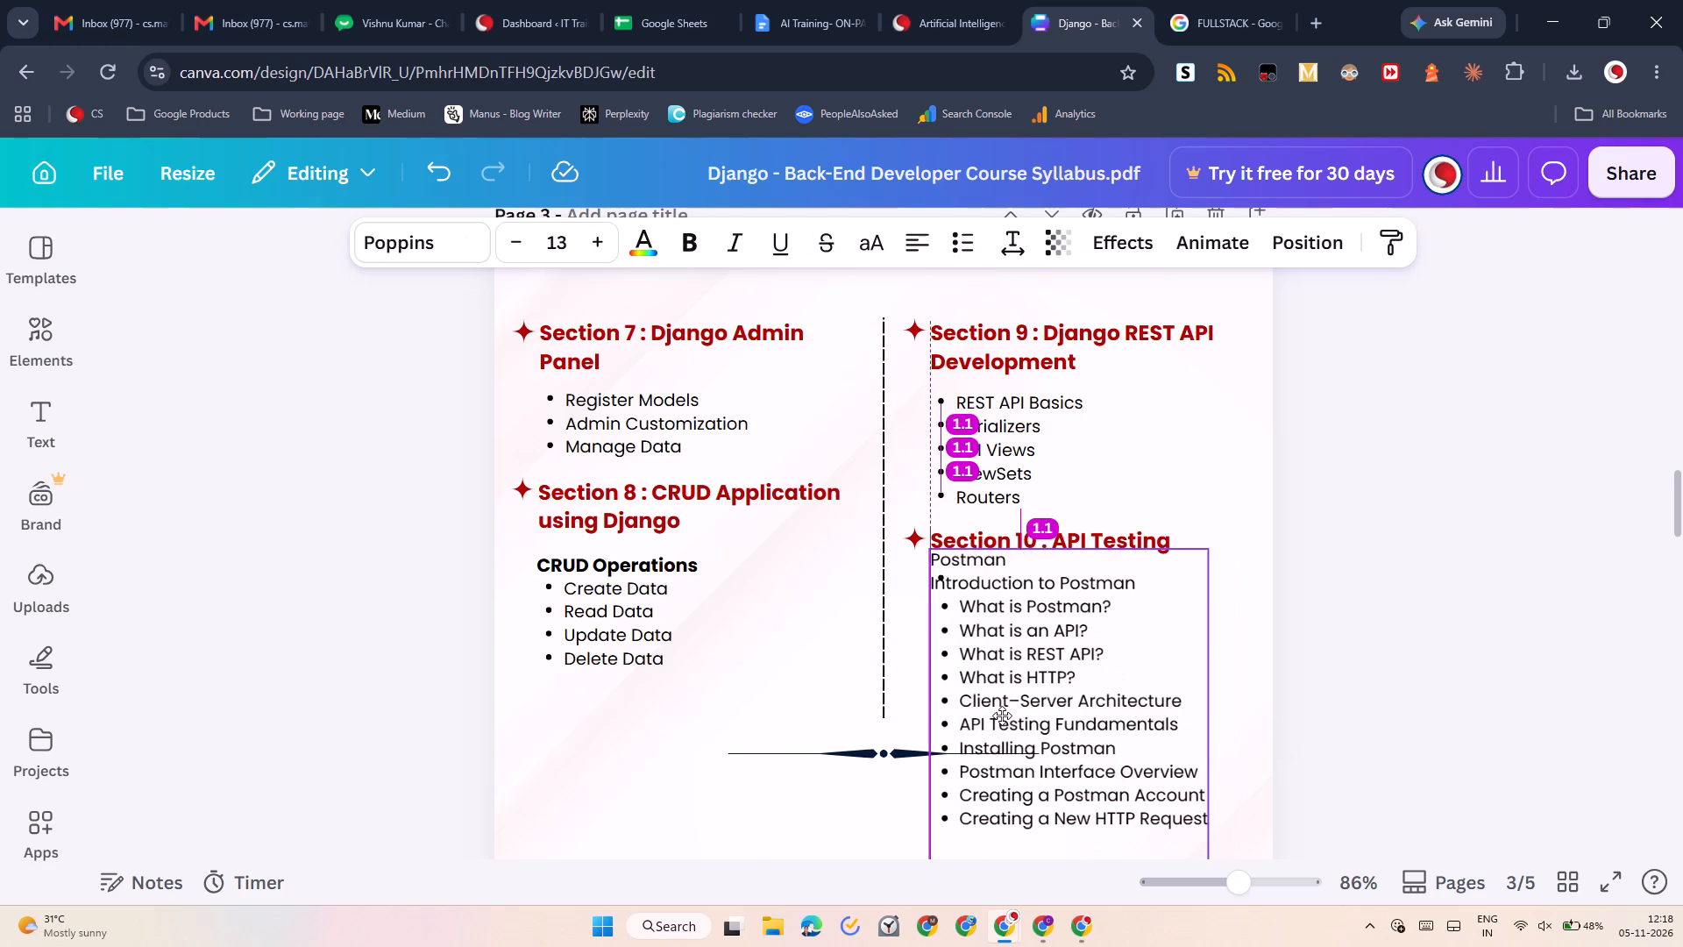
left_click_drag(1002, 716, 991, 770)
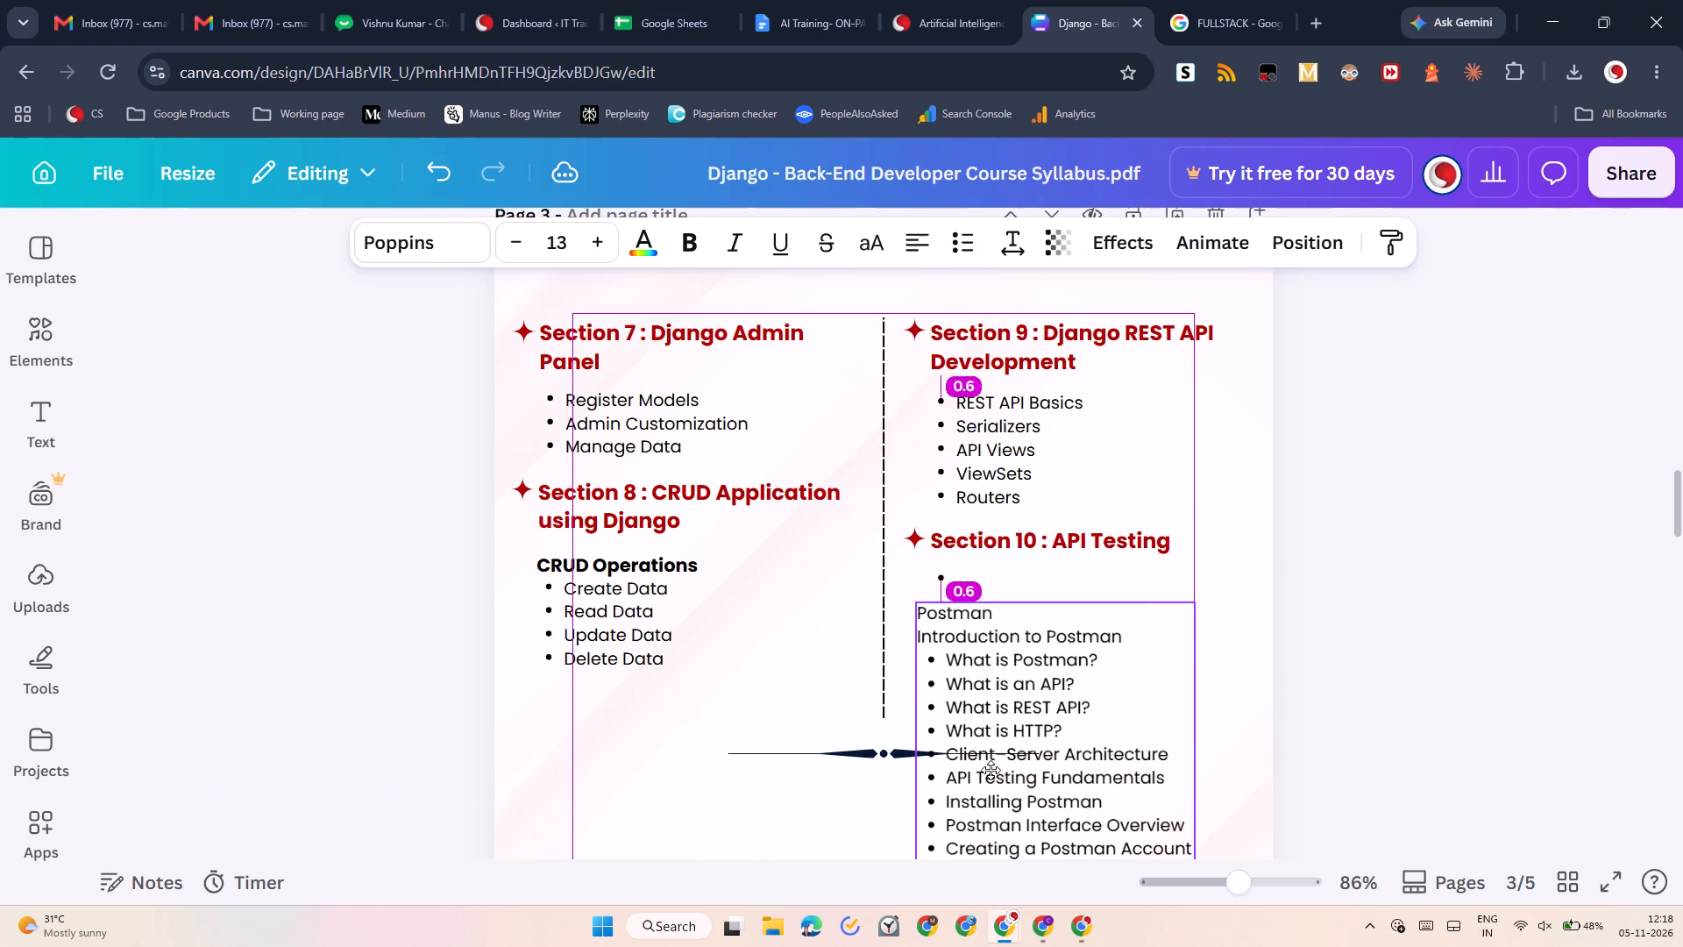
left_click_drag(991, 770, 991, 771)
double_click(981, 618)
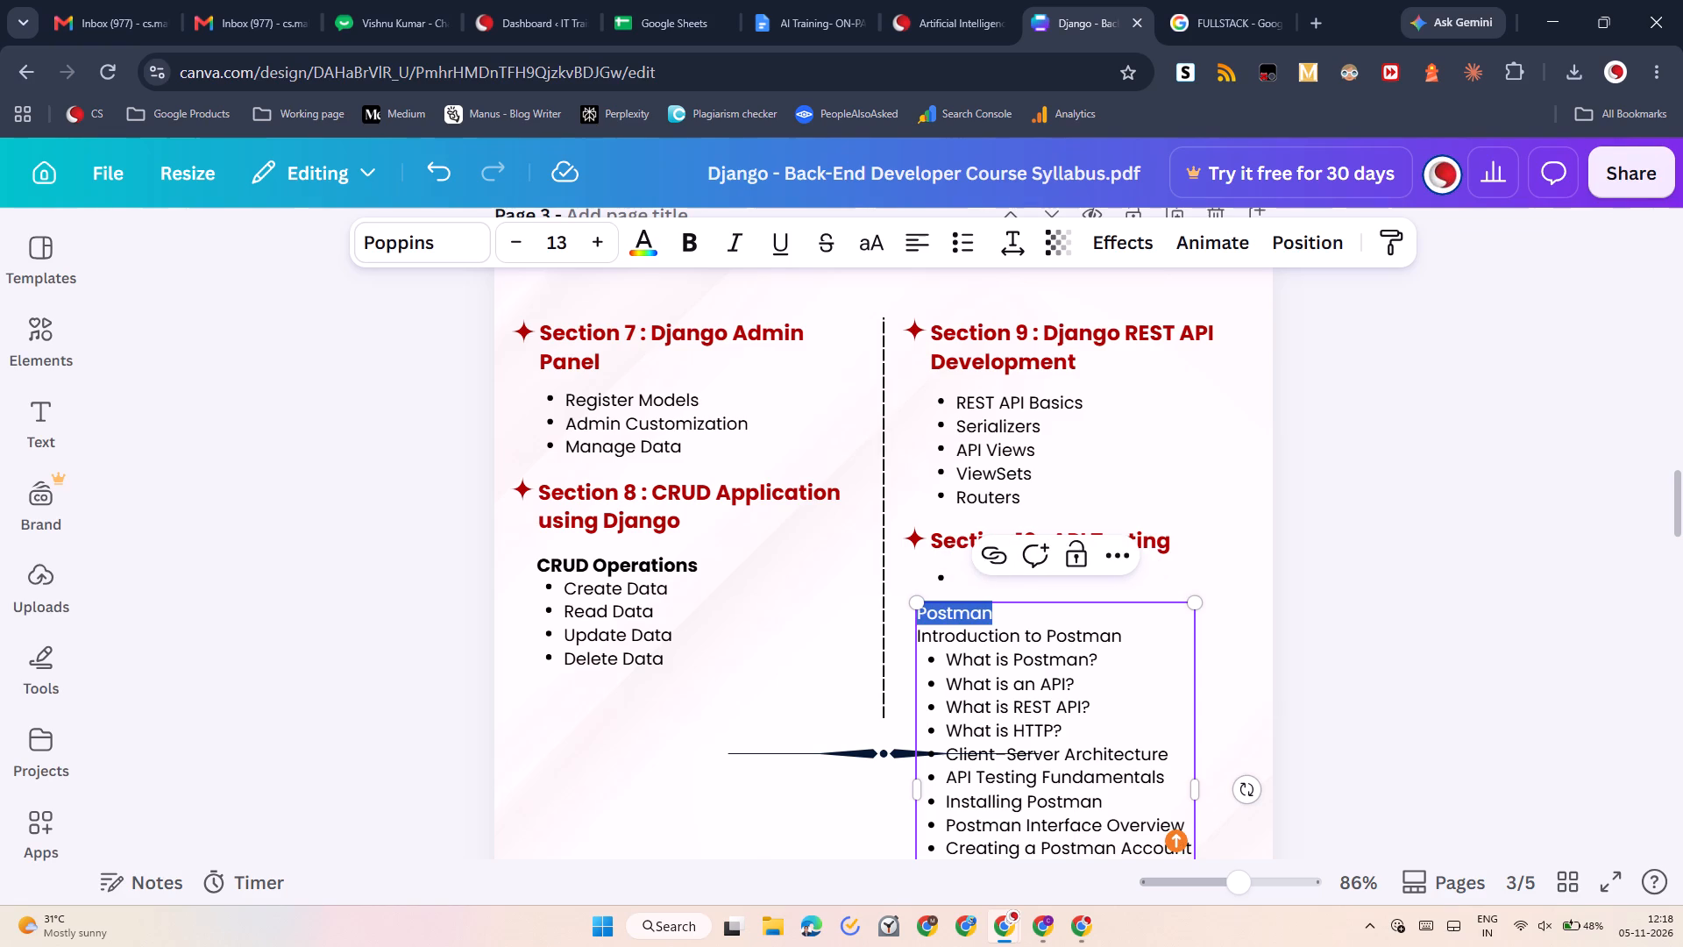
key("BackSpace")
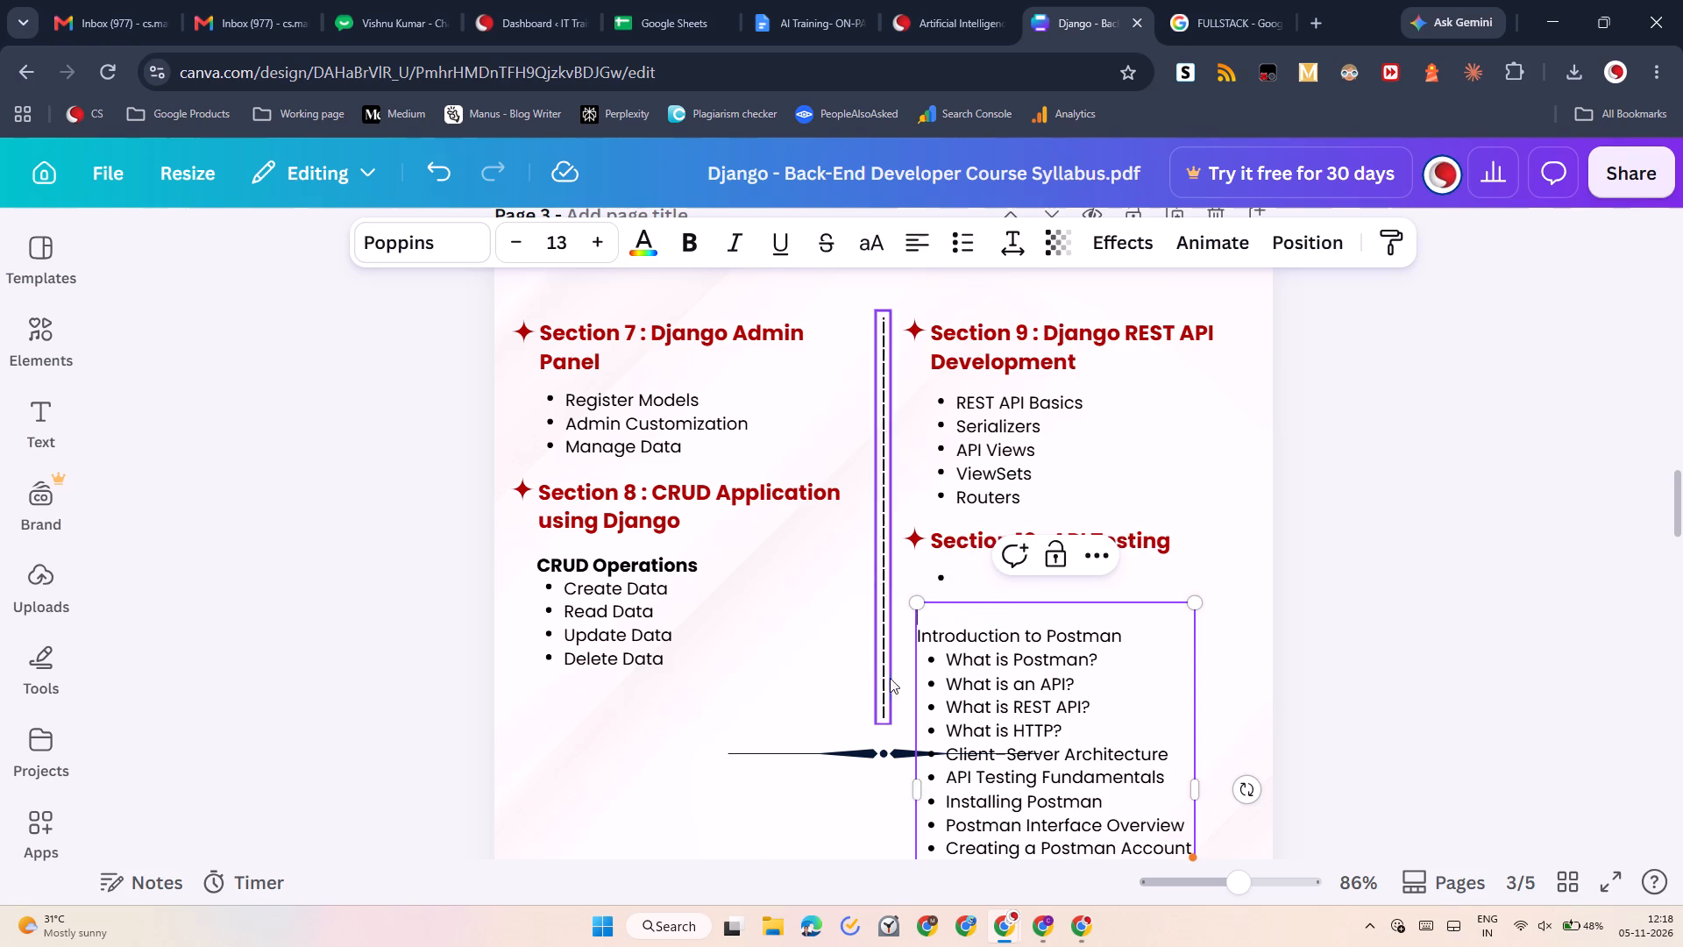
Reposition the topics text box so "Introduction to Postman" sits directly beneath the Section 10 : API Testing heading.
left_click(890, 678)
left_click(998, 675)
left_click_drag(998, 675, 1025, 613)
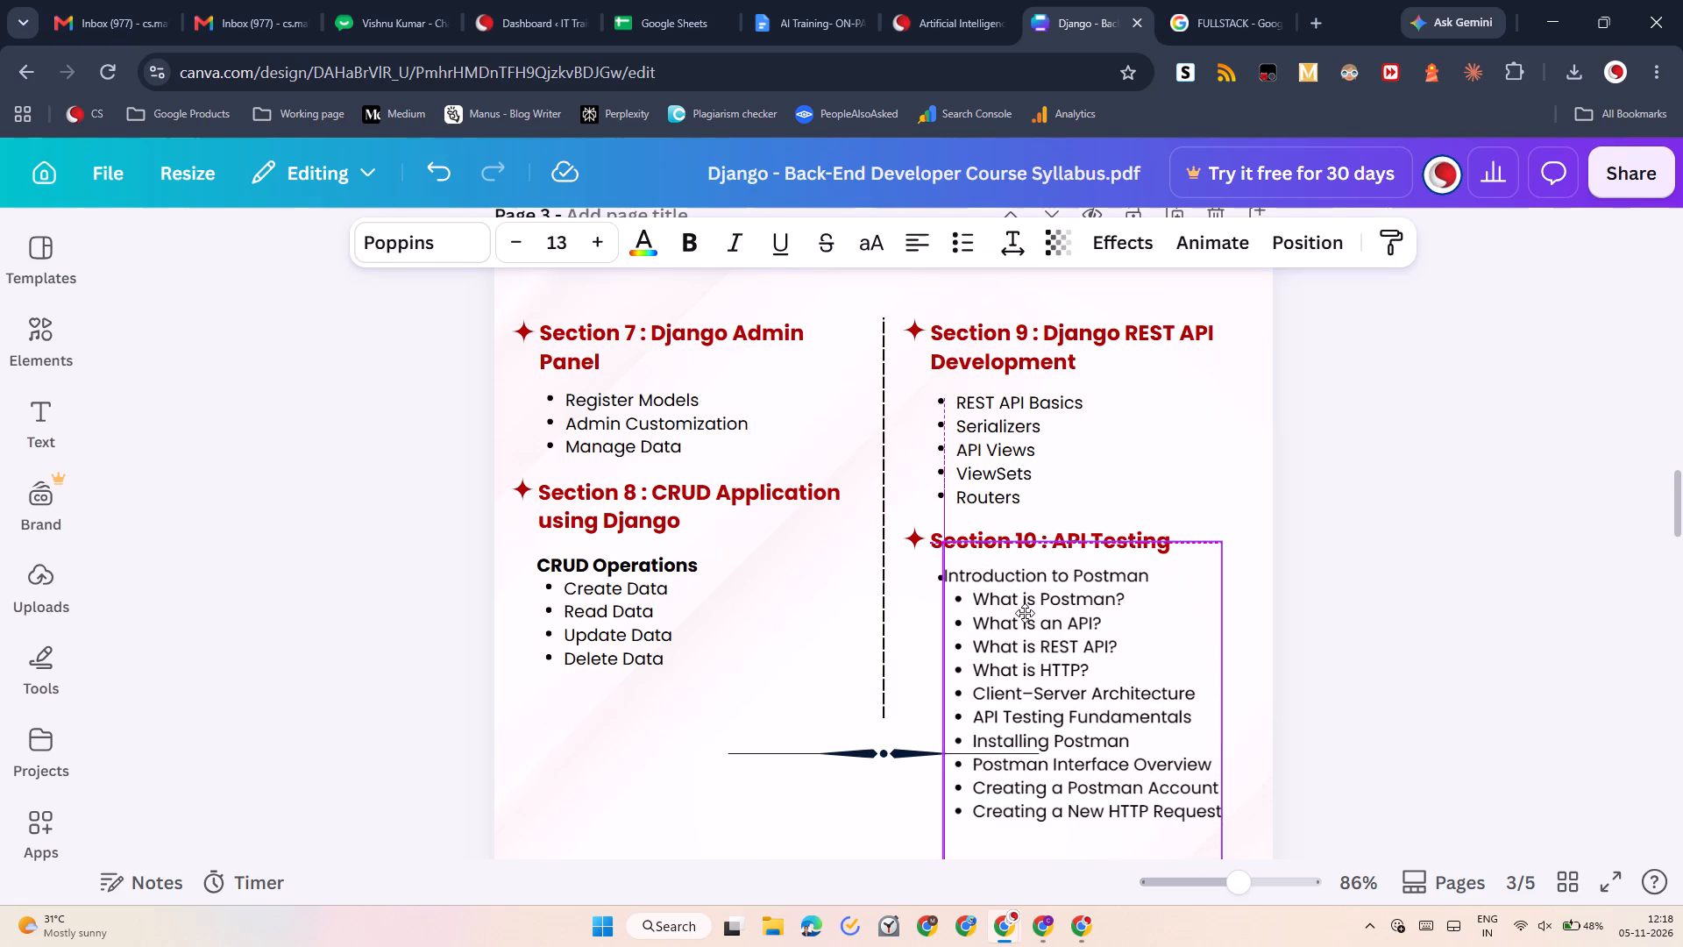
left_click_drag(1025, 613, 1021, 616)
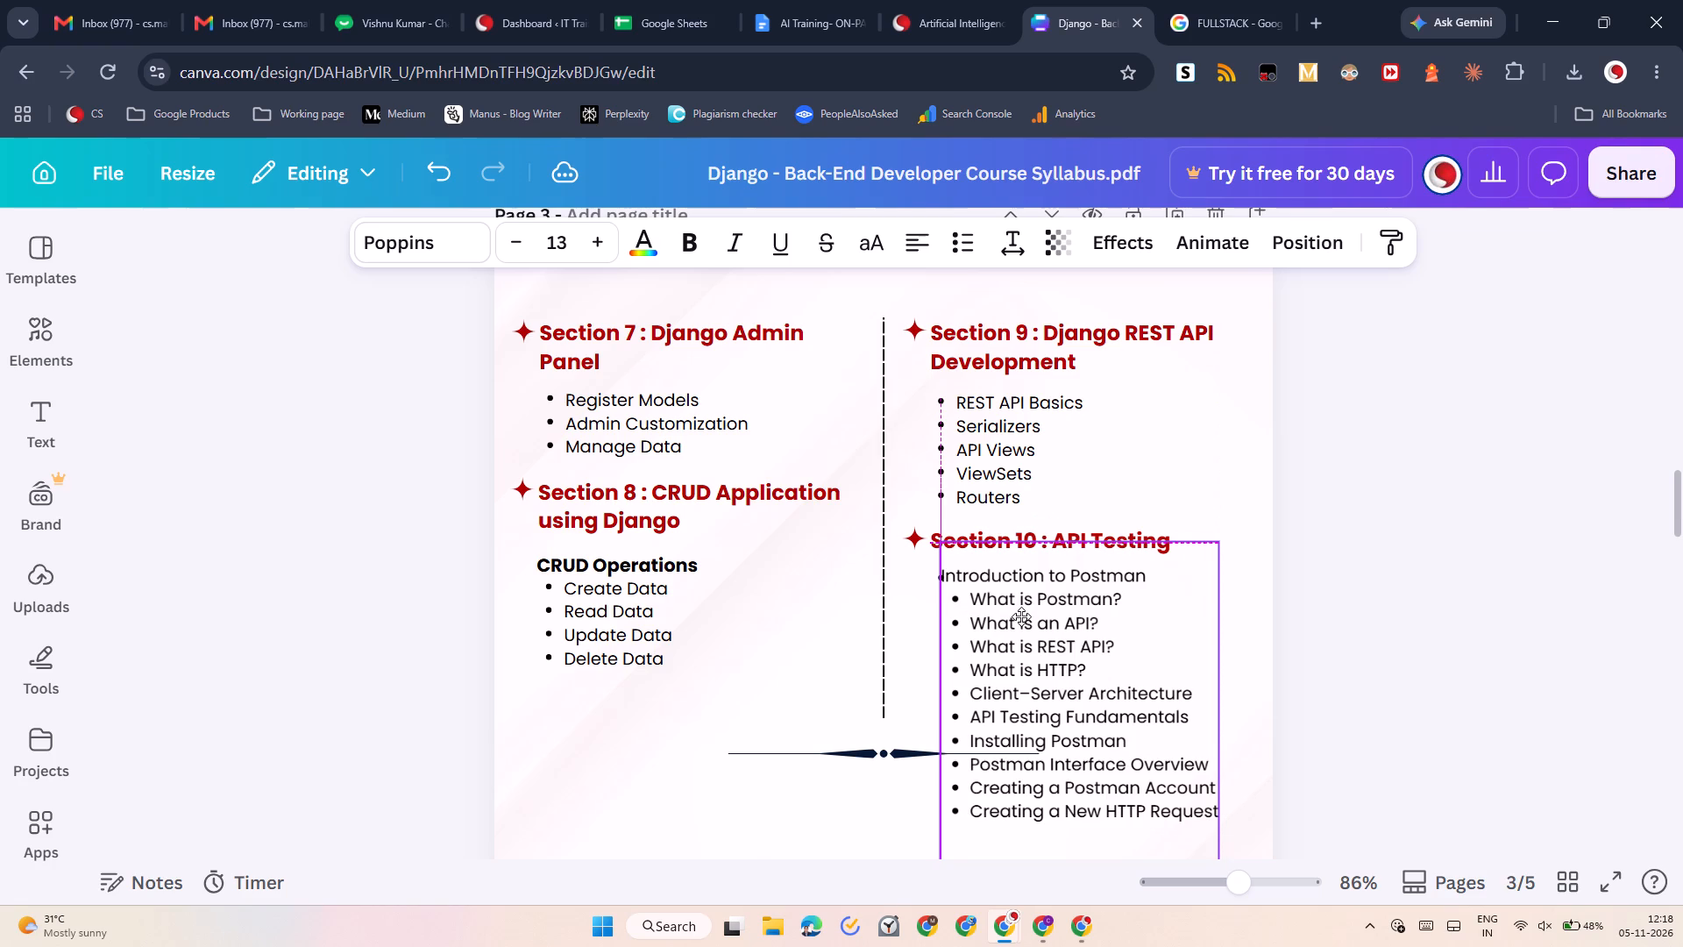
left_click_drag(1021, 616, 1019, 617)
scroll(1044, 664, "down", 1)
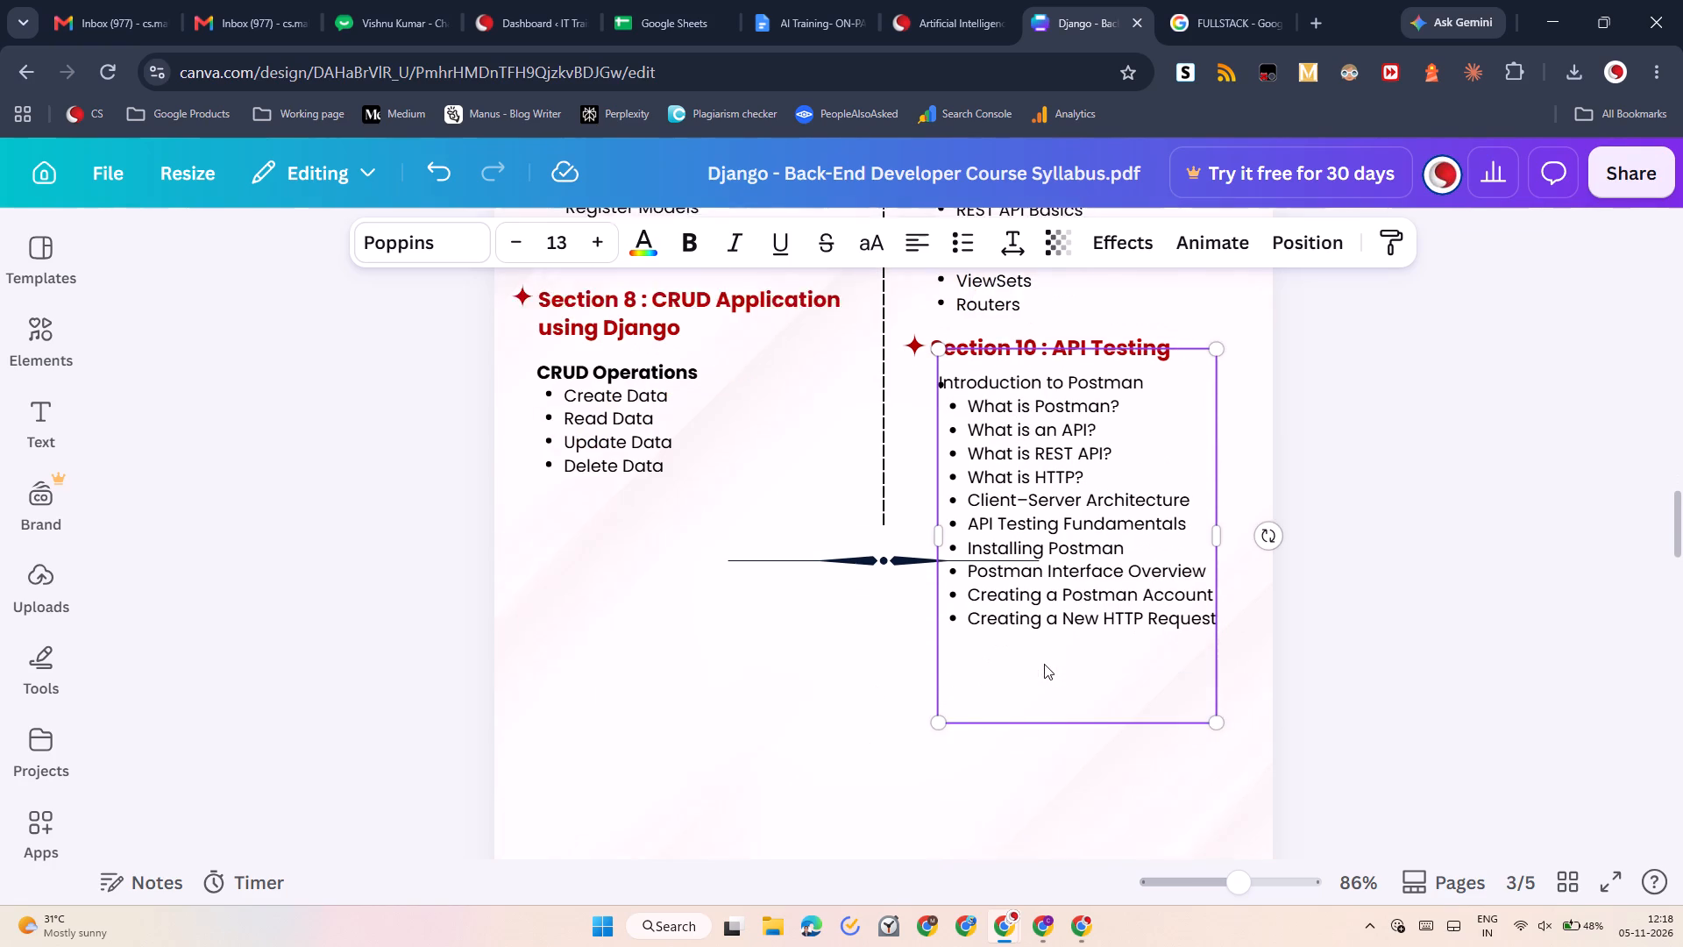
Scale down the Section 10 topics text box to a font size of about 12.5.
scroll(1044, 664, "down", 1)
left_click_drag(1216, 681, 1133, 540)
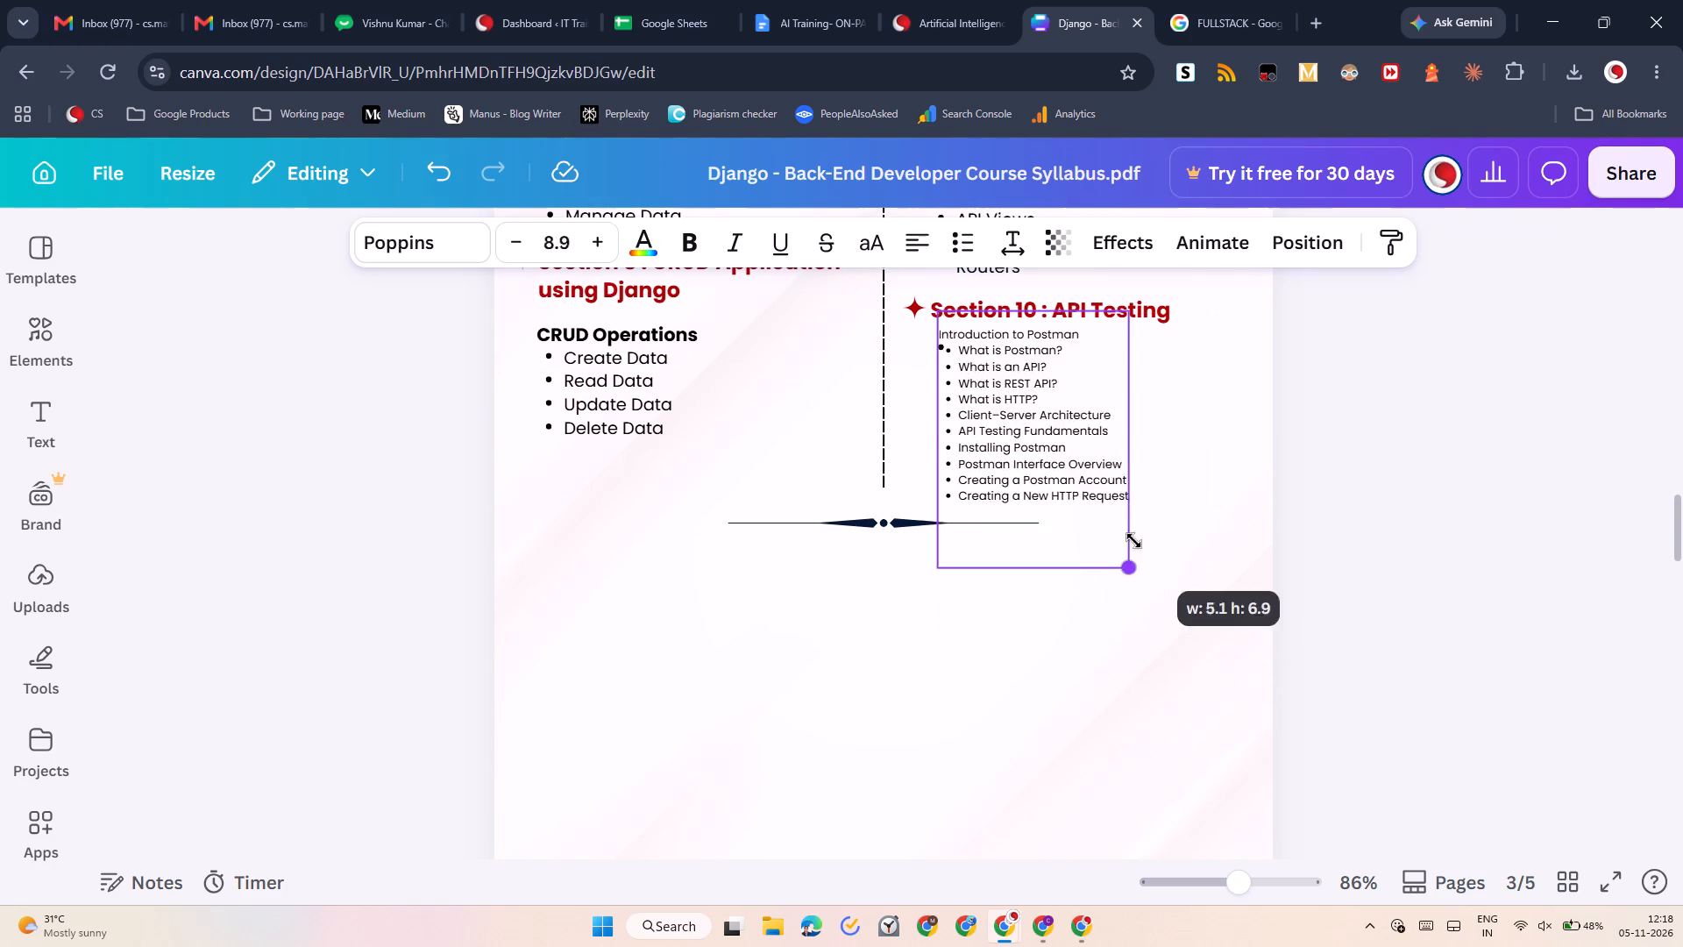
left_click_drag(1133, 540, 1223, 653)
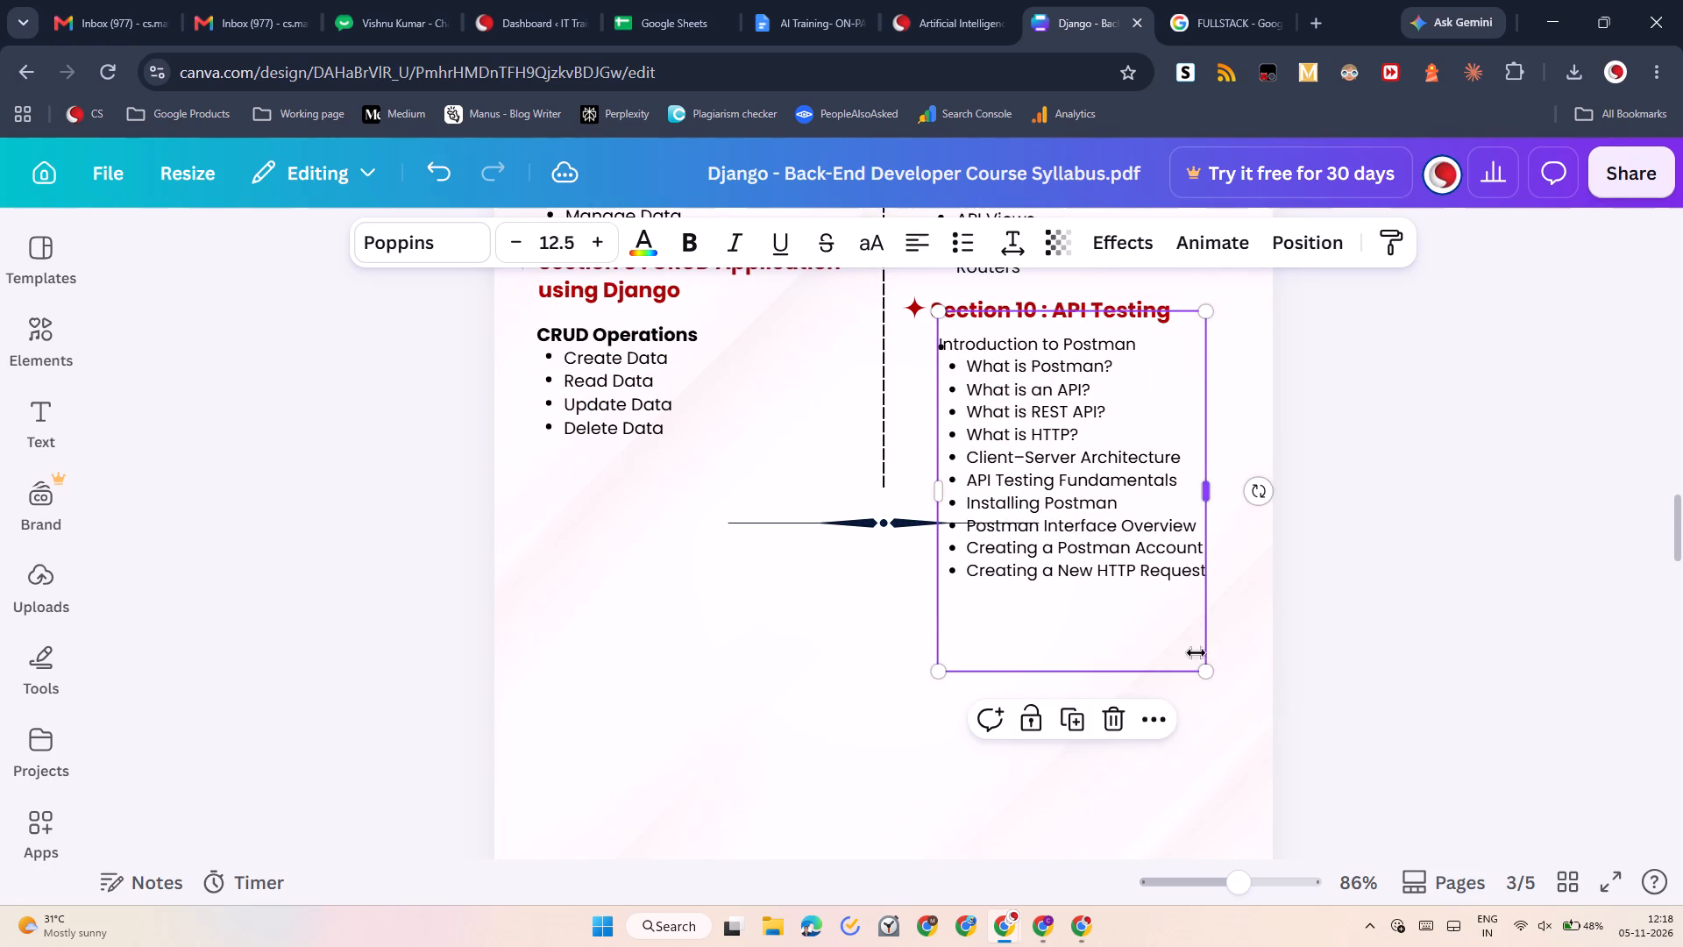
Move the horizontal ornamental divider on page 3 down below the last Section 10 topic.
scroll(867, 644, "up", 1)
left_click(850, 637)
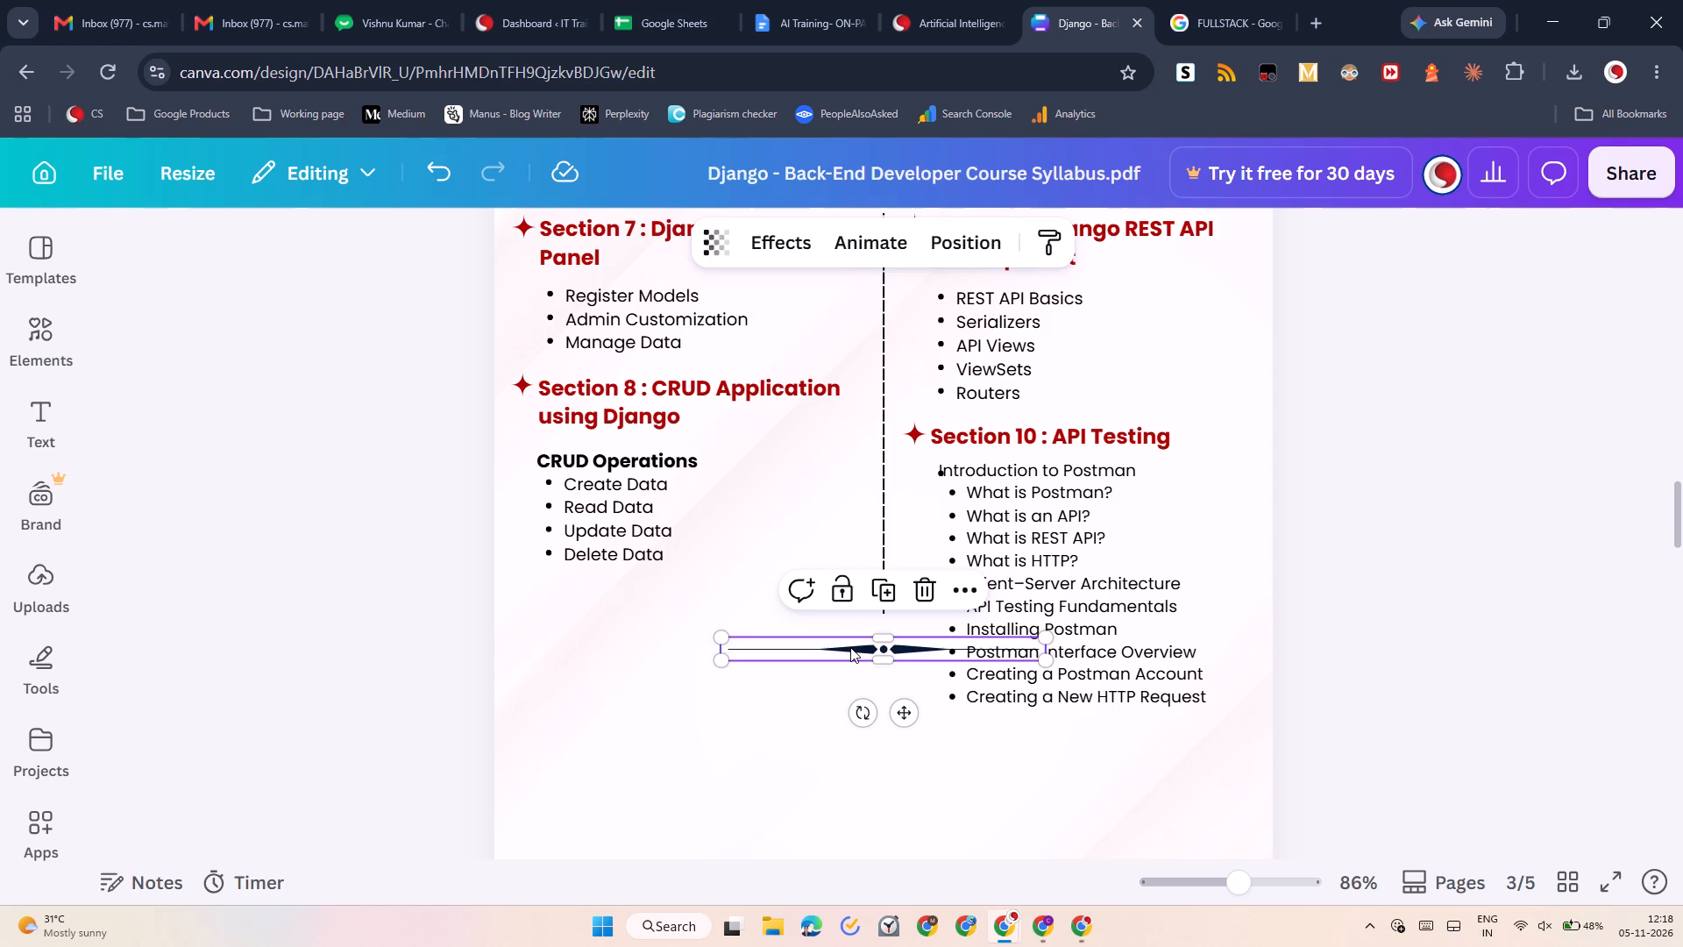
left_click_drag(850, 647, 850, 761)
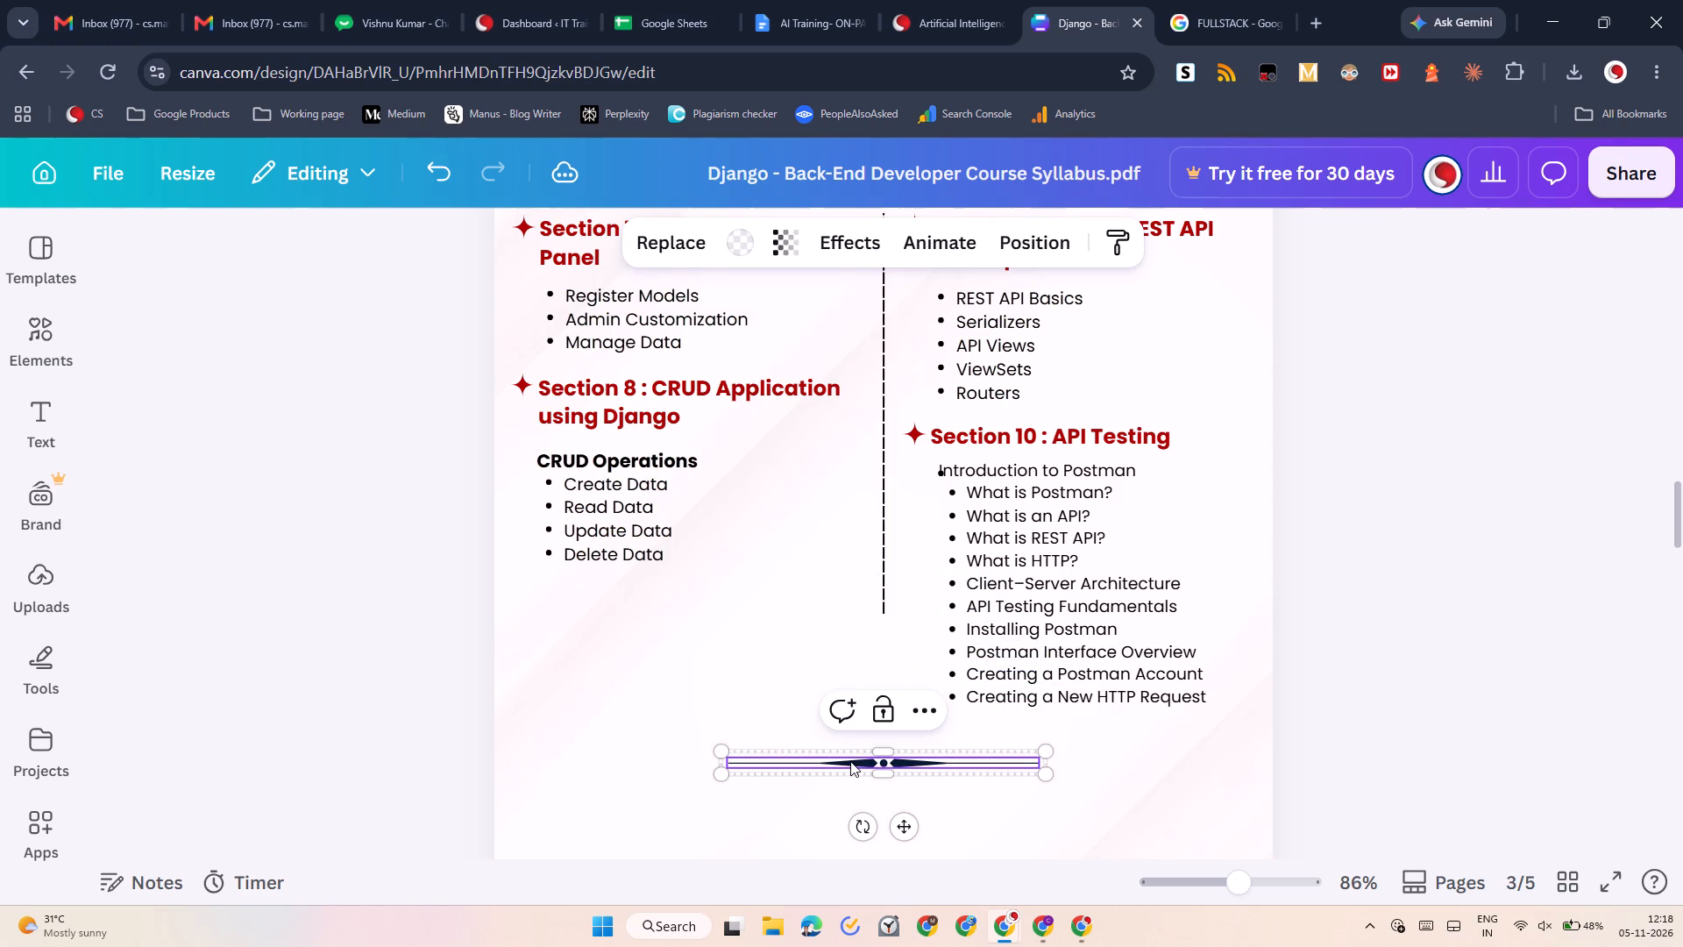
Stretch the vertical dashed column line on page 3 down to just above the ornamental divider.
left_click(879, 574)
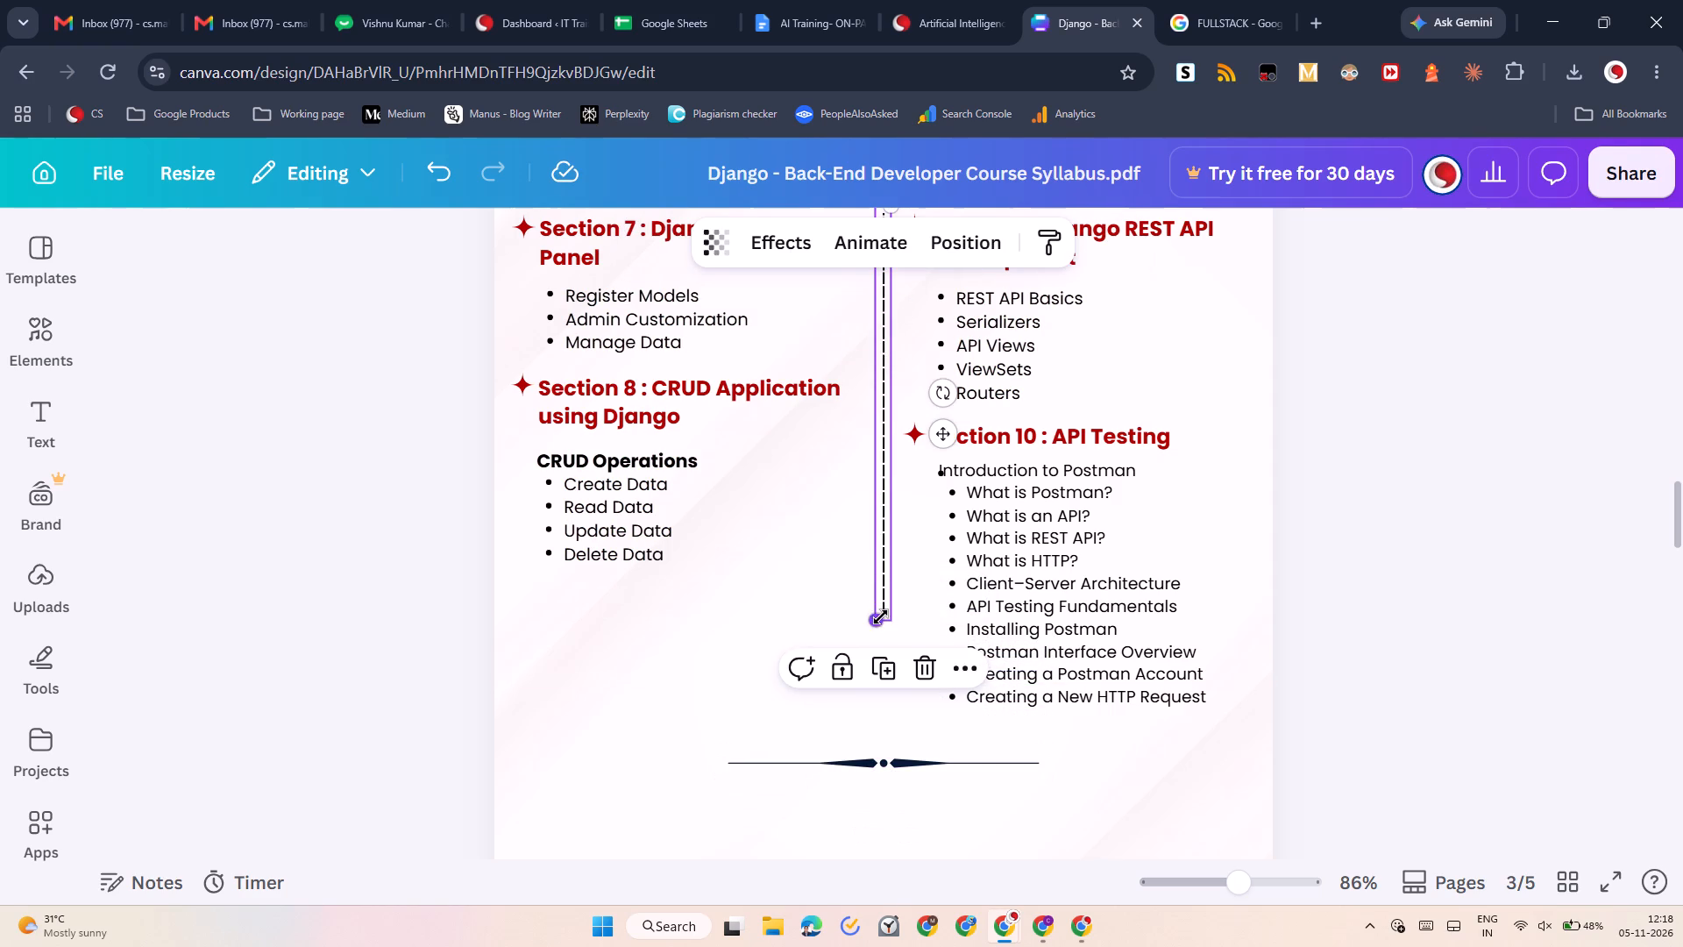
left_click_drag(879, 618, 884, 712)
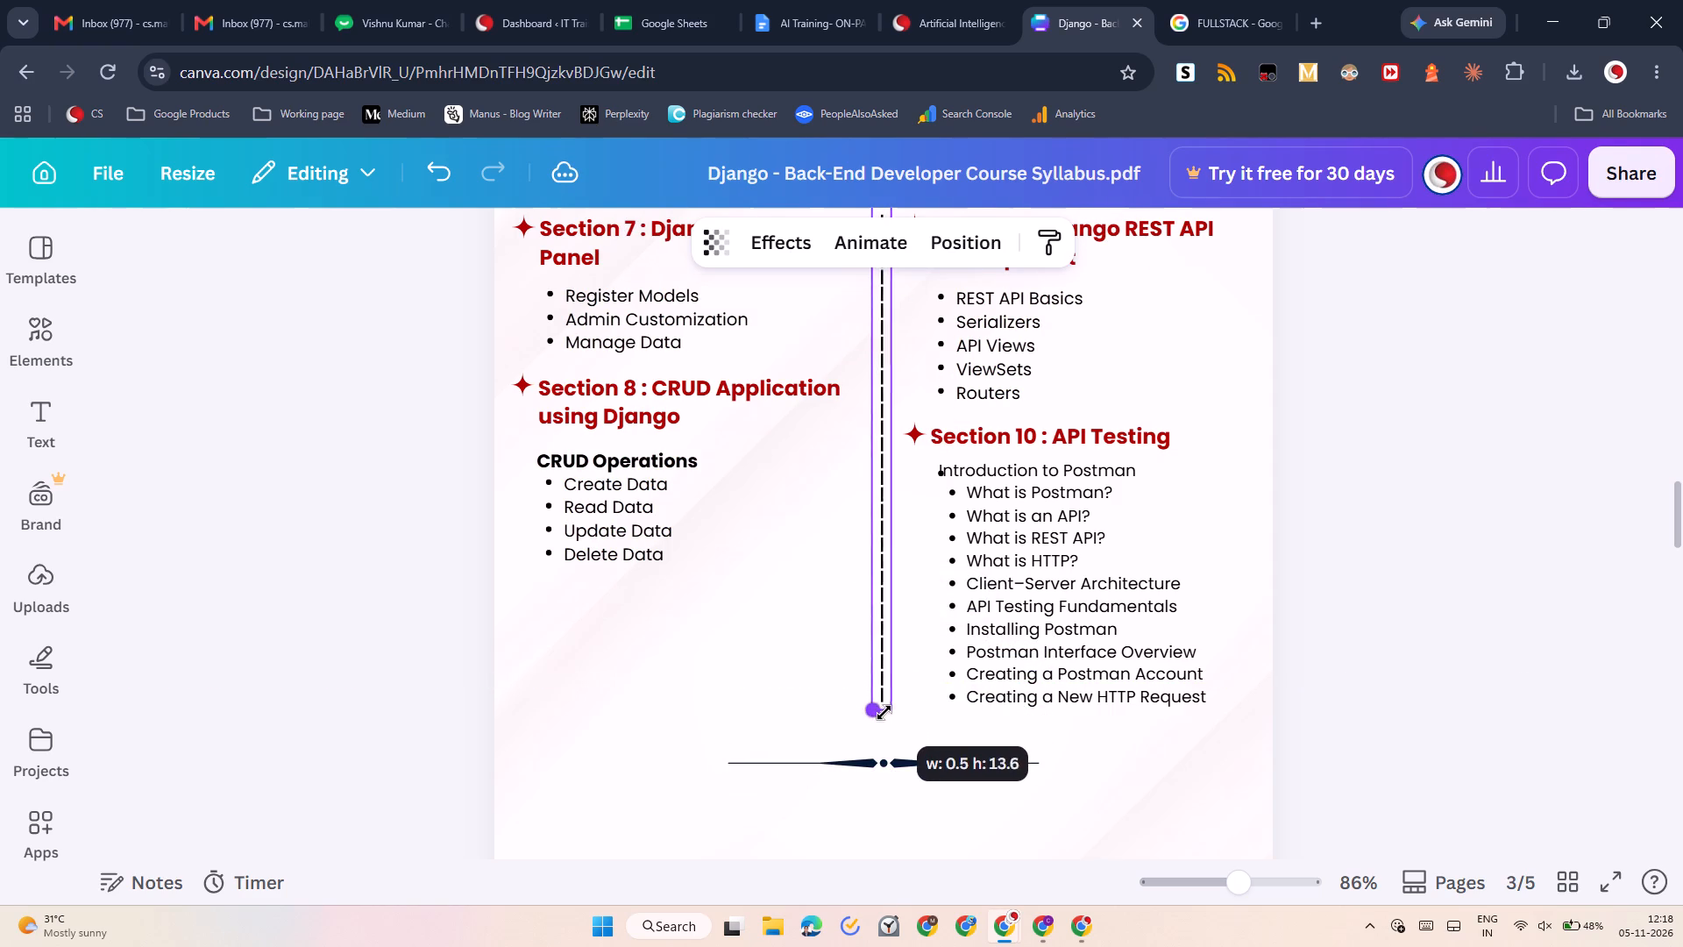
left_click_drag(884, 712, 895, 755)
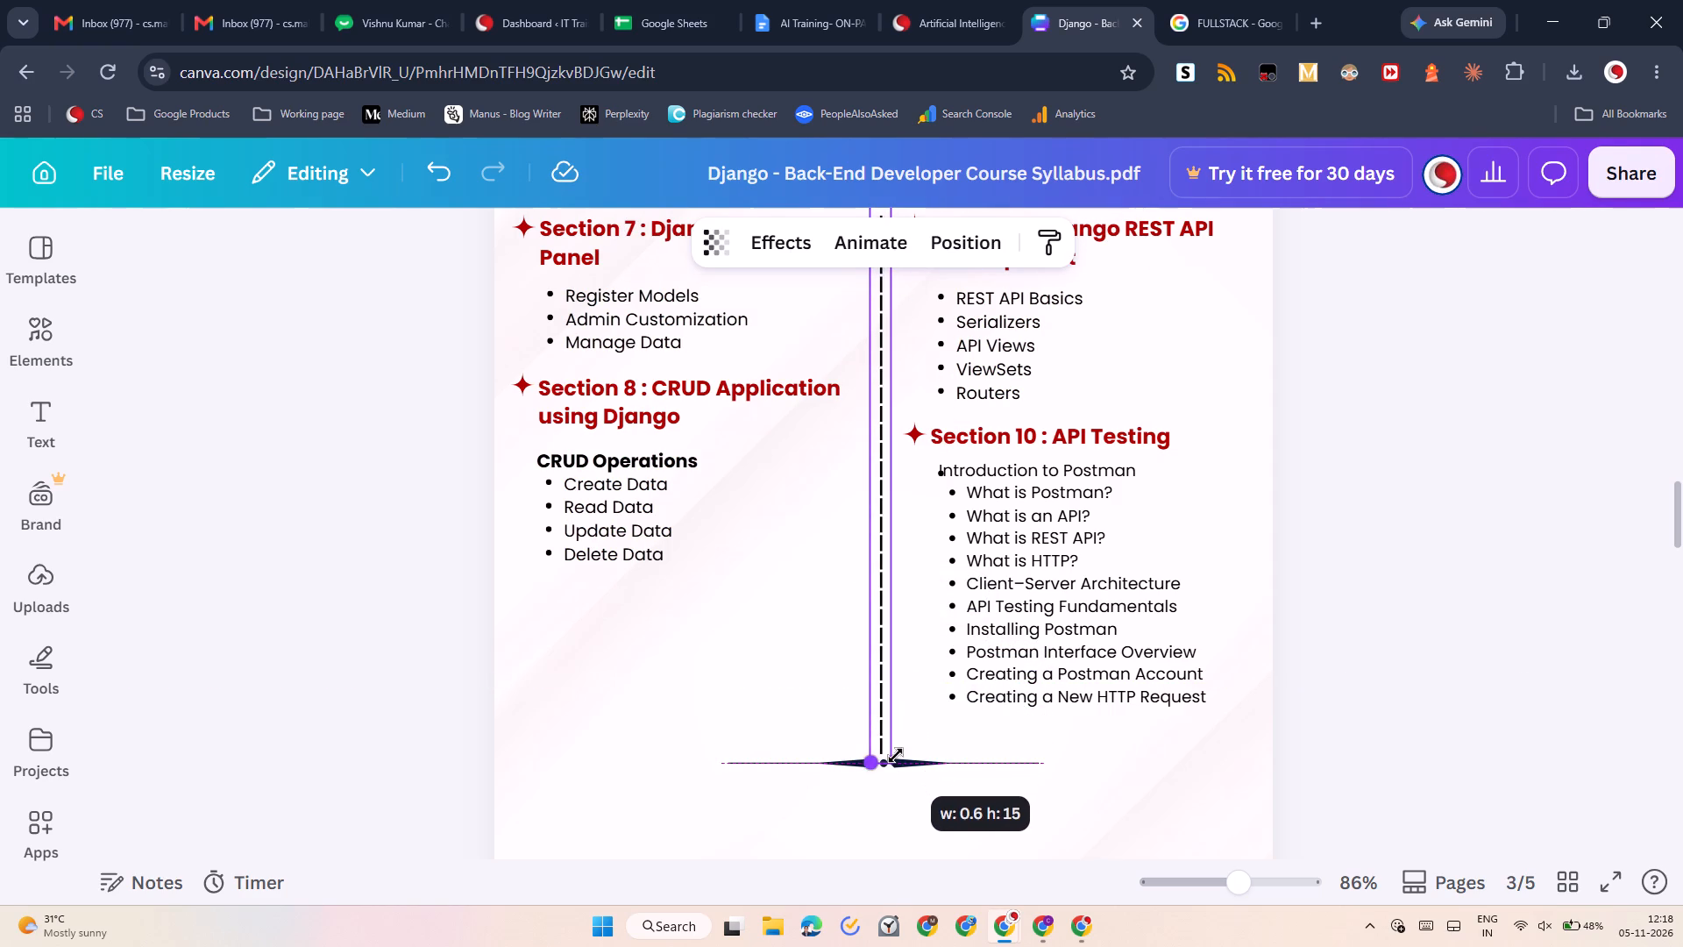
left_click_drag(895, 755, 896, 737)
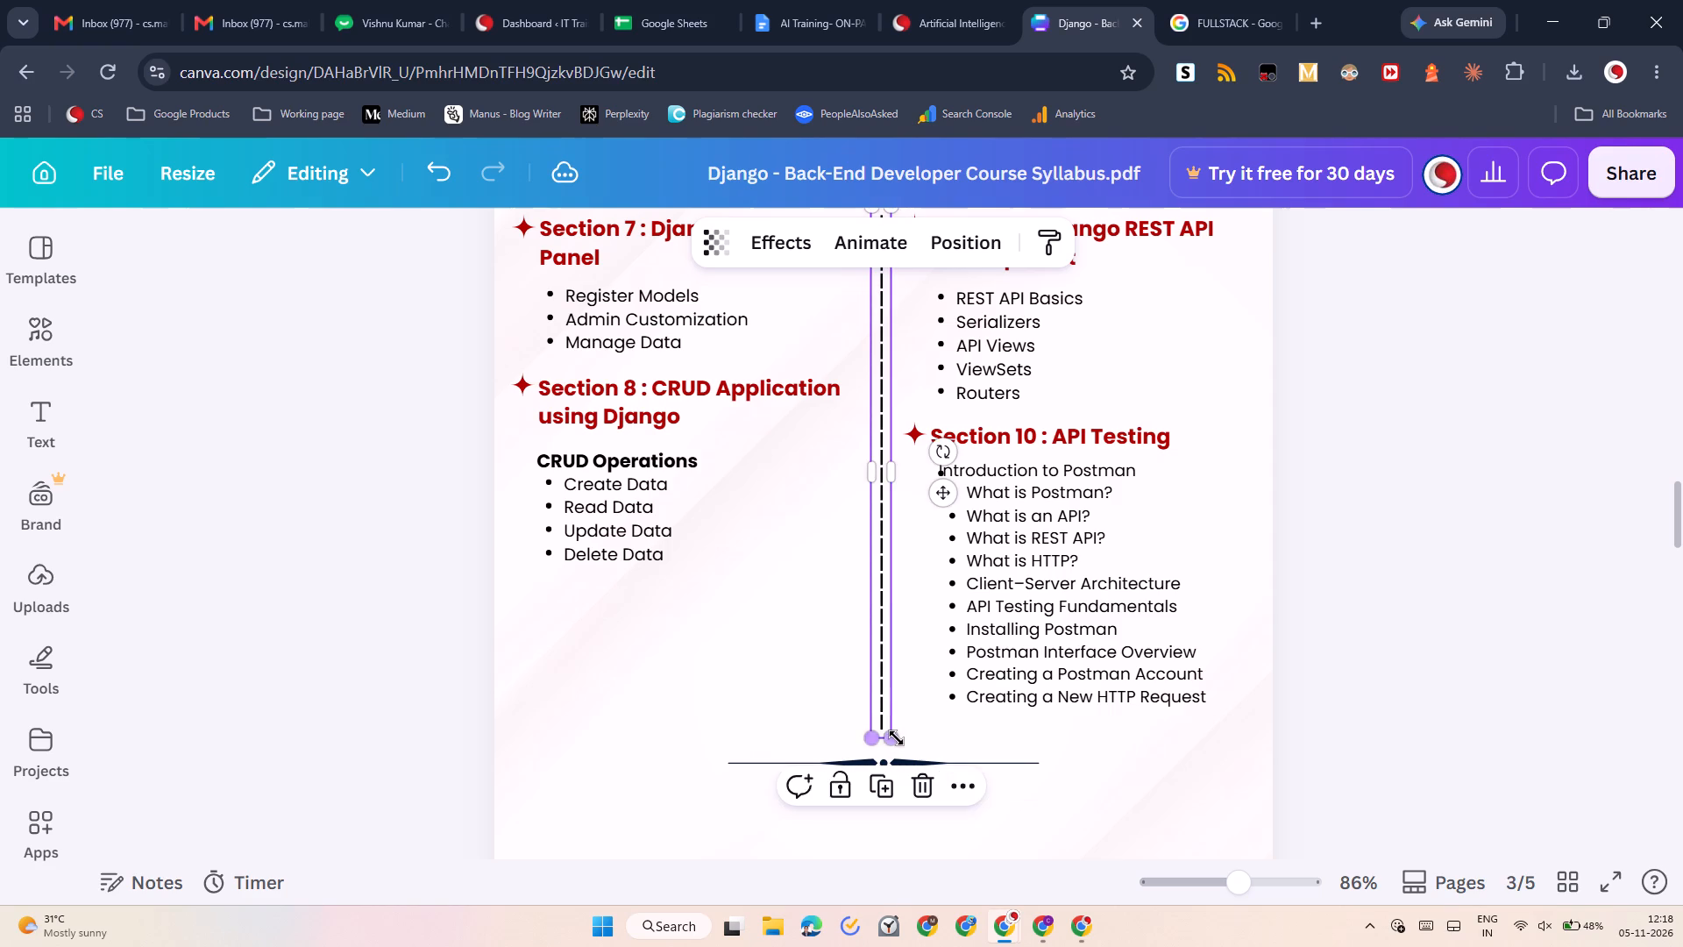
scroll(813, 672, "up", 4)
scroll(813, 672, "down", 3)
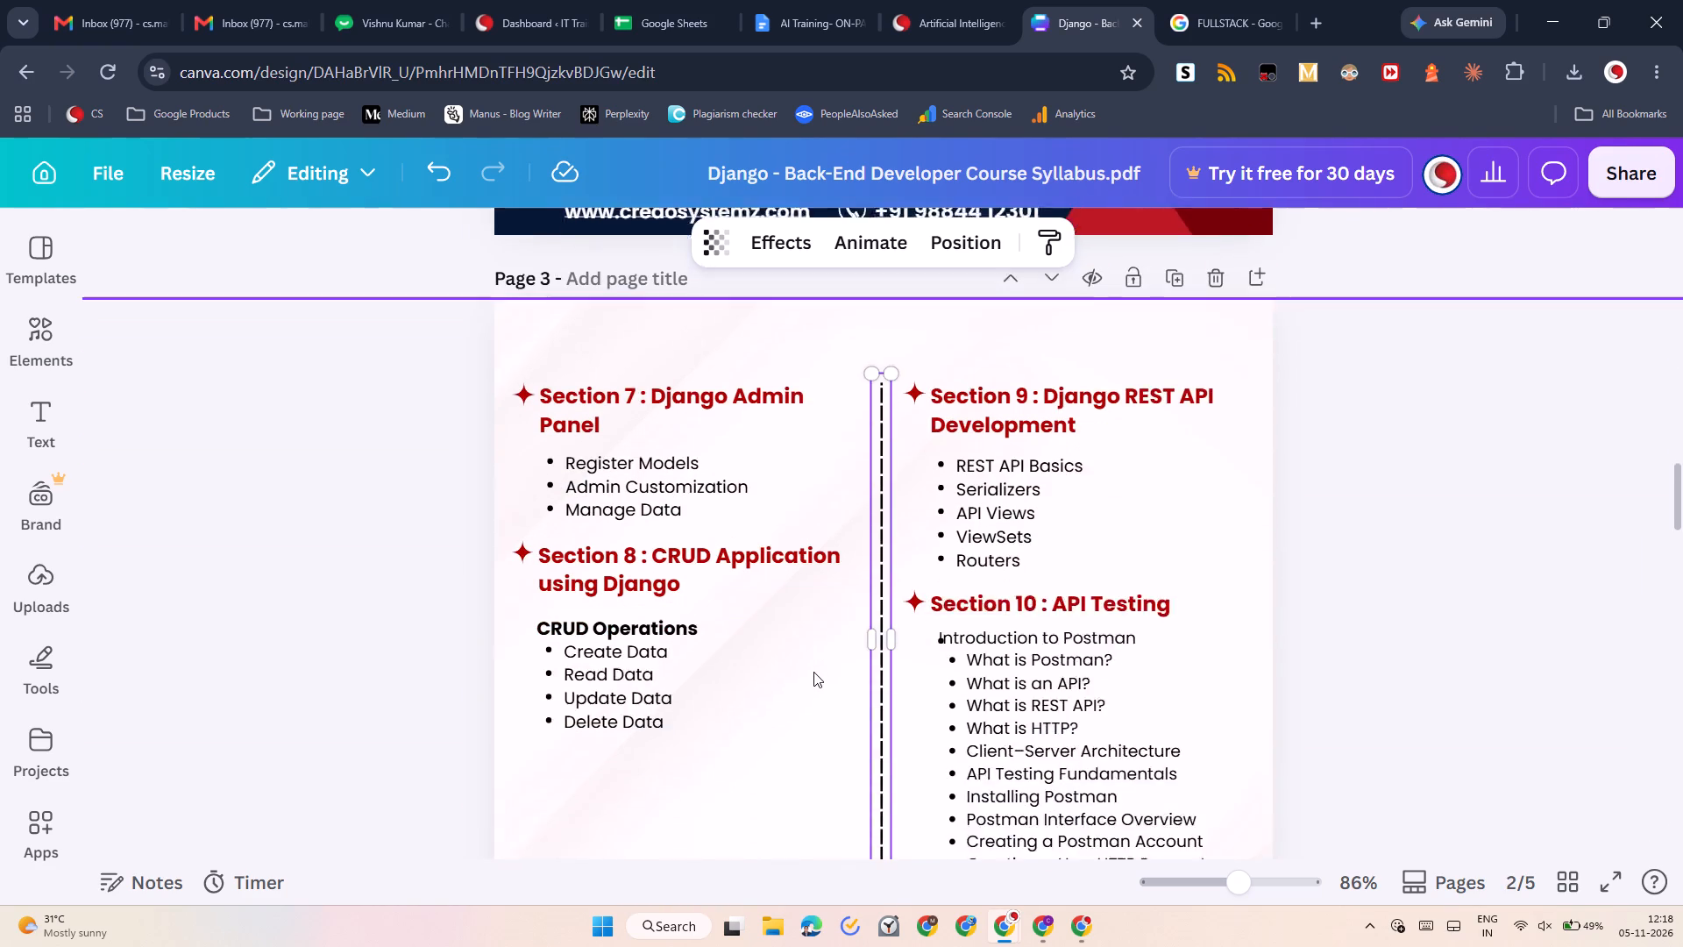
Narrow the vertical dashed column line on page 3 to a width of about 0.3.
scroll(813, 672, "down", 1)
left_click(884, 540)
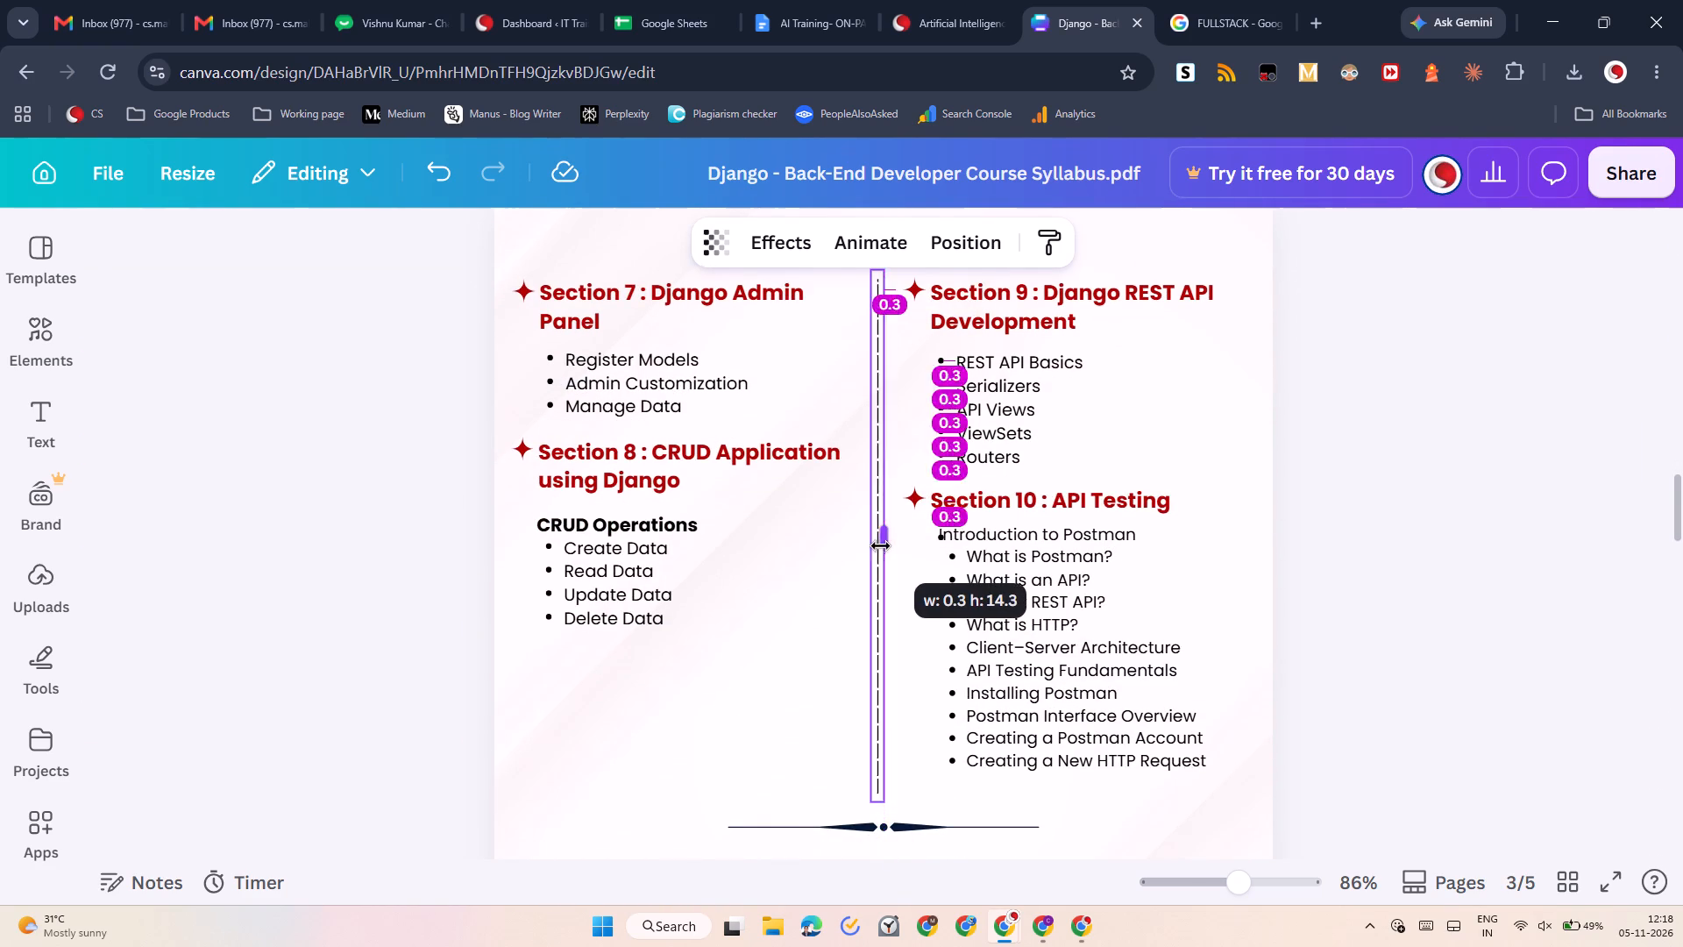
left_click(781, 708)
Extend the bottom end of the dashed column line on page 3 slightly so it nearly meets the ornamental divider.
scroll(781, 708, "up", 4)
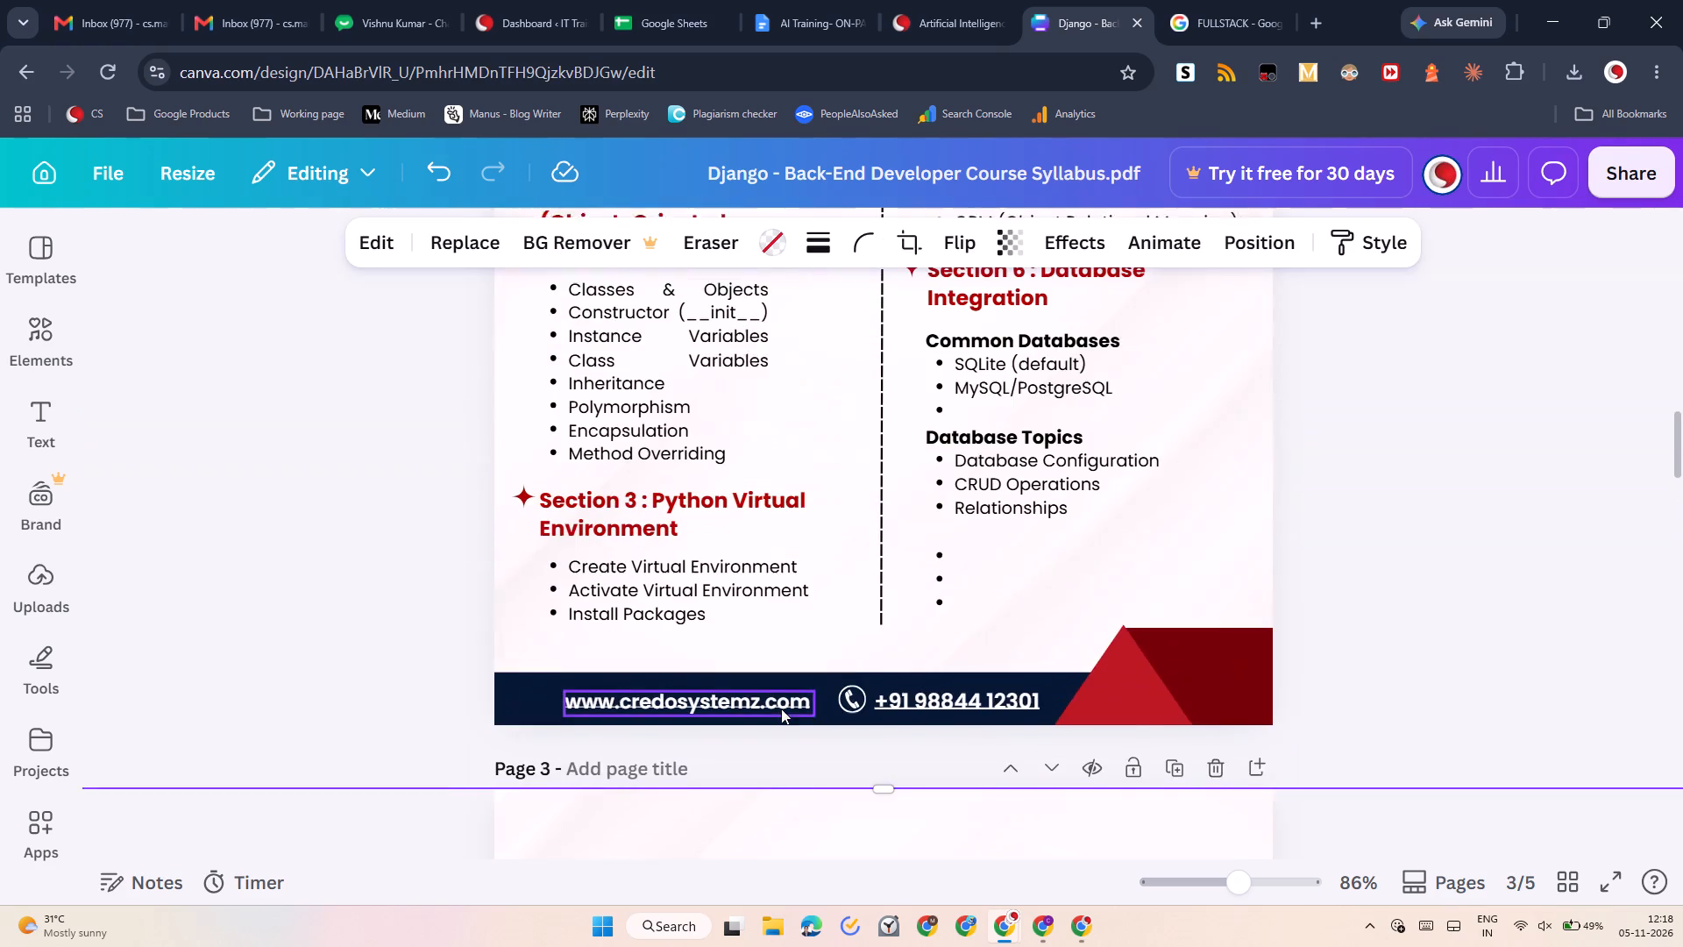
scroll(781, 708, "up", 1)
scroll(781, 708, "down", 4)
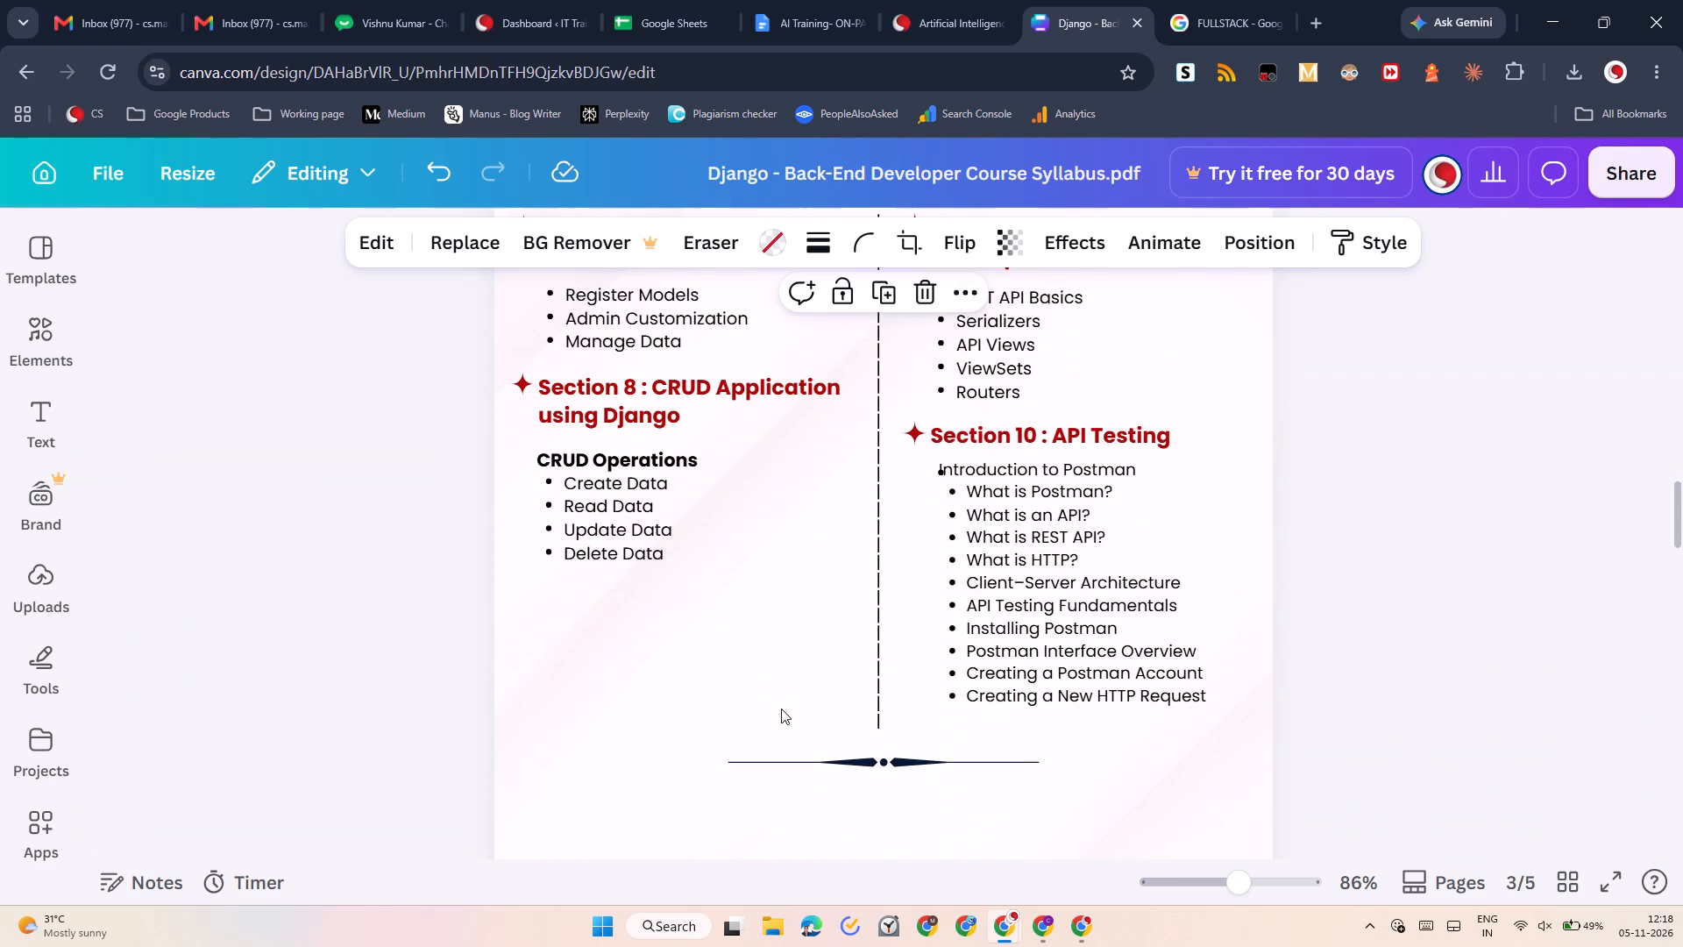
scroll(805, 696, "up", 1)
left_click(878, 712)
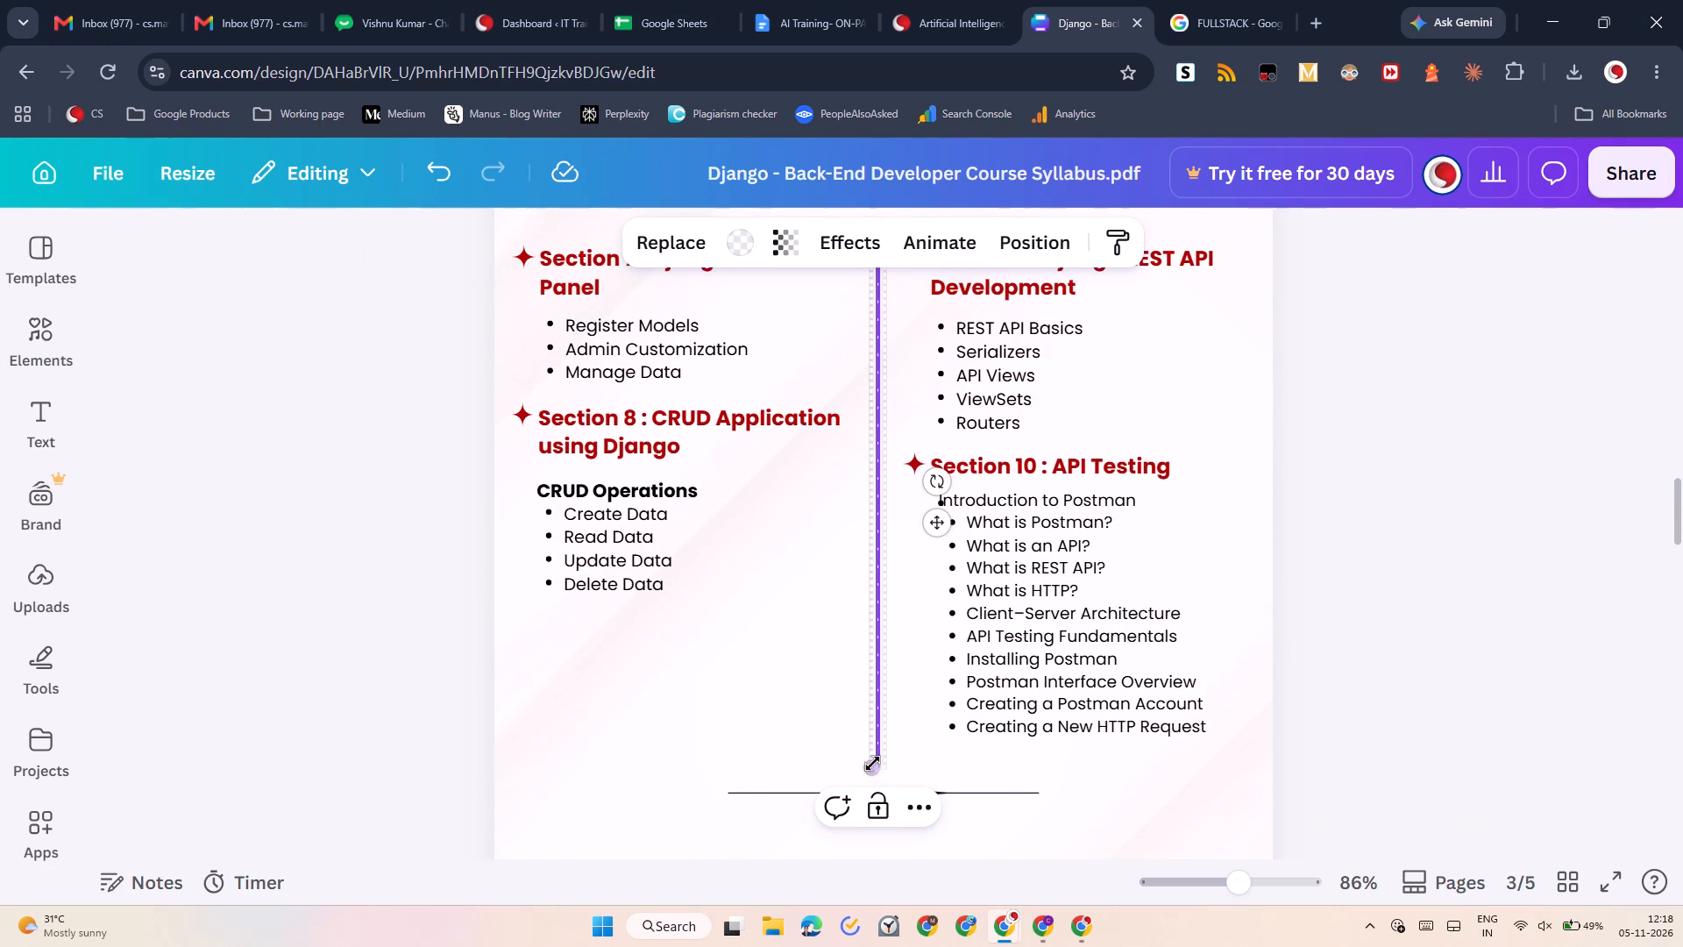
left_click_drag(871, 770, 871, 784)
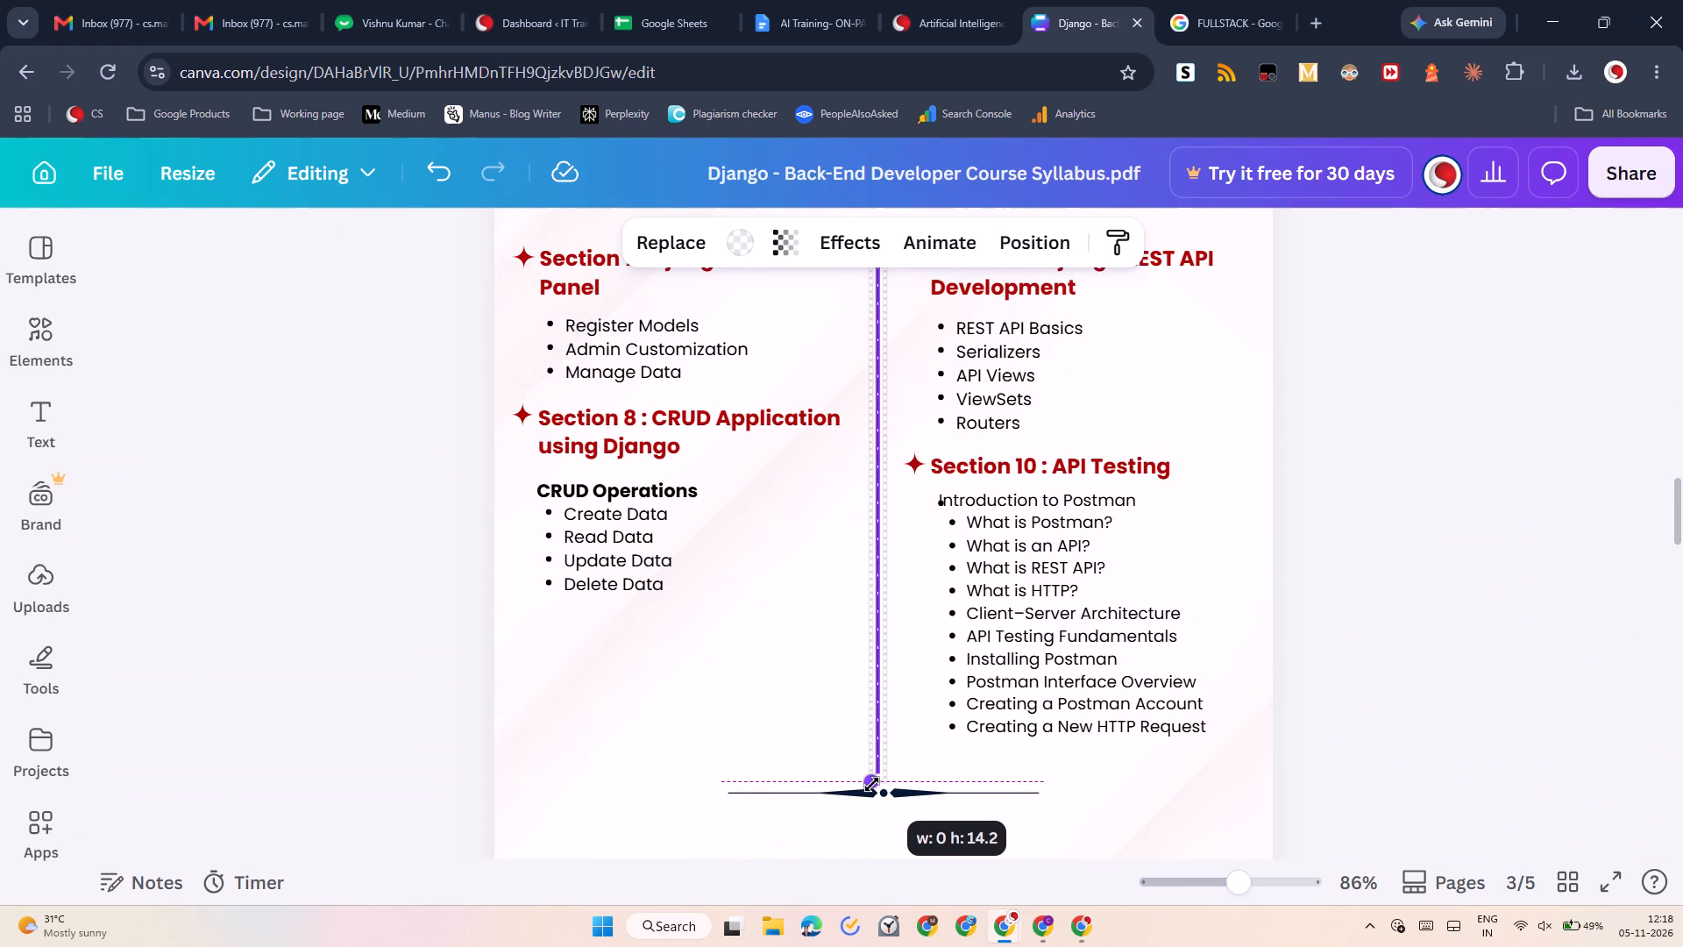
left_click_drag(871, 784, 873, 789)
Move the Section 10 topics text box clear of the leftover bullet under the heading and delete that bullet.
left_click_drag(1054, 701, 1033, 718)
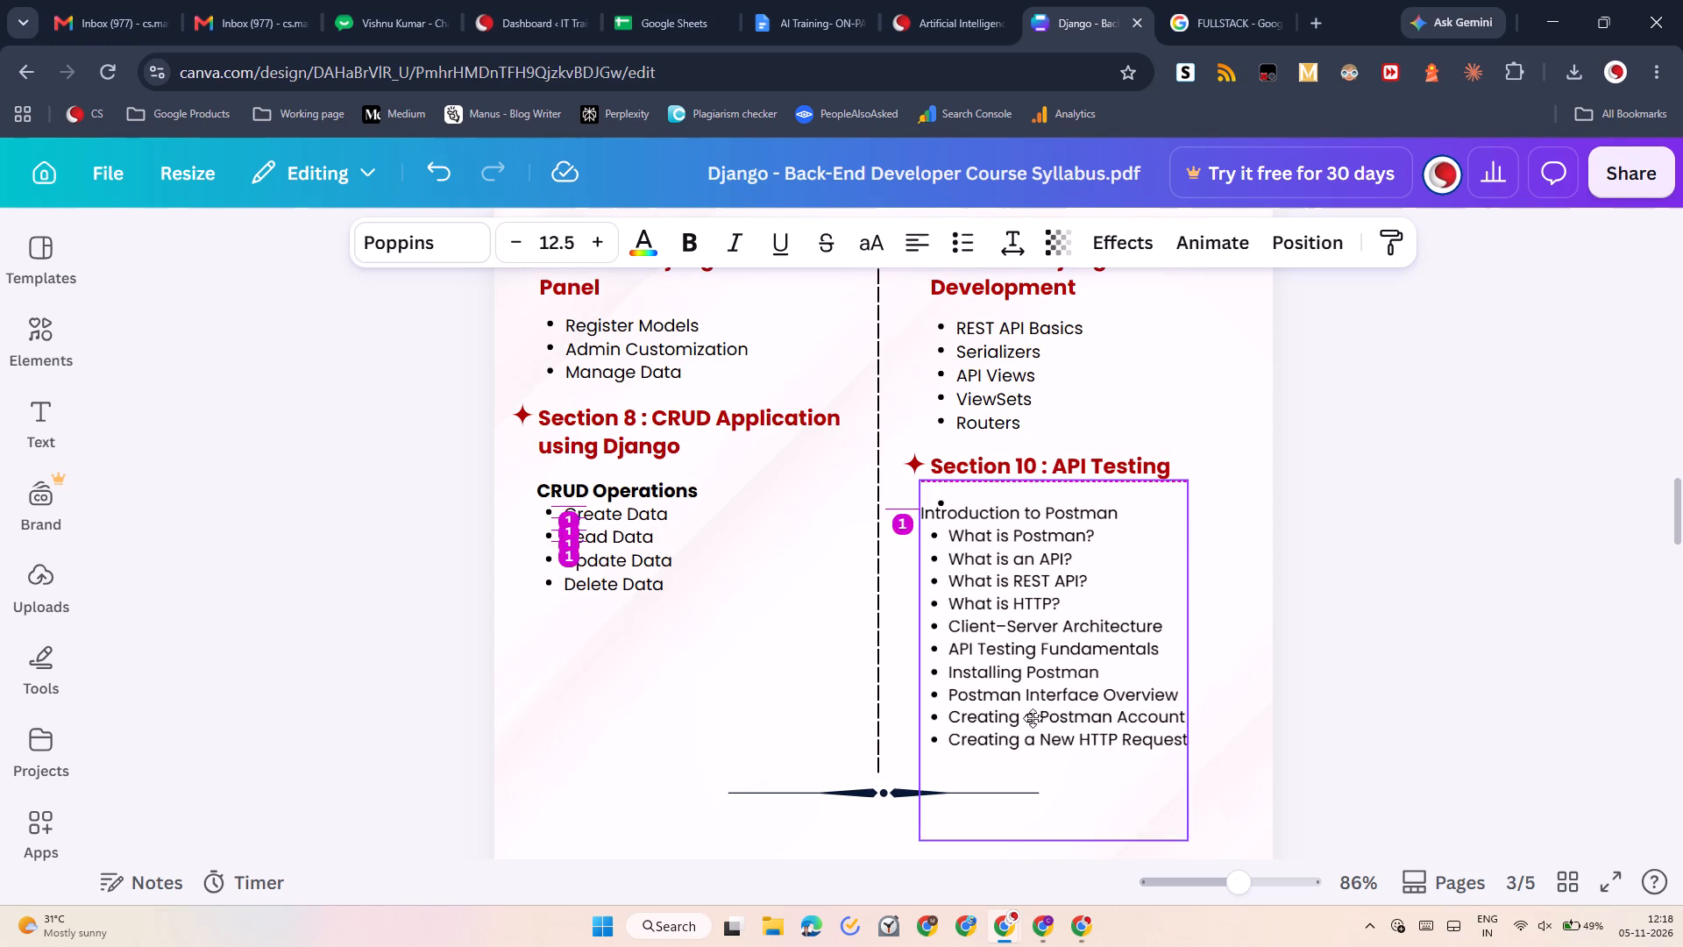
left_click_drag(1033, 718, 1047, 719)
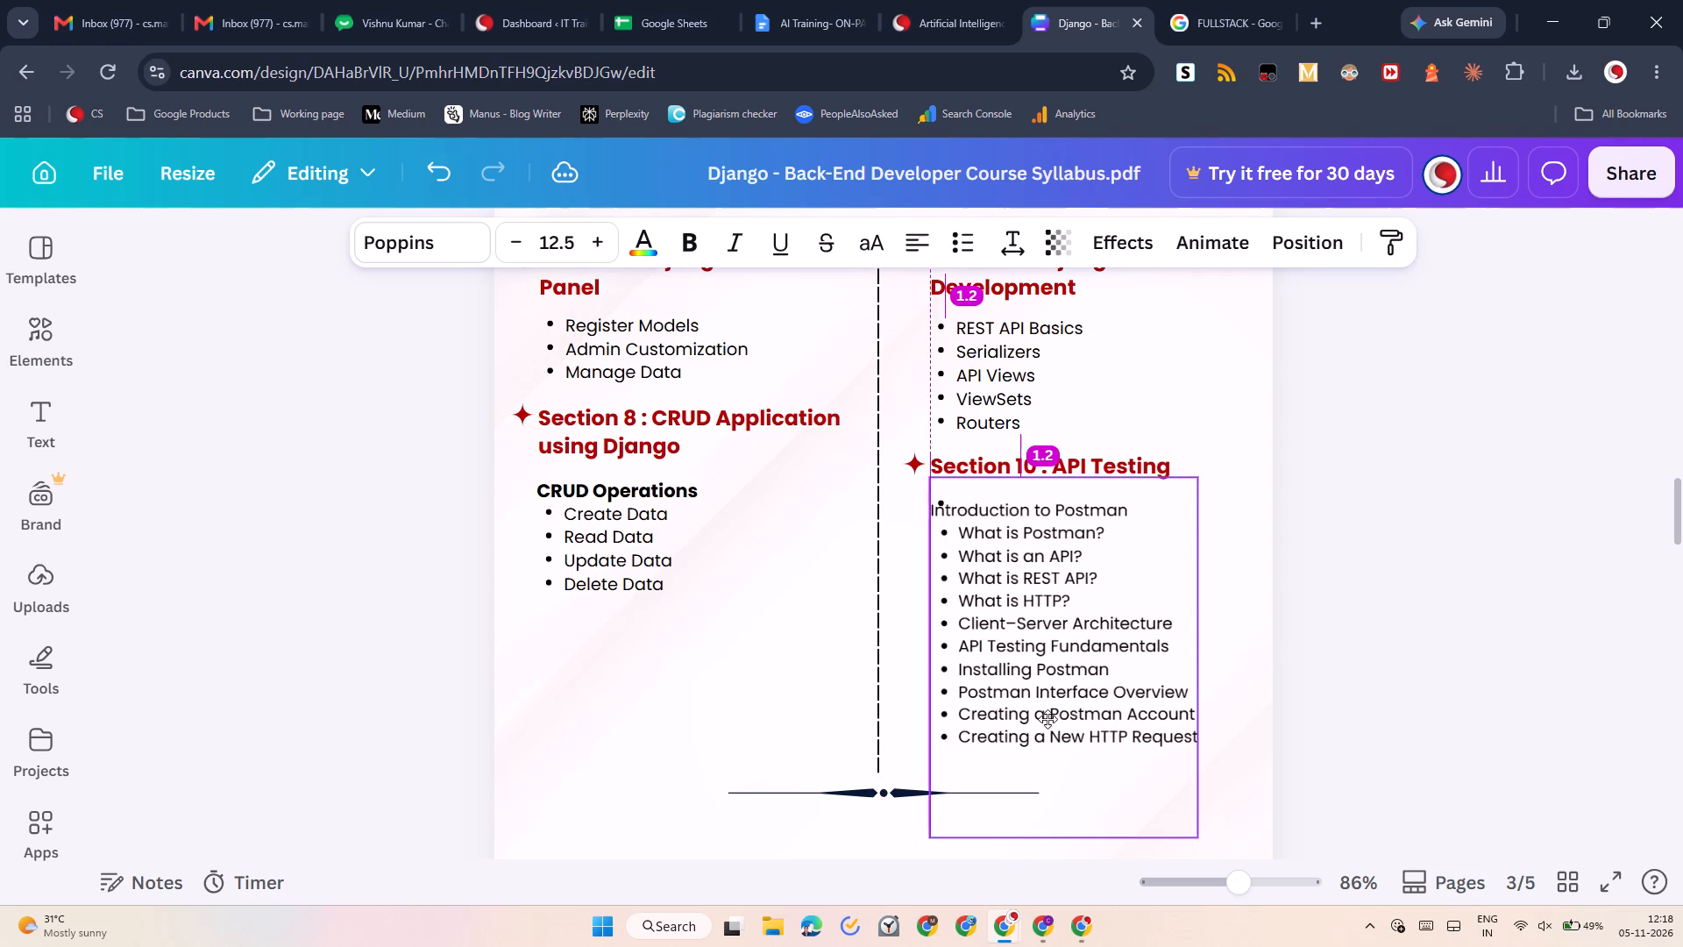
left_click_drag(1047, 719, 1055, 752)
left_click(955, 503)
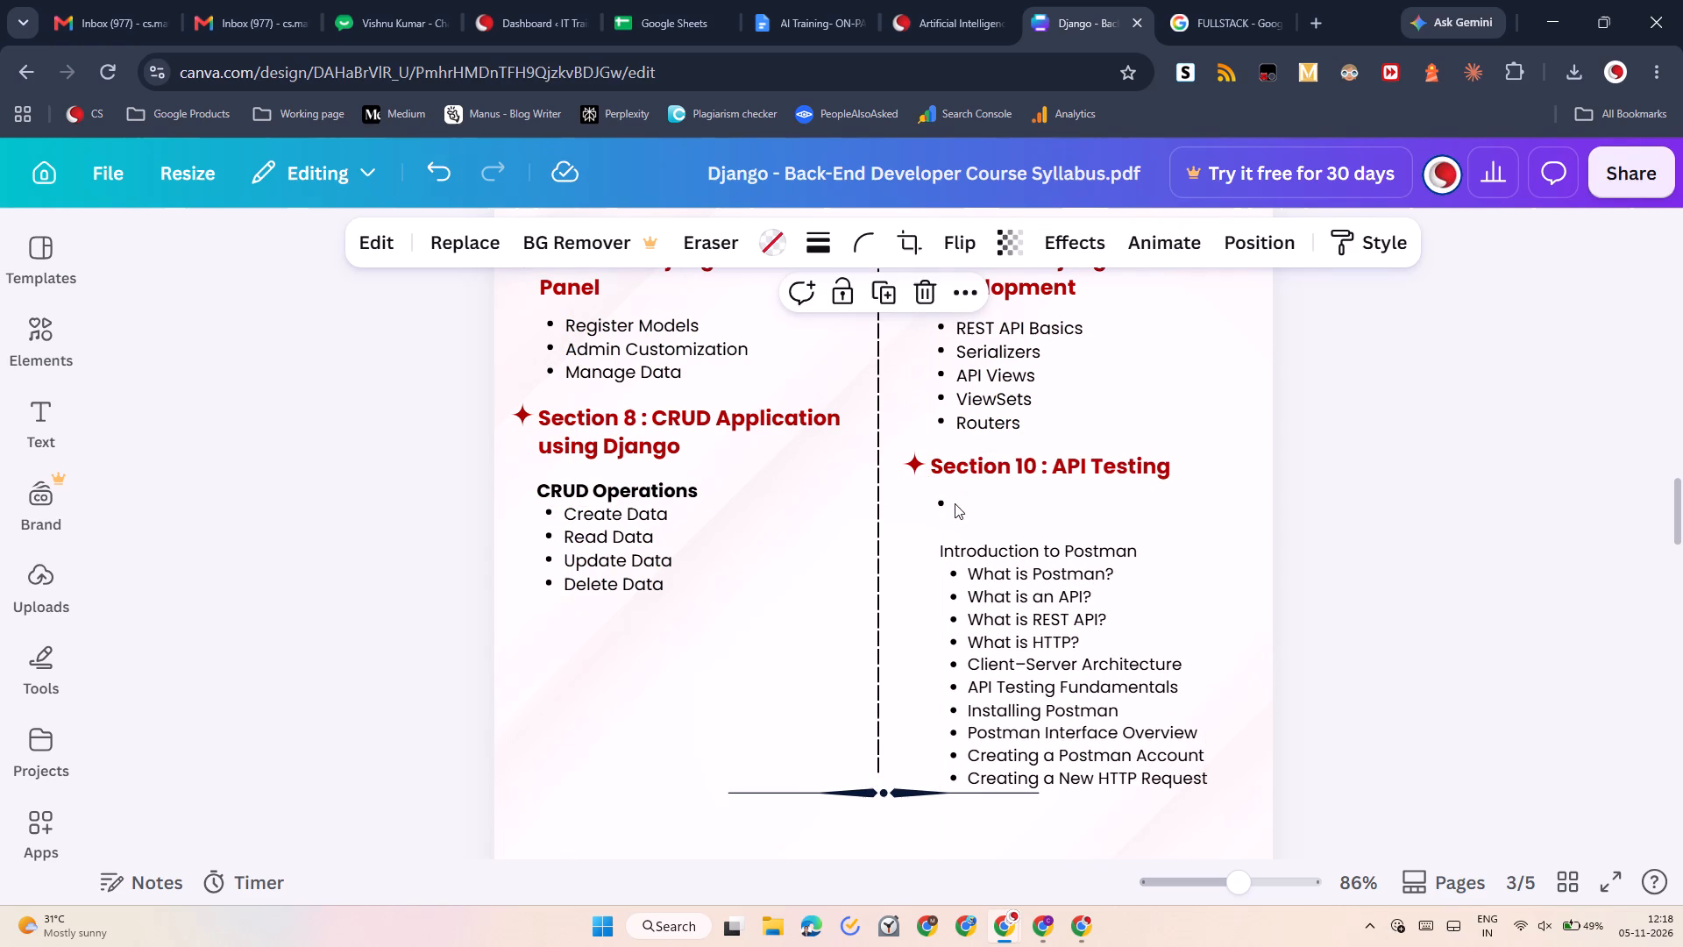
left_click(942, 505)
key("BackSpace")
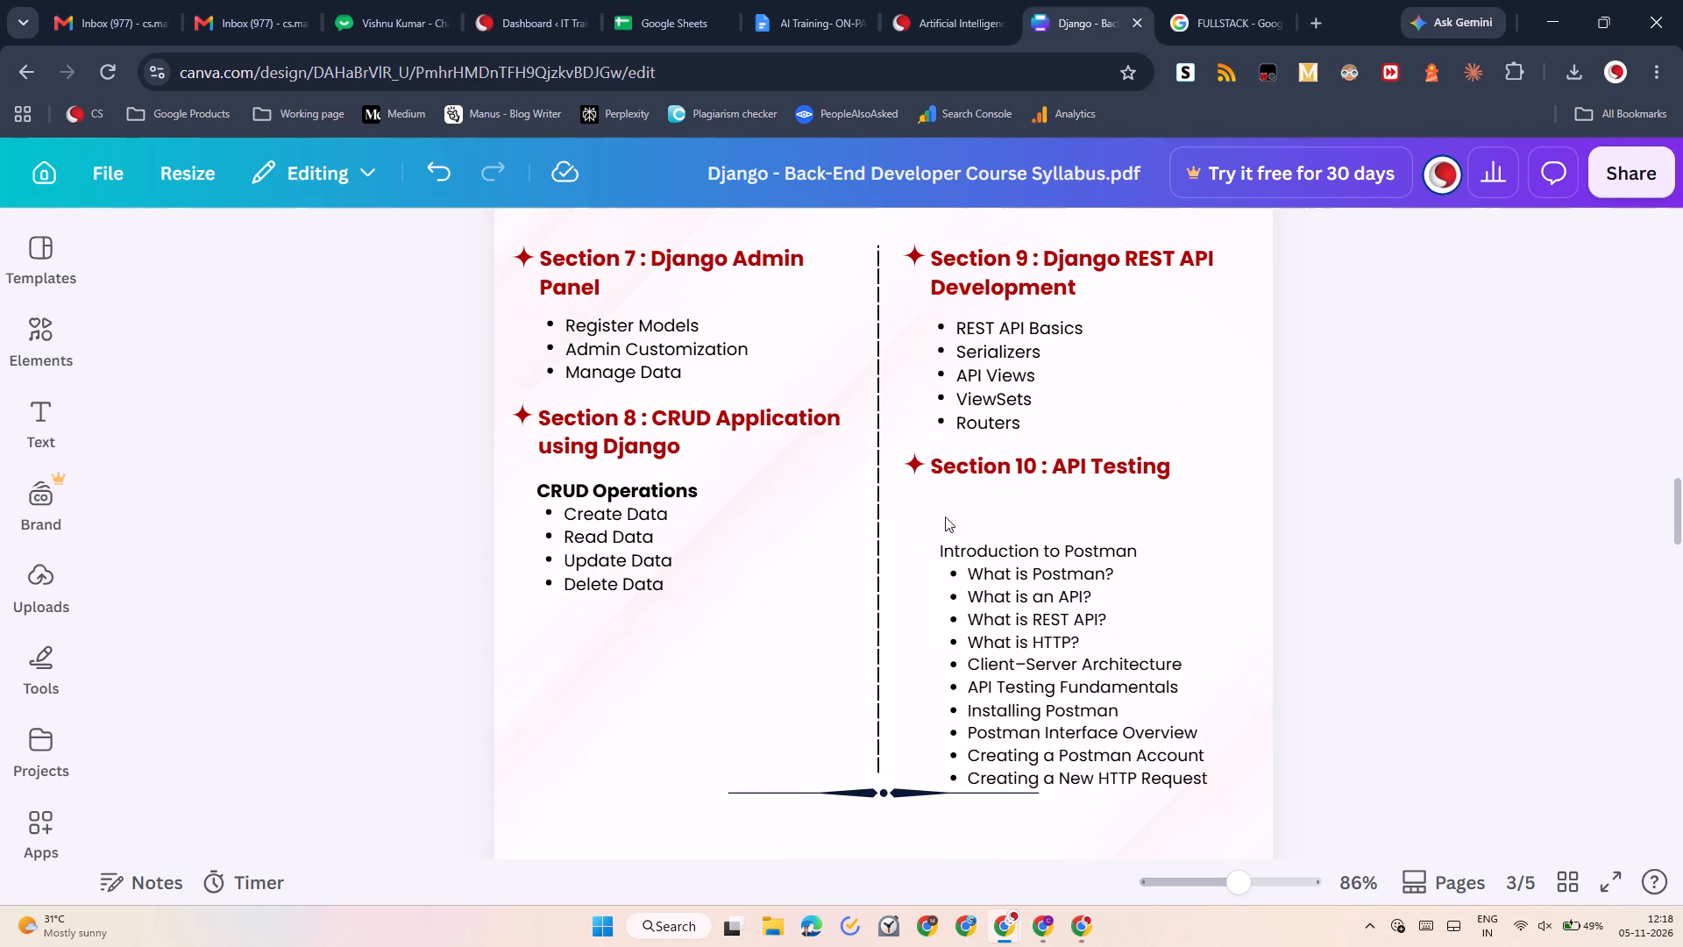
Reposition the Section 10 topics text box close beneath its heading, with "Introduction to Postman" aligned to the start of the heading text.
left_click_drag(1036, 635, 1027, 597)
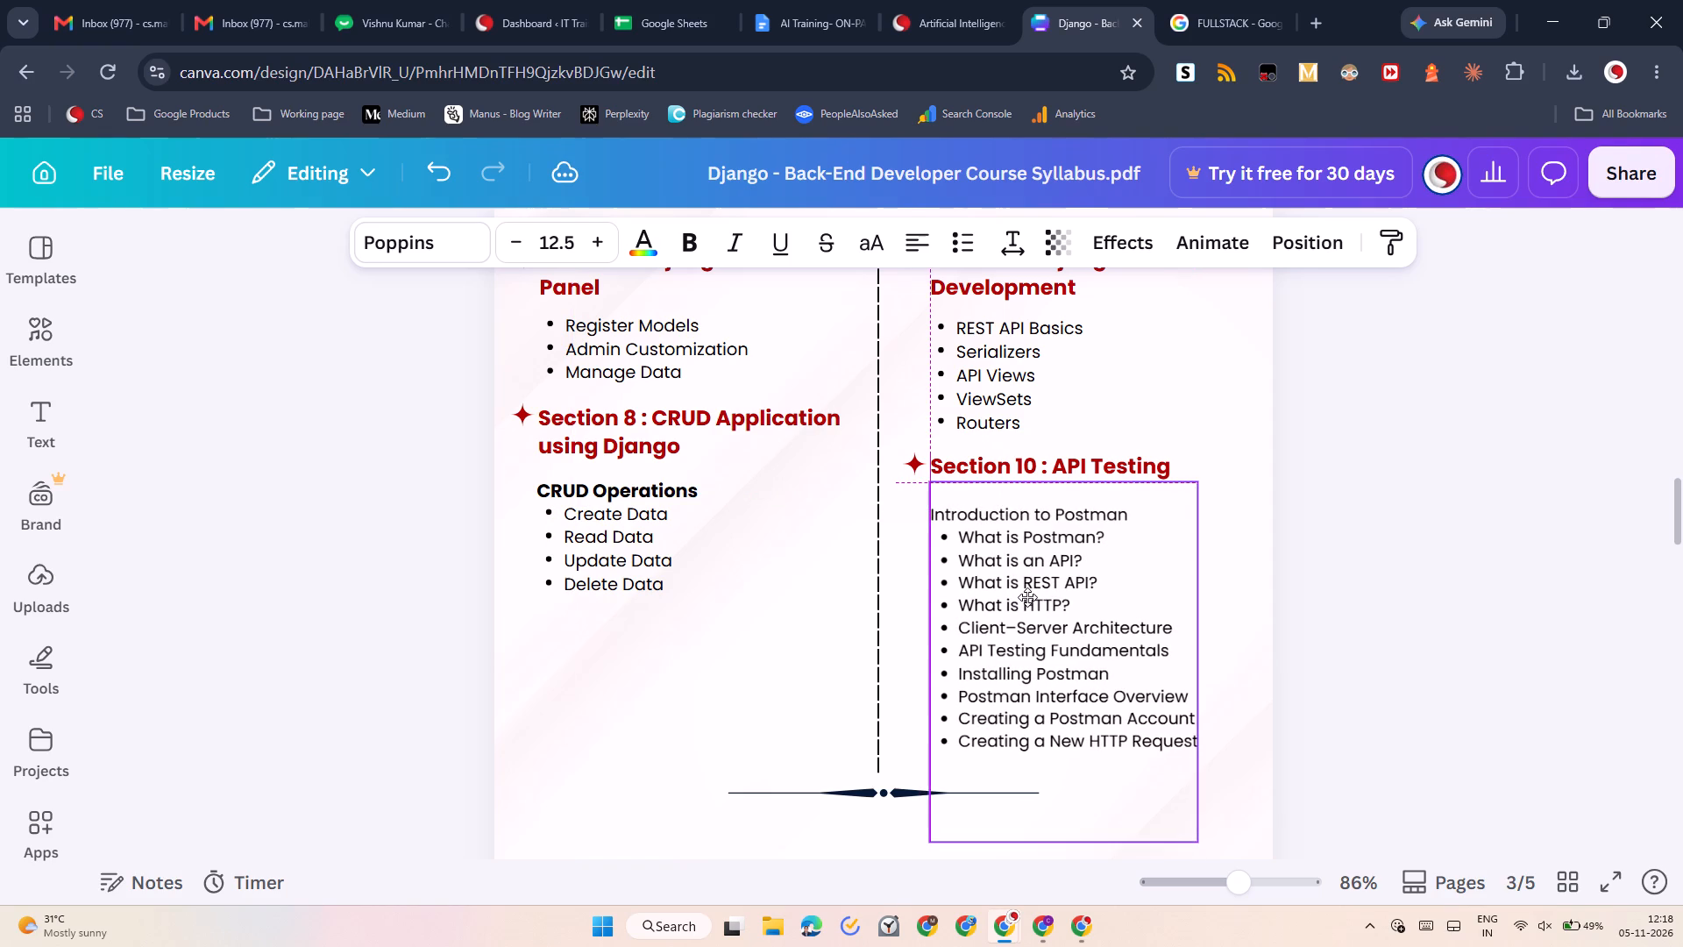
left_click_drag(1027, 597, 1030, 597)
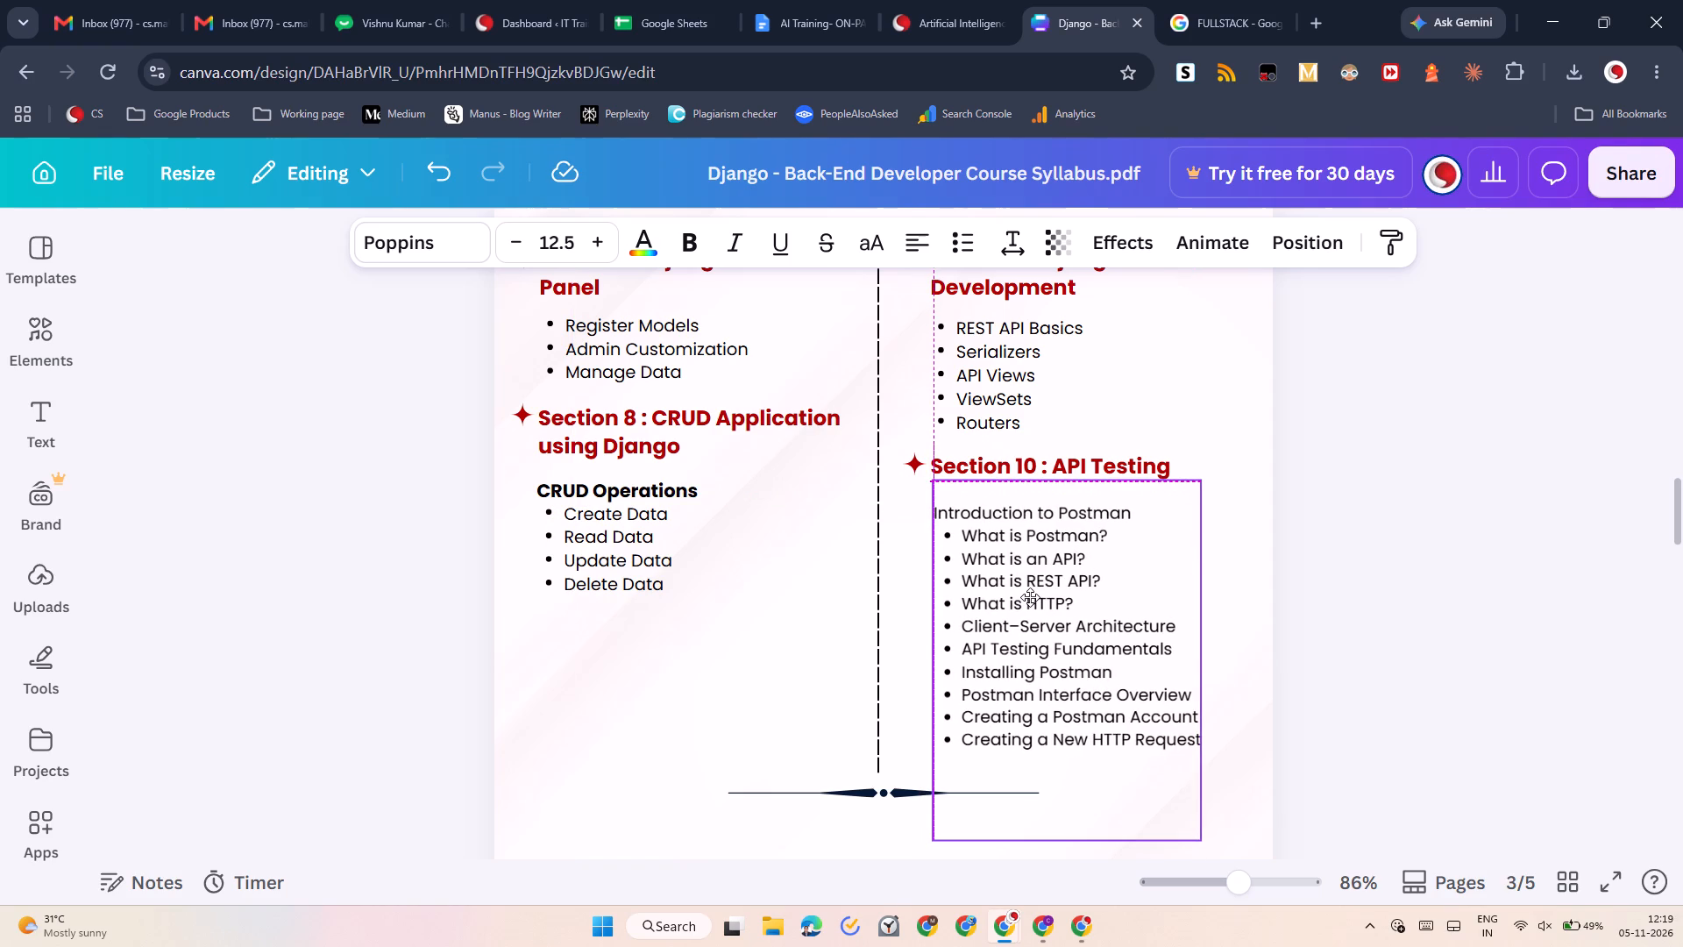
left_click_drag(1030, 597, 1025, 597)
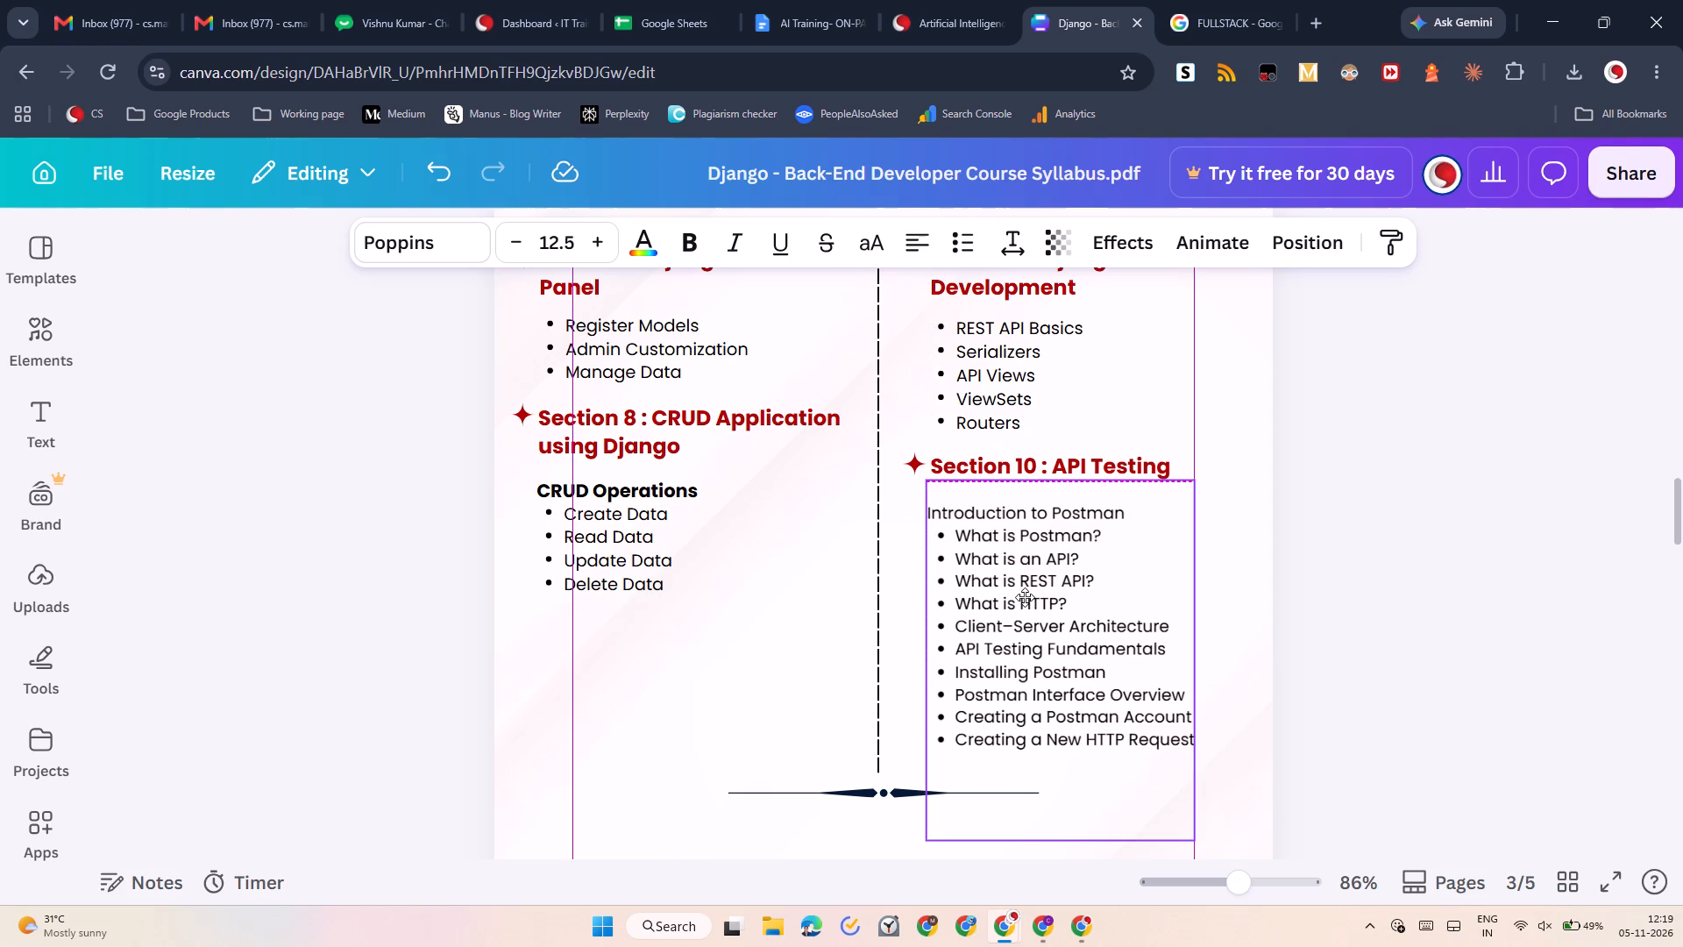
left_click_drag(1025, 597, 1033, 595)
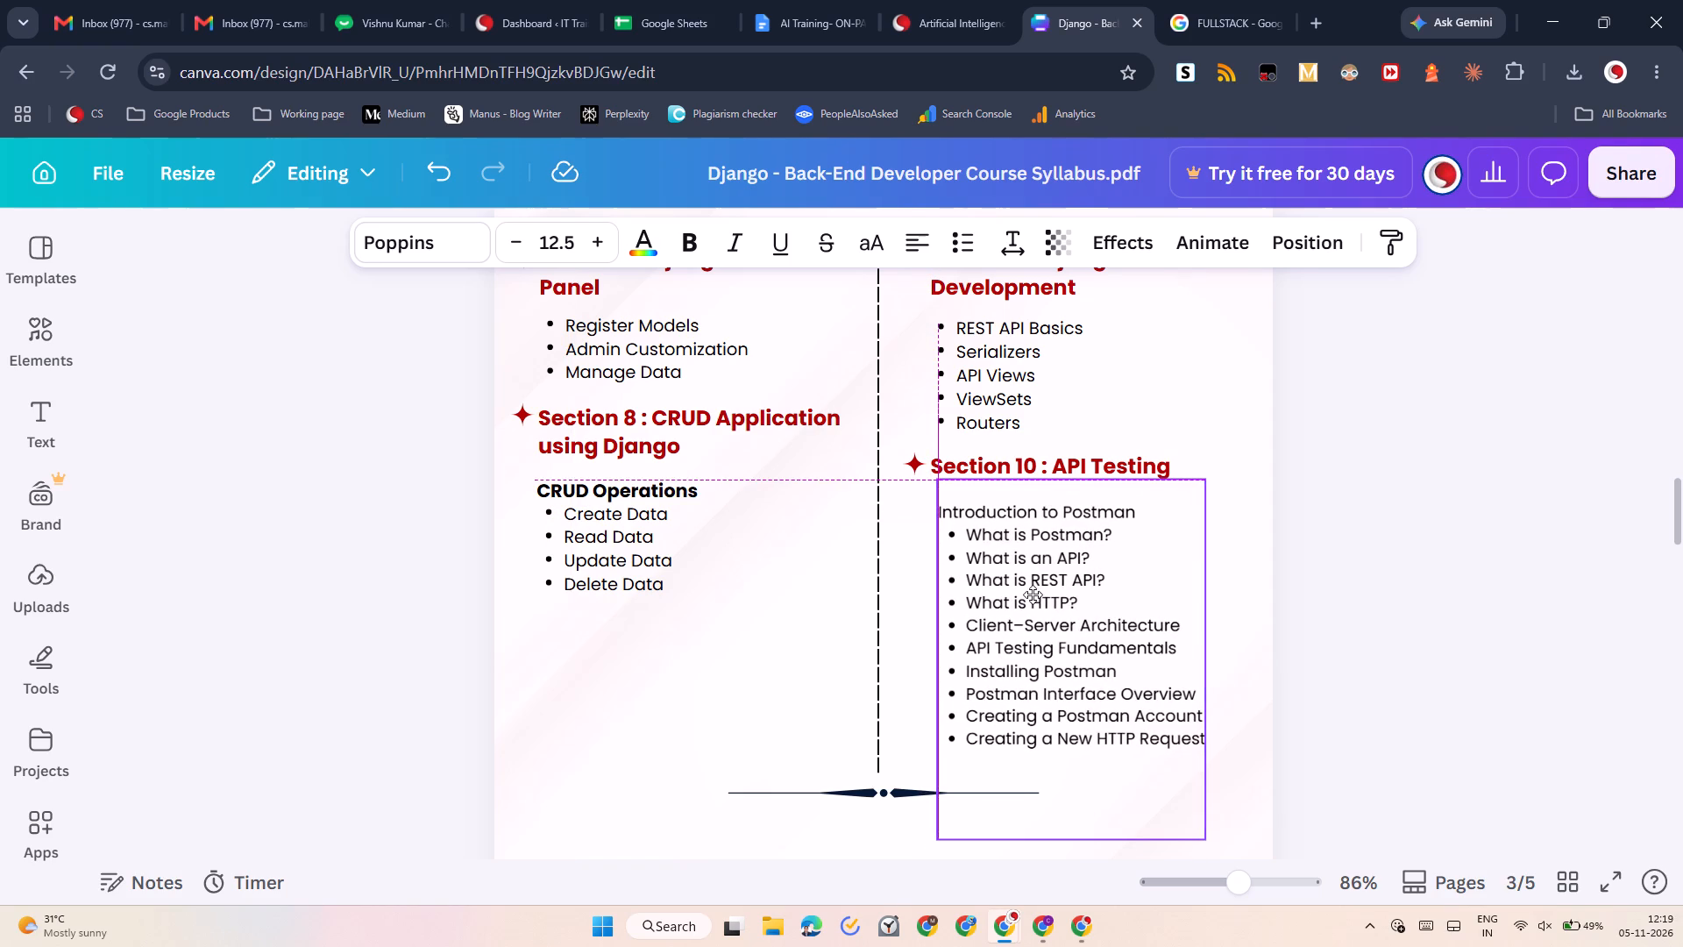
left_click_drag(1033, 595, 1023, 595)
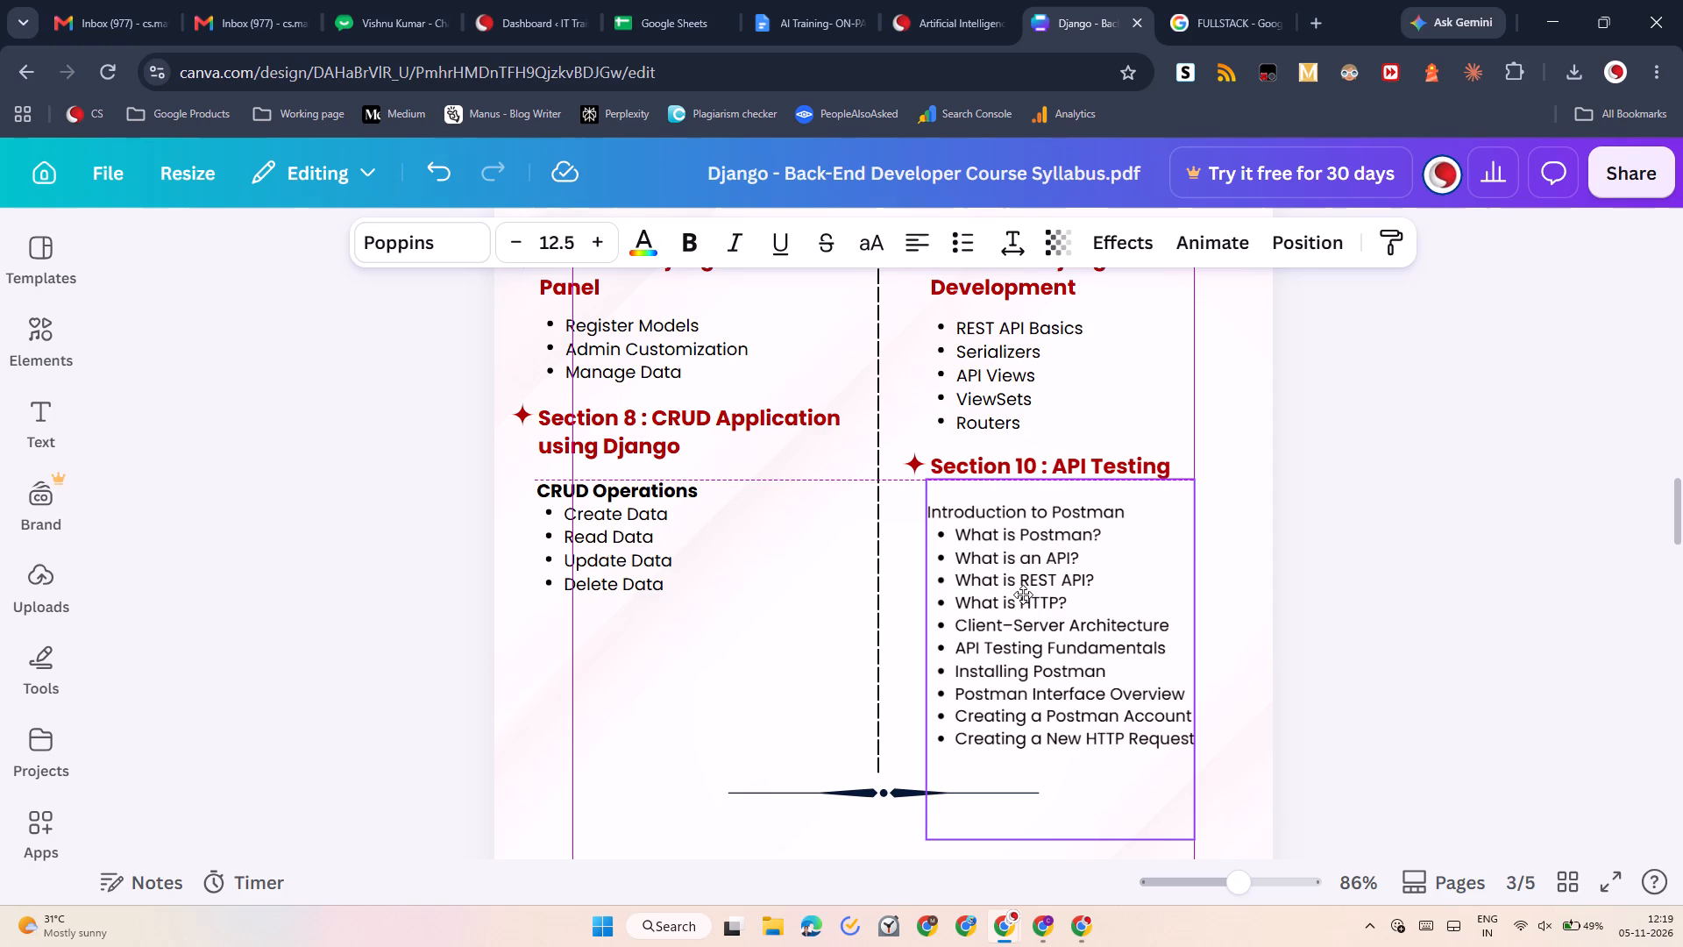
left_click_drag(1023, 595, 1026, 594)
left_click(872, 648)
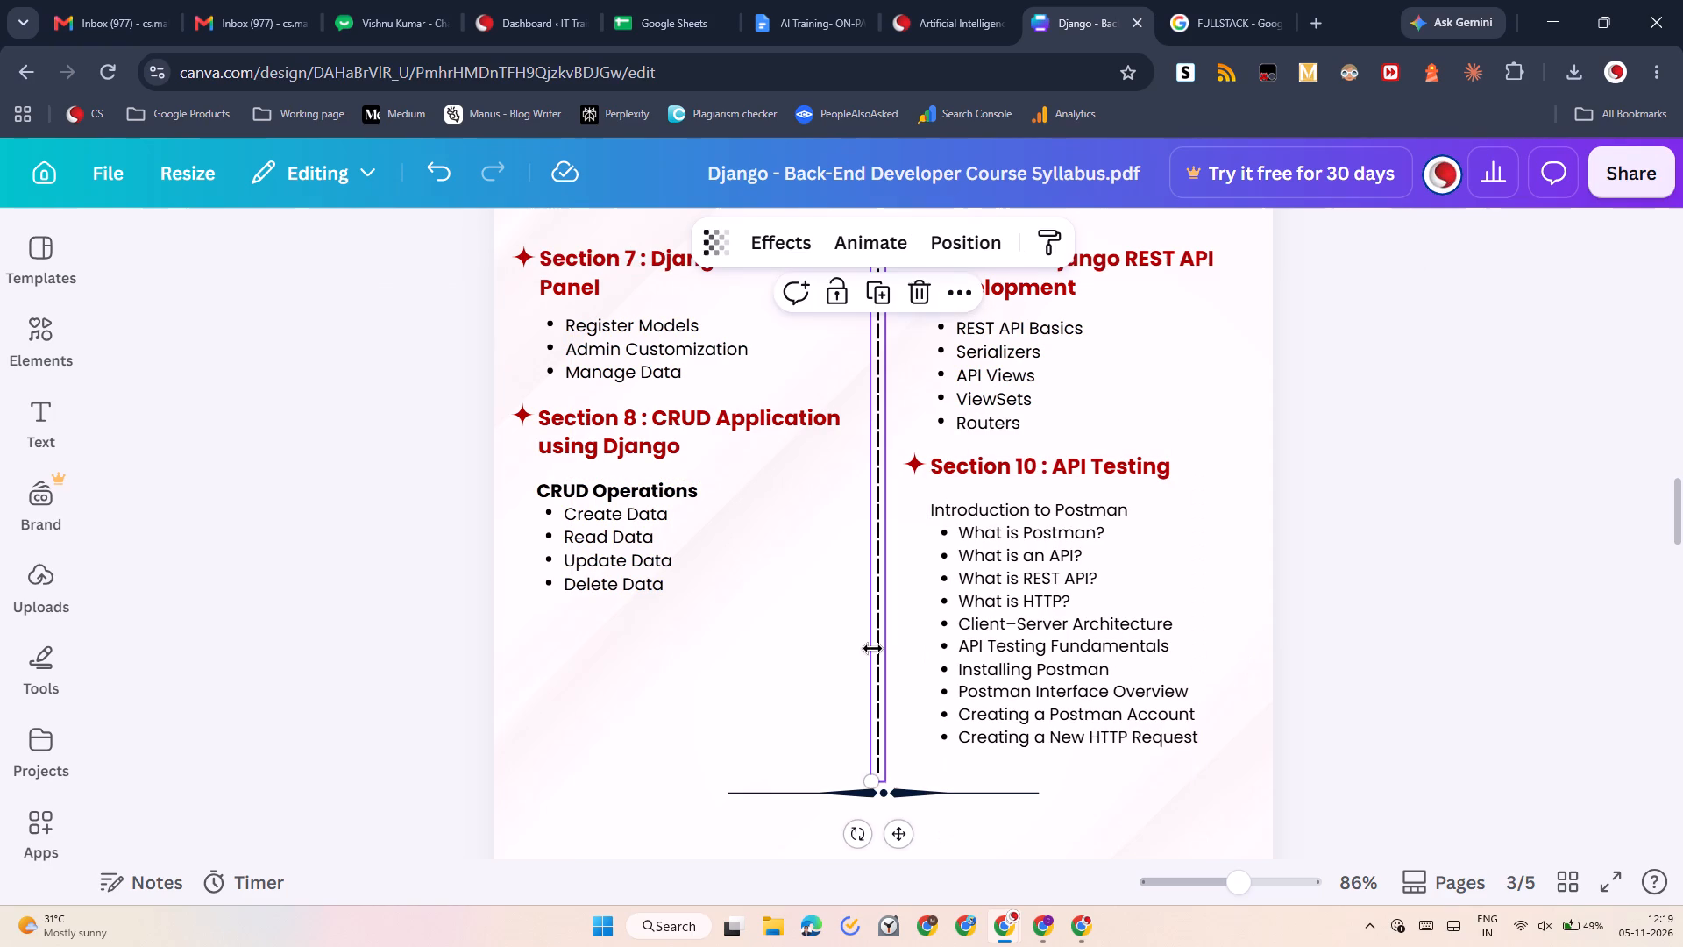
left_click(1045, 646)
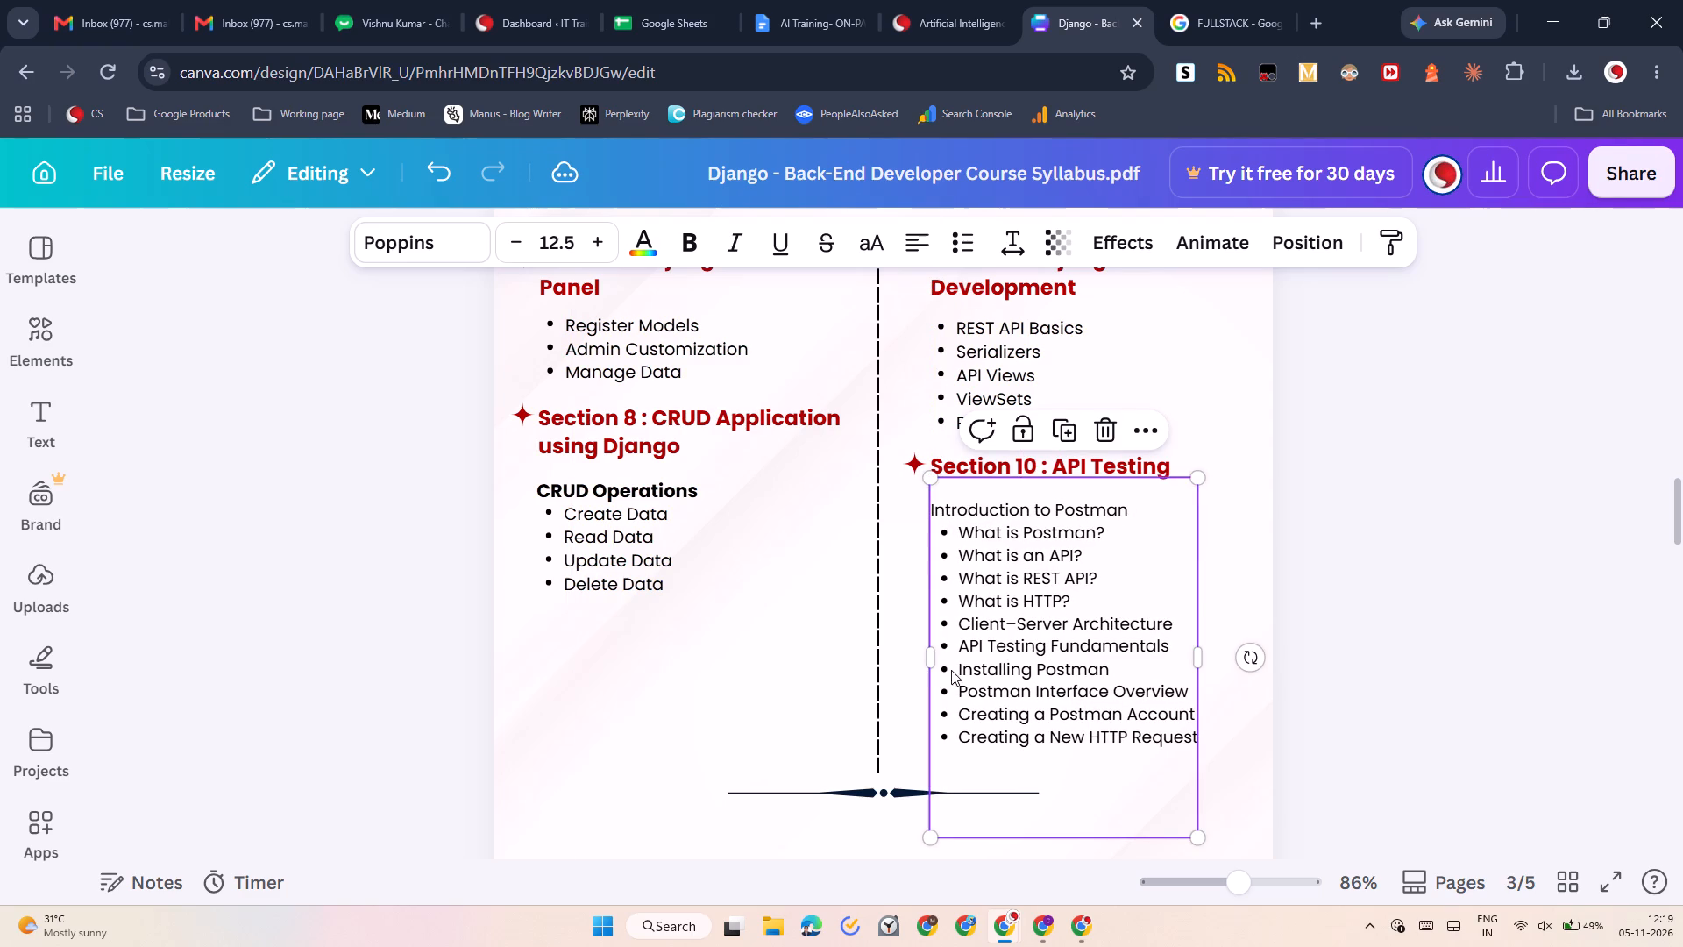
left_click(789, 662)
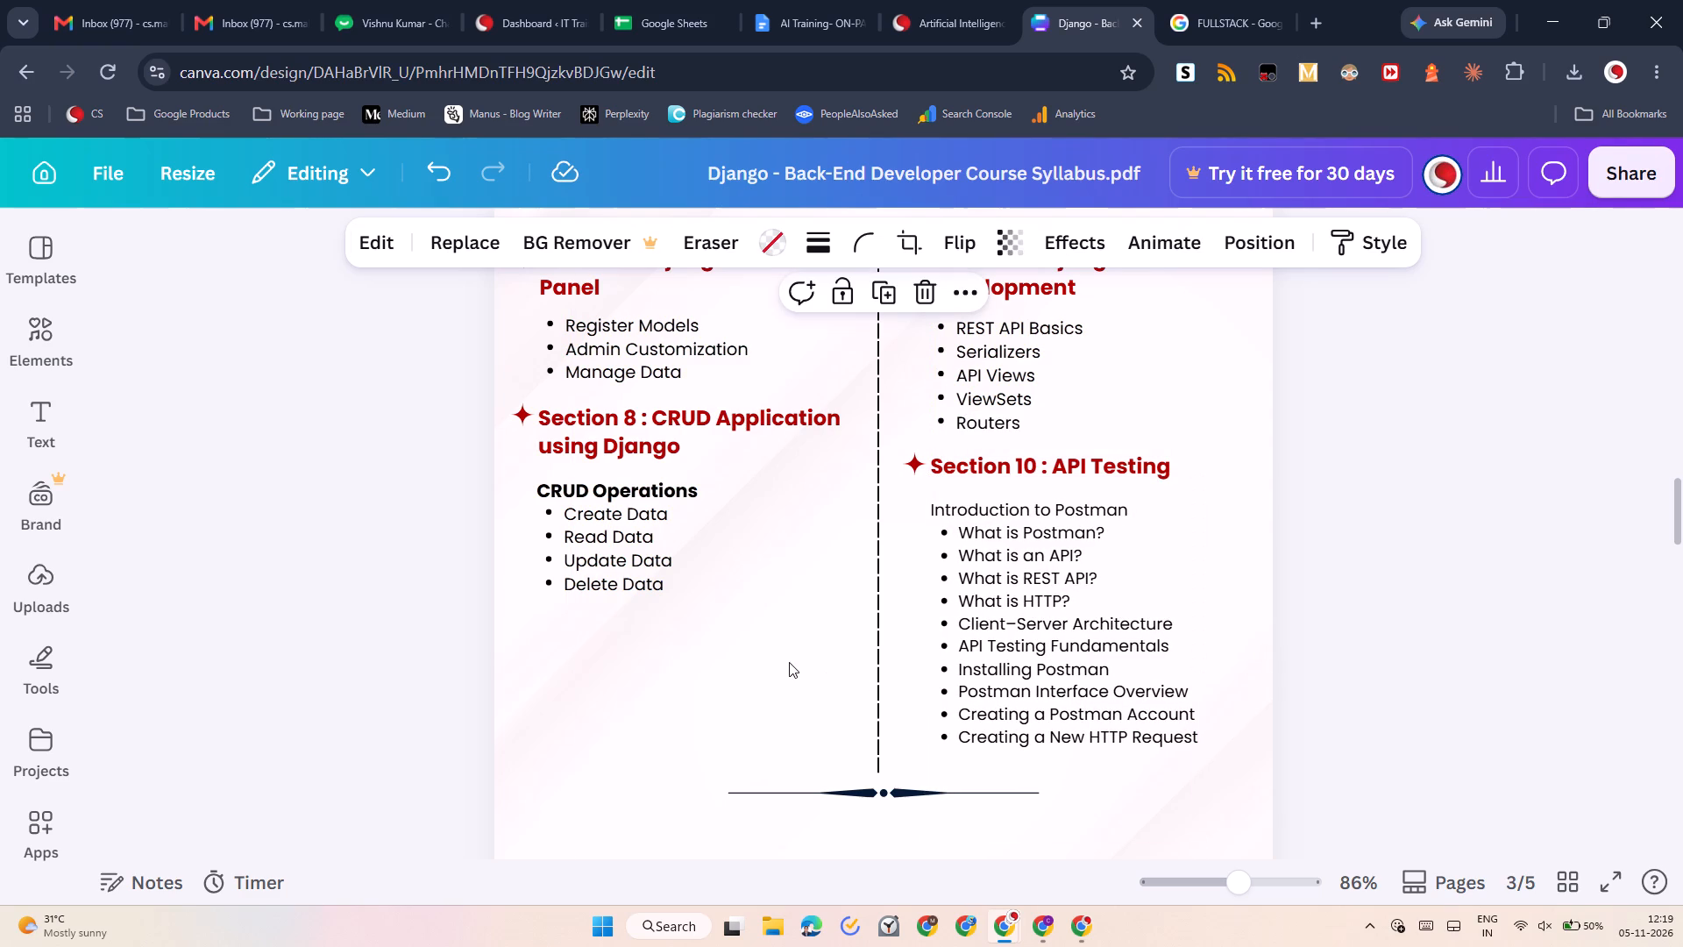
Review the layout of pages 2 and 3 and examine the course completion certificate on page 4.
scroll(789, 662, "up", 2)
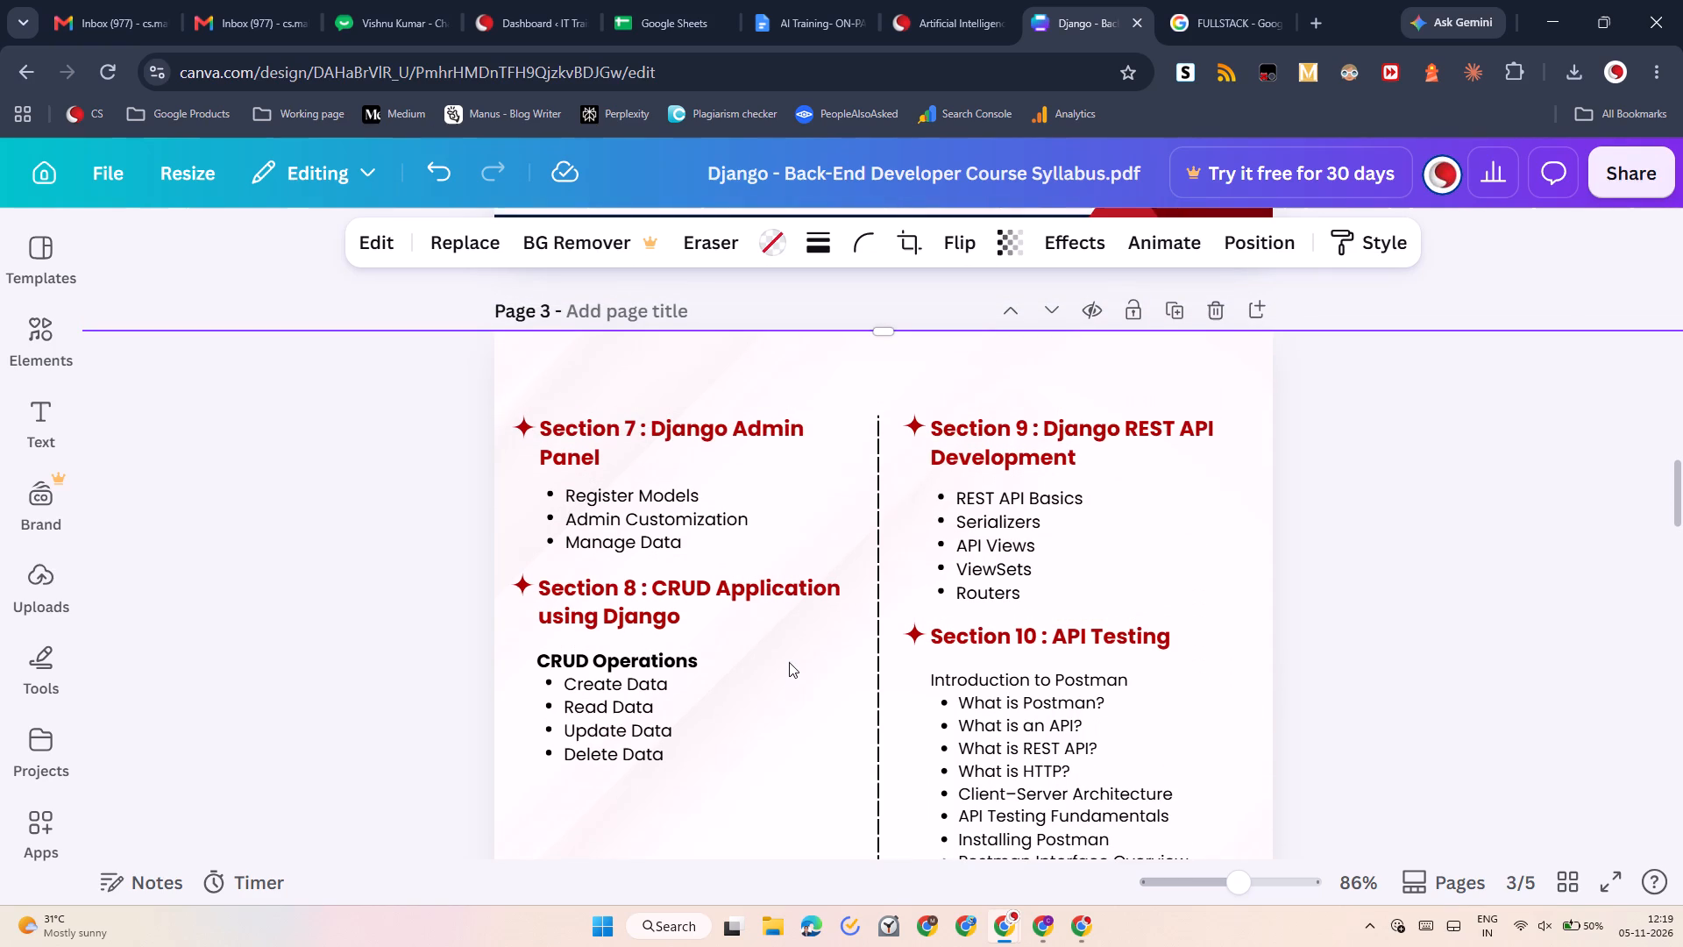
left_click(961, 625)
left_click(975, 720)
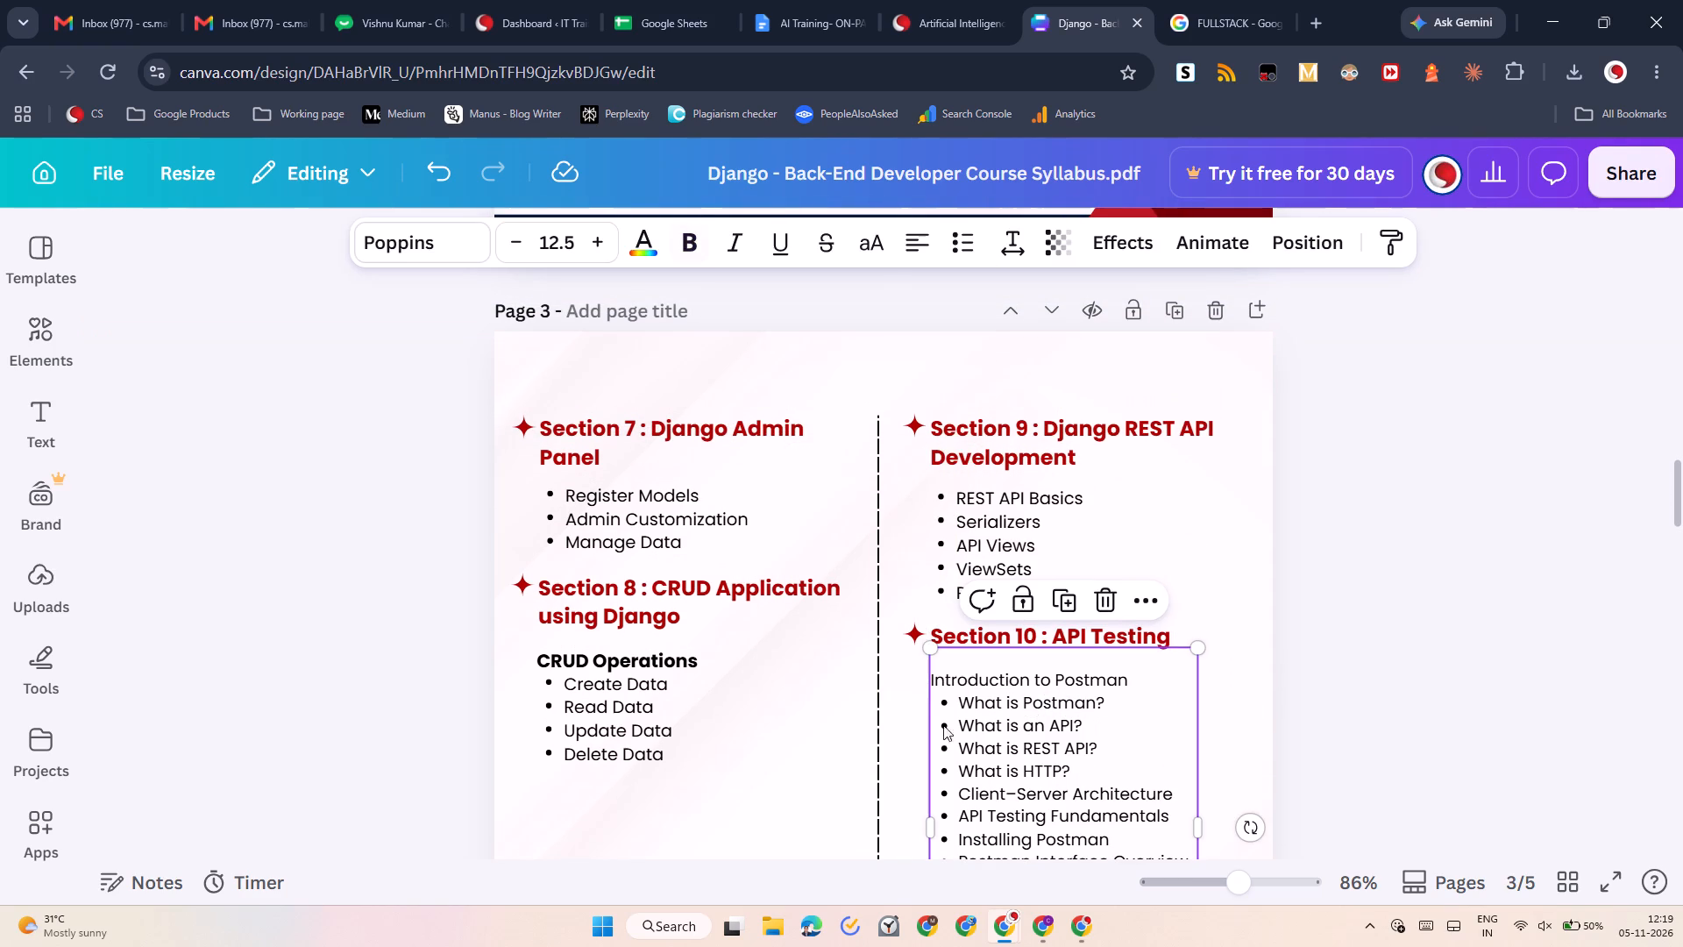
left_click(771, 736)
scroll(771, 736, "down", 2)
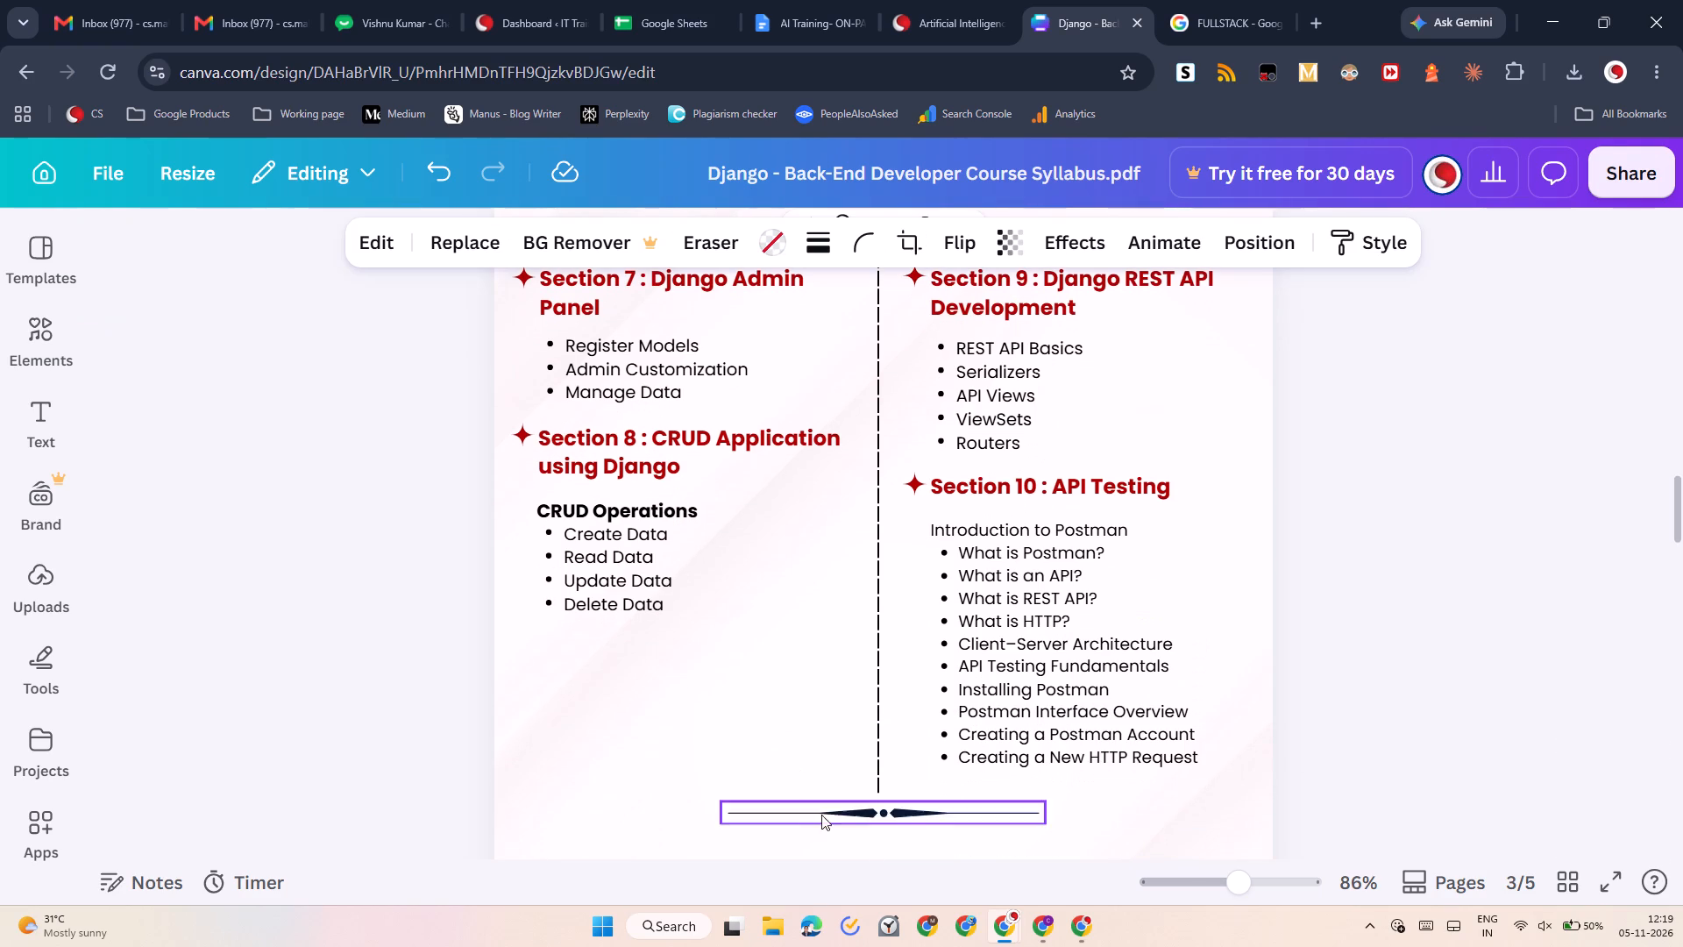
scroll(776, 727, "up", 3)
scroll(776, 727, "down", 1)
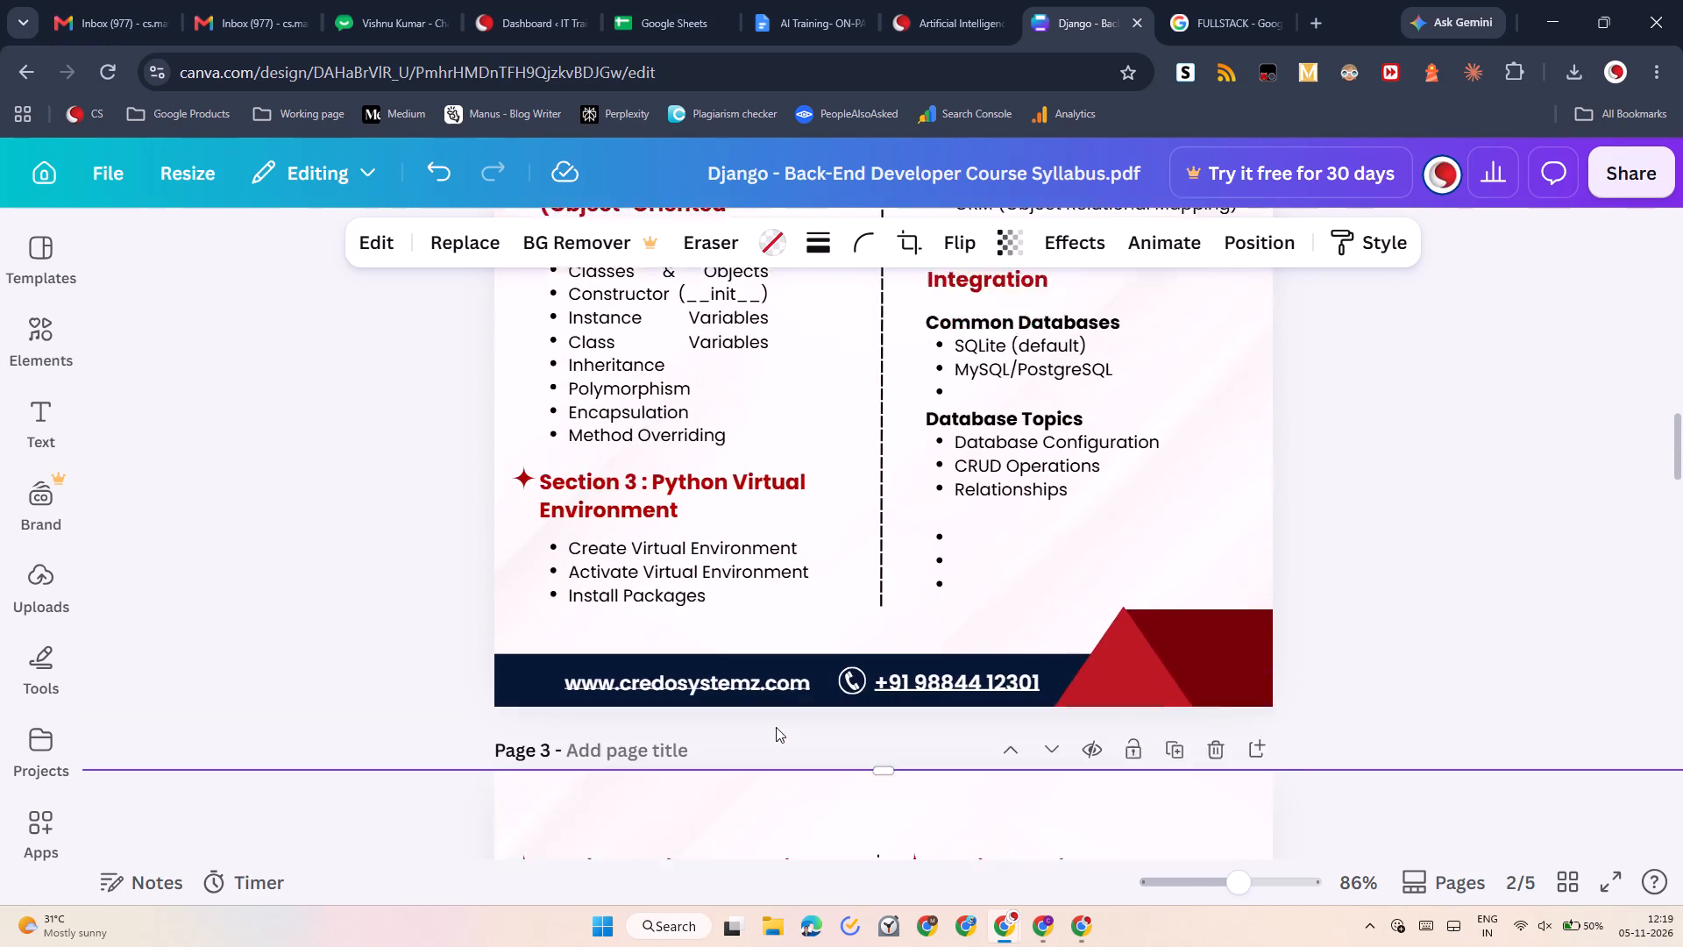
scroll(776, 727, "down", 3)
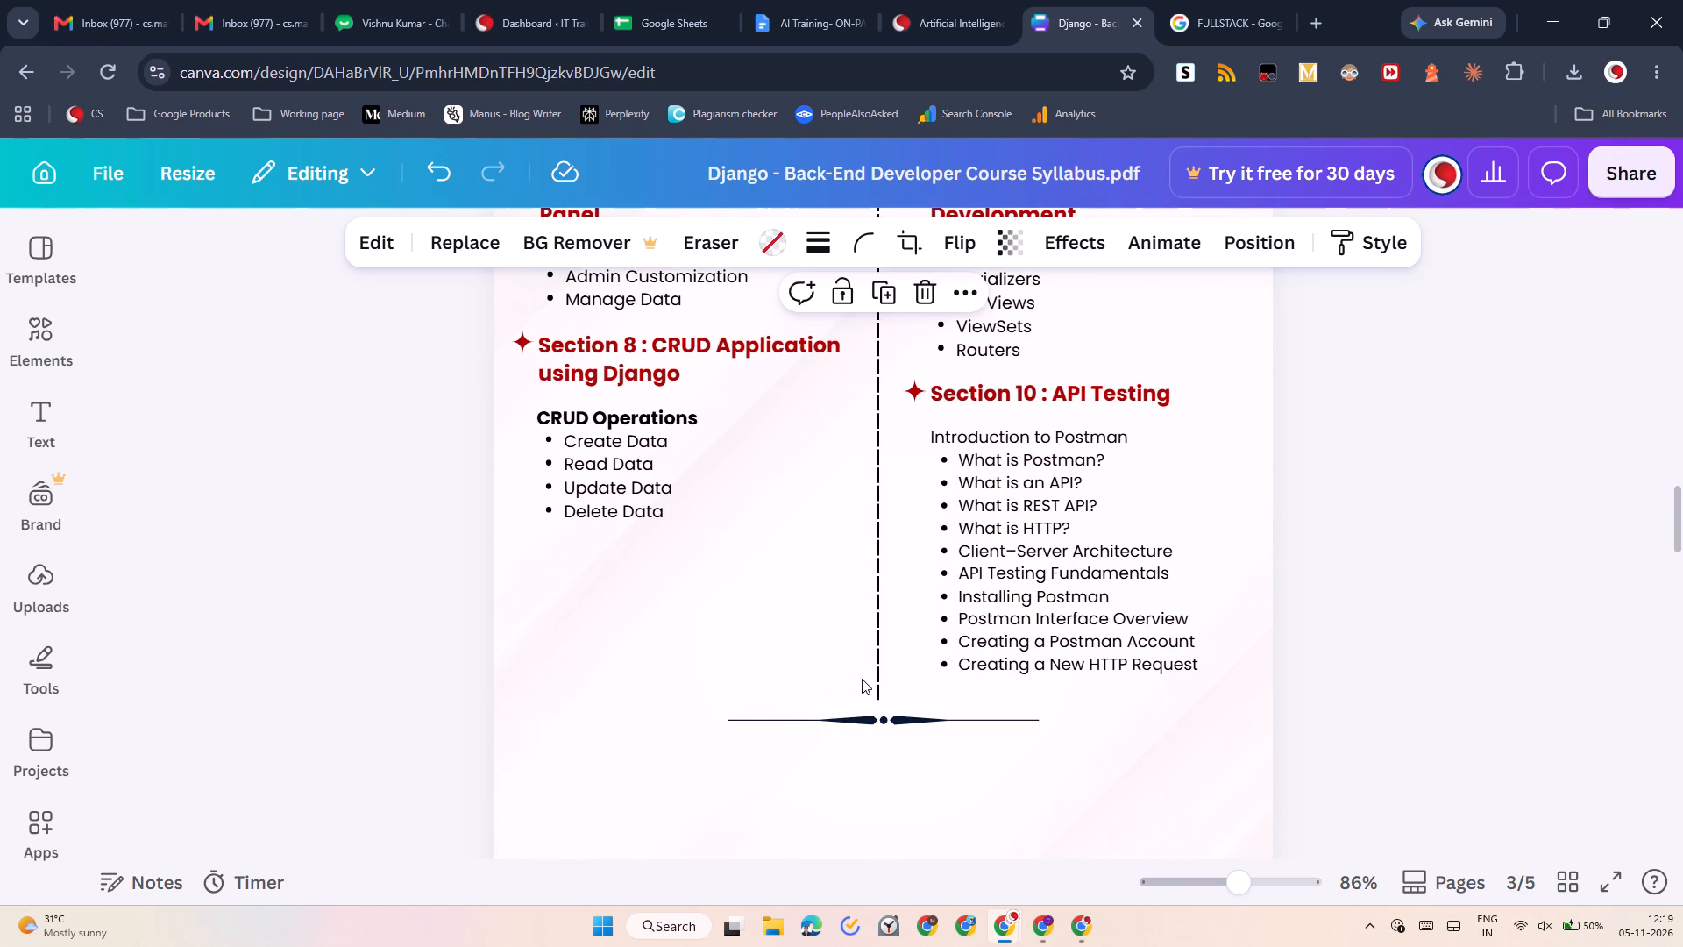
scroll(804, 715, "up", 4)
scroll(804, 715, "down", 2)
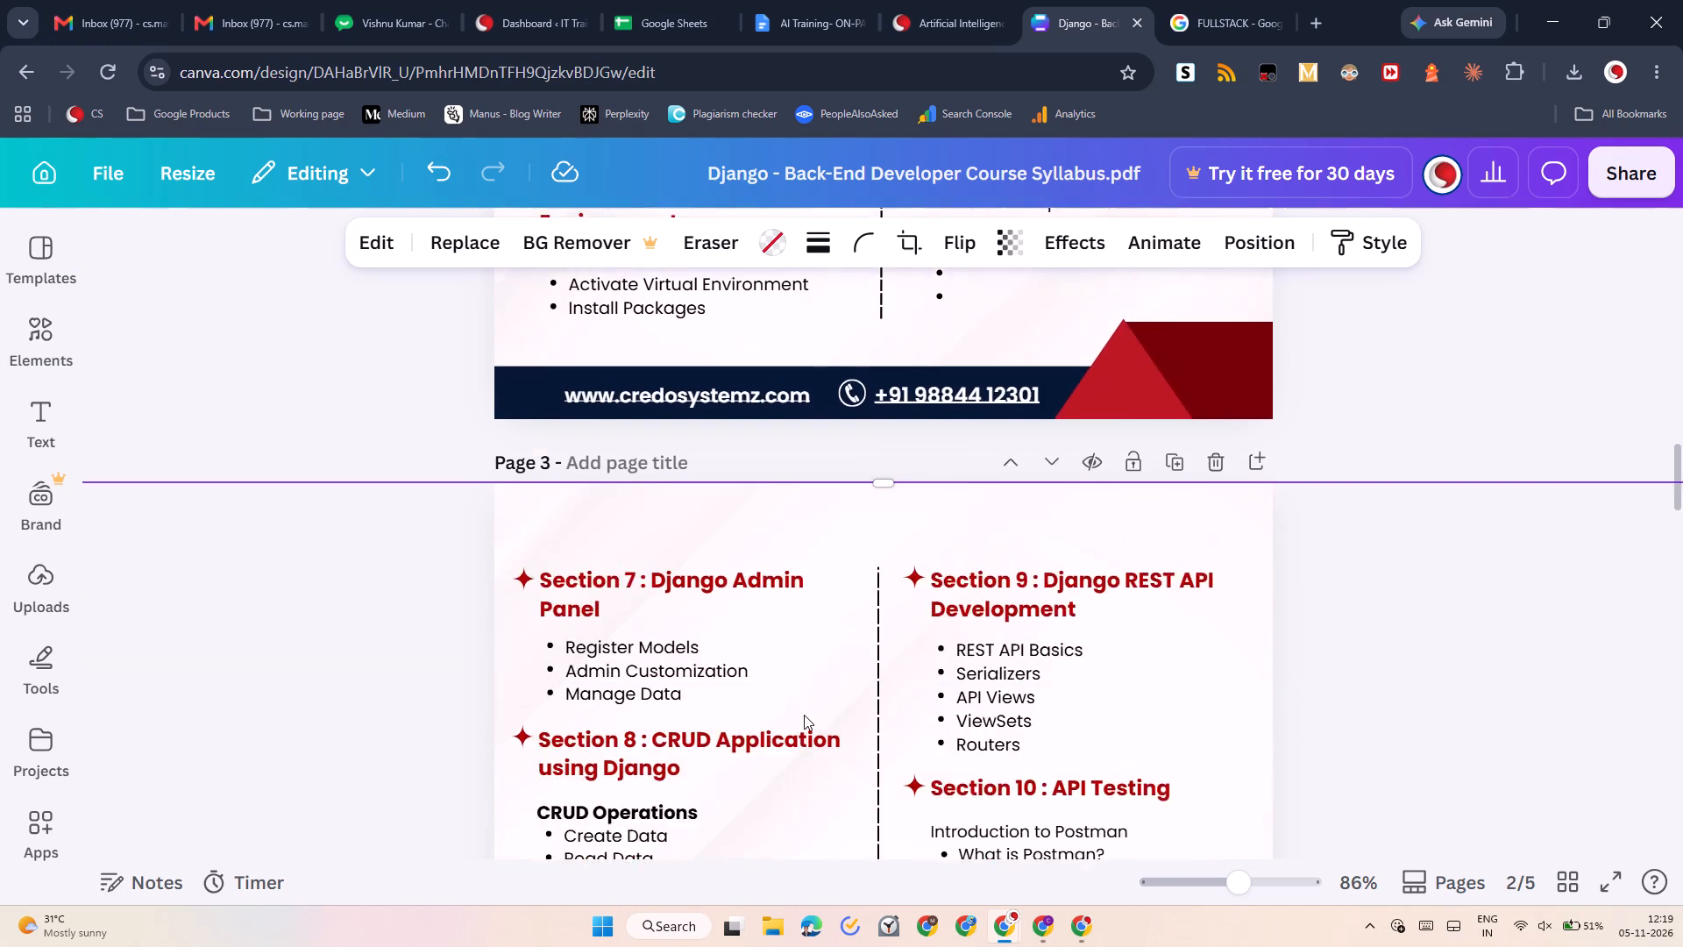
scroll(804, 715, "down", 5)
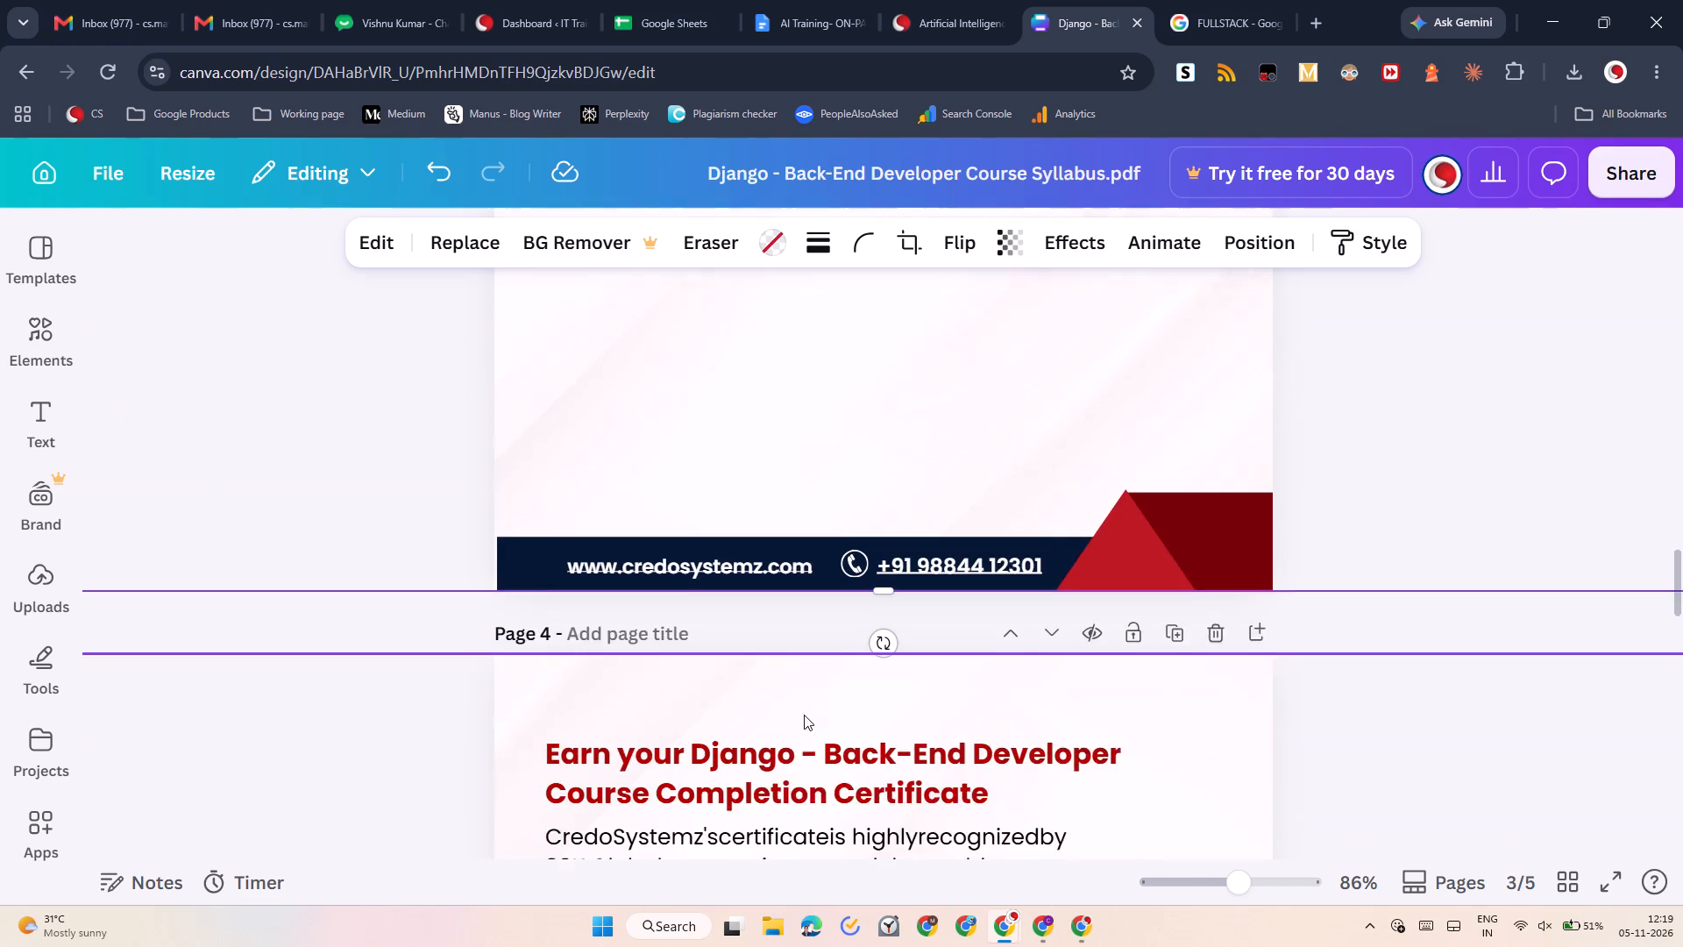
scroll(804, 715, "up", 1)
scroll(804, 715, "down", 5)
scroll(804, 715, "up", 2)
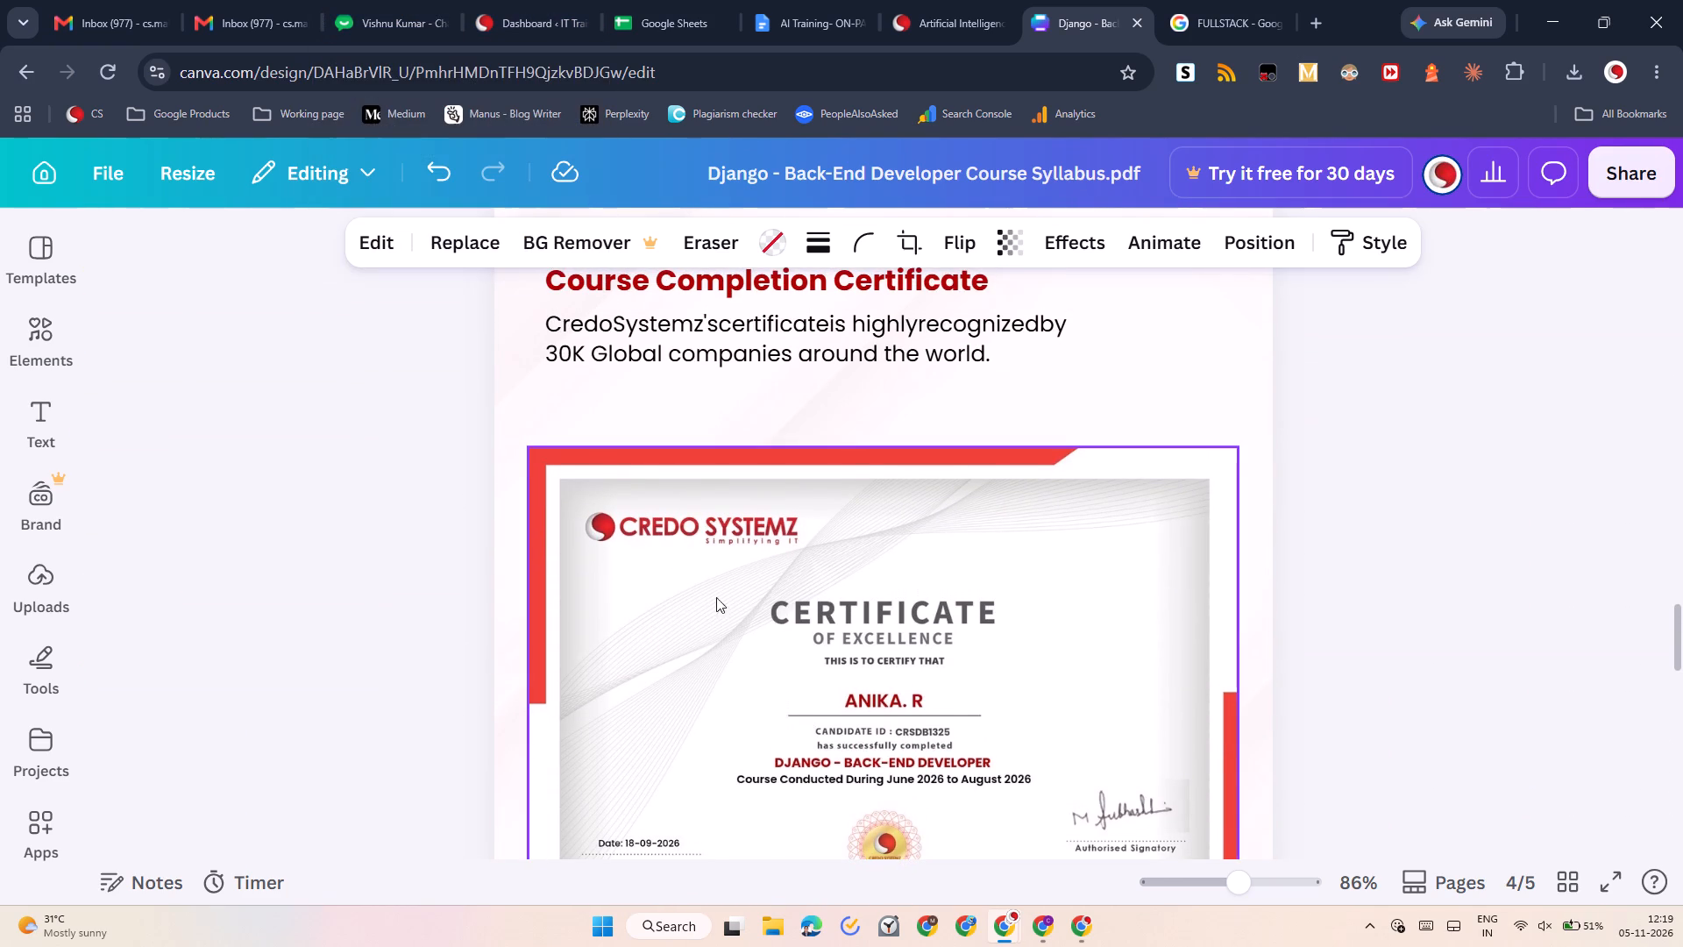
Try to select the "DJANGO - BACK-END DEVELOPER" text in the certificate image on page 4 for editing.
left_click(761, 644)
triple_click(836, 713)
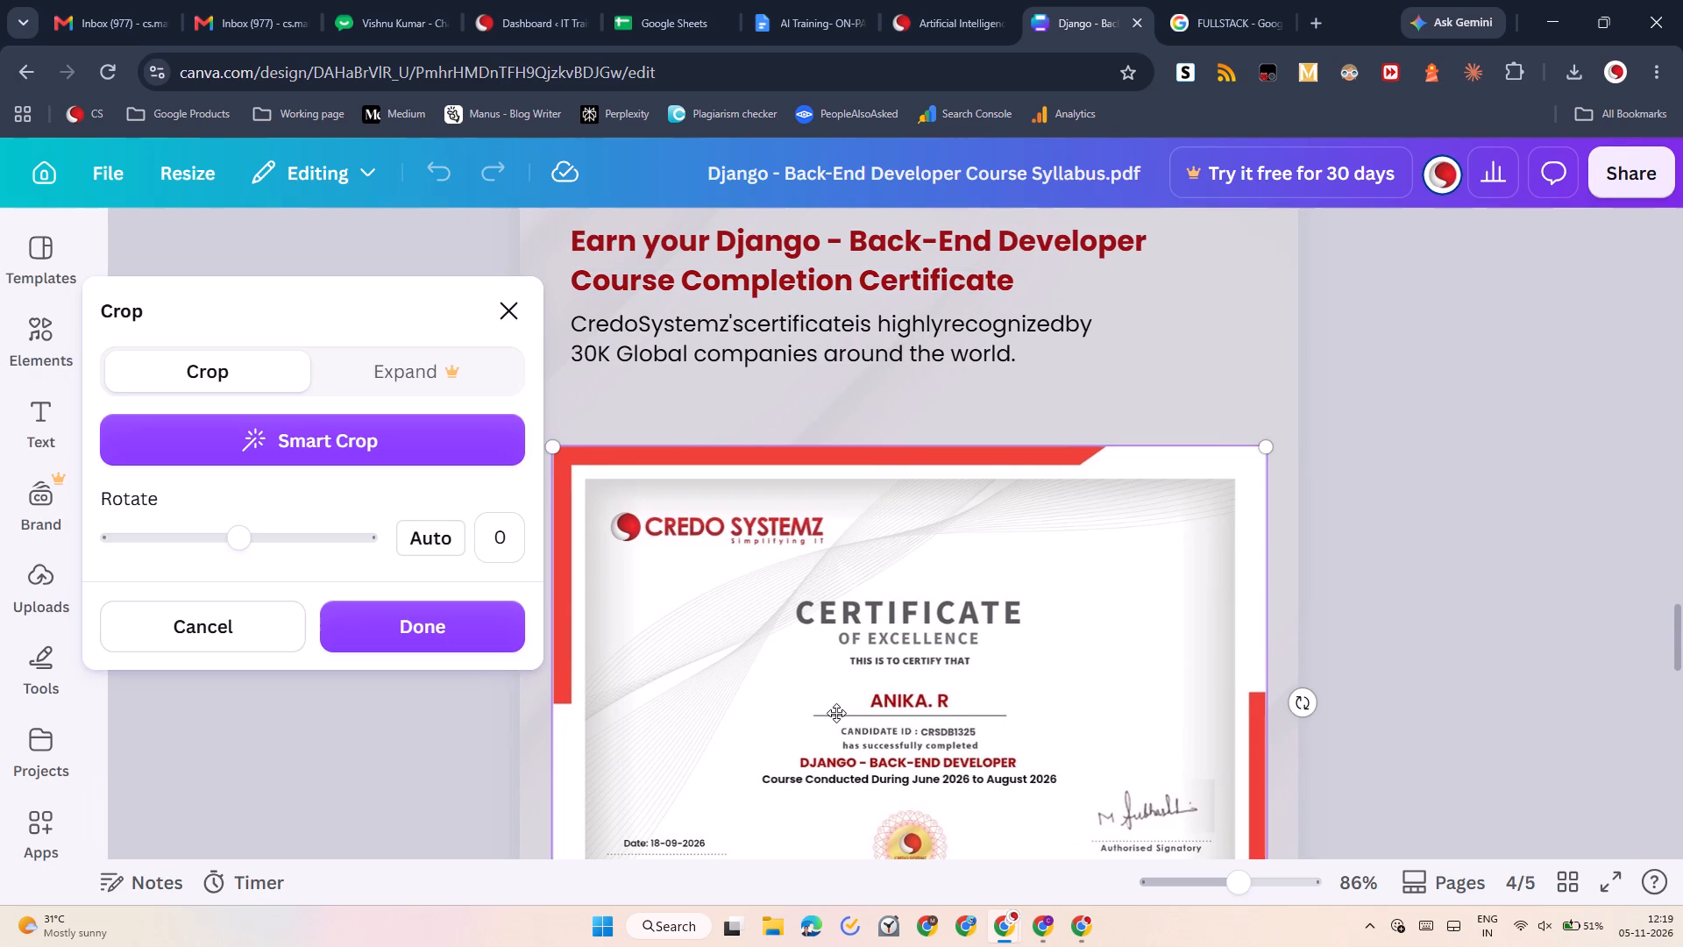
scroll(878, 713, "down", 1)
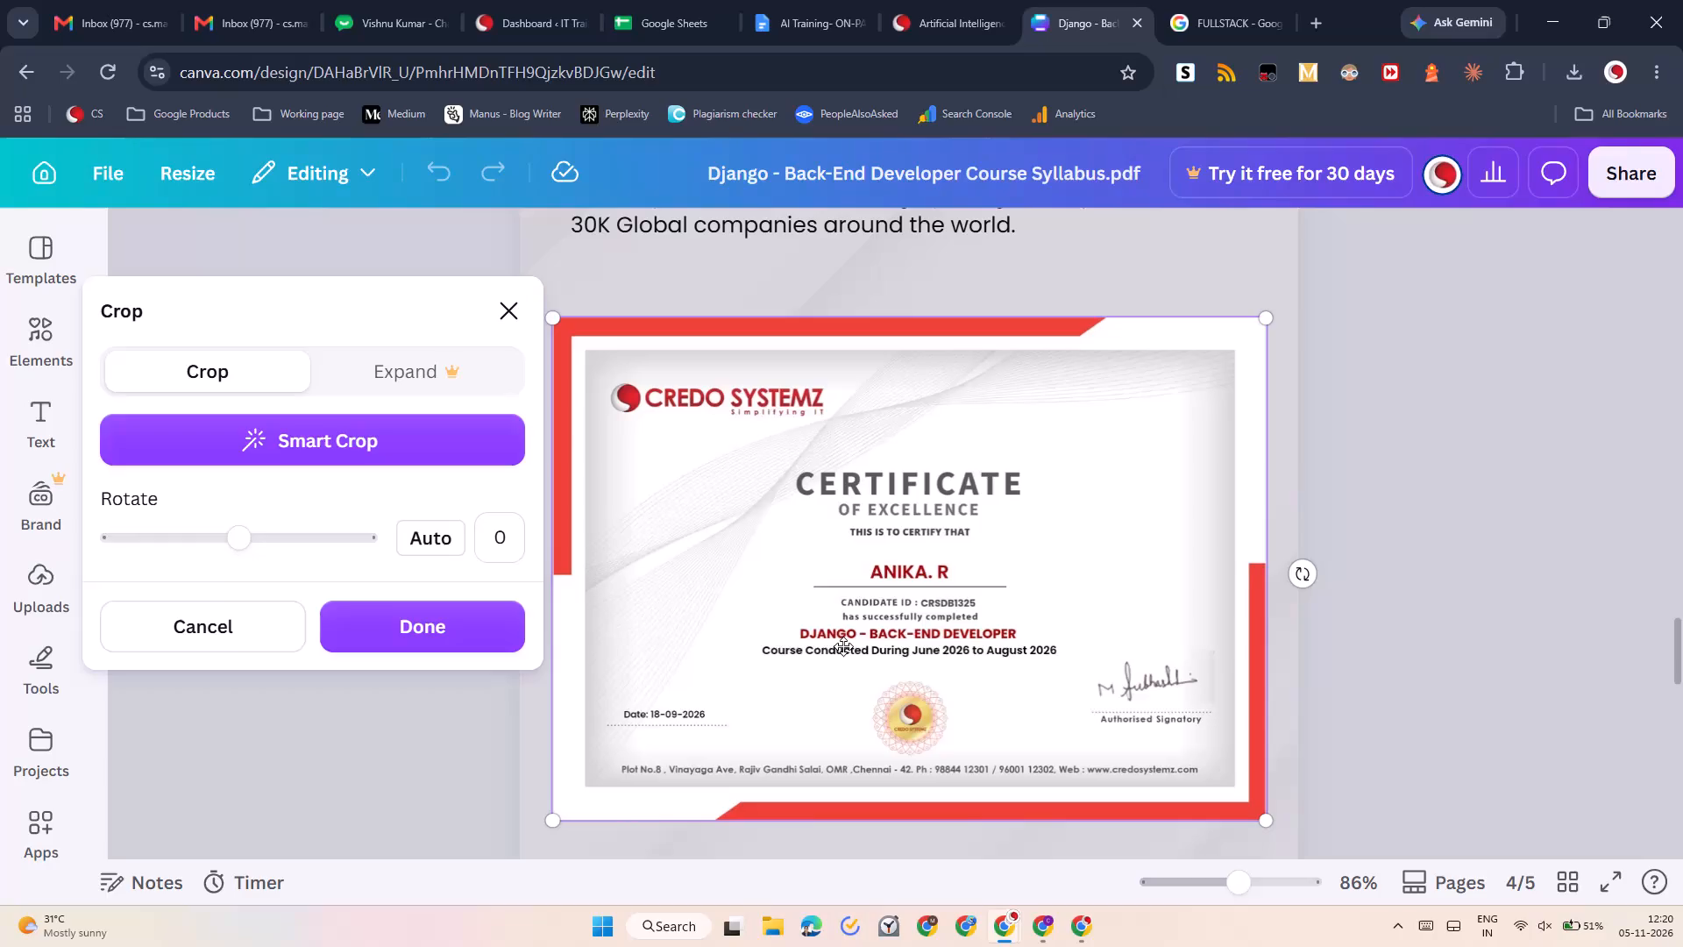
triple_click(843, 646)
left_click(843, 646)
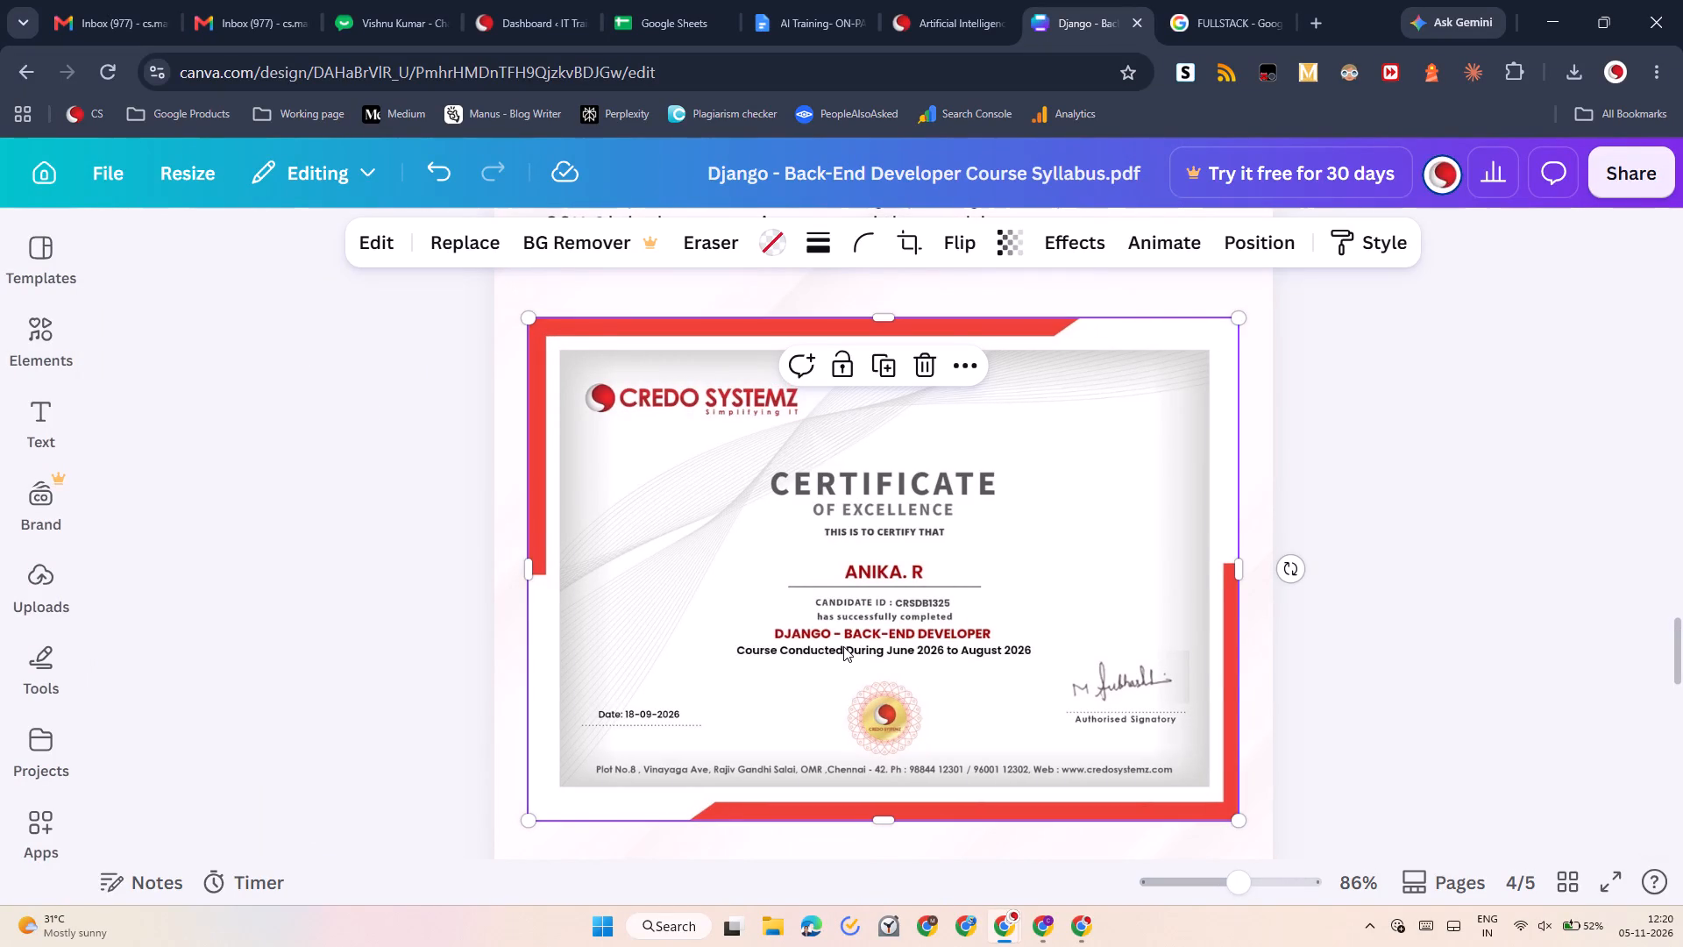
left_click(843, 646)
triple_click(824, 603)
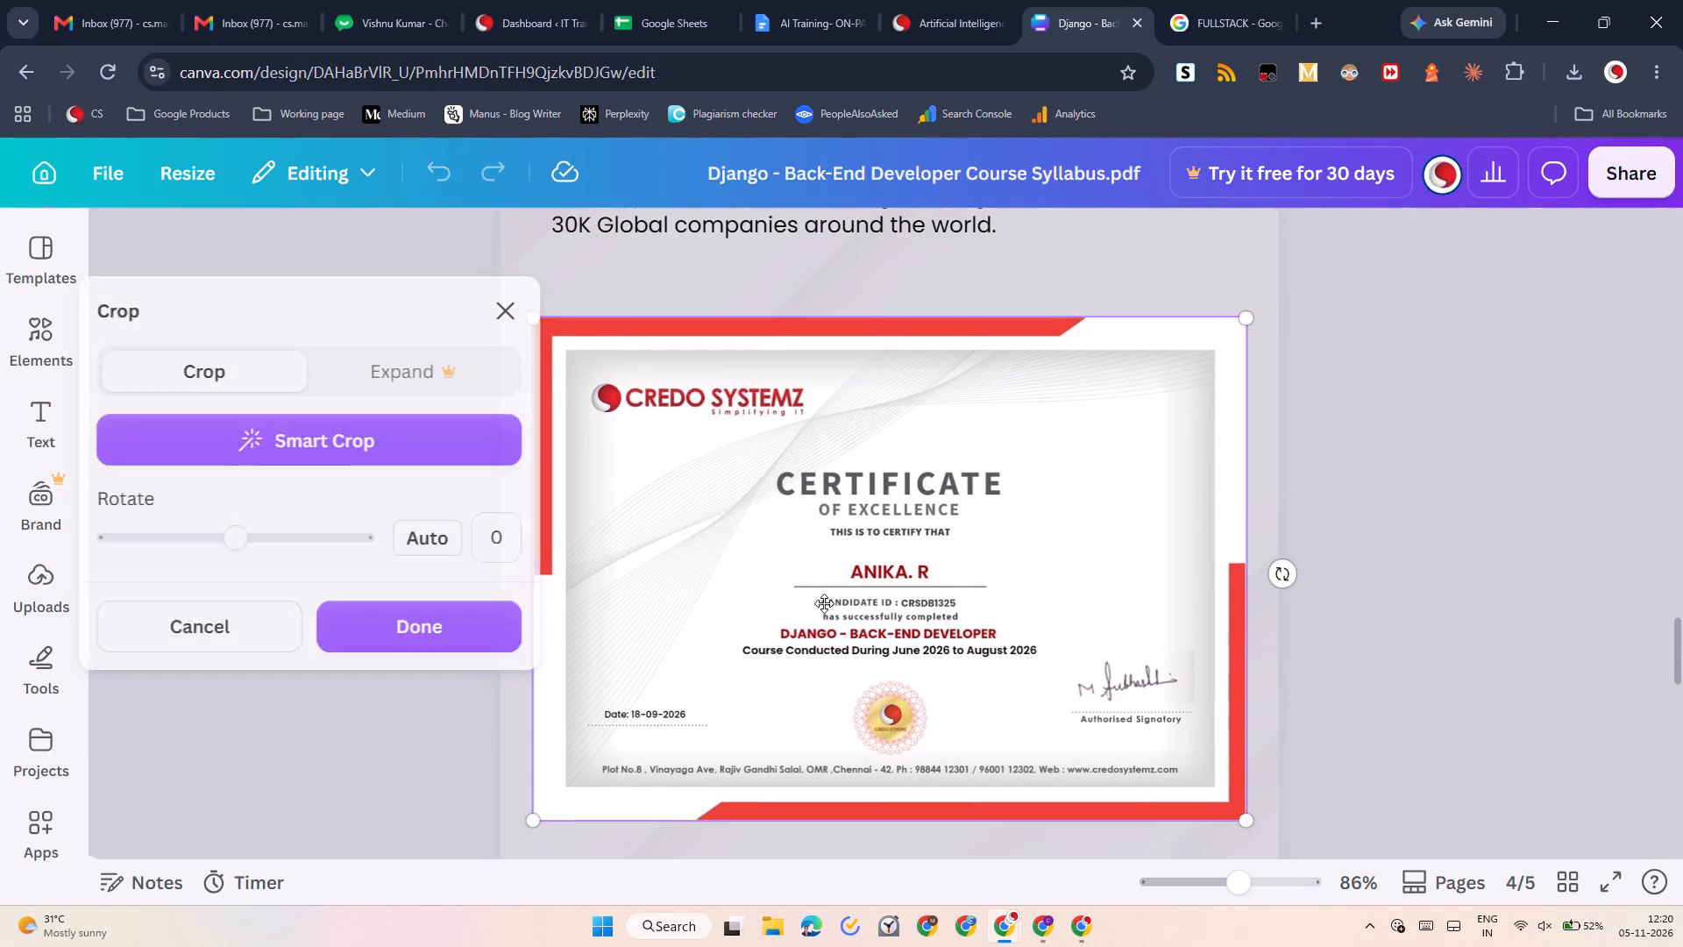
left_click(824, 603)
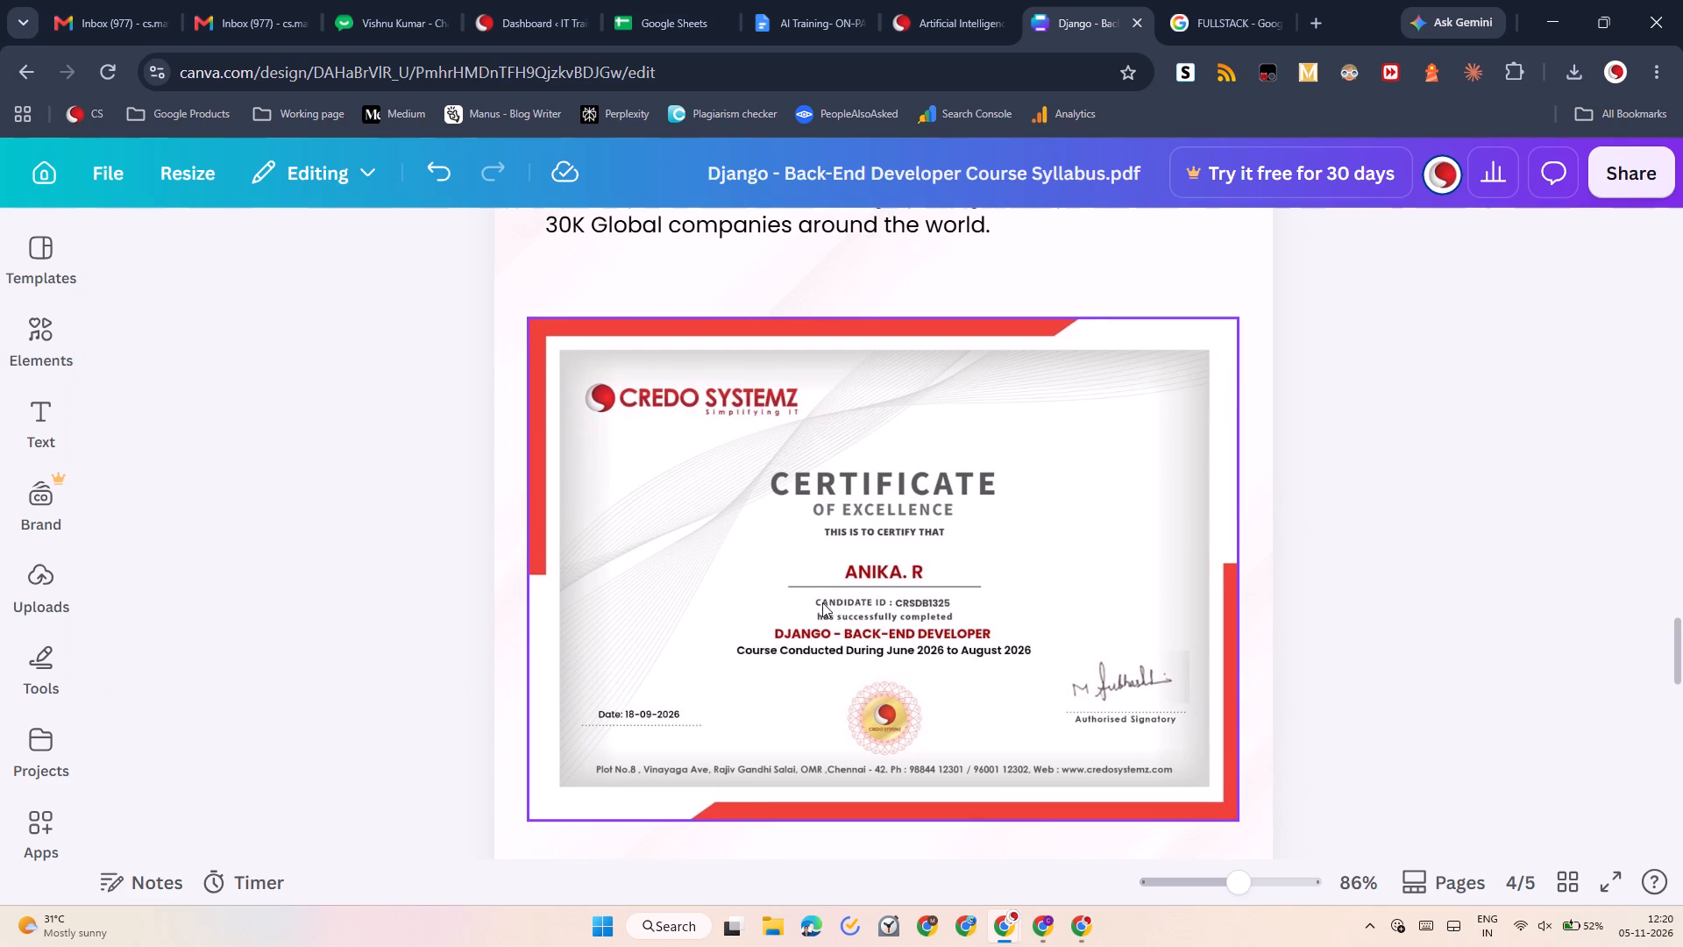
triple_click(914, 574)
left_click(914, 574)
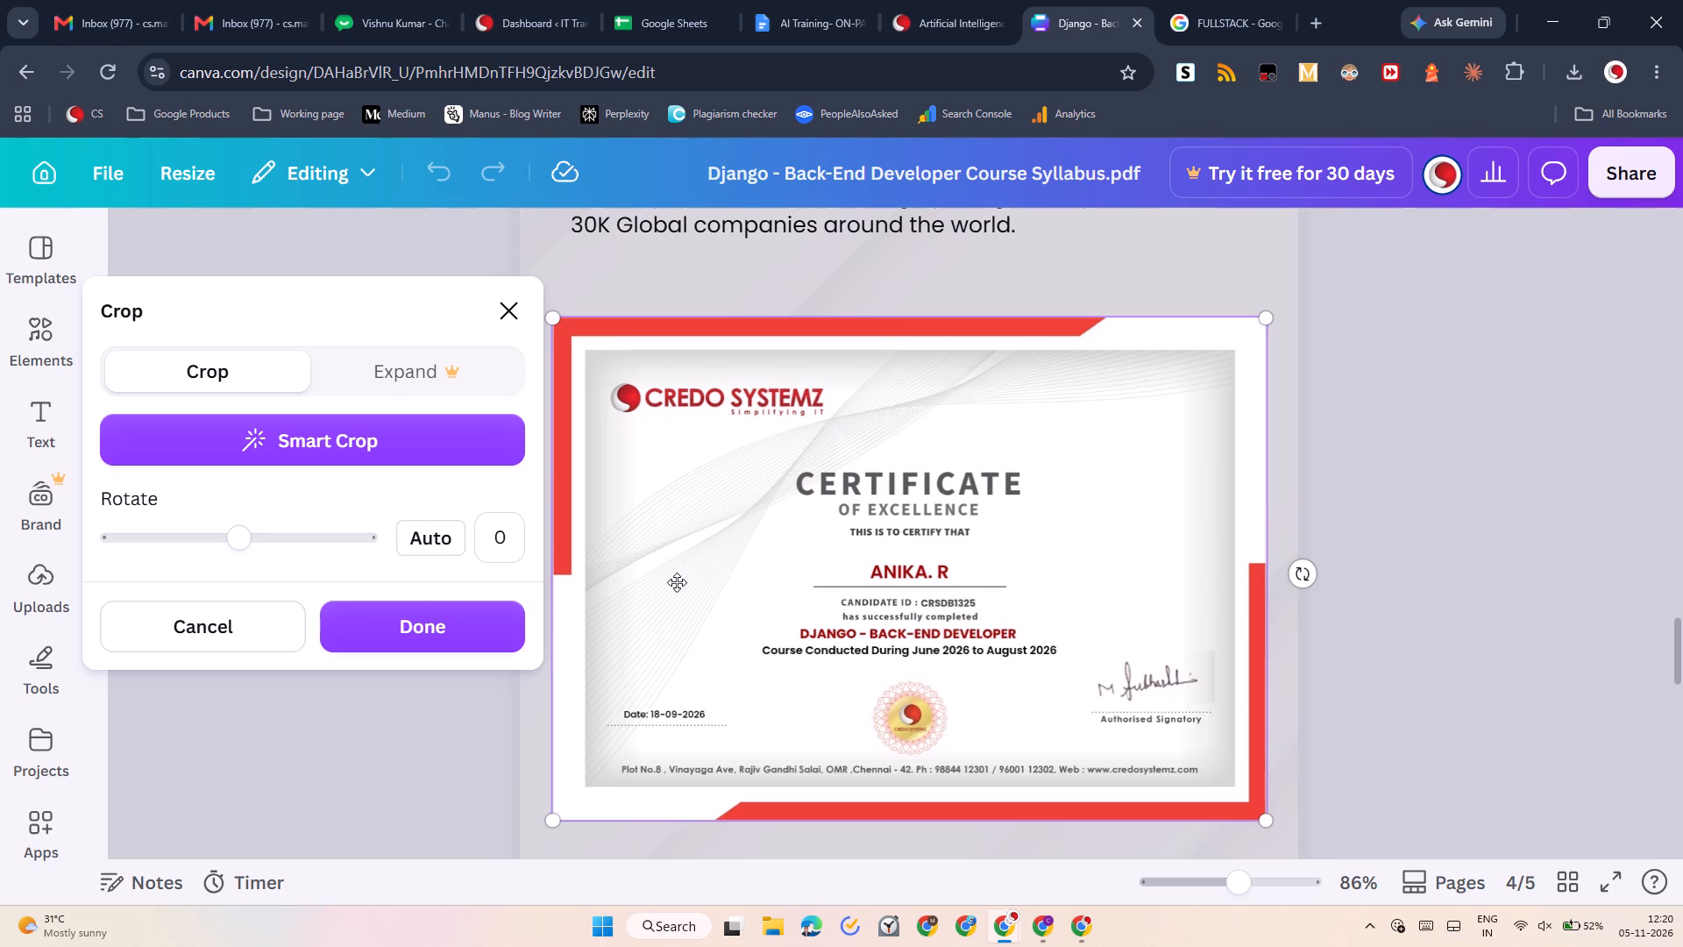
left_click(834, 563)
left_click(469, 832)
Remove "- Back-End" from the course completion certificate heading on page 4, leaving "Earn your Django Developer Course Completion Certificate".
scroll(621, 670, "up", 3)
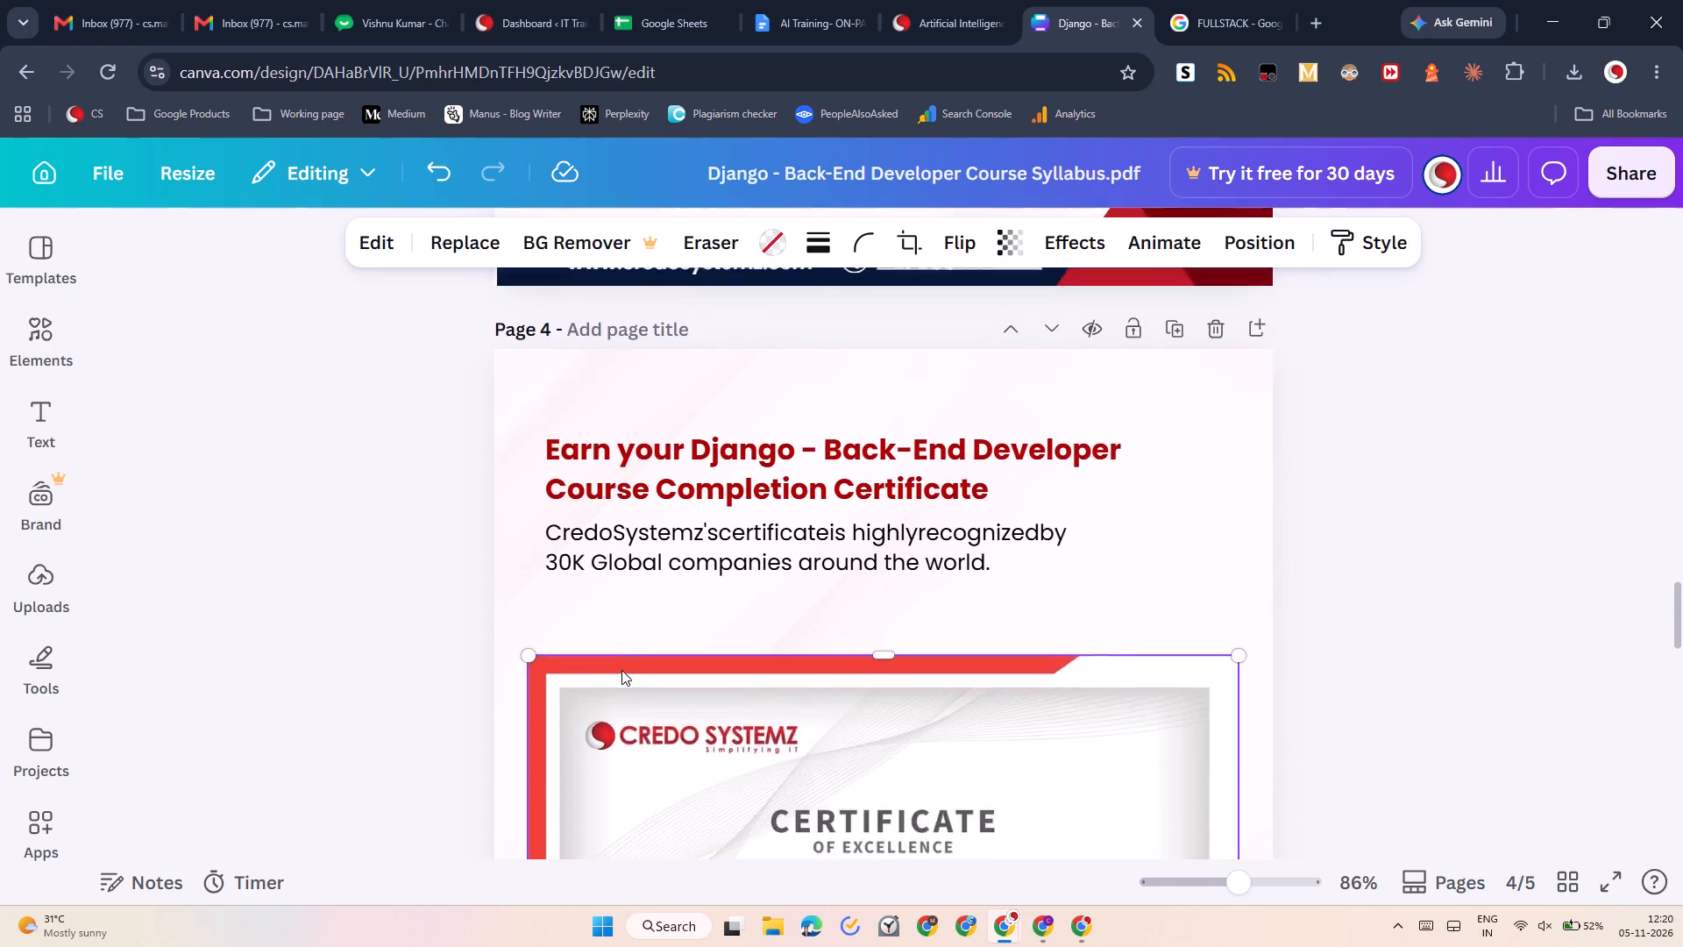
scroll(621, 670, "up", 3)
scroll(621, 670, "down", 7)
scroll(621, 670, "up", 1)
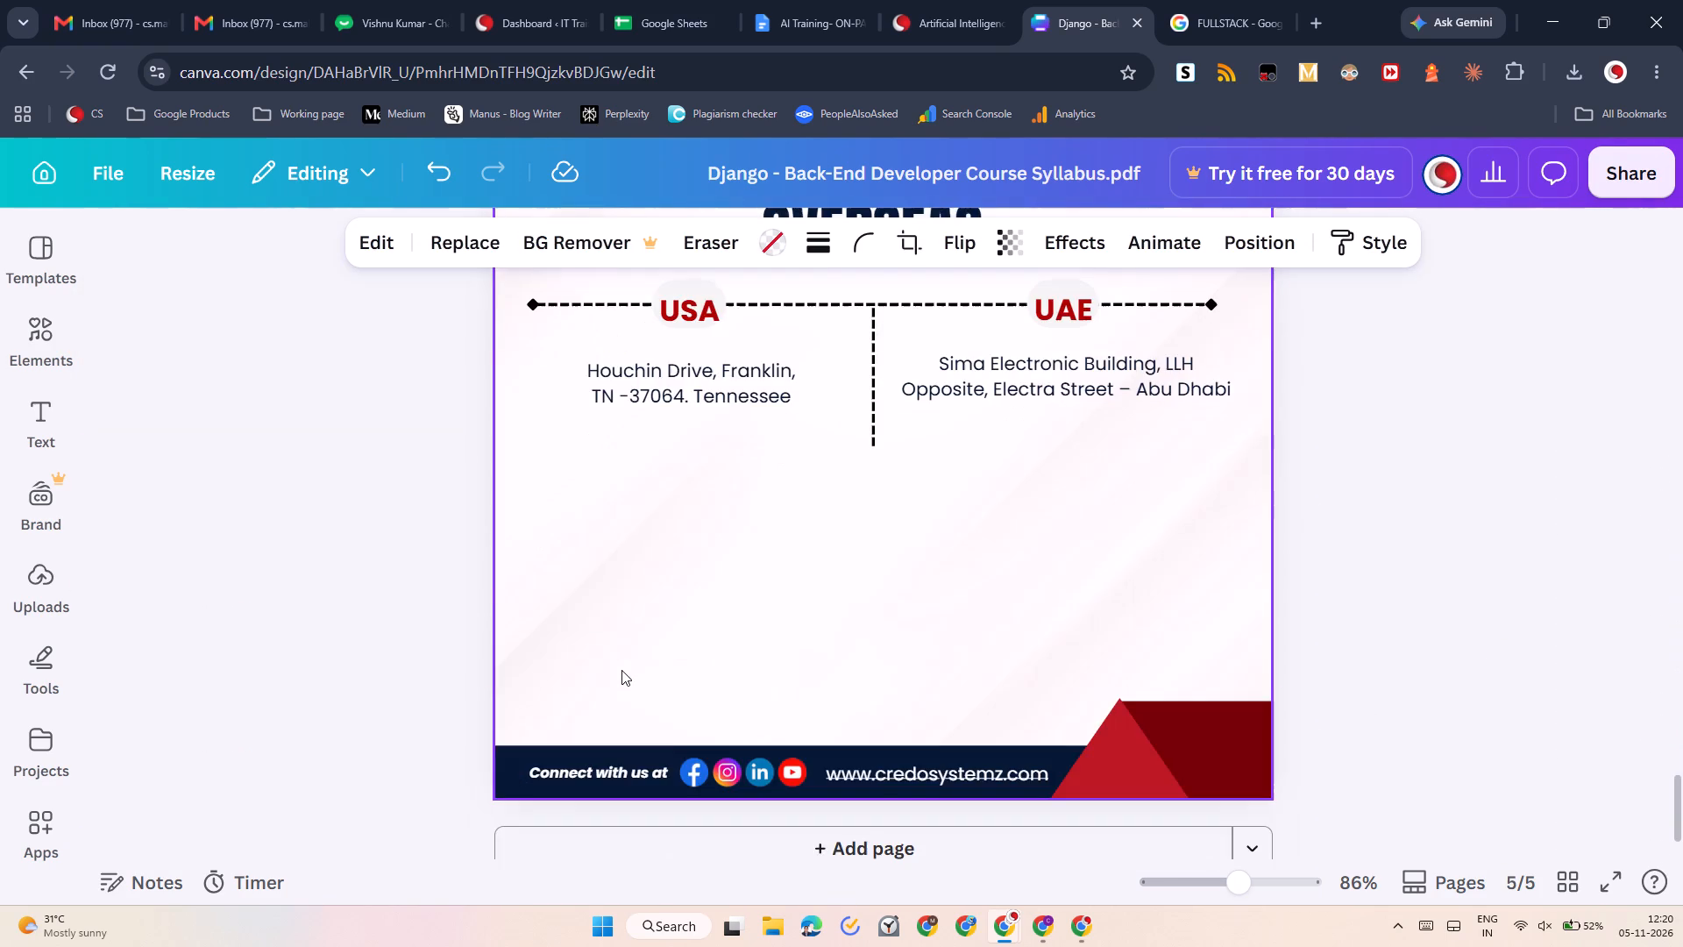
scroll(621, 670, "up", 6)
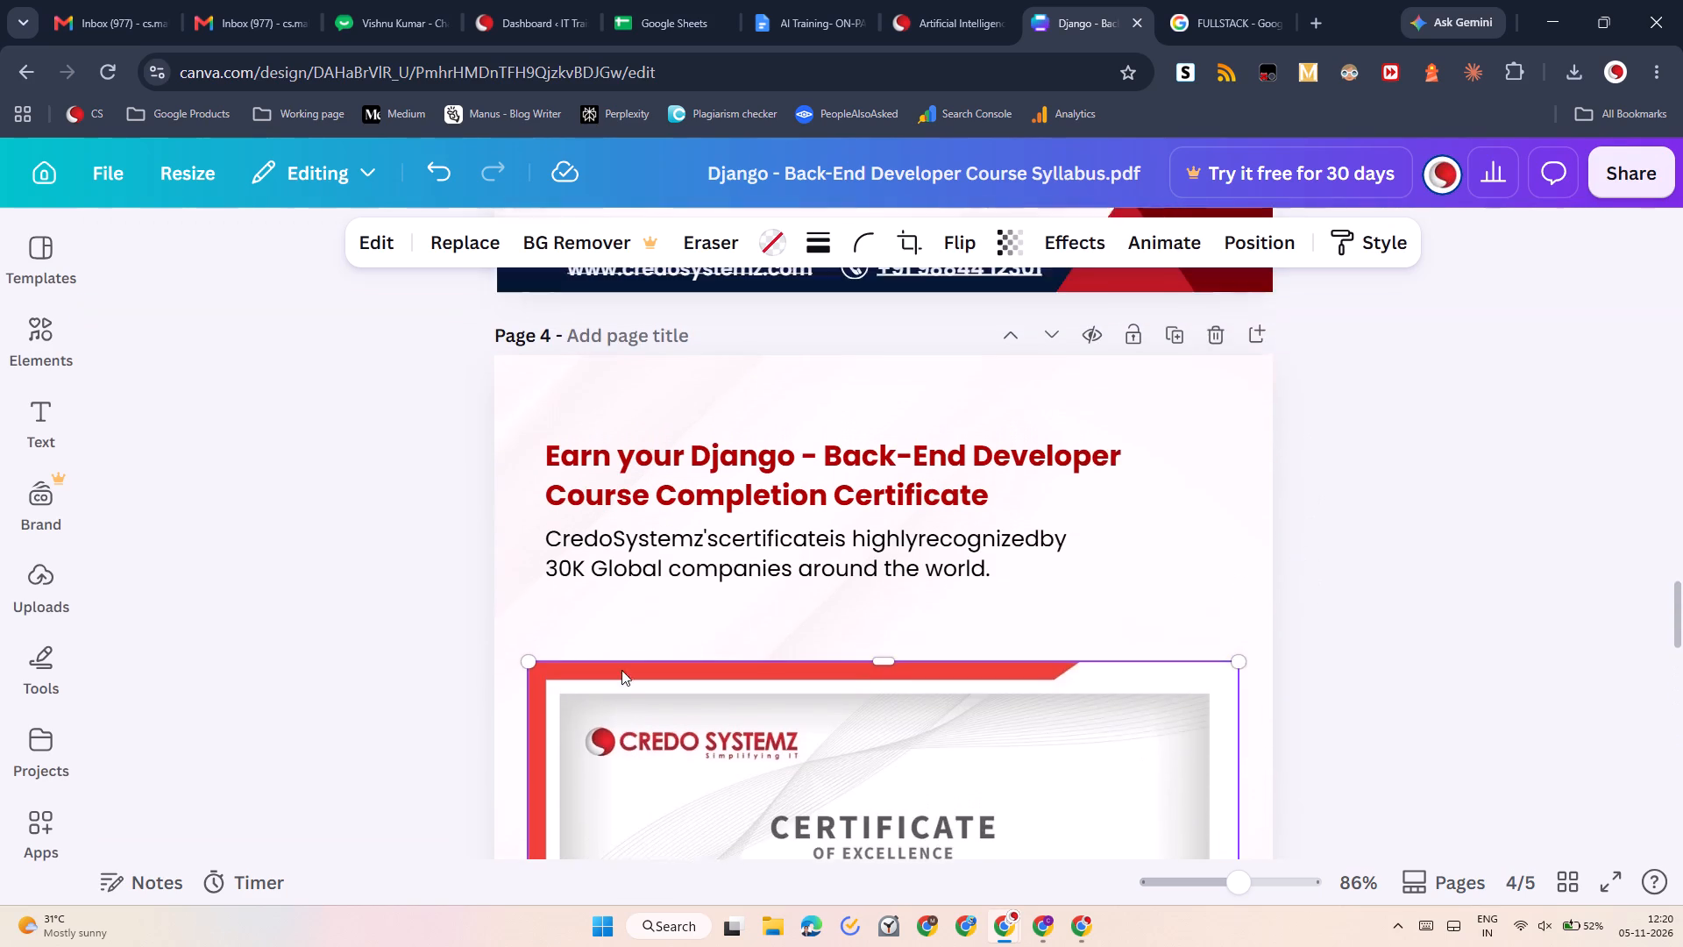
scroll(621, 670, "up", 1)
triple_click(911, 532)
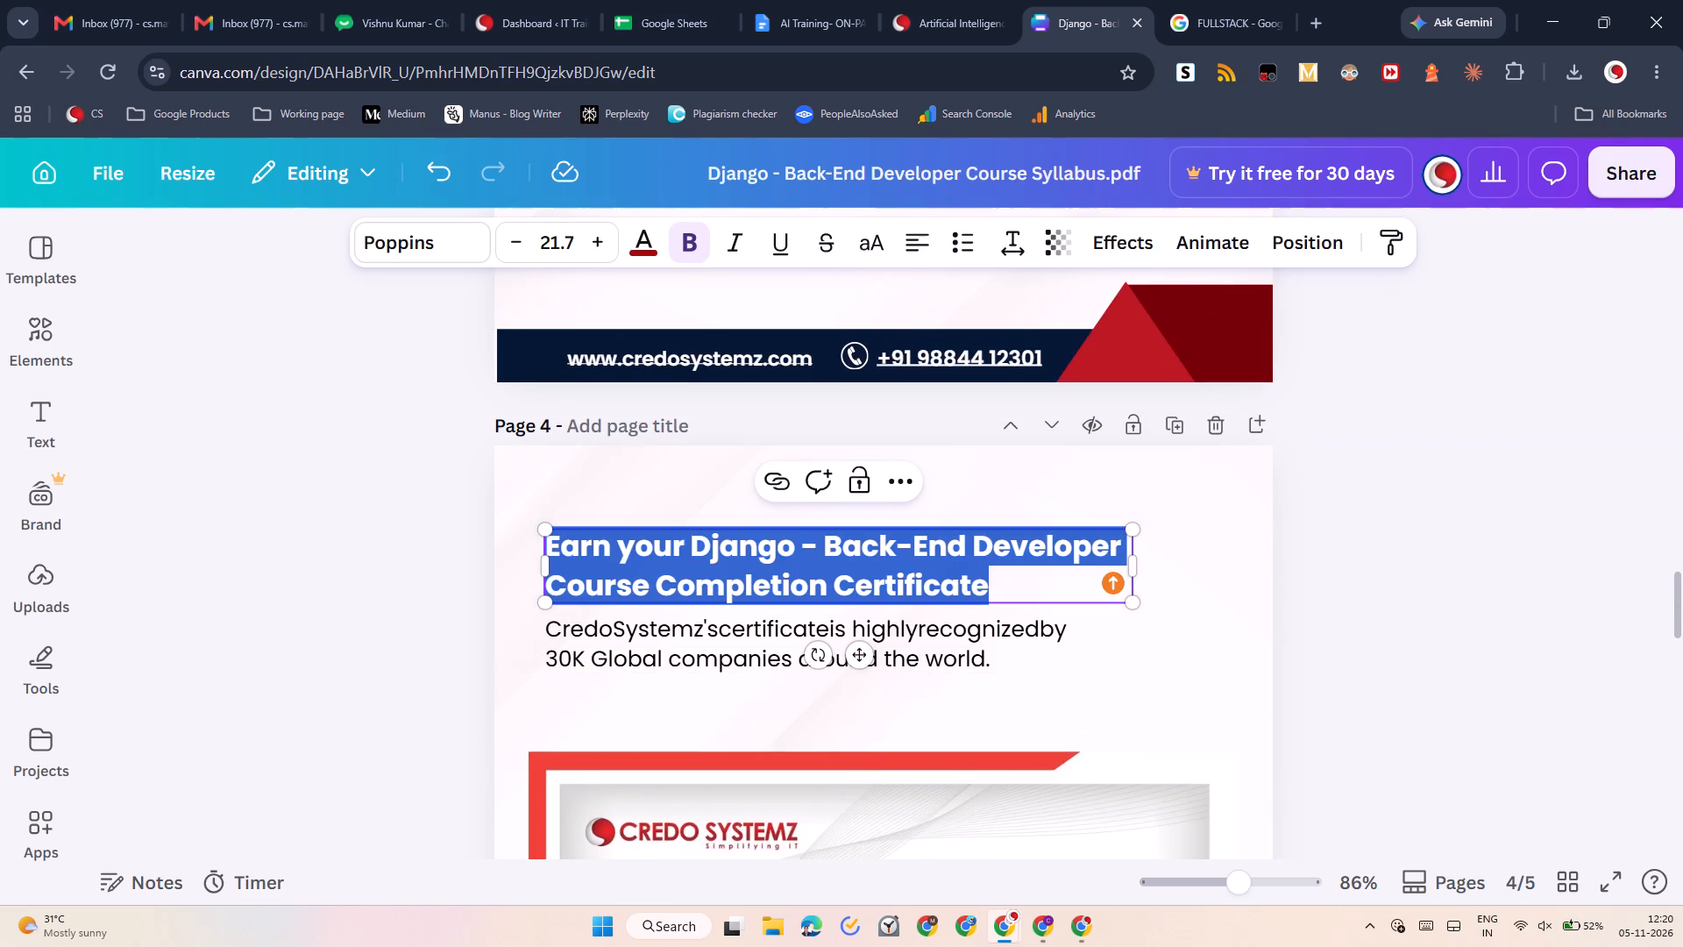
left_click(907, 543)
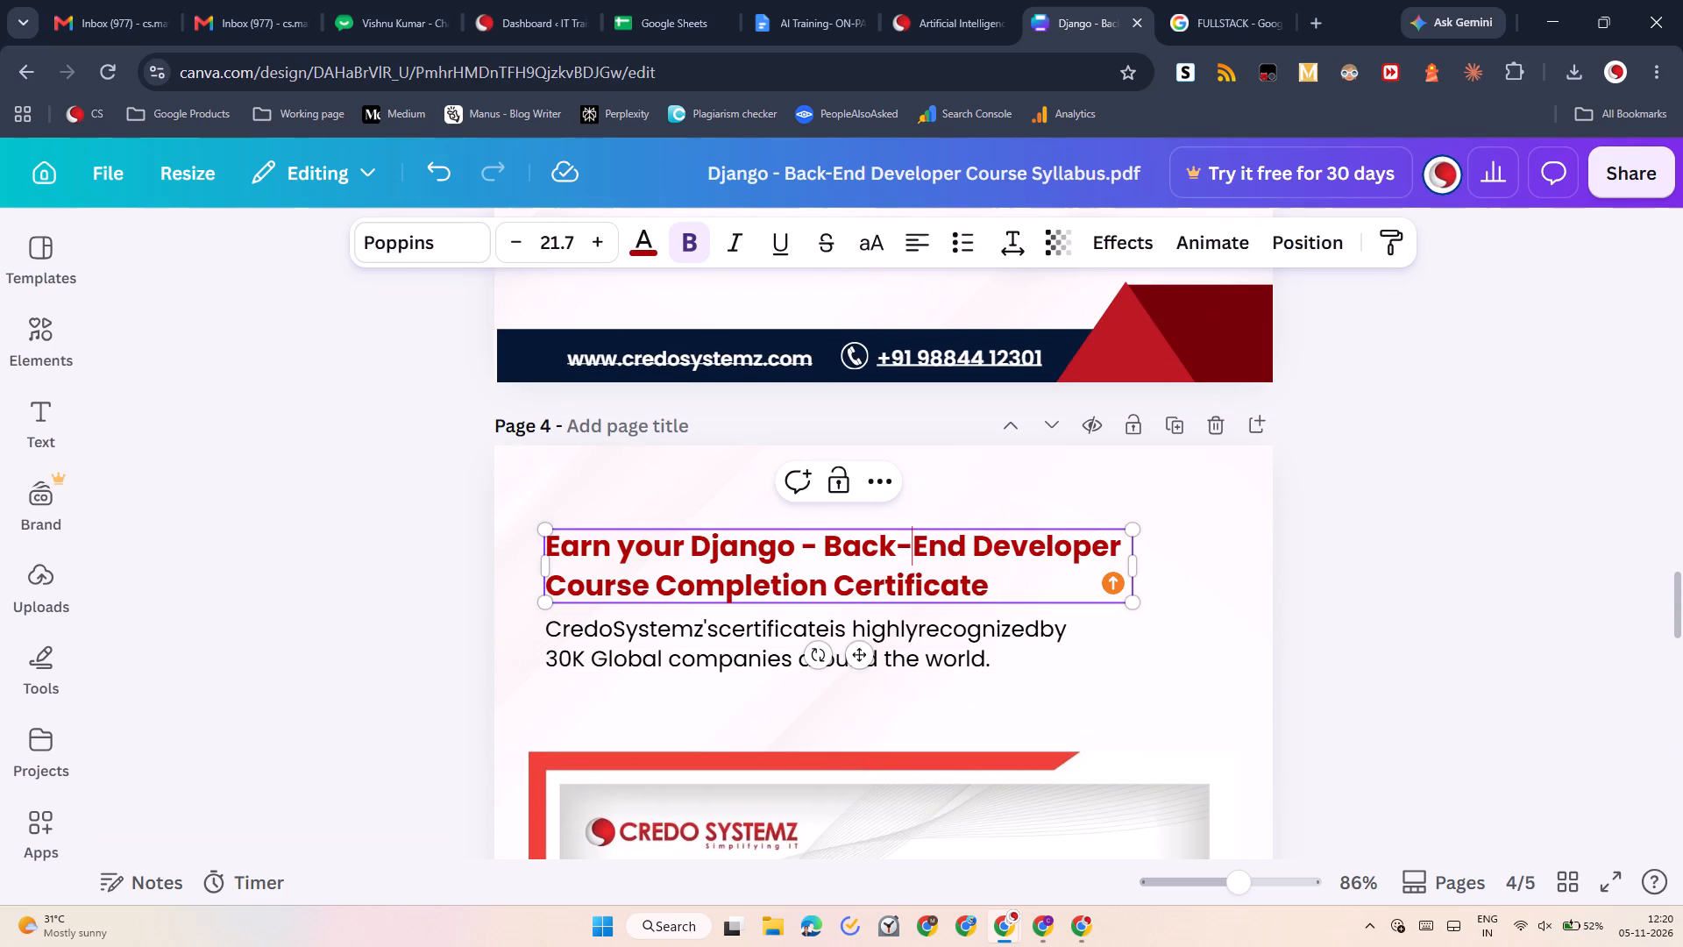
left_click_drag(1116, 548, 1062, 548)
left_click(1062, 548)
left_click_drag(968, 555, 798, 552)
key("BackSpace")
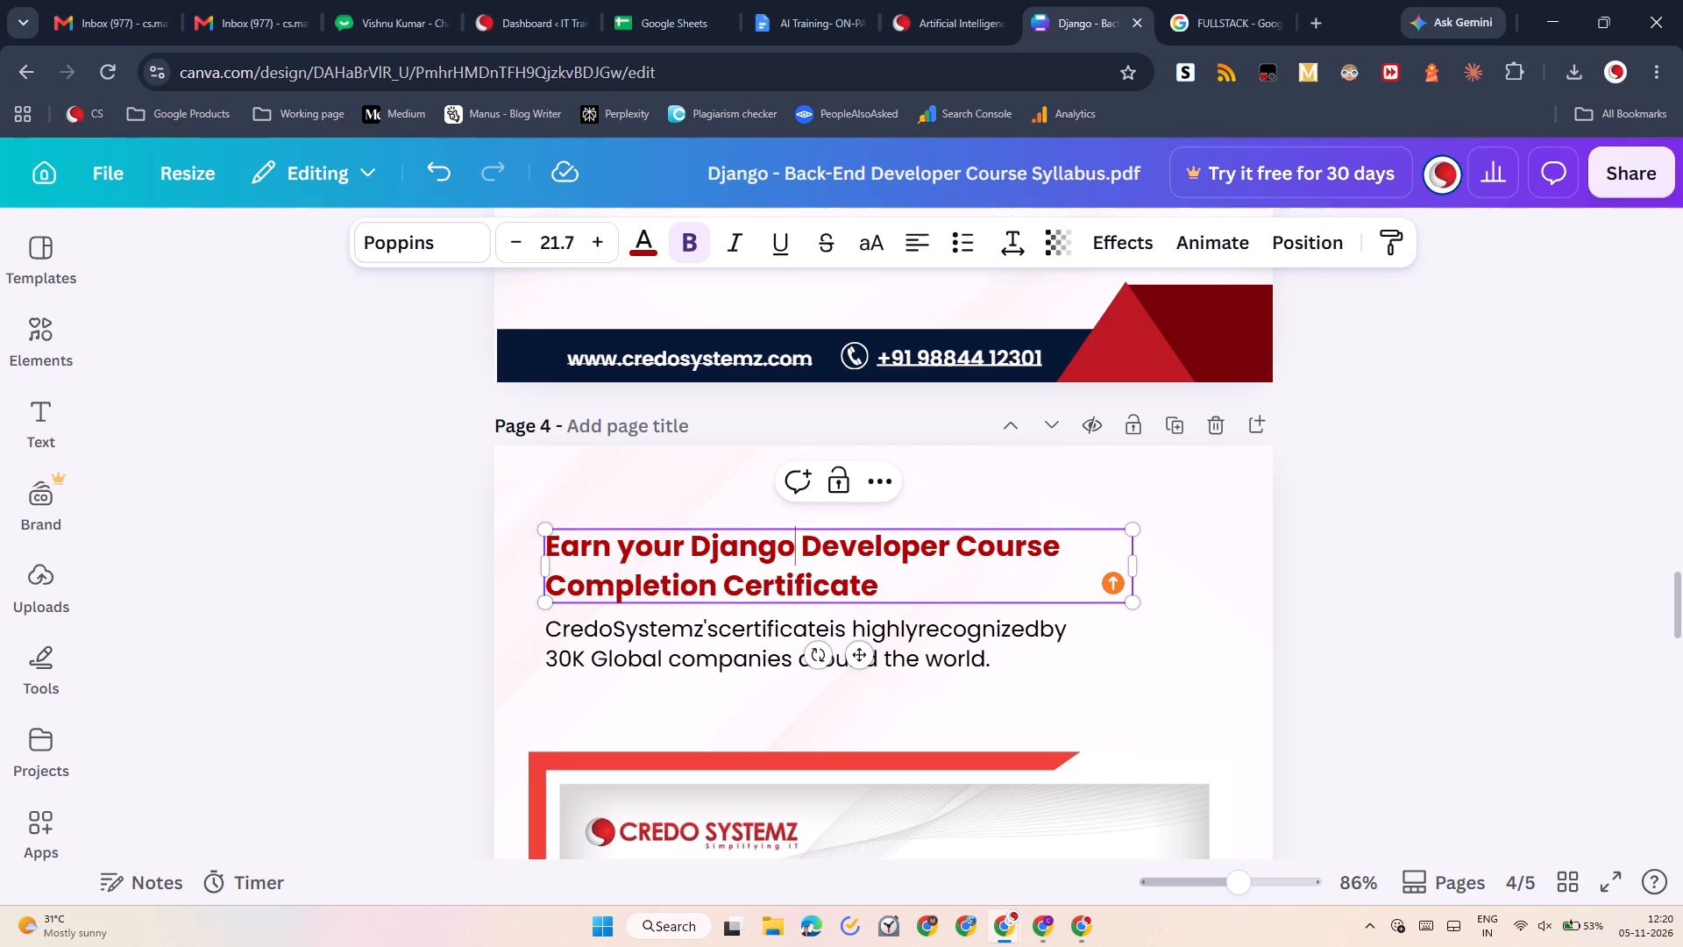
key("BackSpace")
key("o")
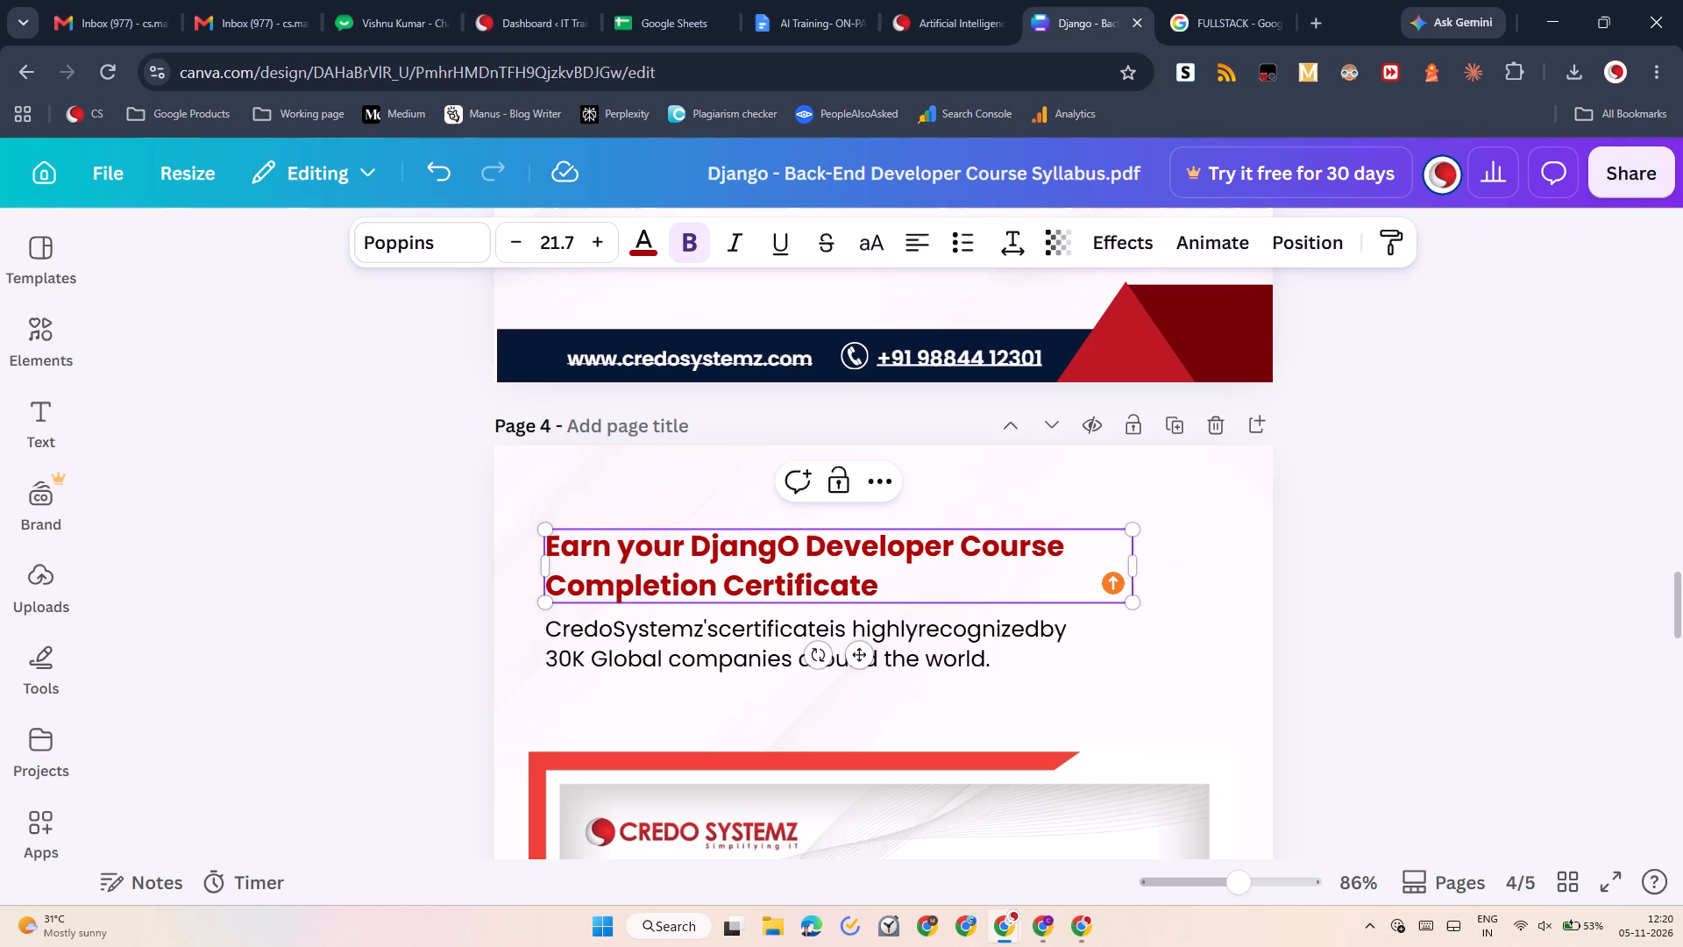
key("BackSpace")
key("o")
Insert "FullStack" before "Django" in the page 4 certificate heading.
key("Left")
key("Left")
key("Left")
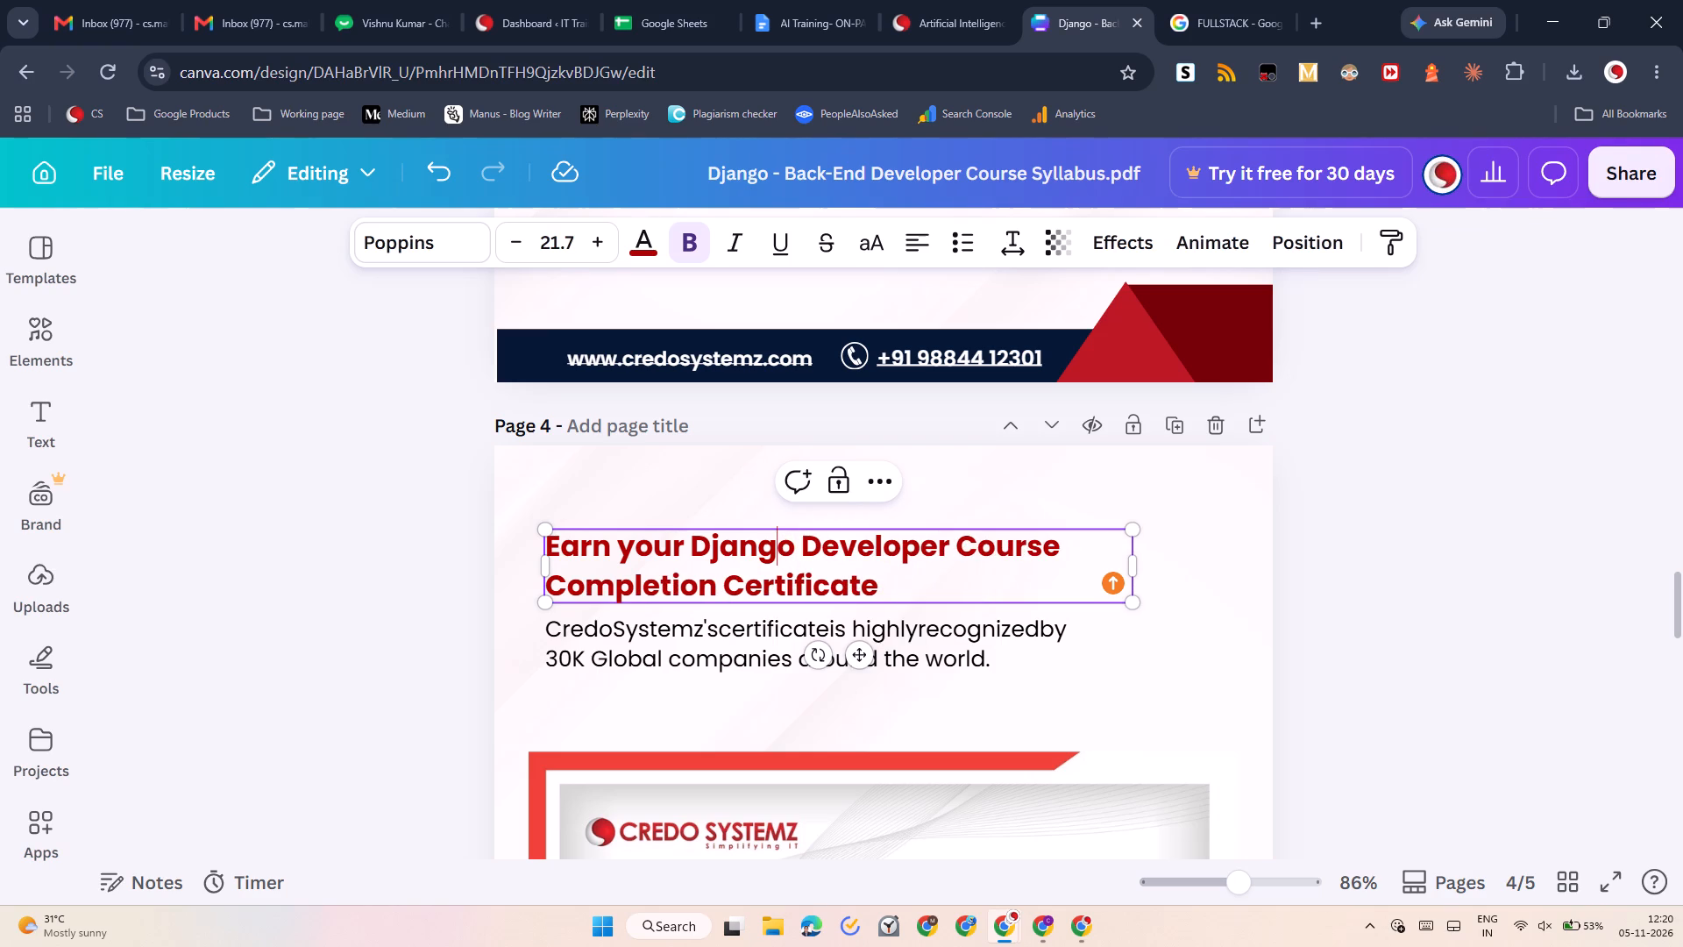
key("Left")
key("Left")
key("Left")
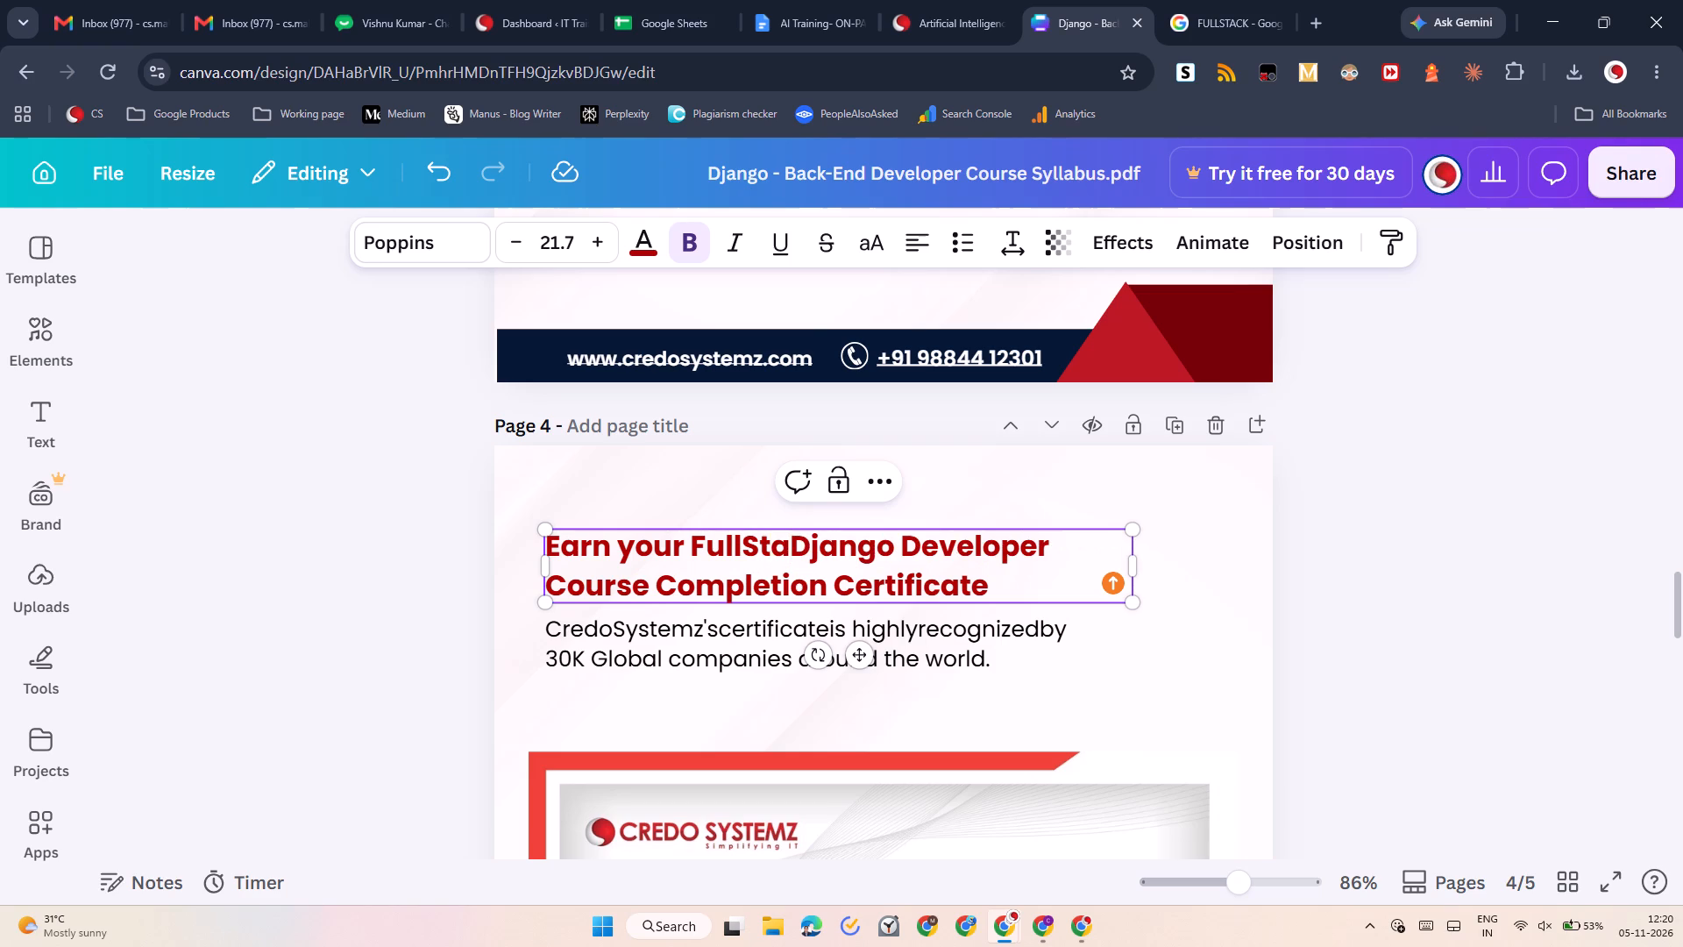
type("ck")
key("space")
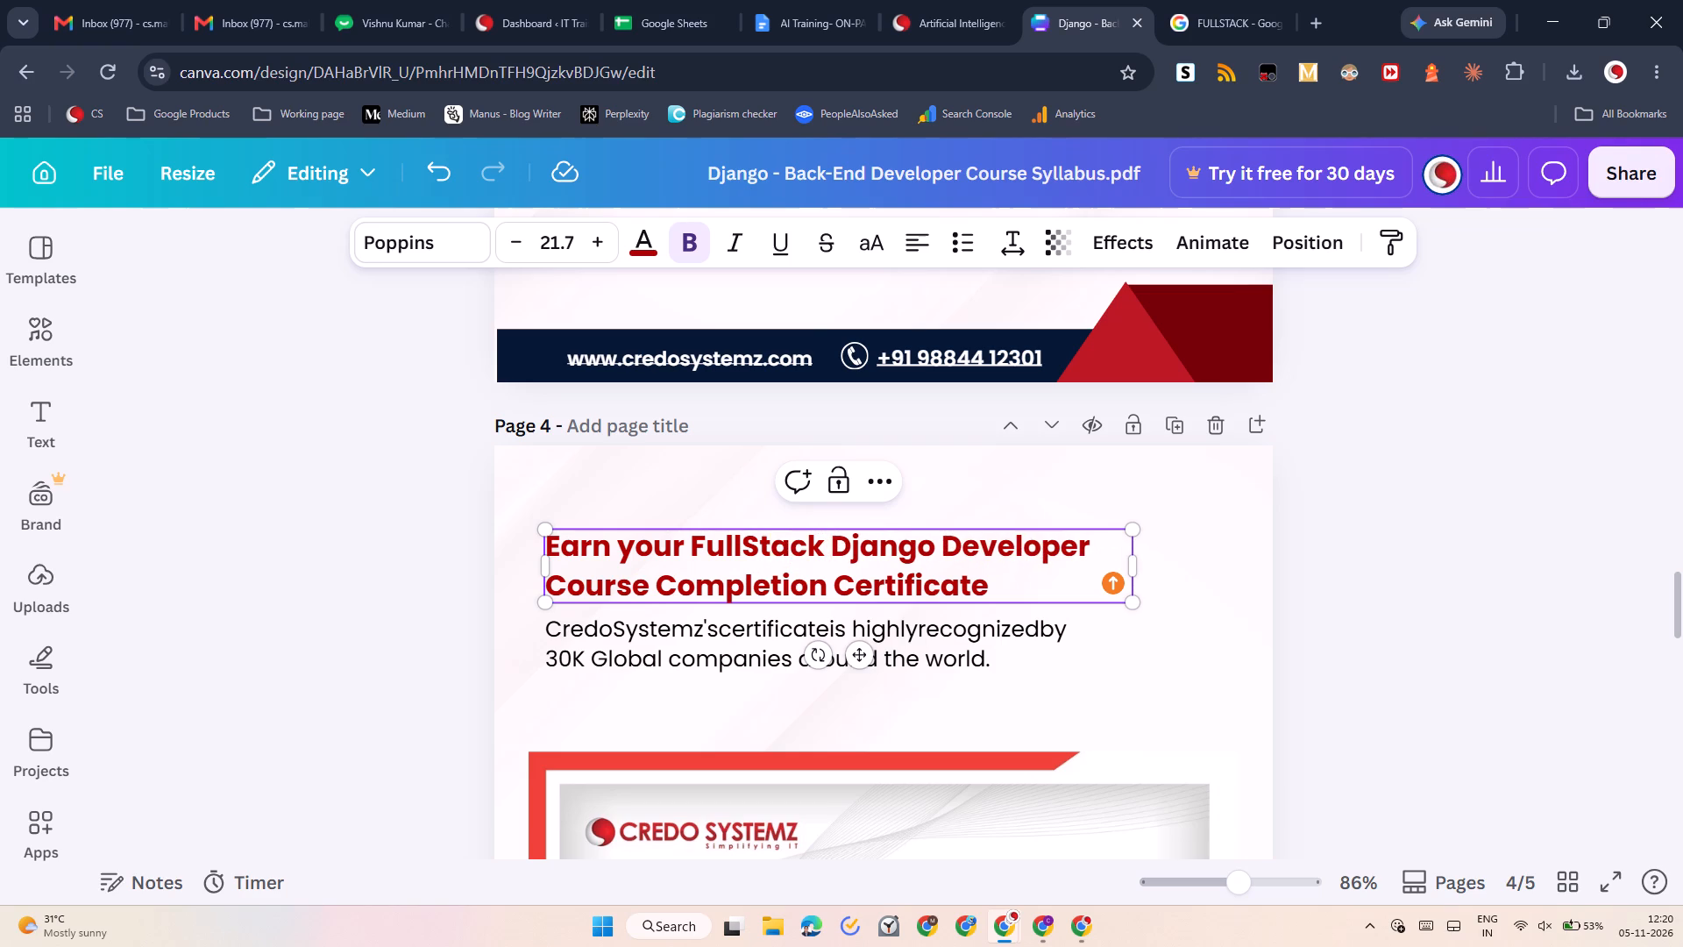
left_click(740, 642)
Review the section content and column layout on pages 2 and 3.
scroll(740, 642, "up", 1)
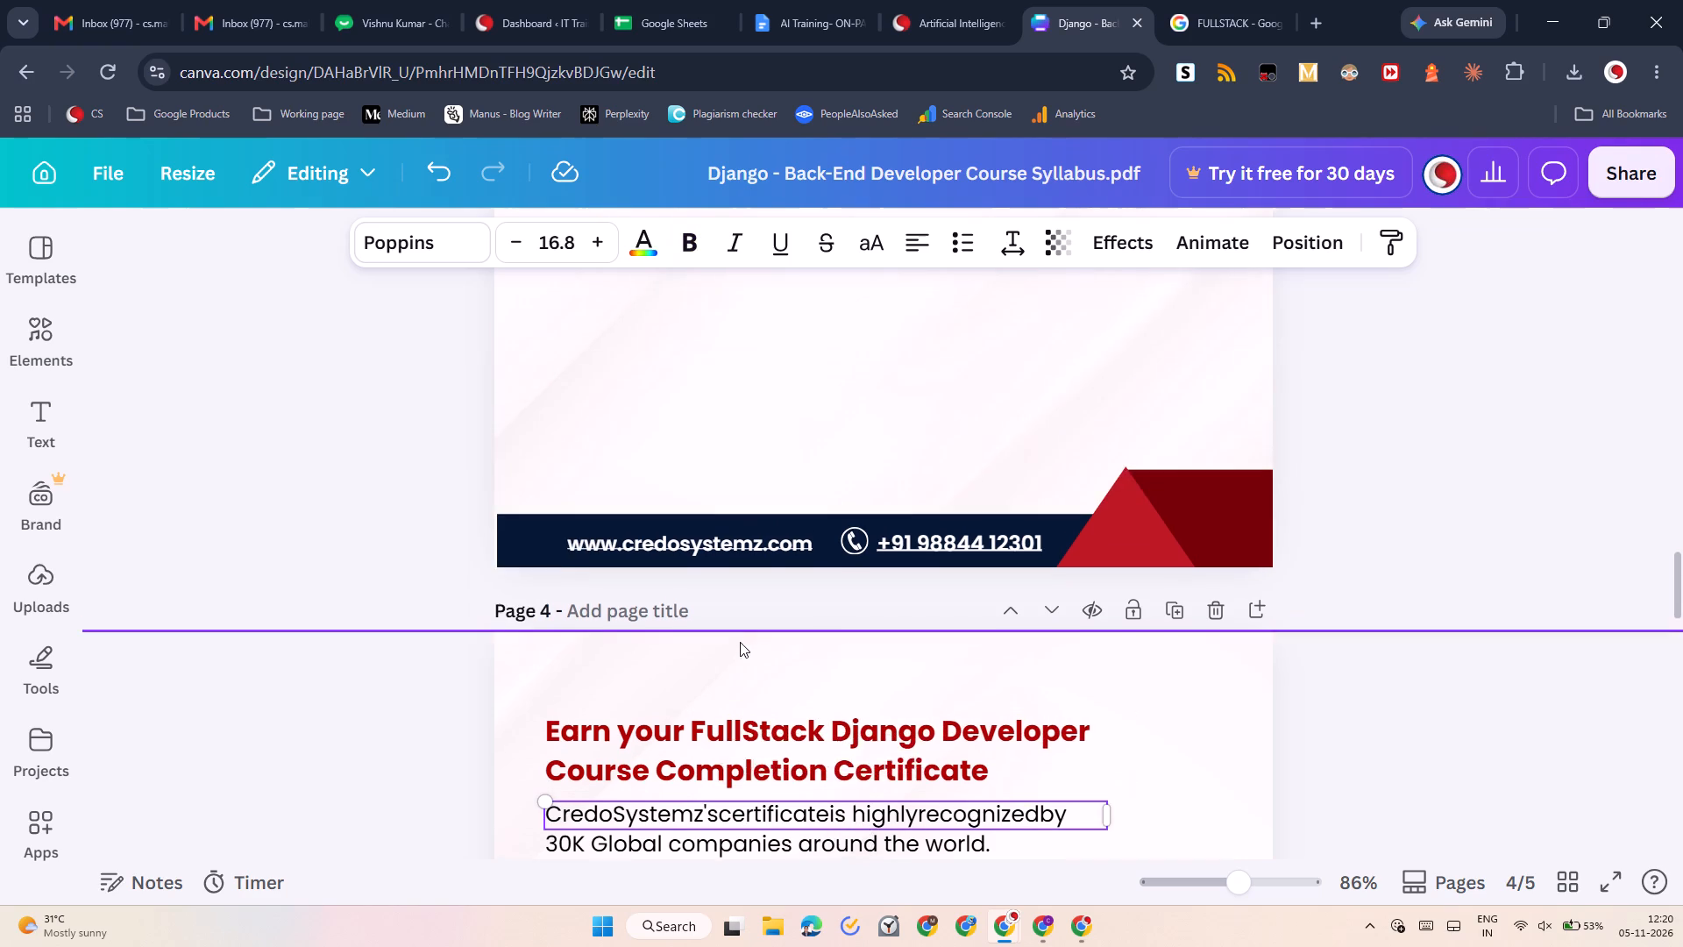
scroll(740, 642, "up", 4)
scroll(740, 642, "down", 1)
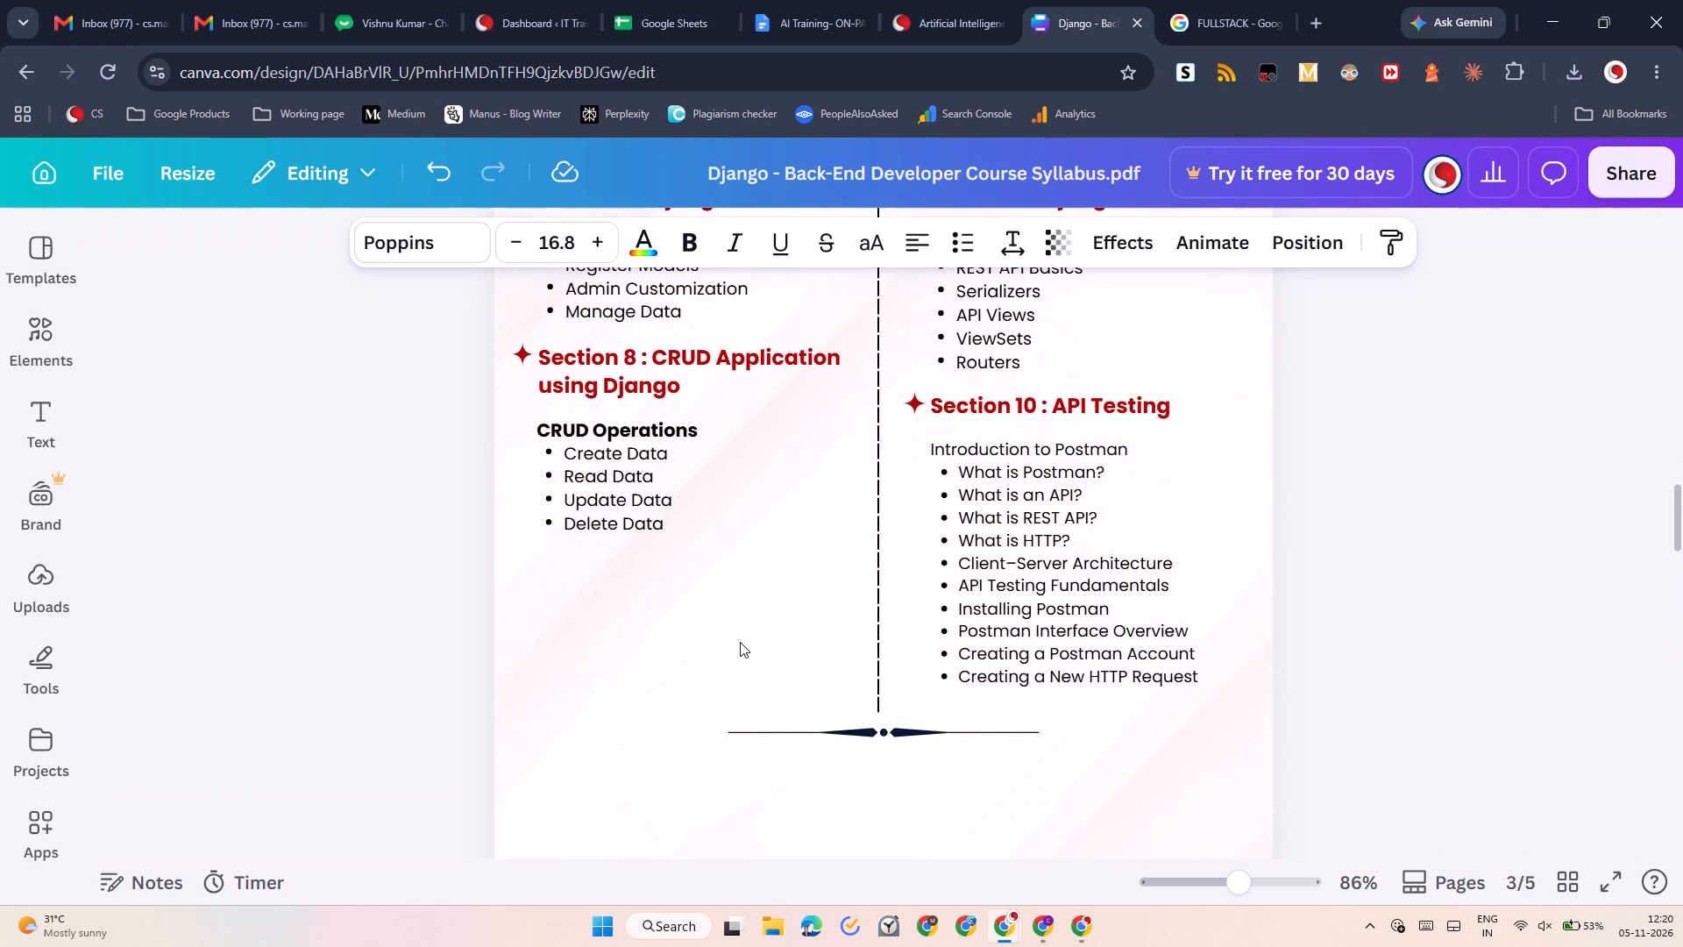
scroll(740, 642, "up", 6)
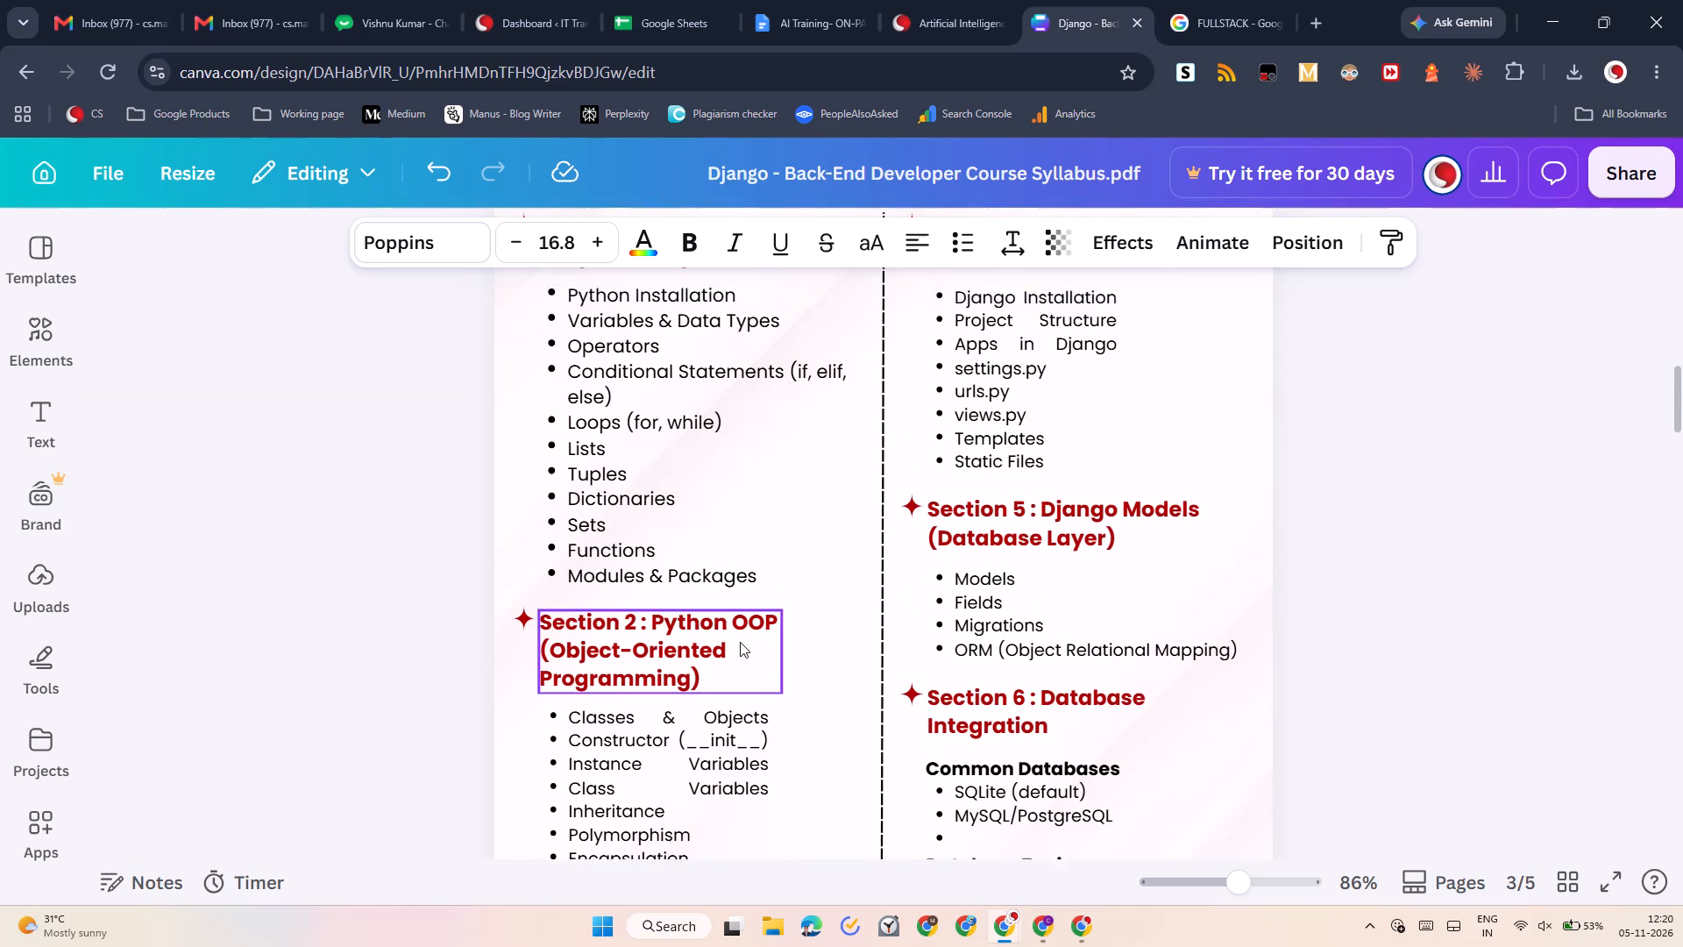
scroll(740, 642, "down", 7)
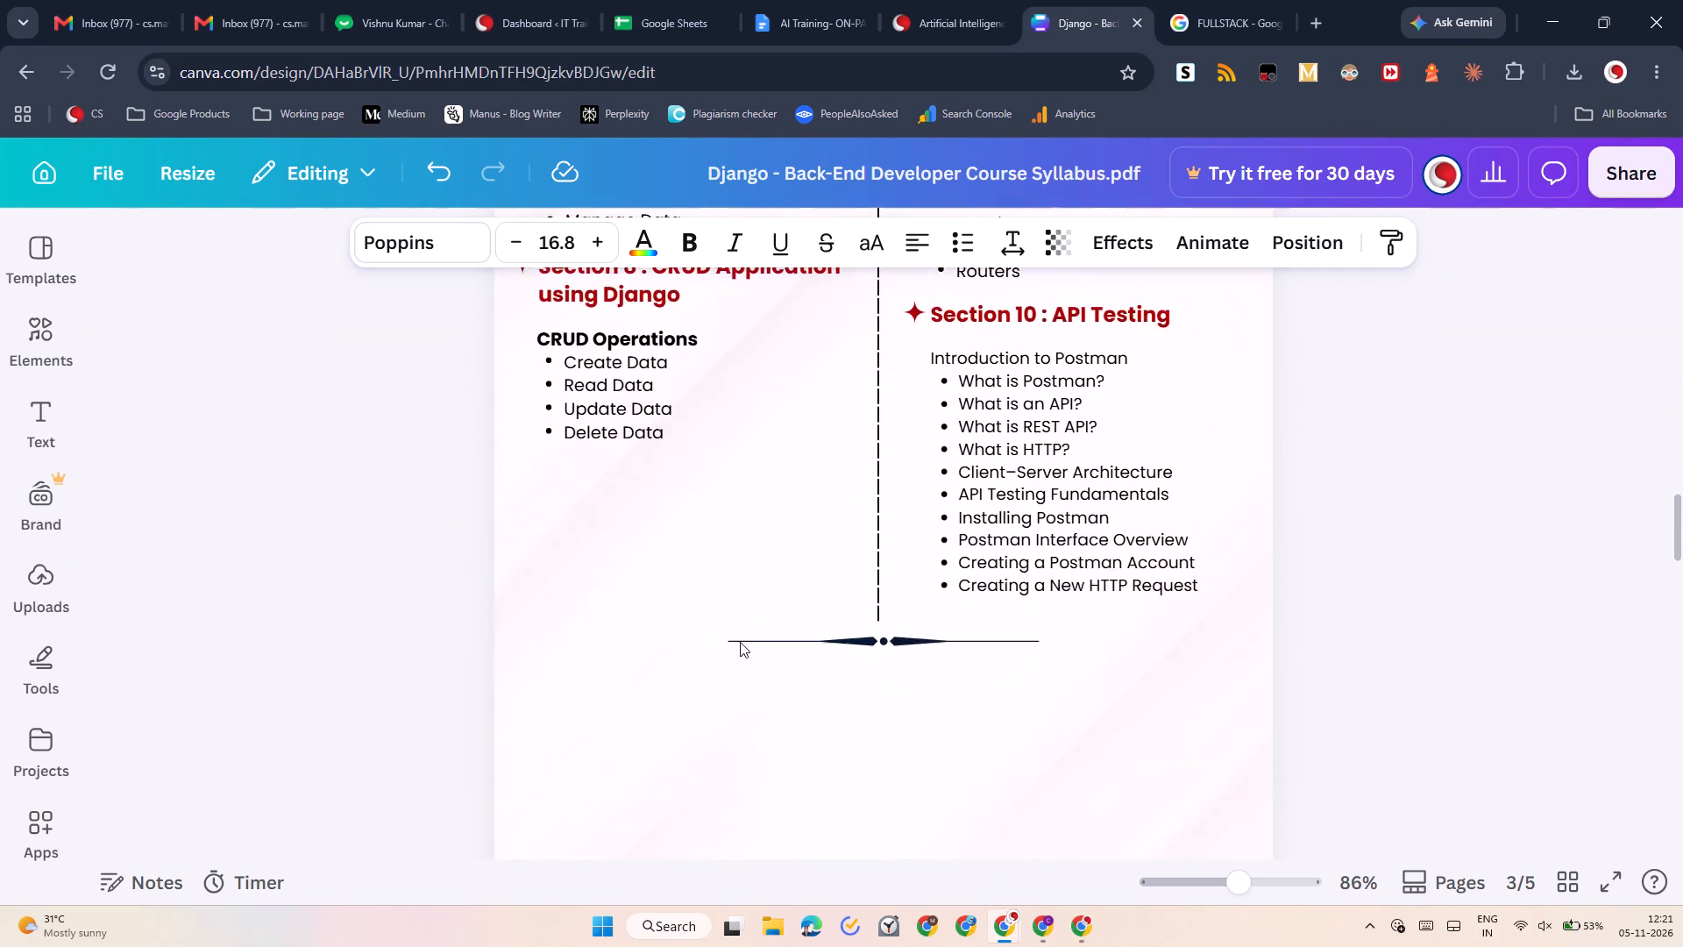
scroll(740, 642, "down", 3)
scroll(740, 642, "up", 5)
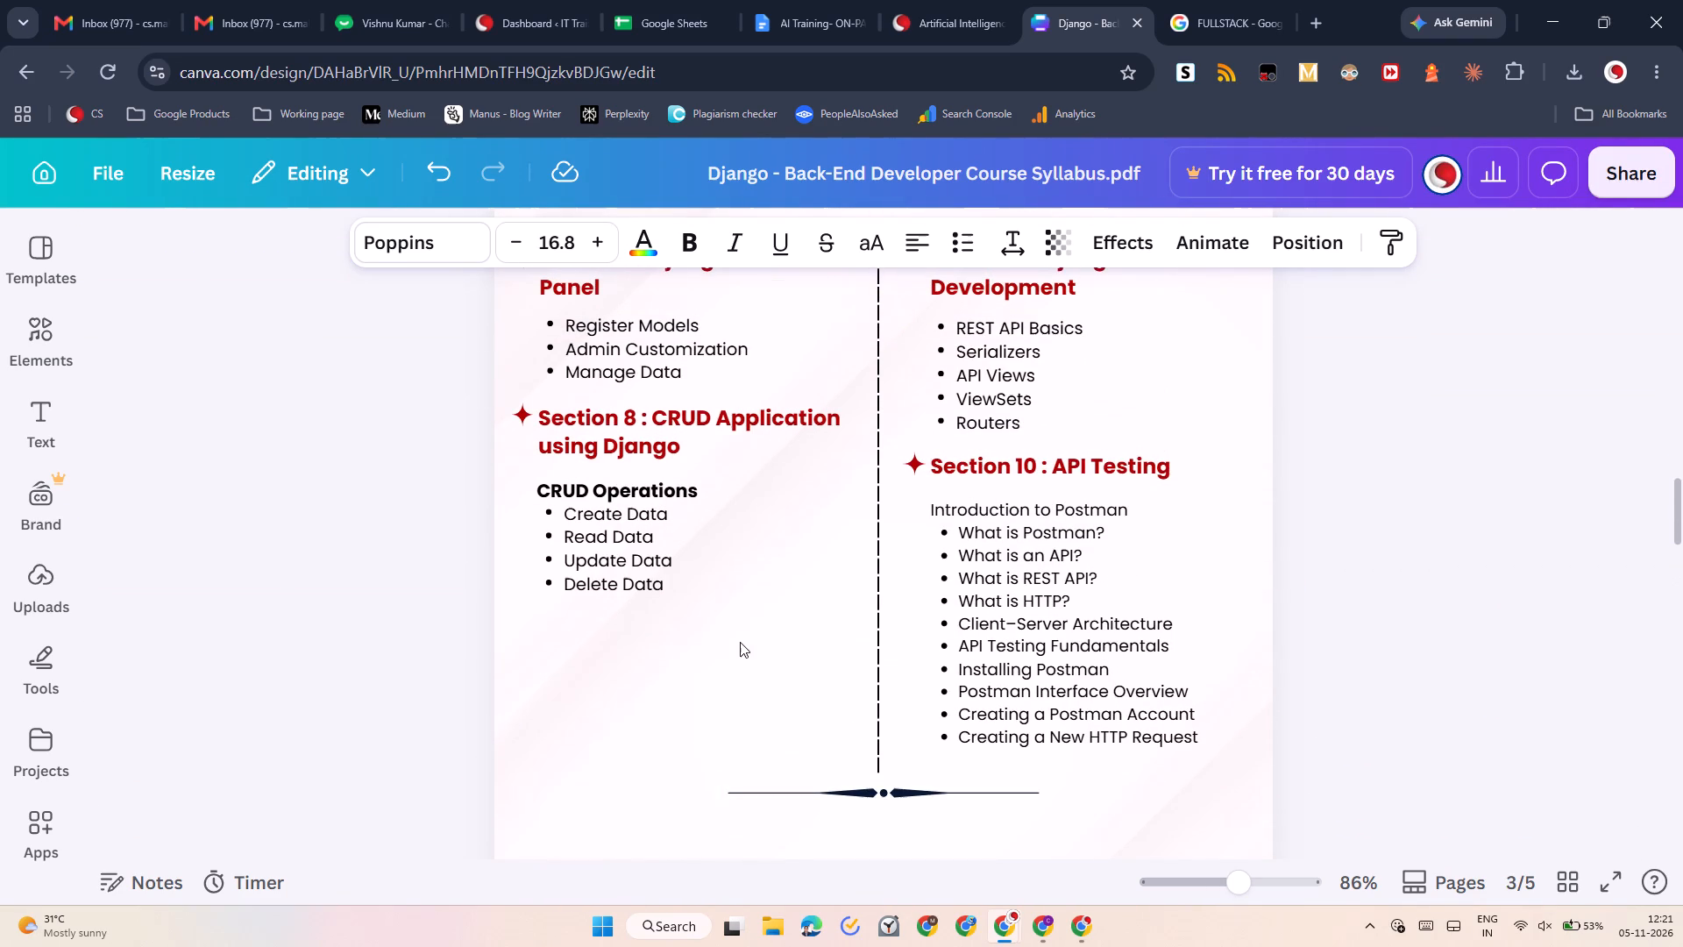
scroll(740, 642, "up", 1)
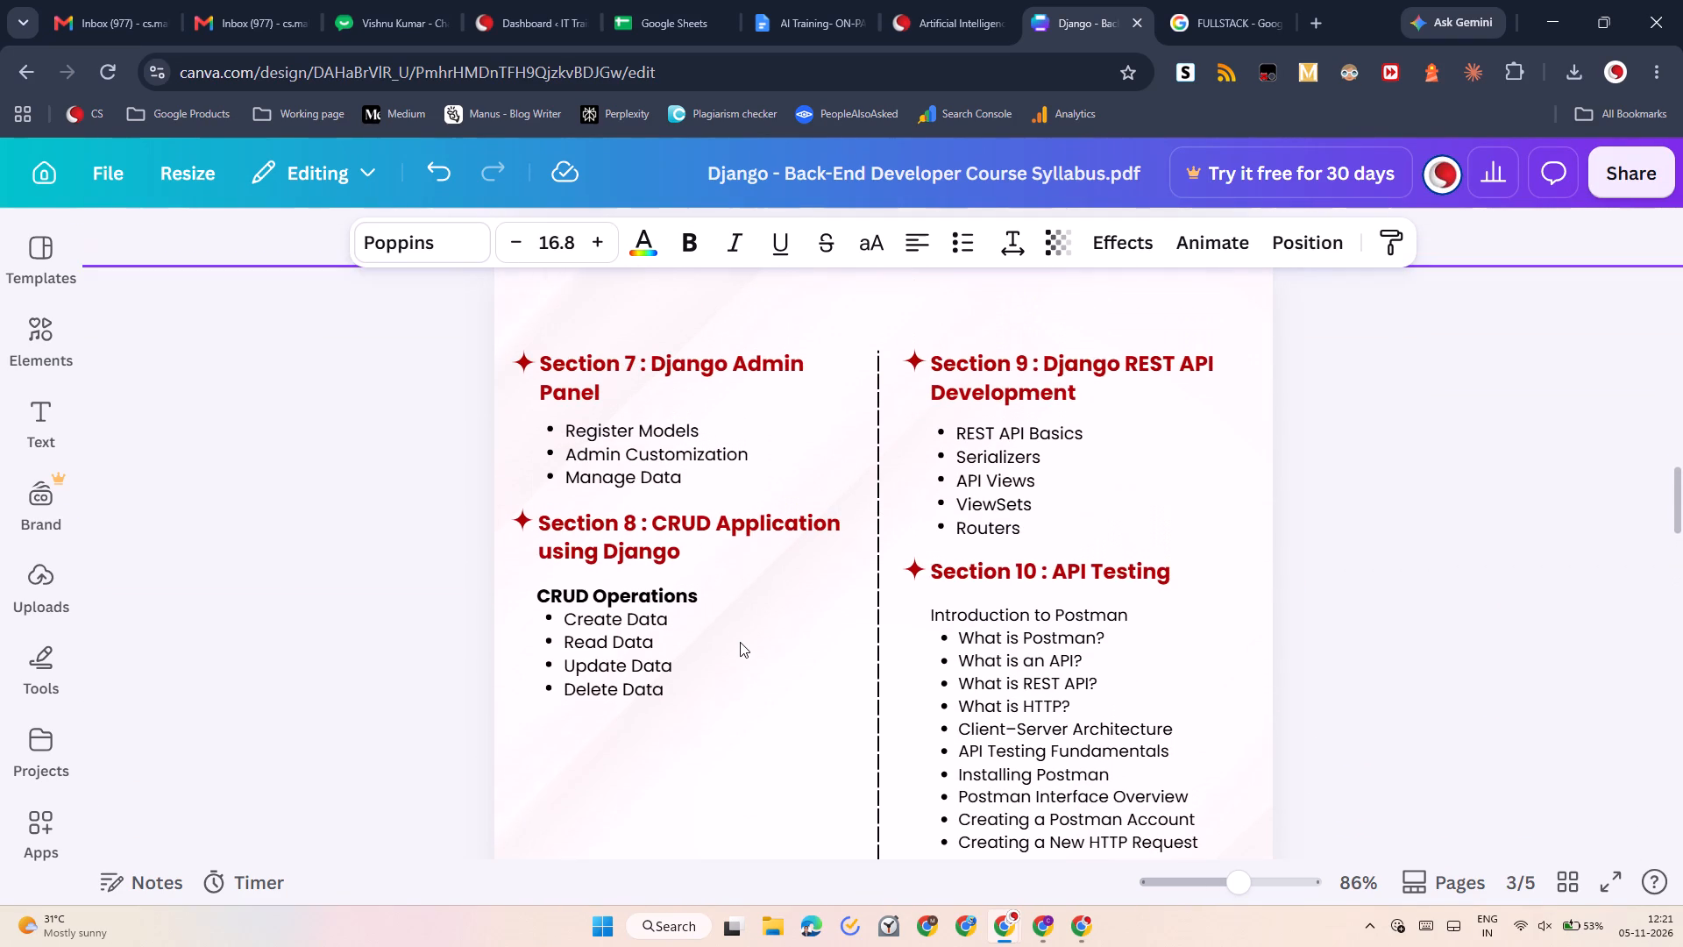
scroll(740, 642, "up", 2)
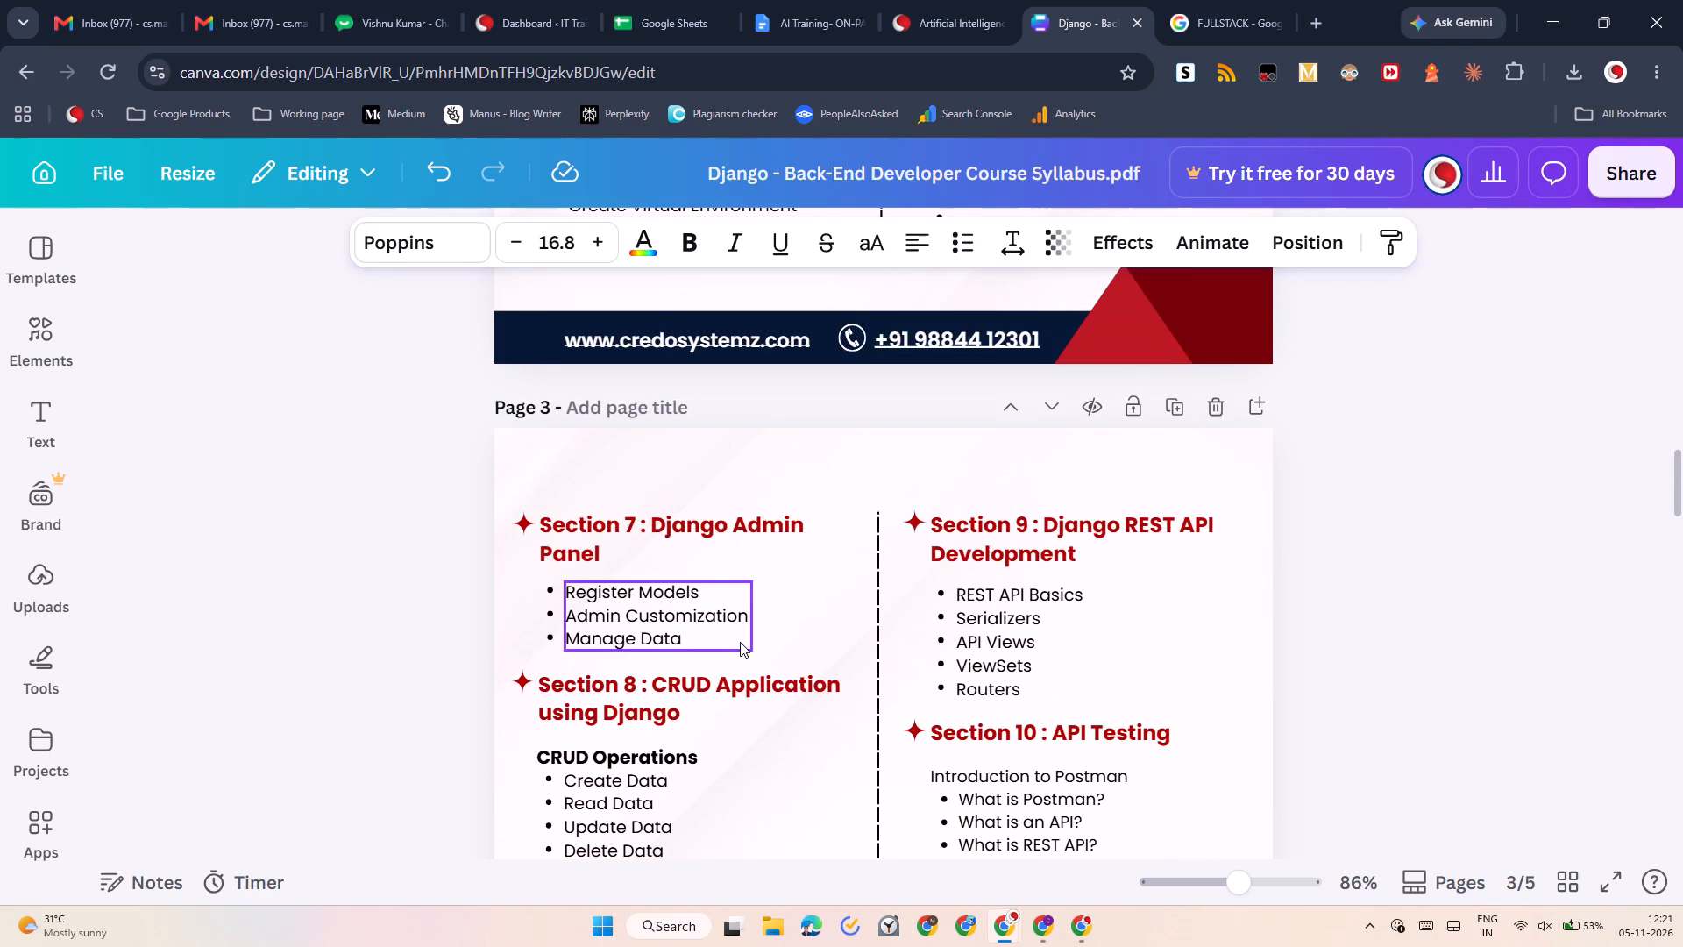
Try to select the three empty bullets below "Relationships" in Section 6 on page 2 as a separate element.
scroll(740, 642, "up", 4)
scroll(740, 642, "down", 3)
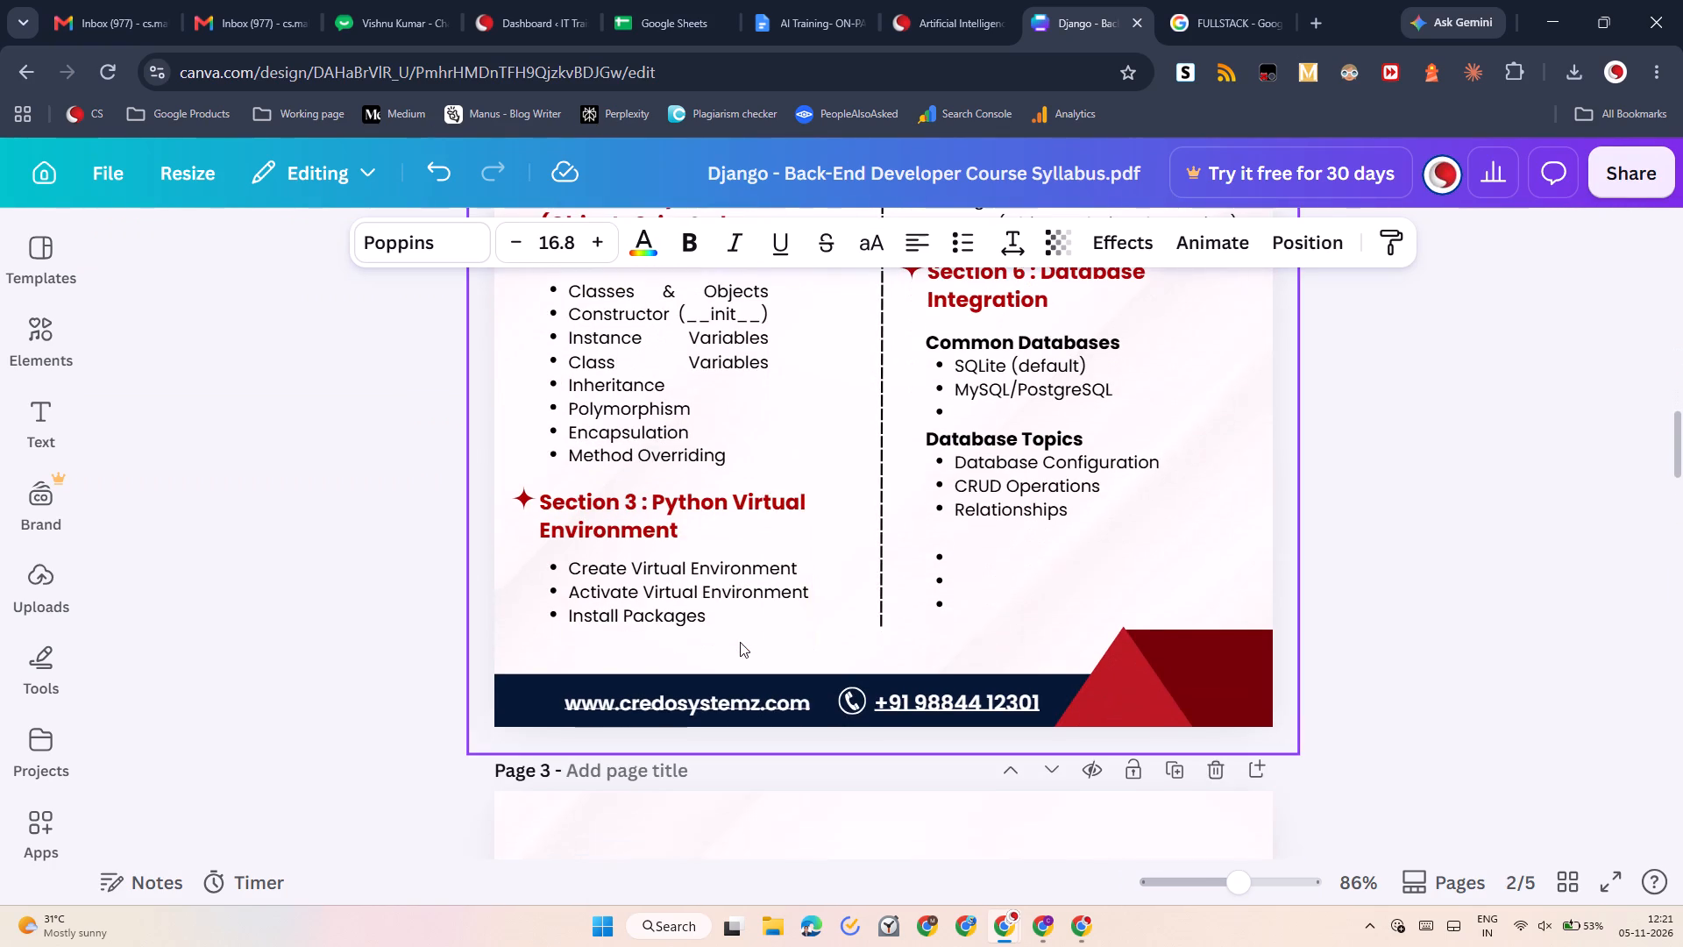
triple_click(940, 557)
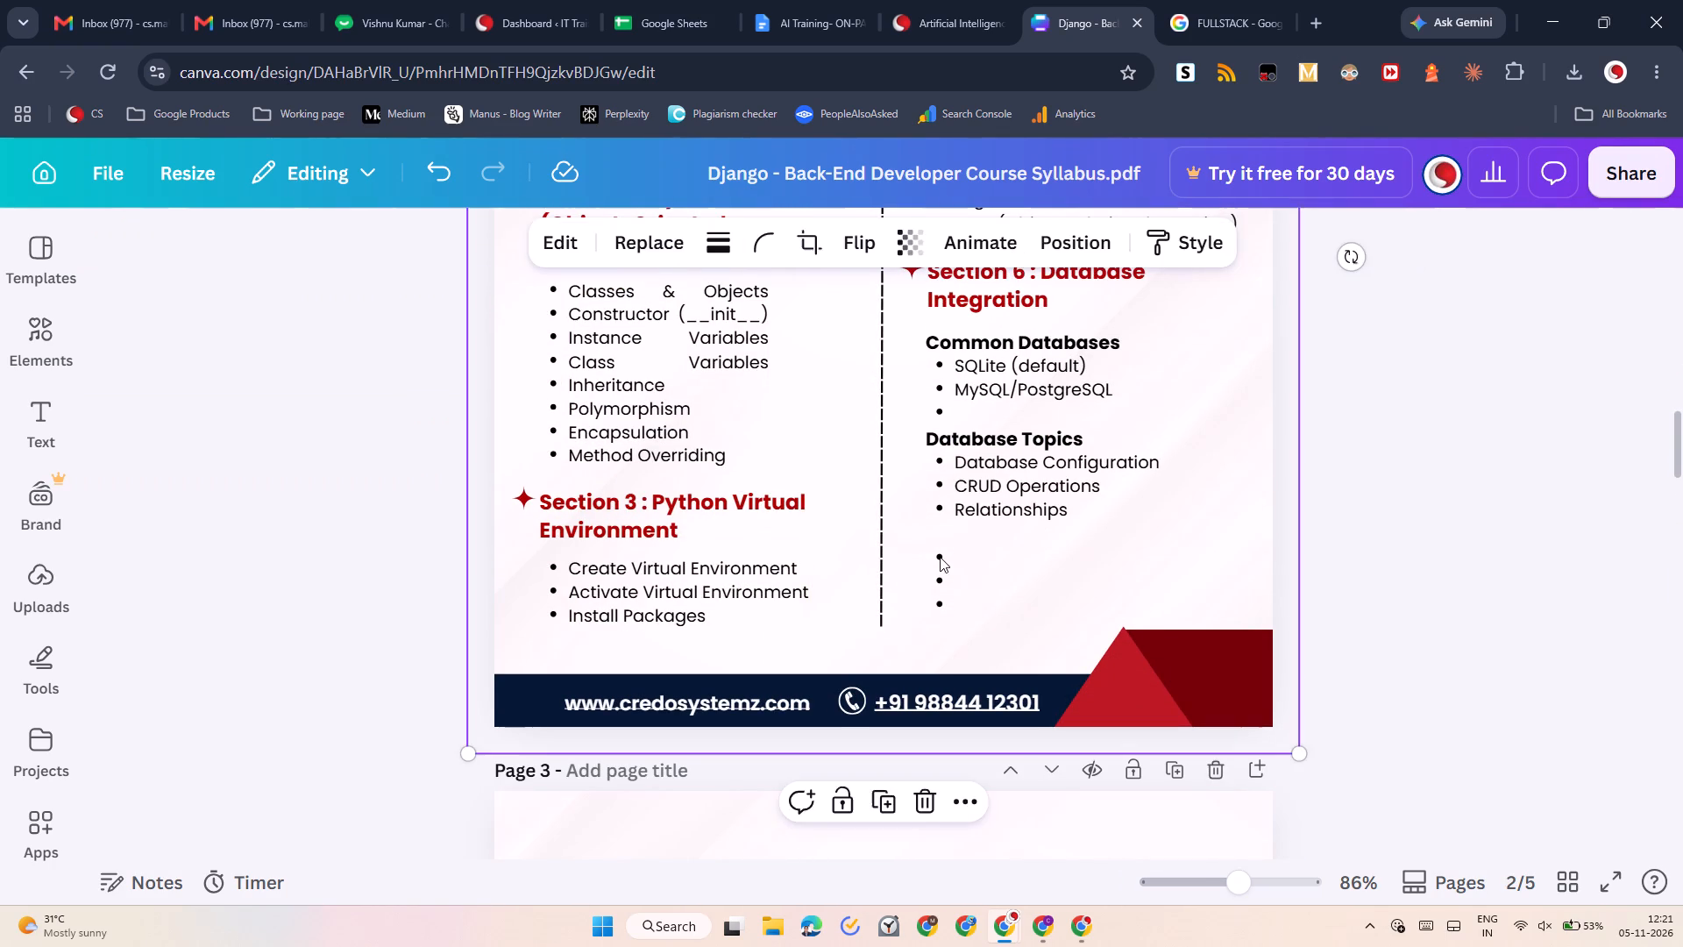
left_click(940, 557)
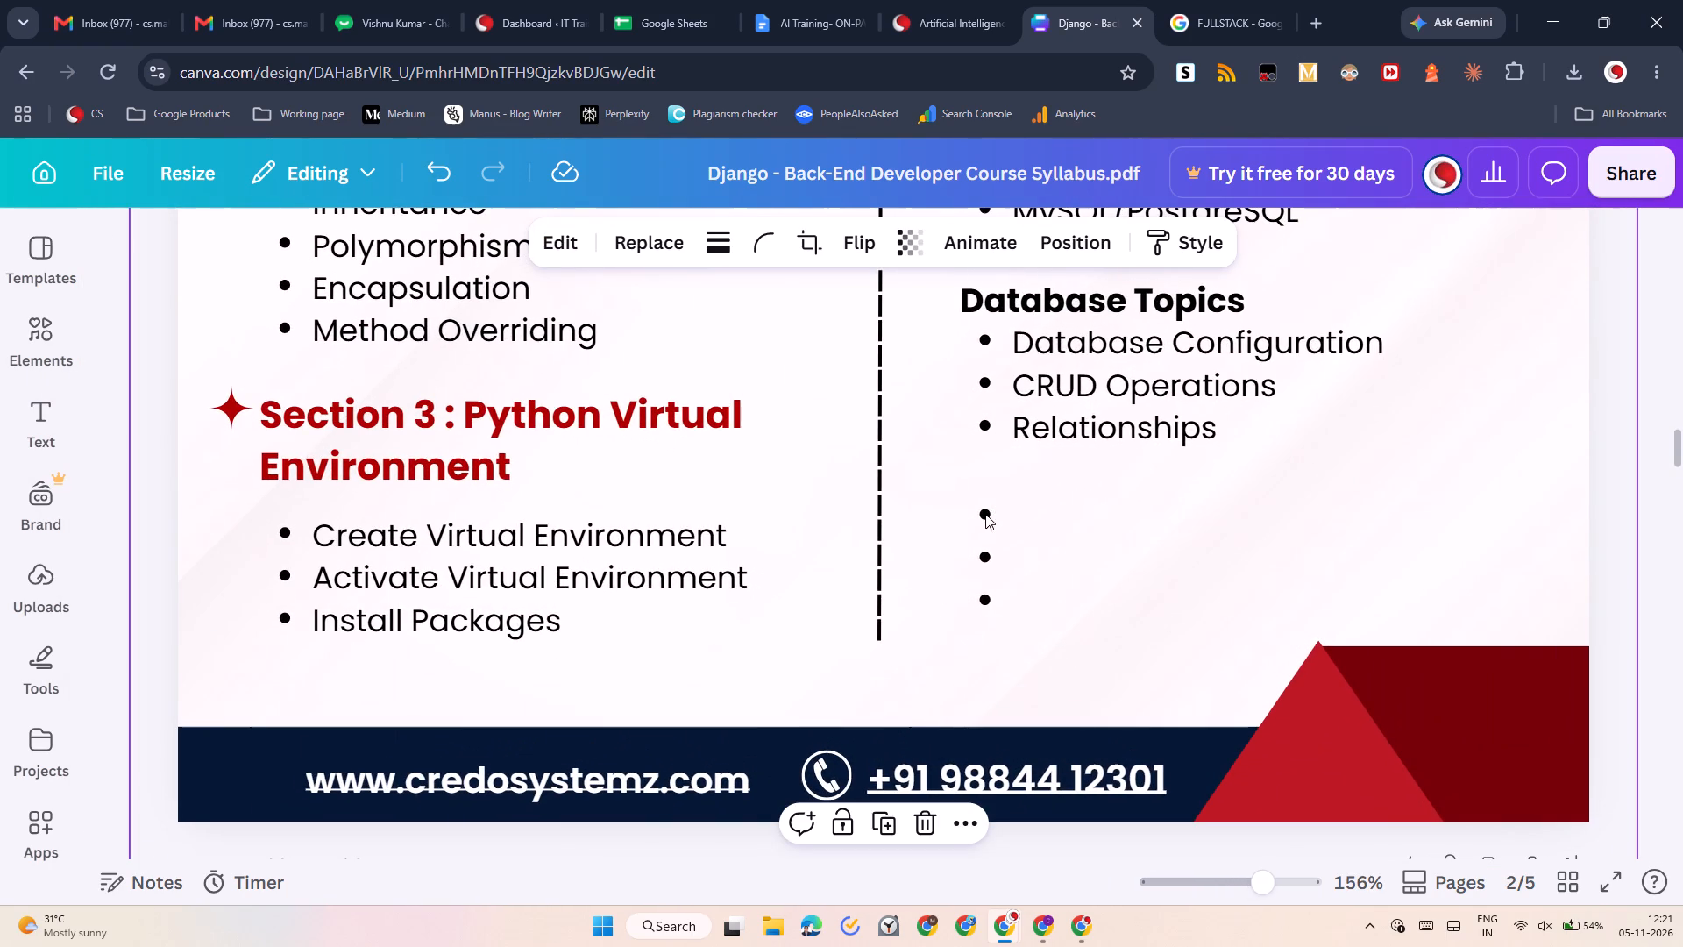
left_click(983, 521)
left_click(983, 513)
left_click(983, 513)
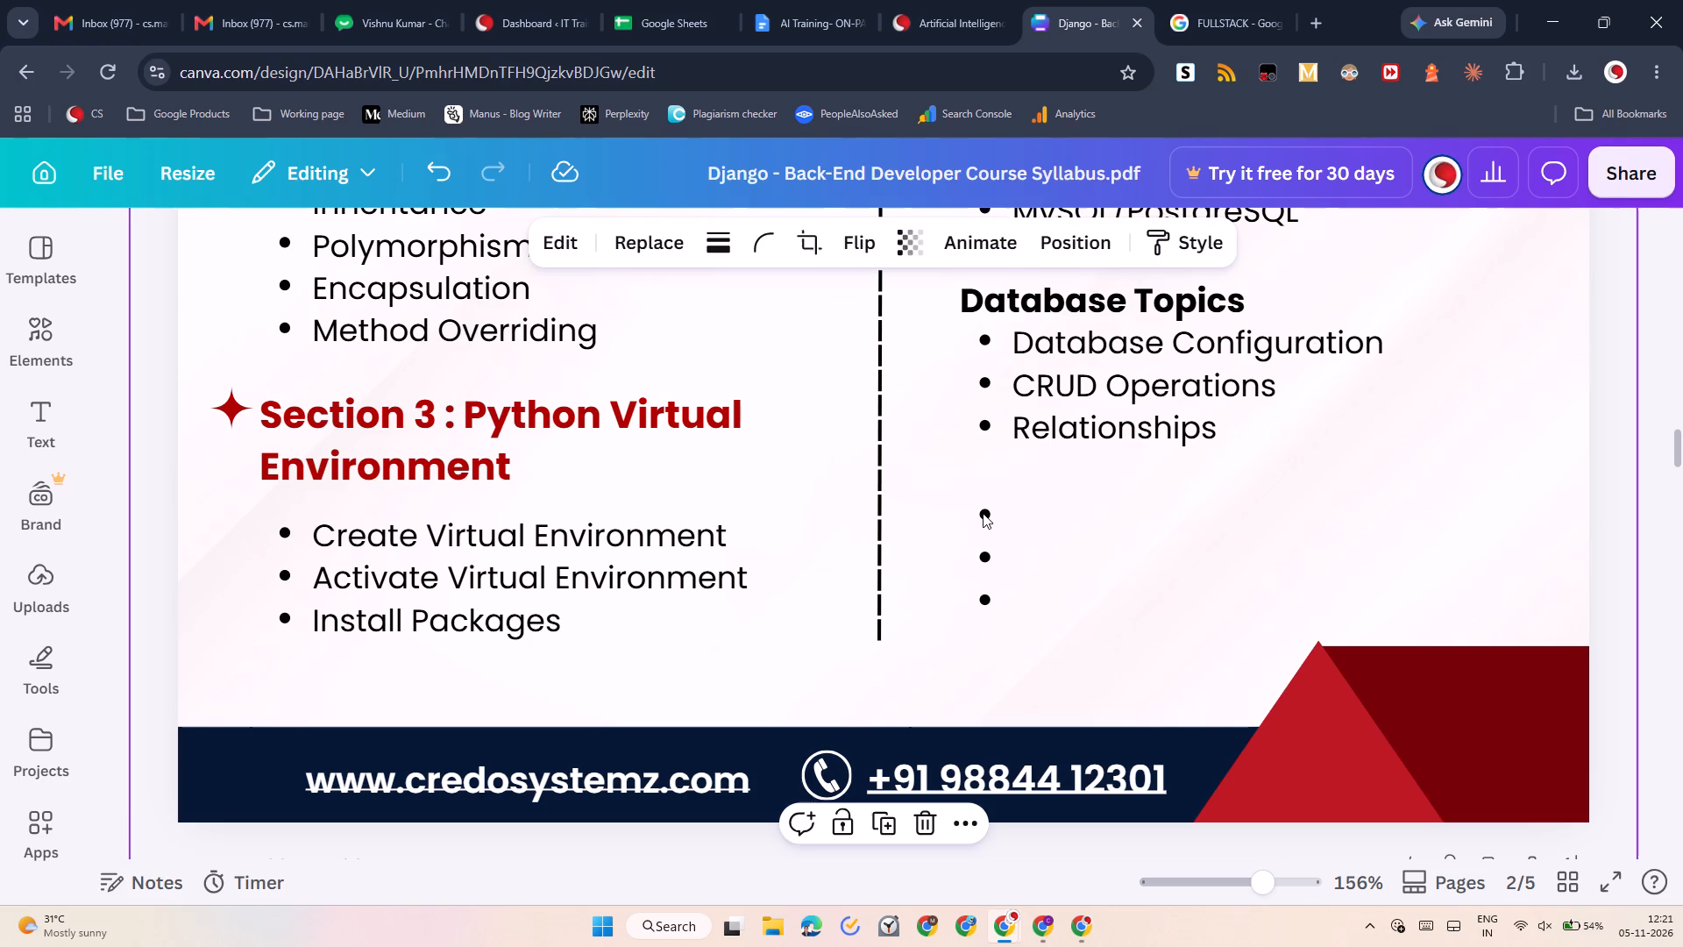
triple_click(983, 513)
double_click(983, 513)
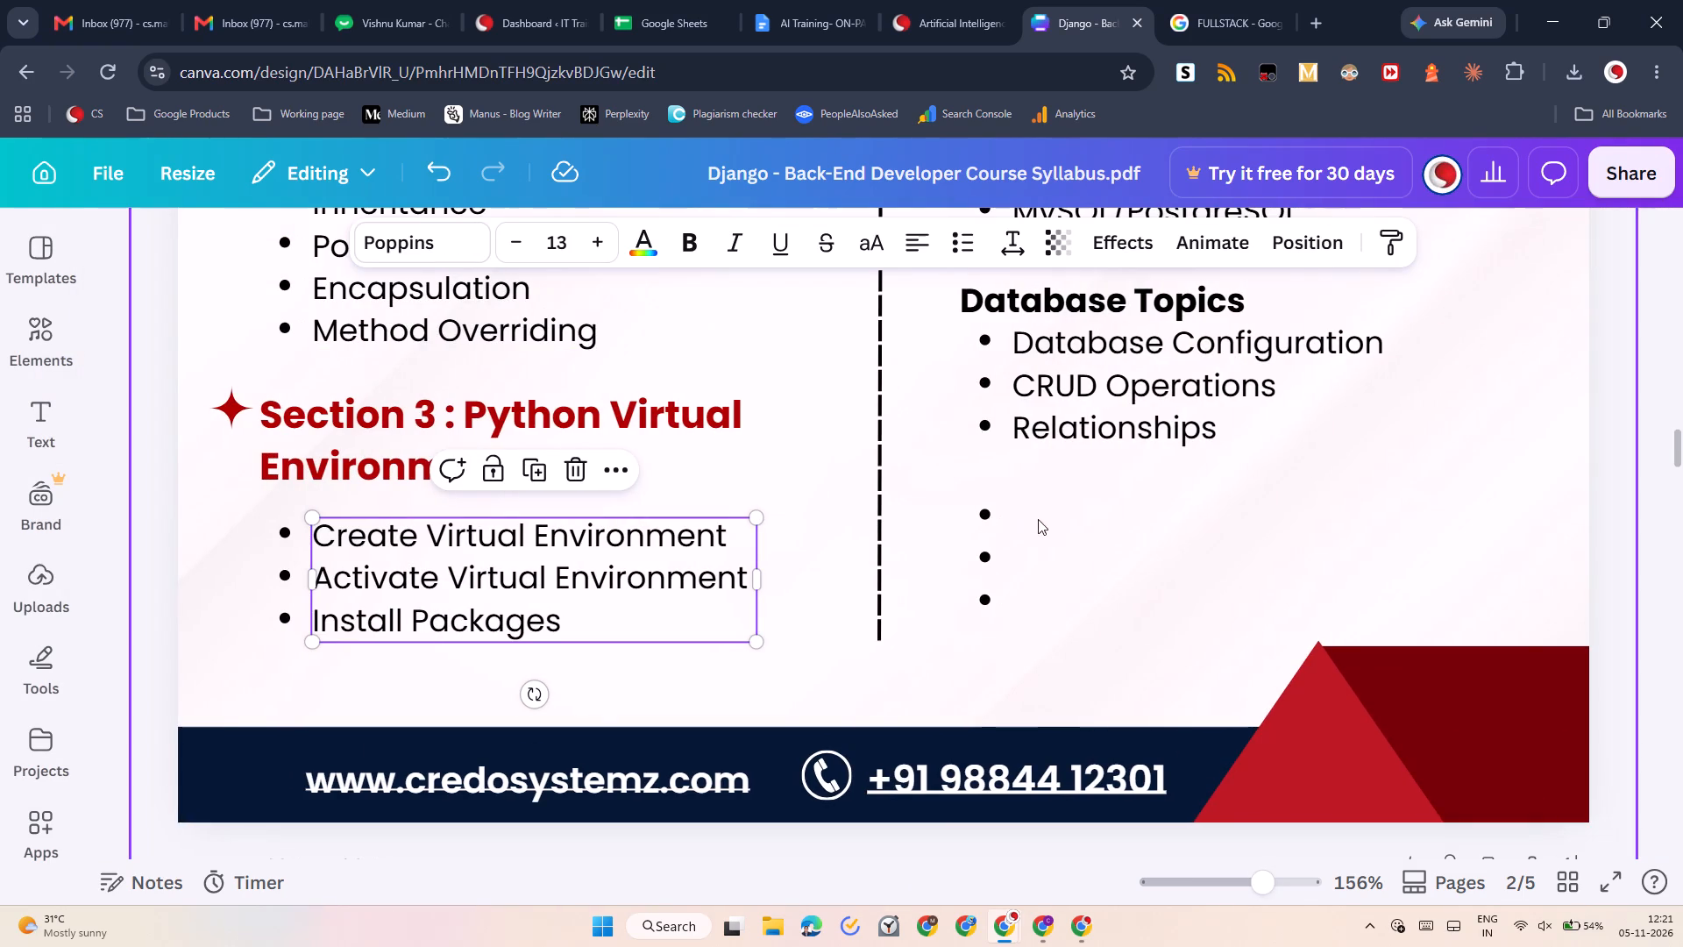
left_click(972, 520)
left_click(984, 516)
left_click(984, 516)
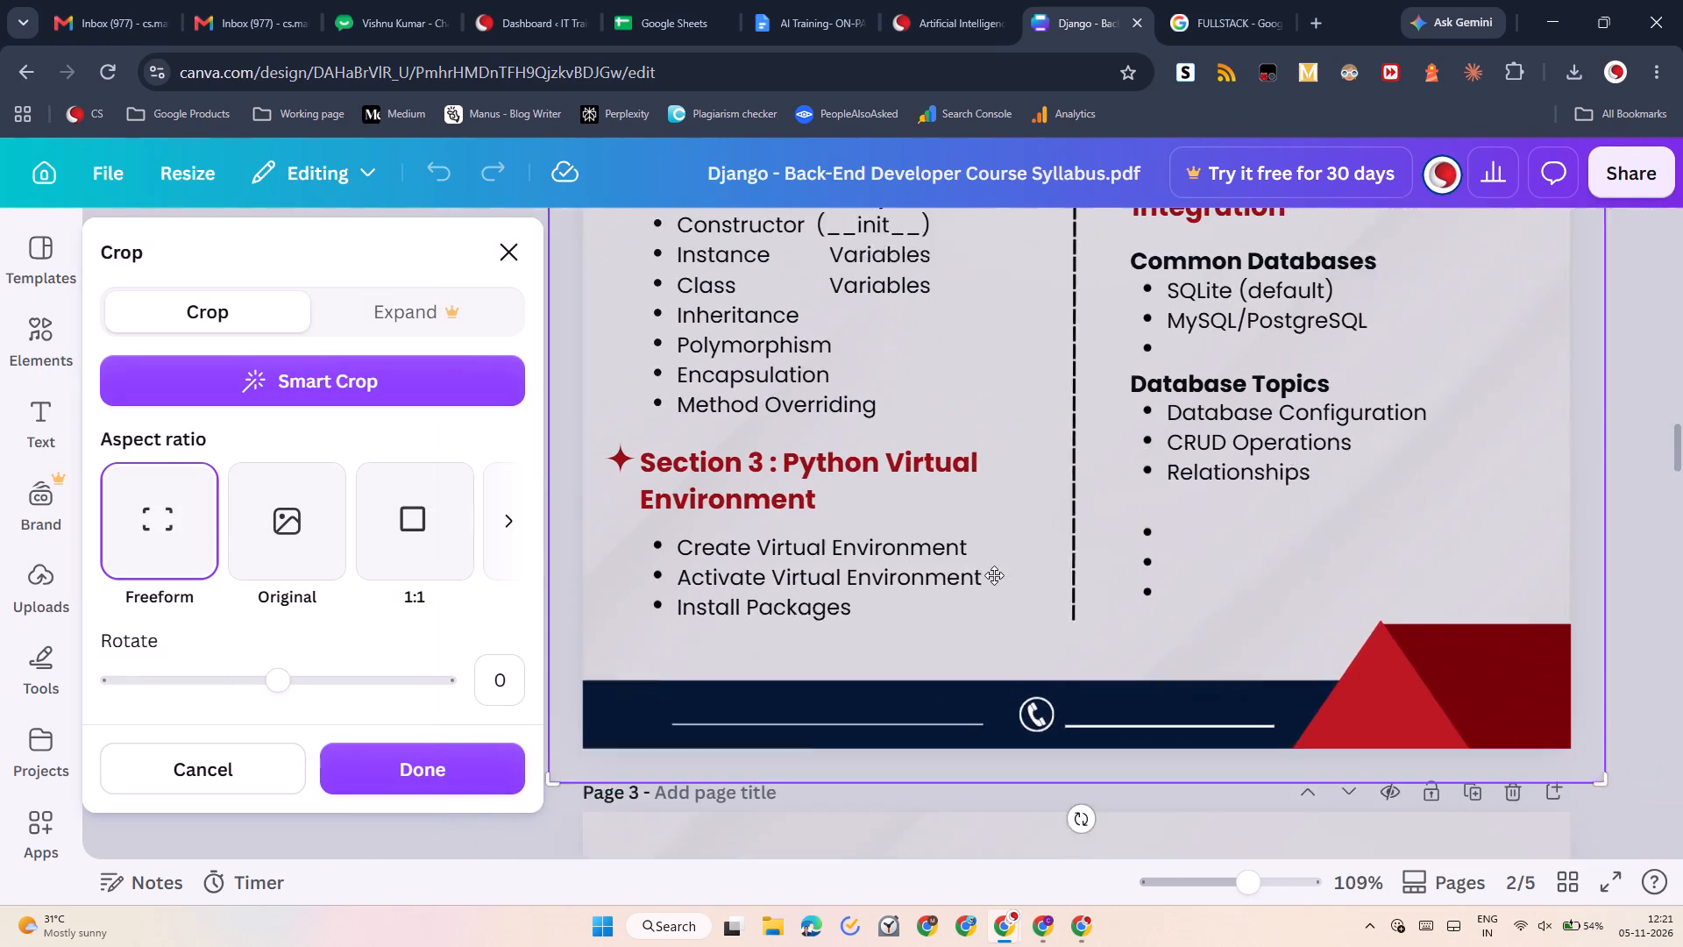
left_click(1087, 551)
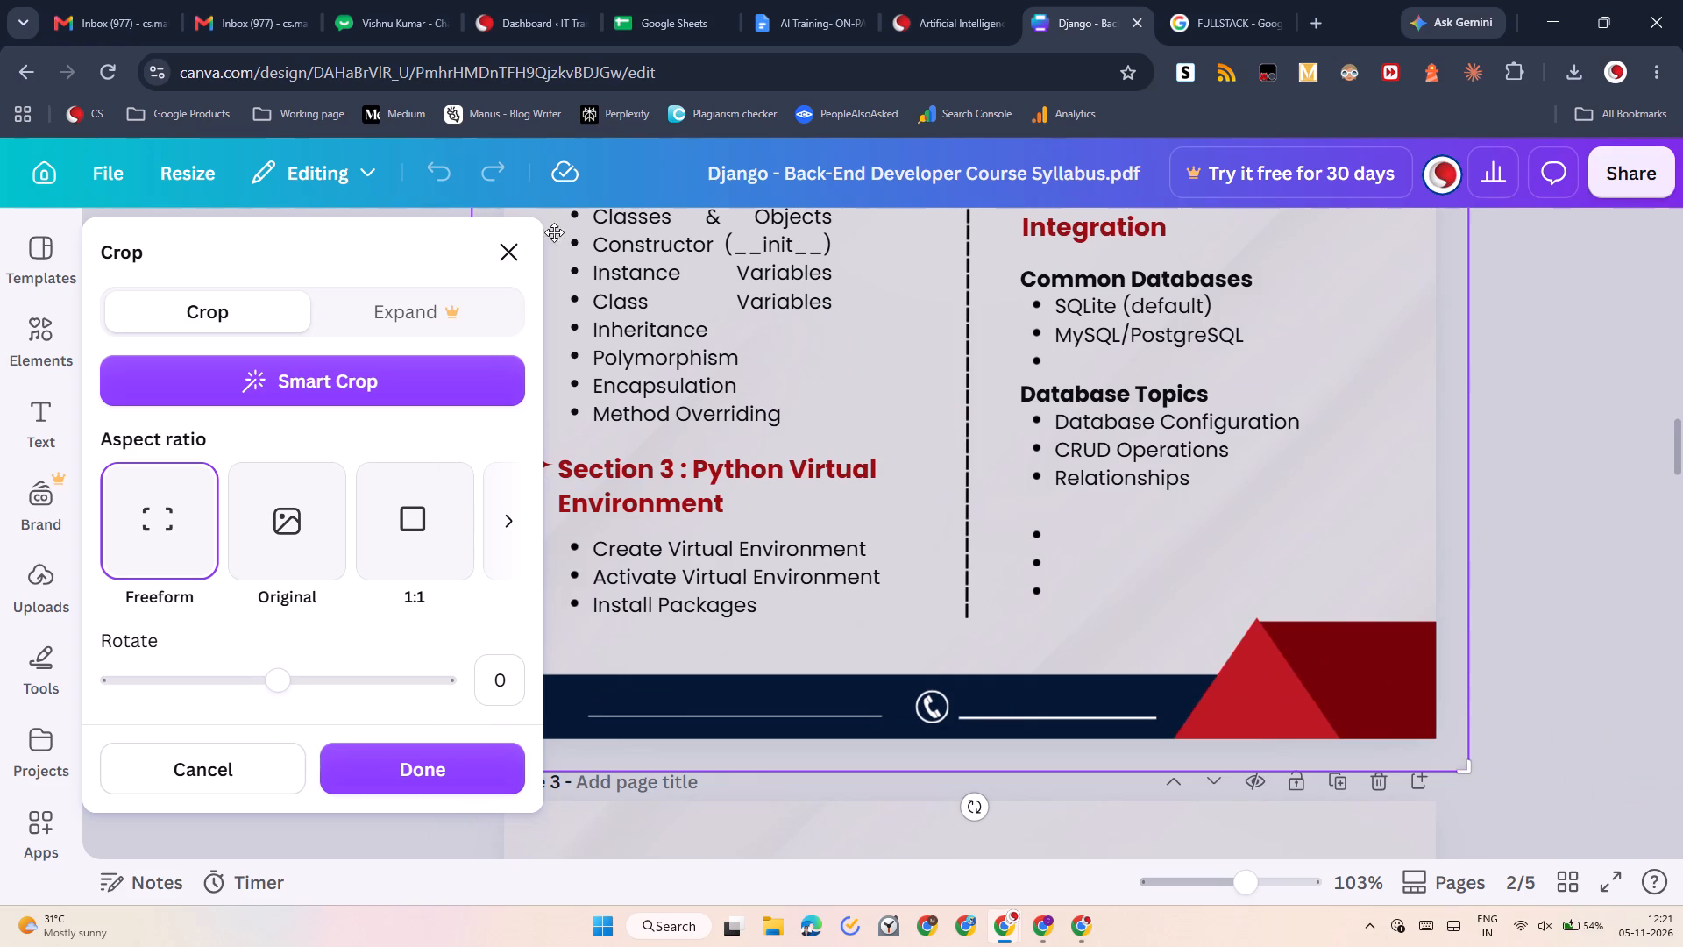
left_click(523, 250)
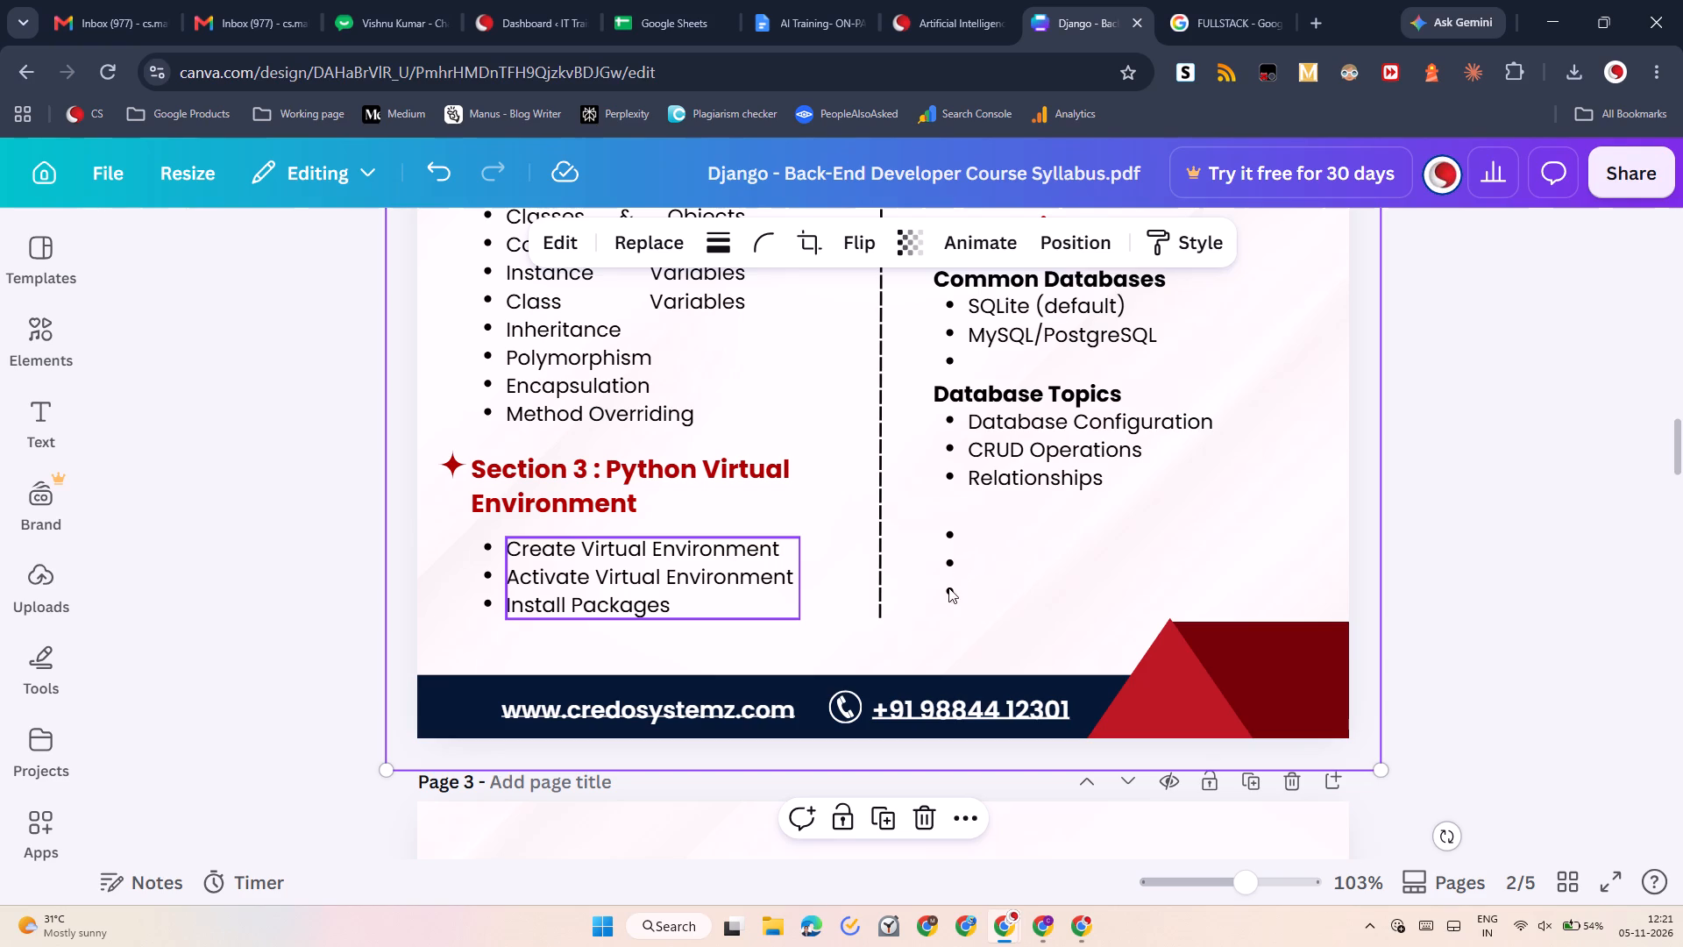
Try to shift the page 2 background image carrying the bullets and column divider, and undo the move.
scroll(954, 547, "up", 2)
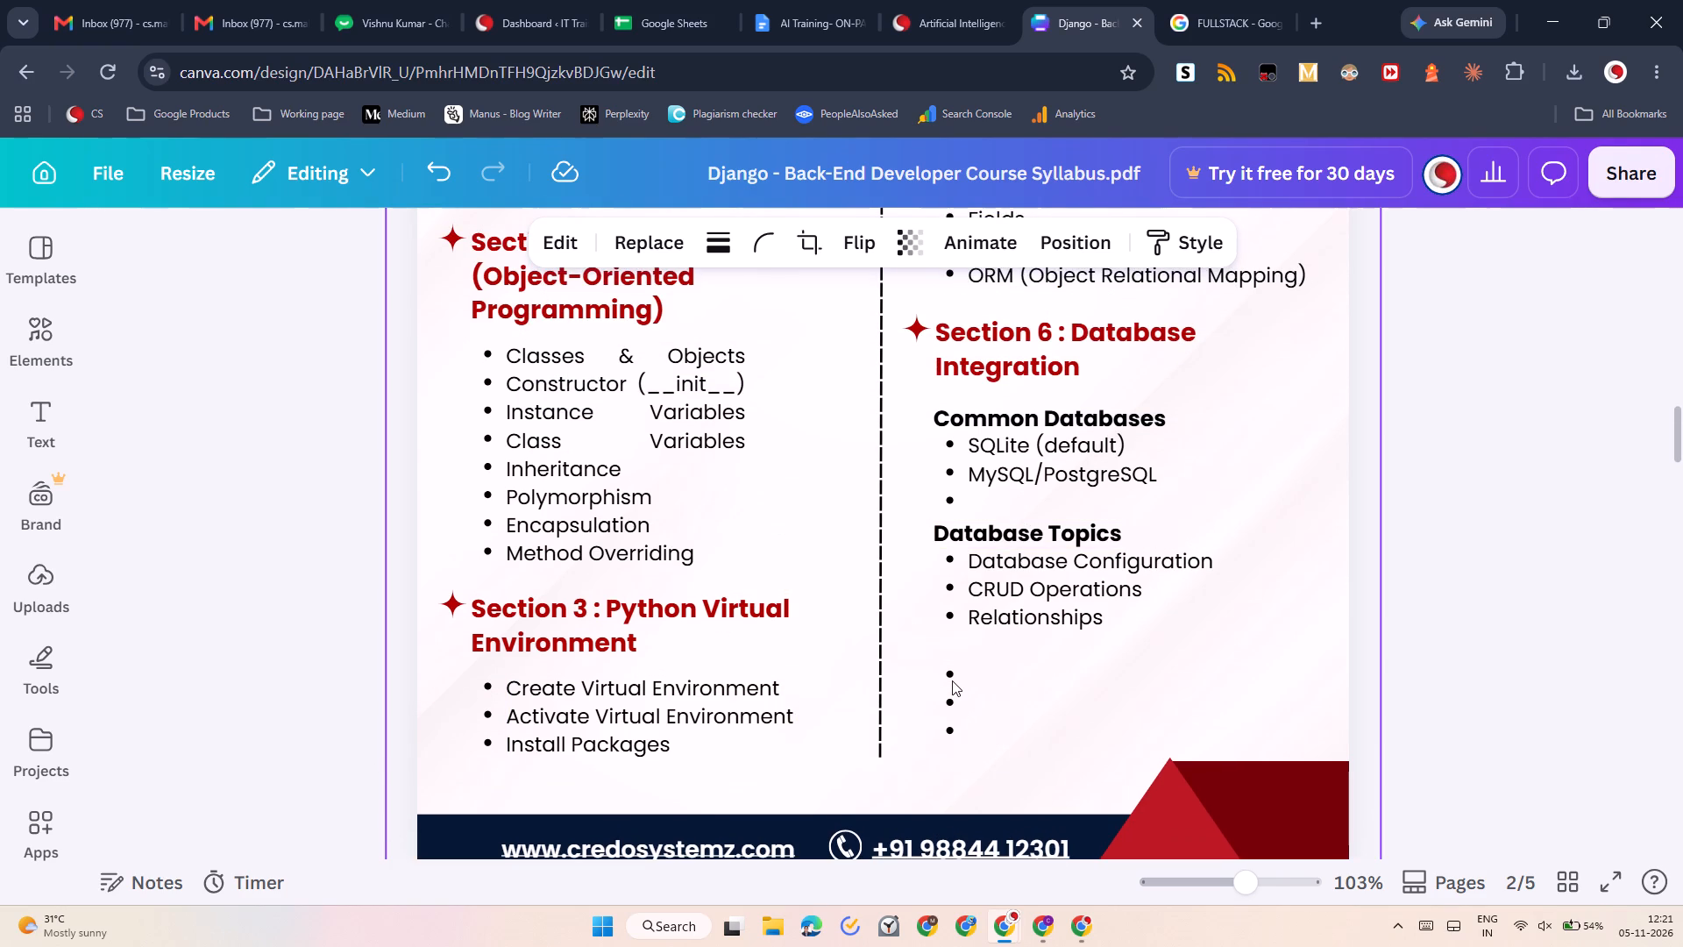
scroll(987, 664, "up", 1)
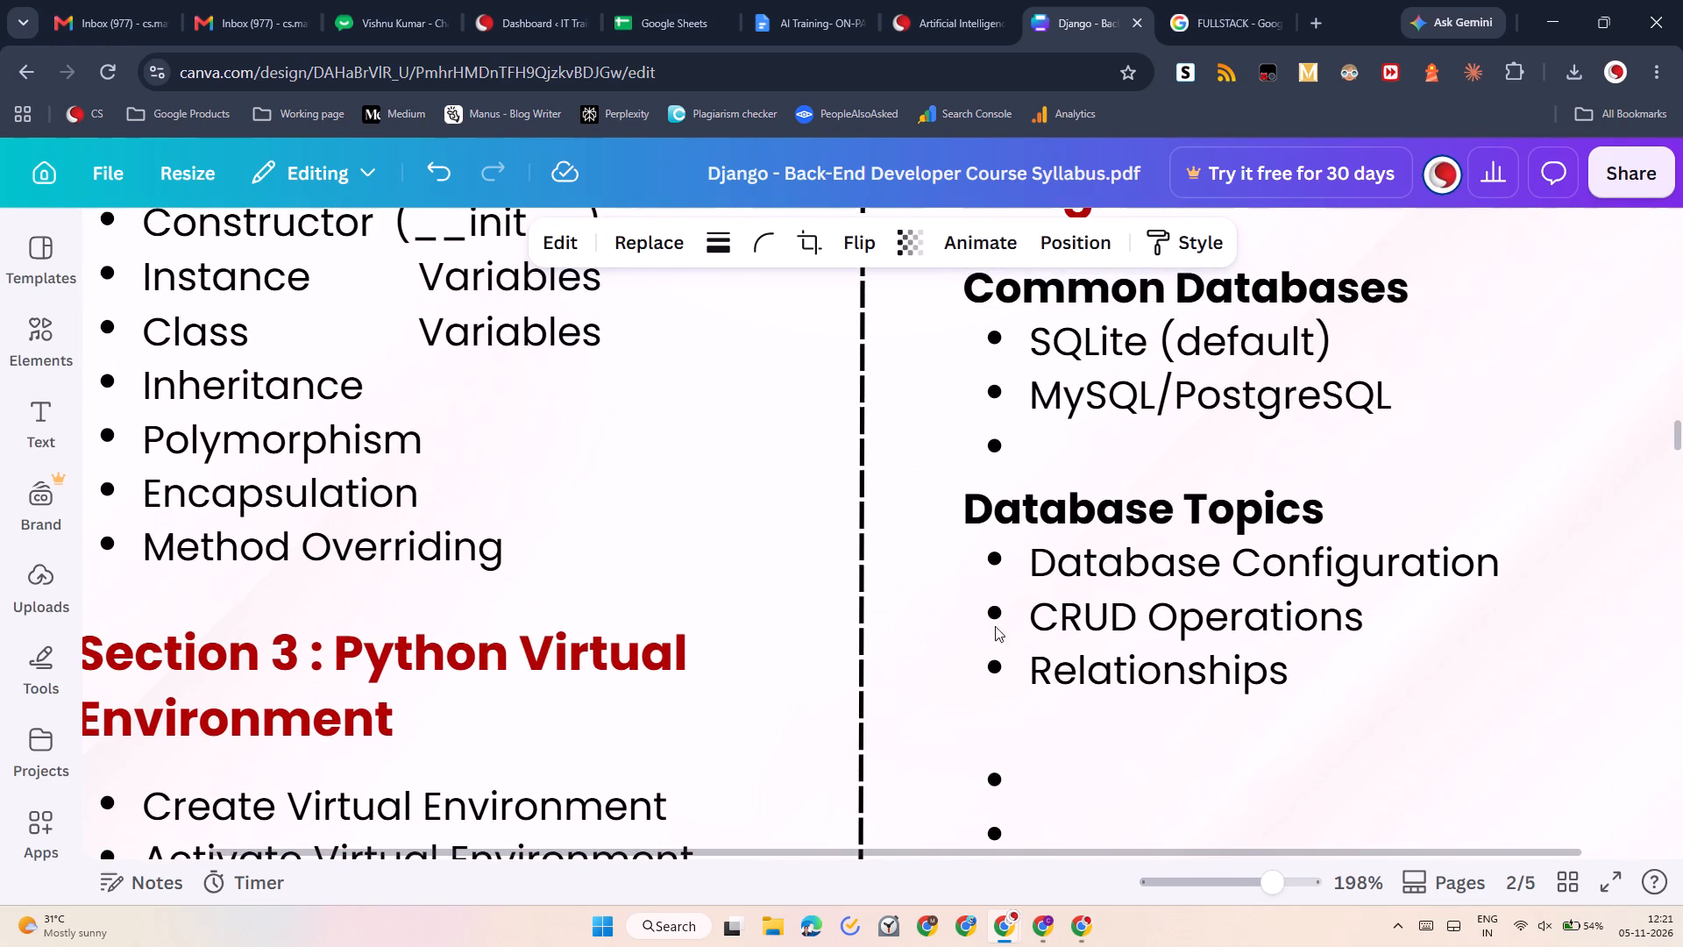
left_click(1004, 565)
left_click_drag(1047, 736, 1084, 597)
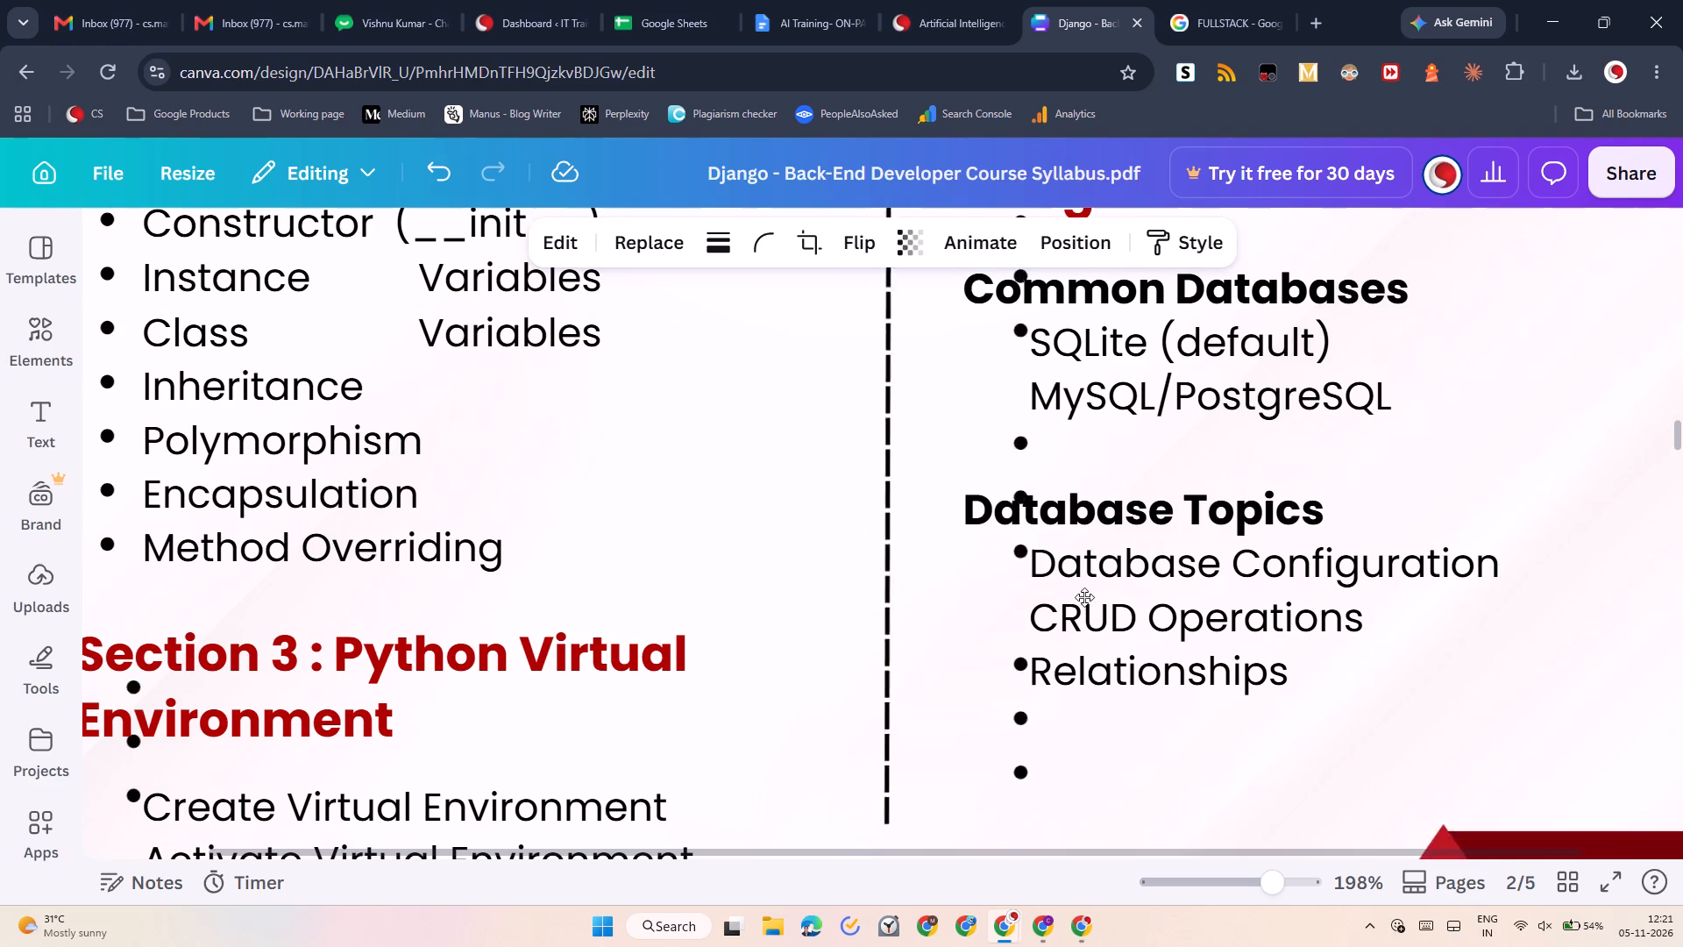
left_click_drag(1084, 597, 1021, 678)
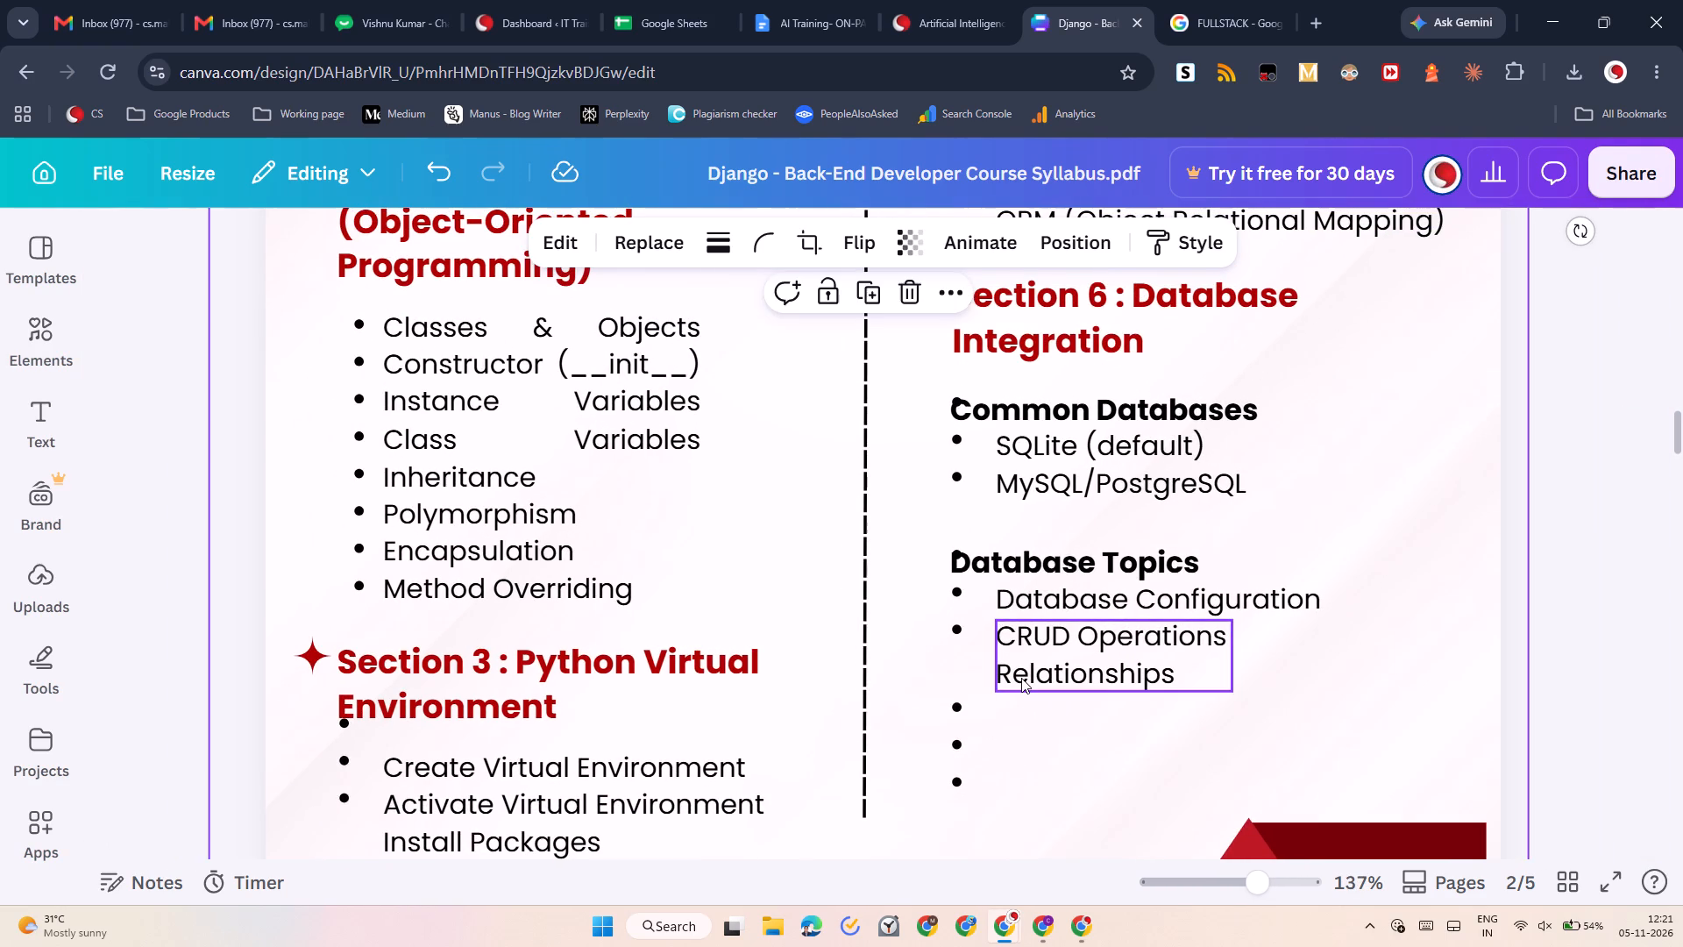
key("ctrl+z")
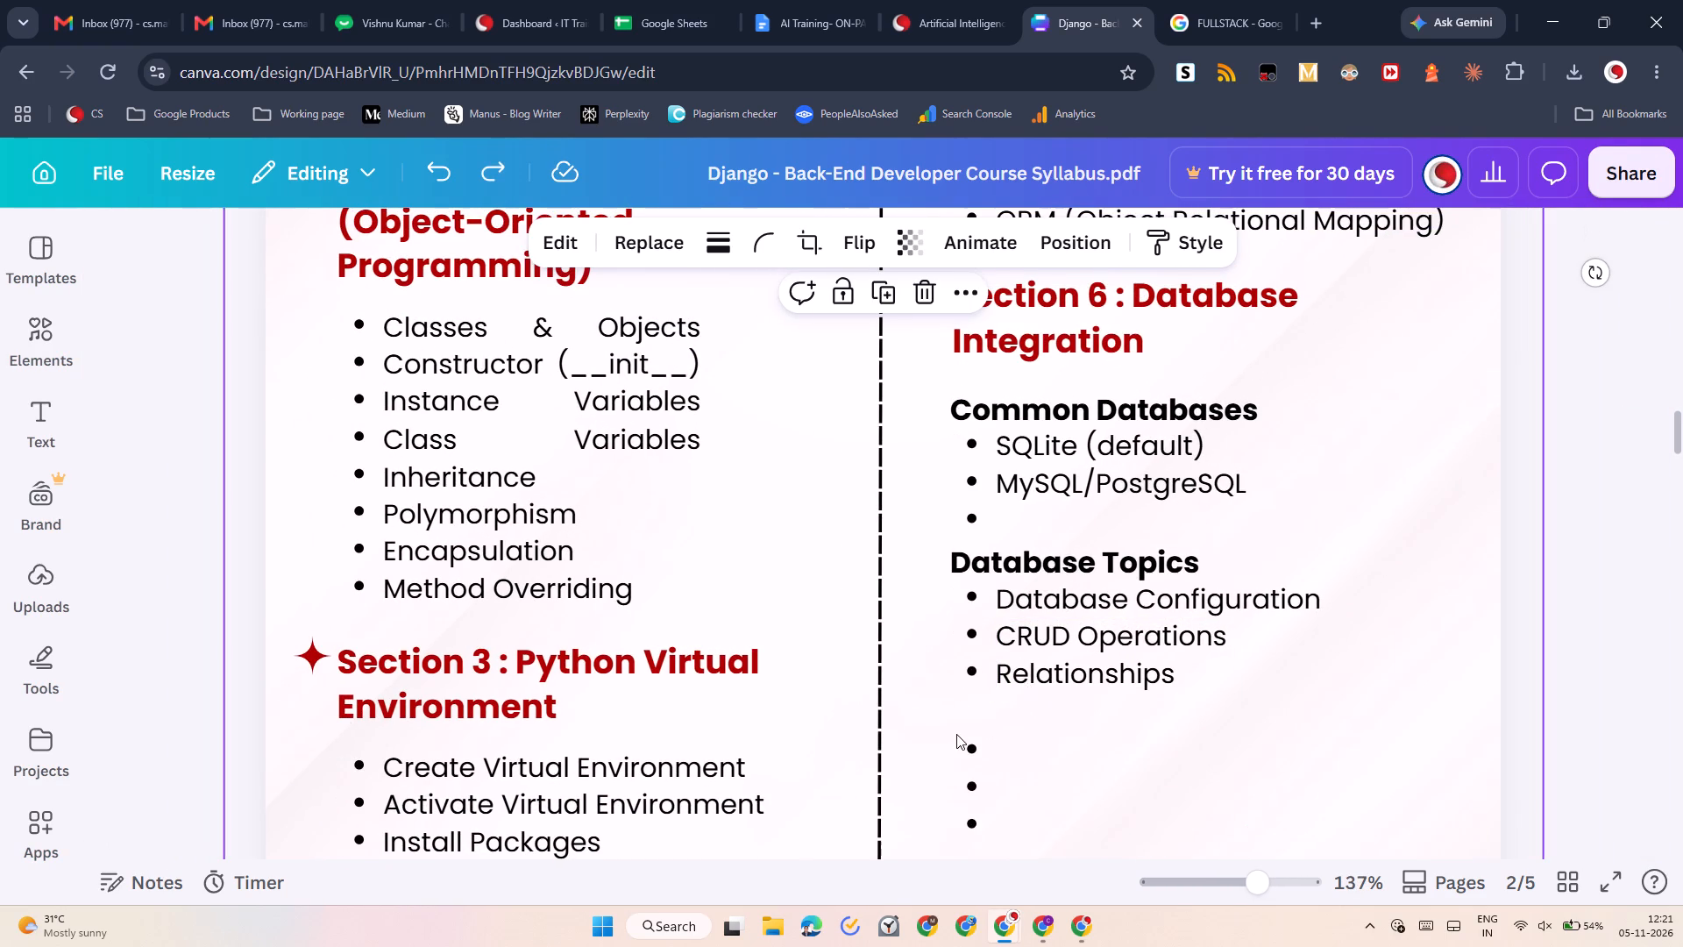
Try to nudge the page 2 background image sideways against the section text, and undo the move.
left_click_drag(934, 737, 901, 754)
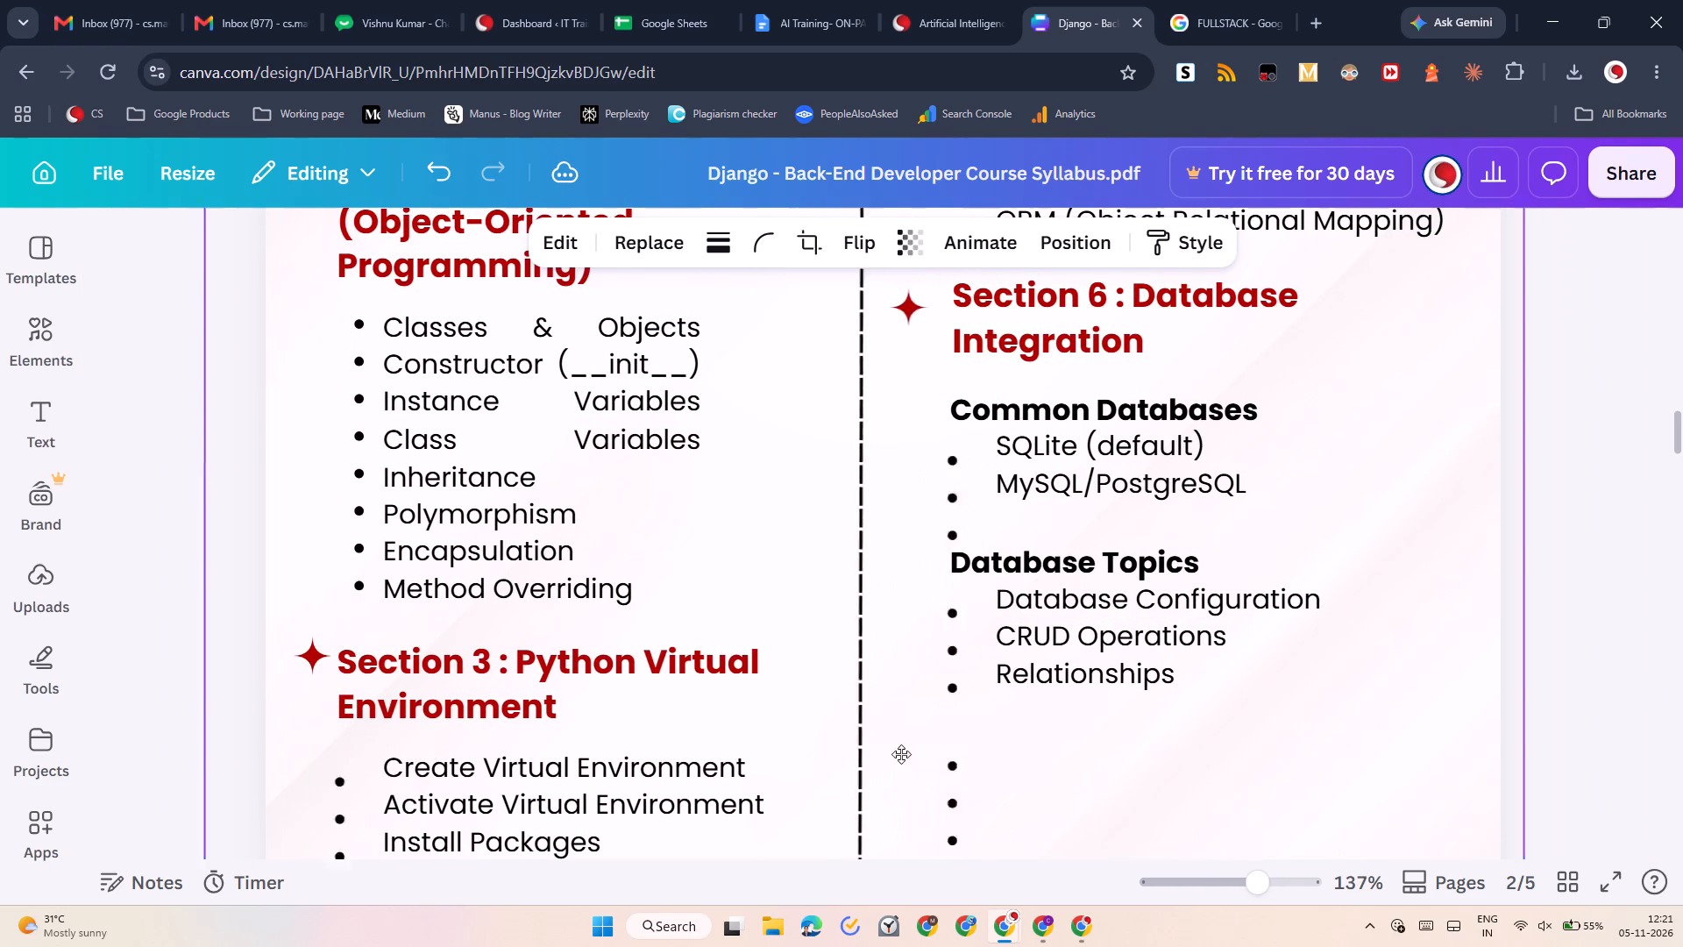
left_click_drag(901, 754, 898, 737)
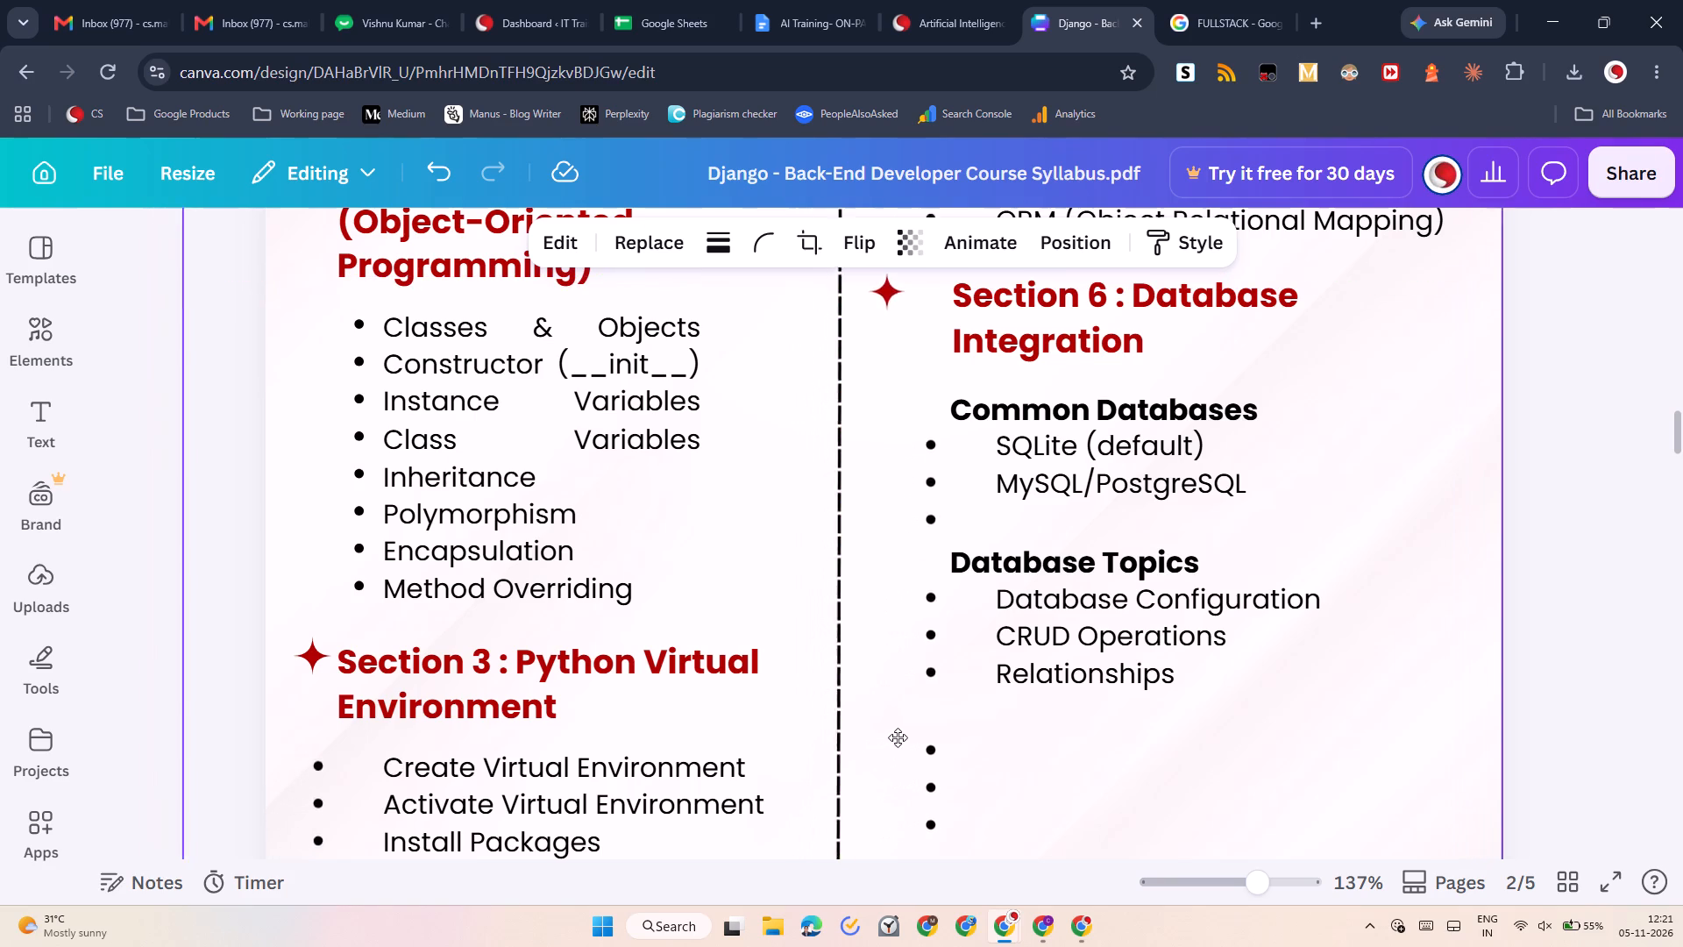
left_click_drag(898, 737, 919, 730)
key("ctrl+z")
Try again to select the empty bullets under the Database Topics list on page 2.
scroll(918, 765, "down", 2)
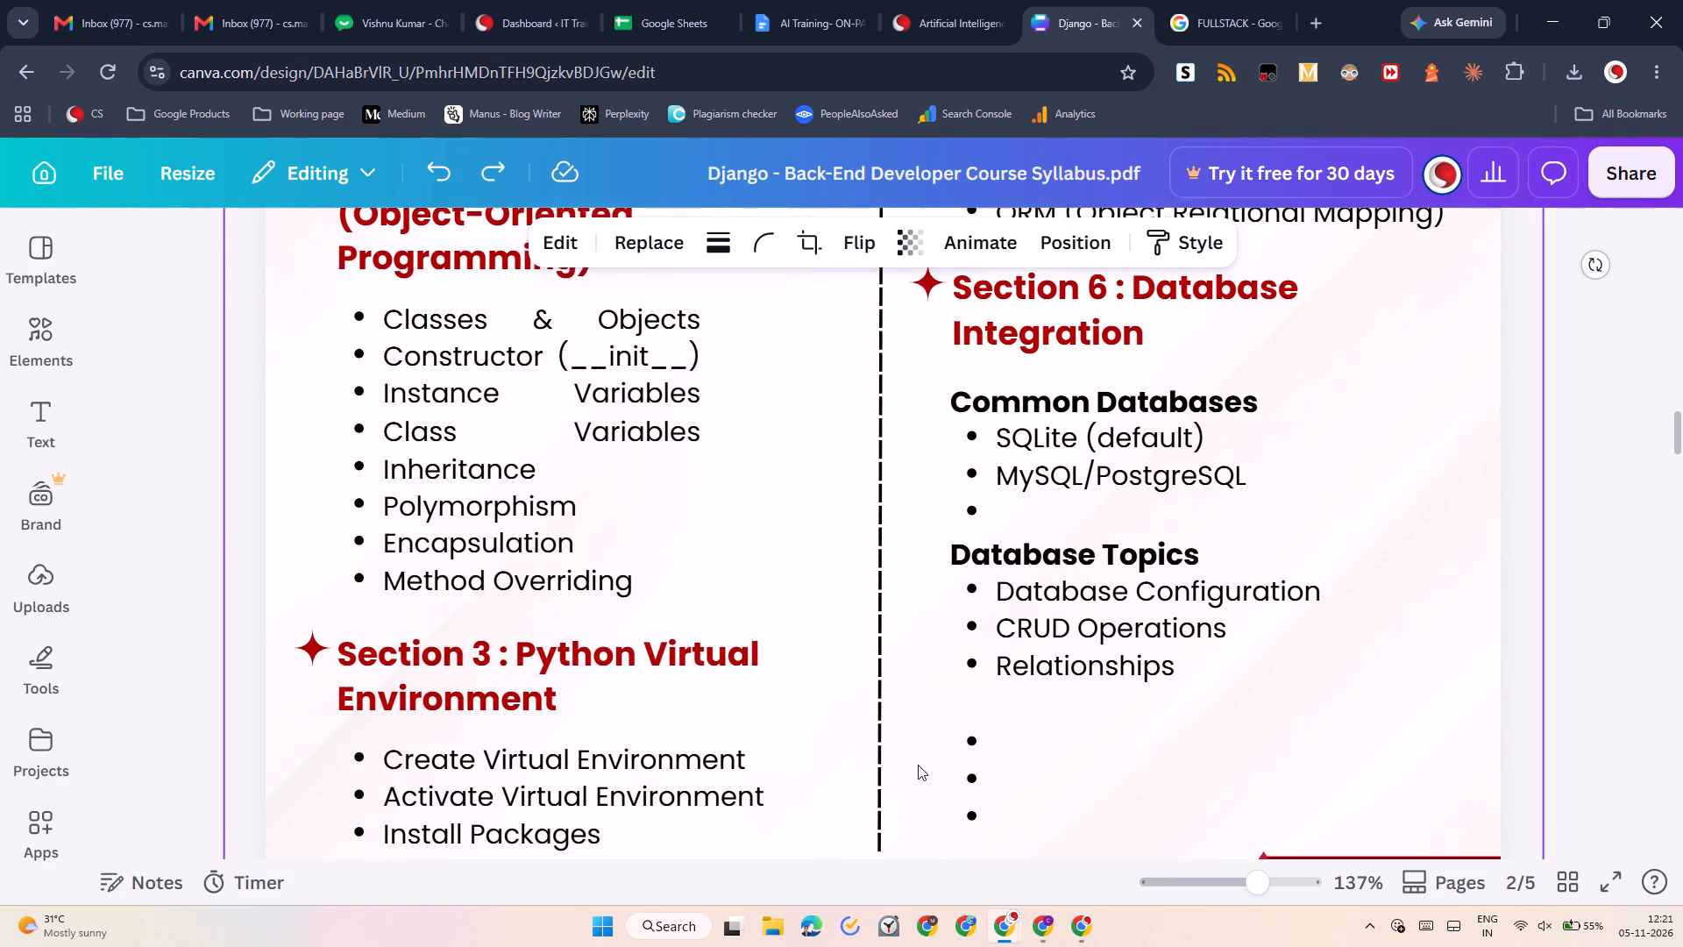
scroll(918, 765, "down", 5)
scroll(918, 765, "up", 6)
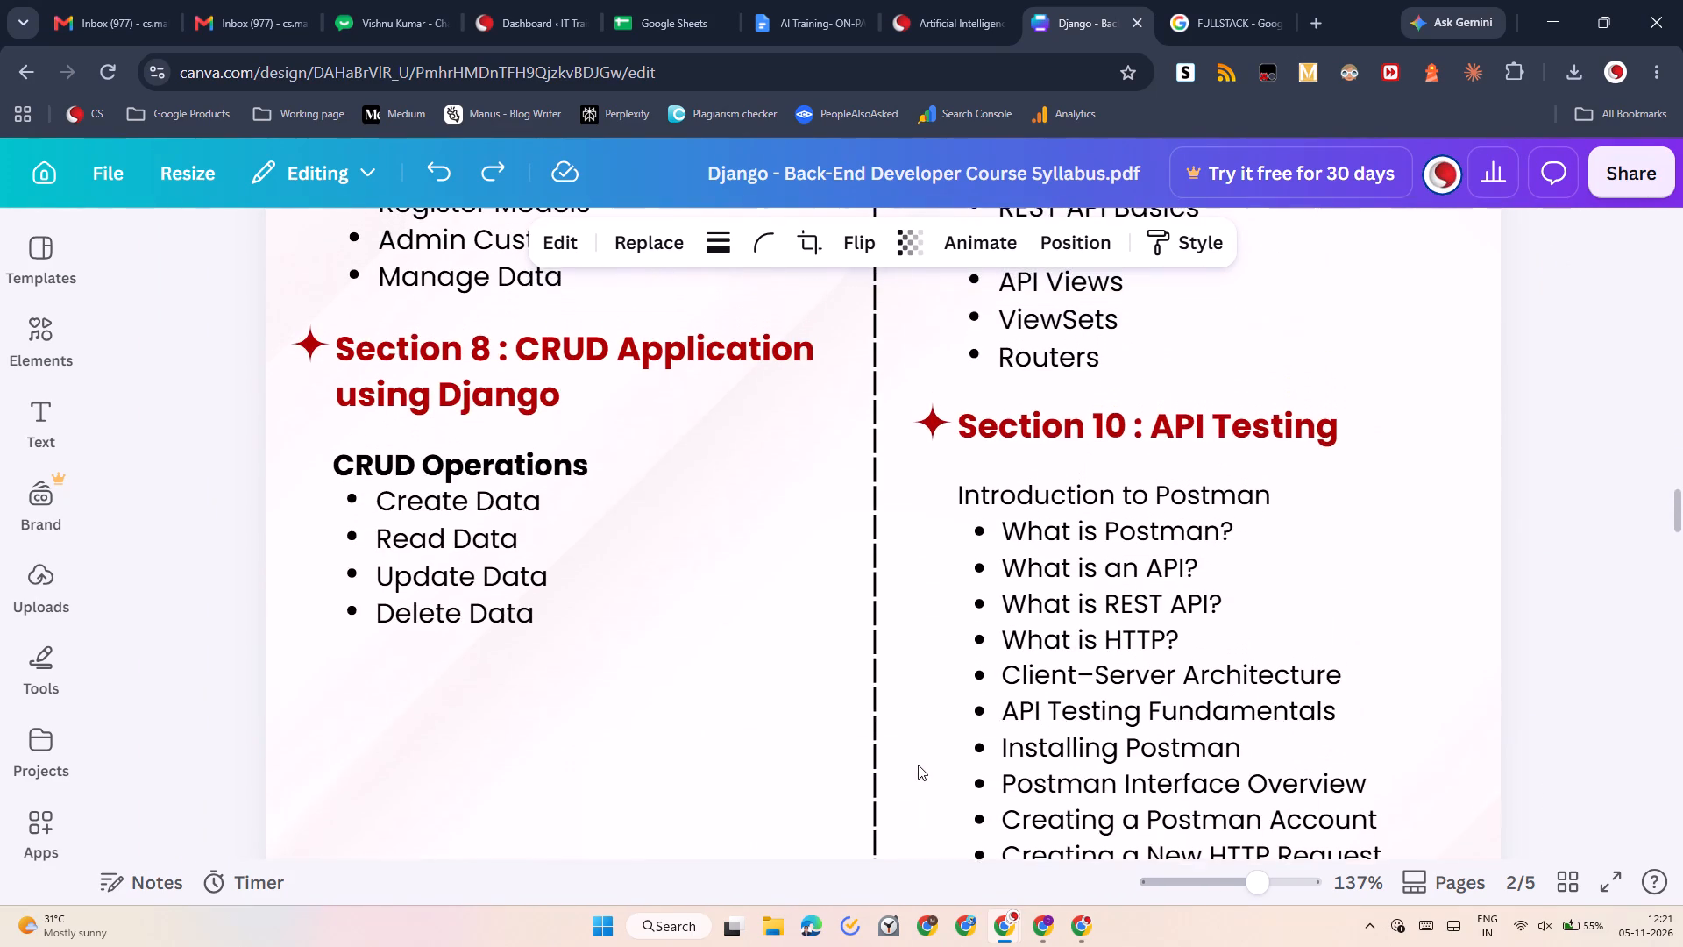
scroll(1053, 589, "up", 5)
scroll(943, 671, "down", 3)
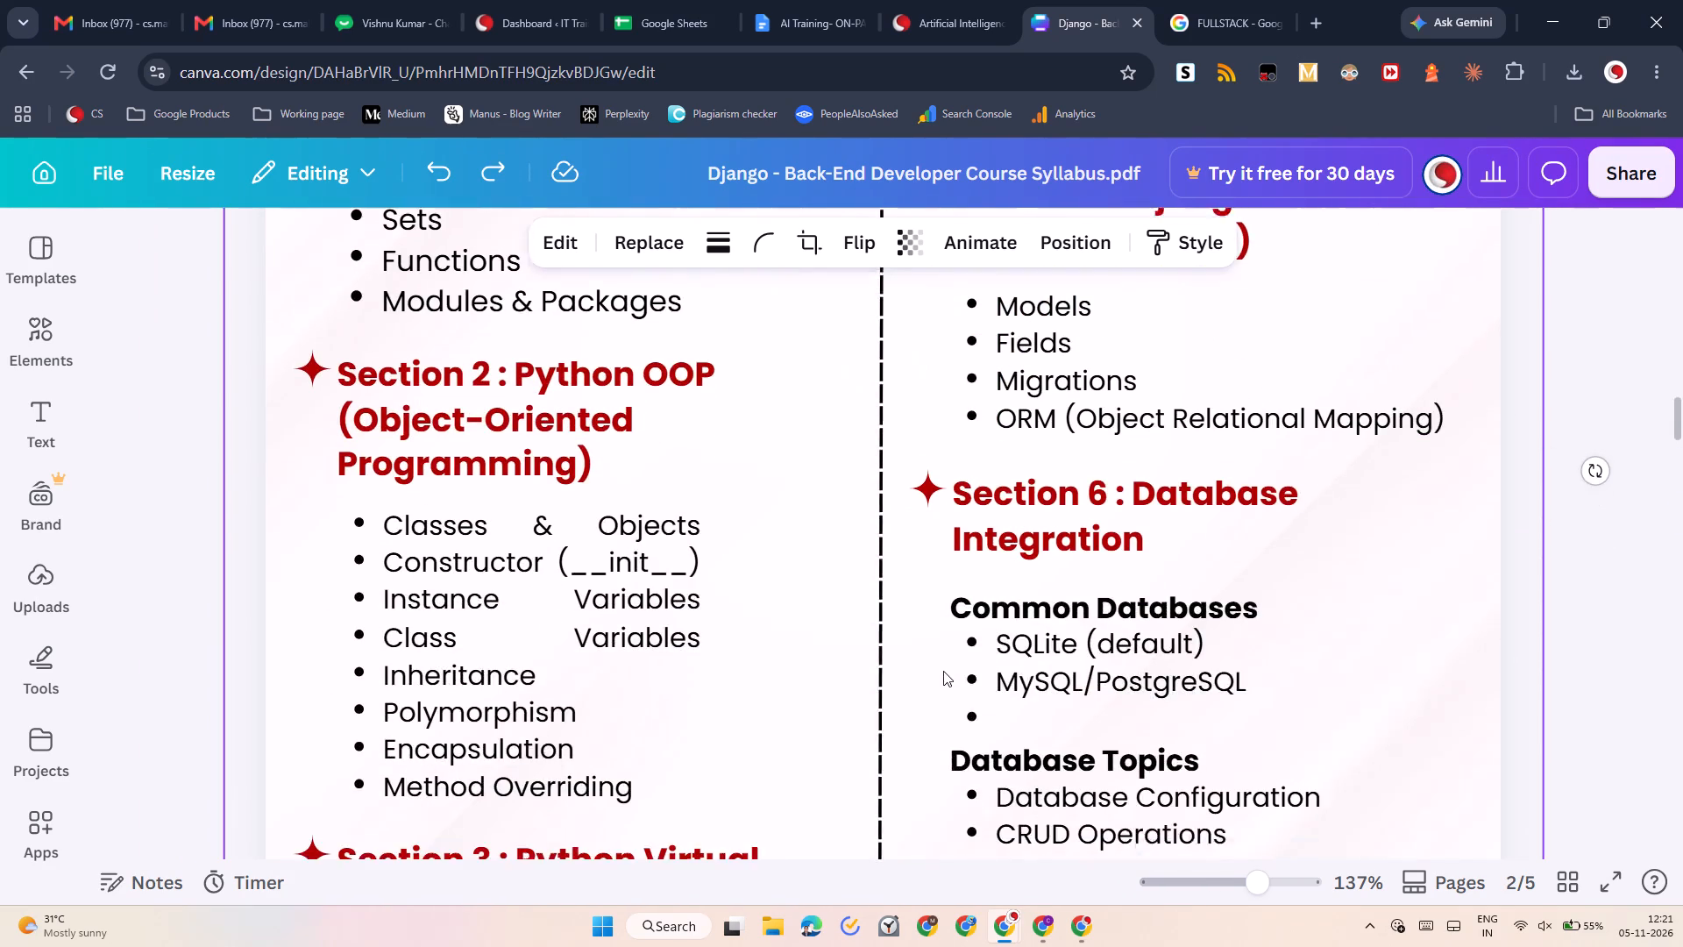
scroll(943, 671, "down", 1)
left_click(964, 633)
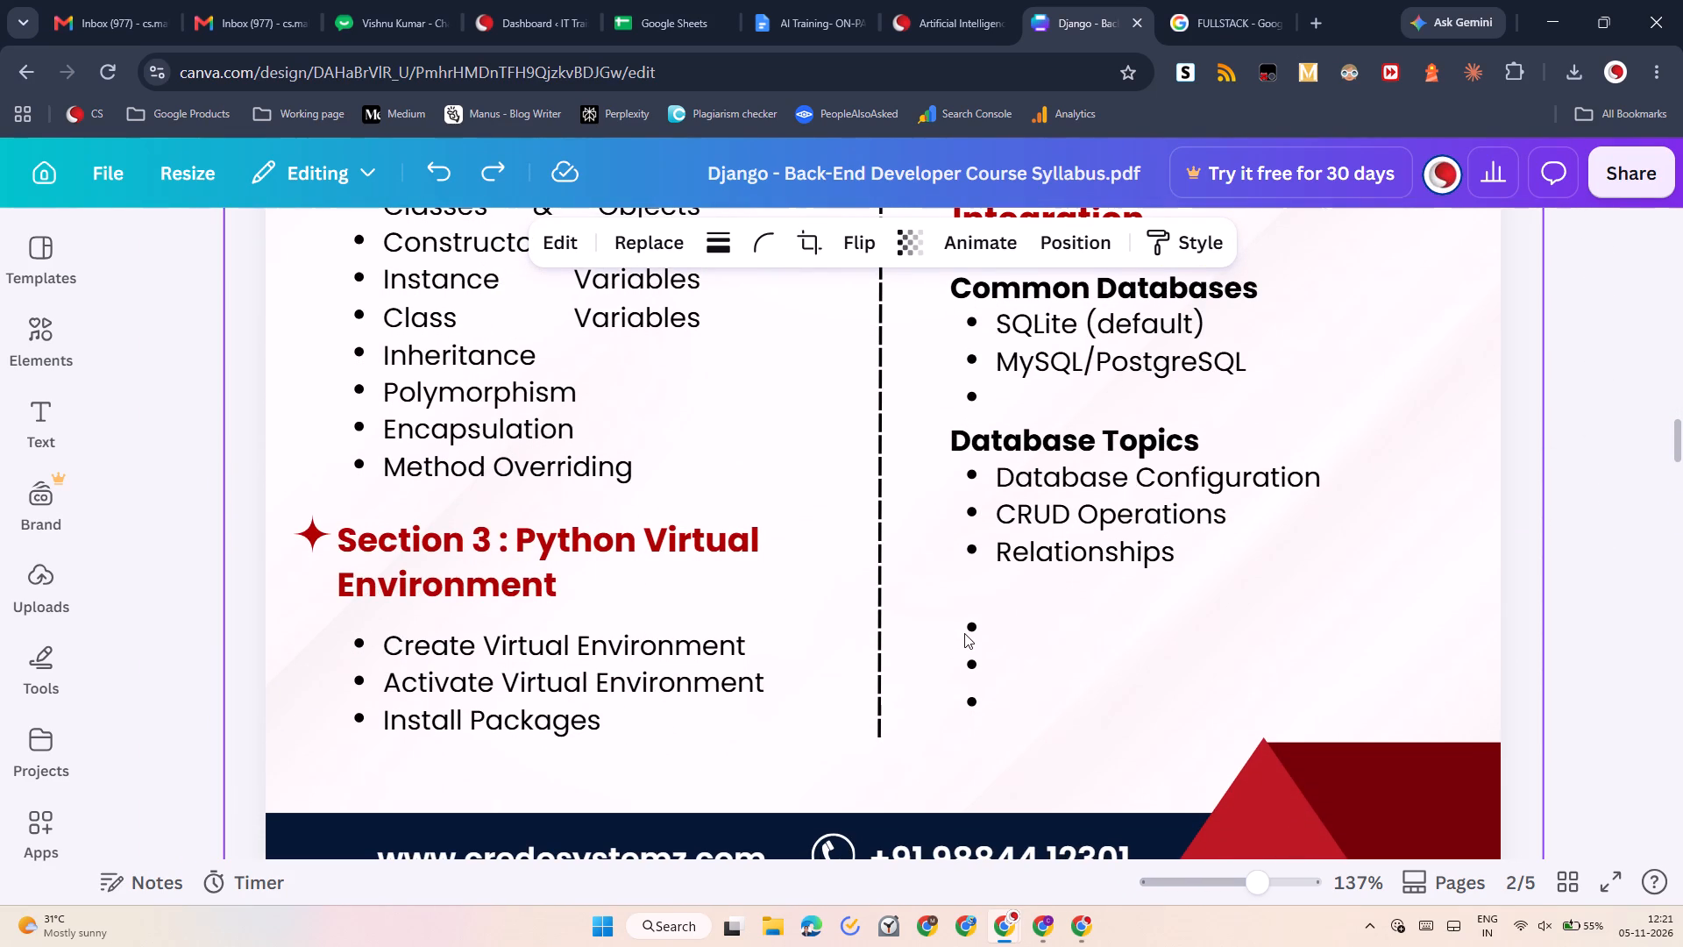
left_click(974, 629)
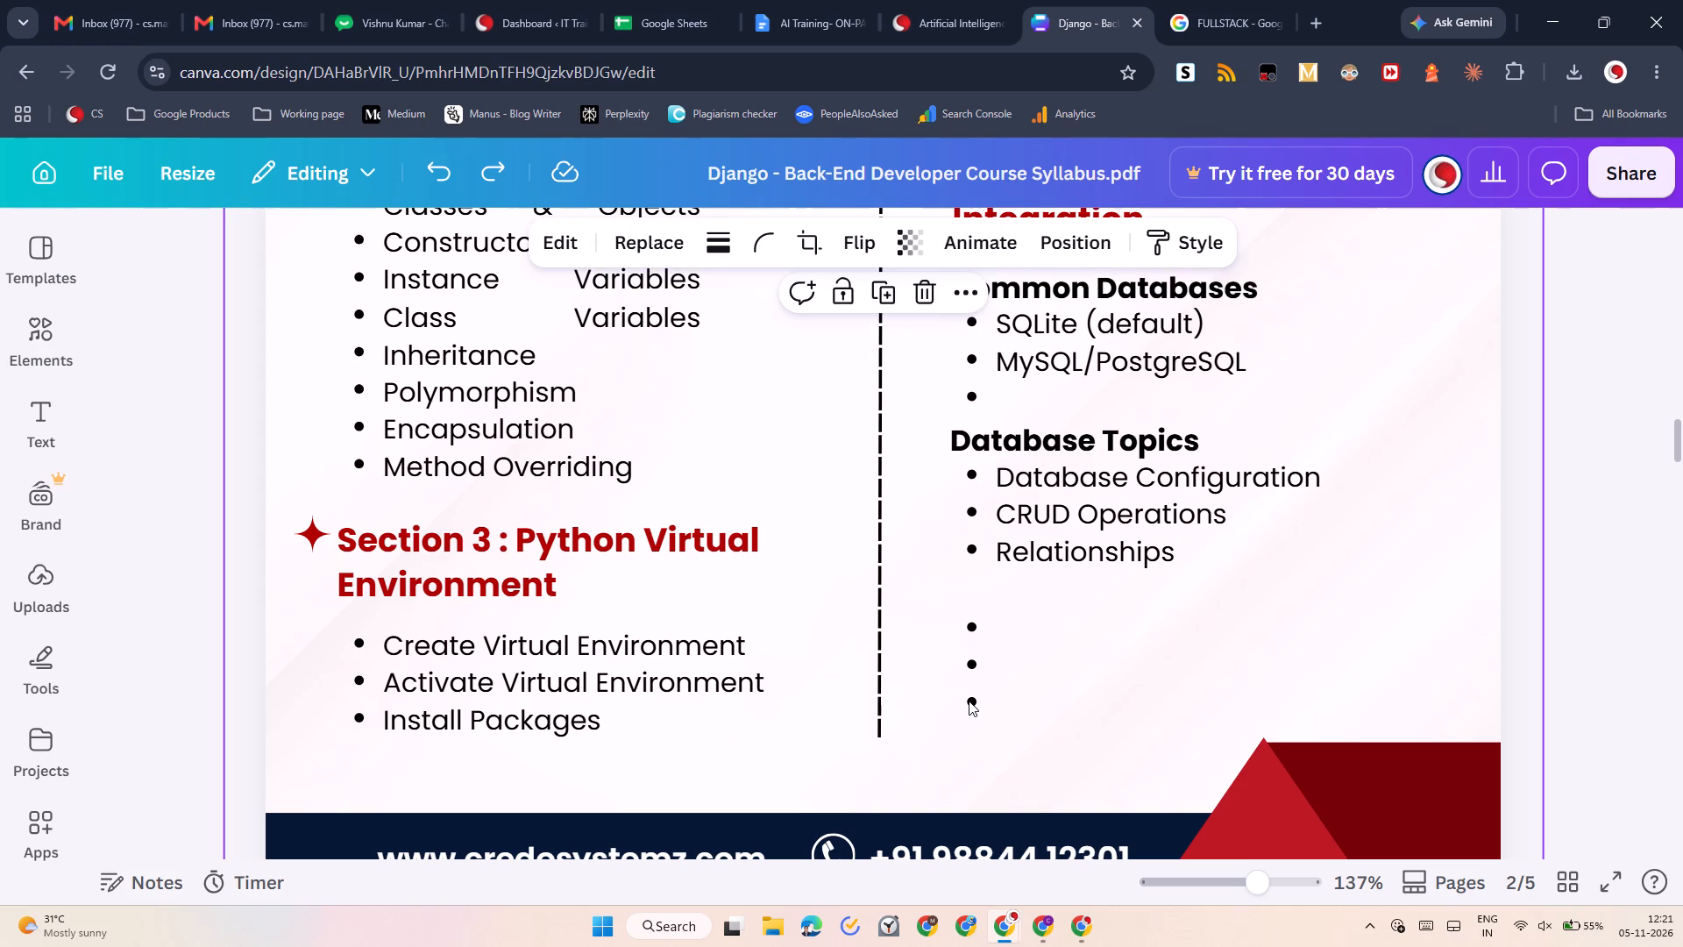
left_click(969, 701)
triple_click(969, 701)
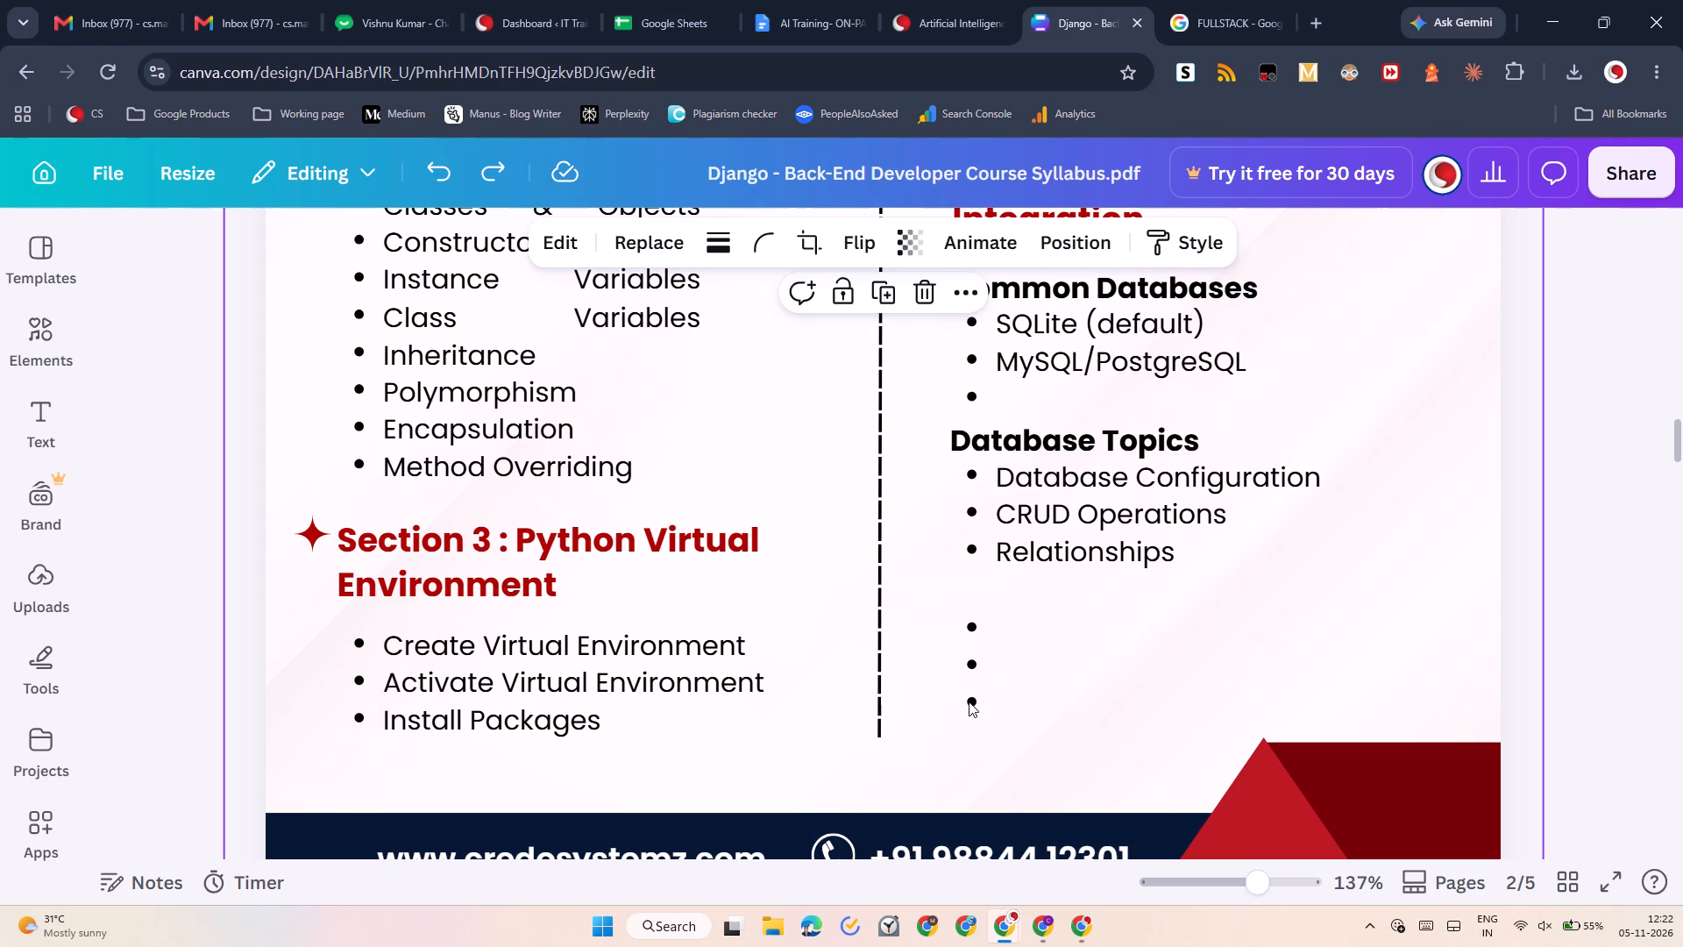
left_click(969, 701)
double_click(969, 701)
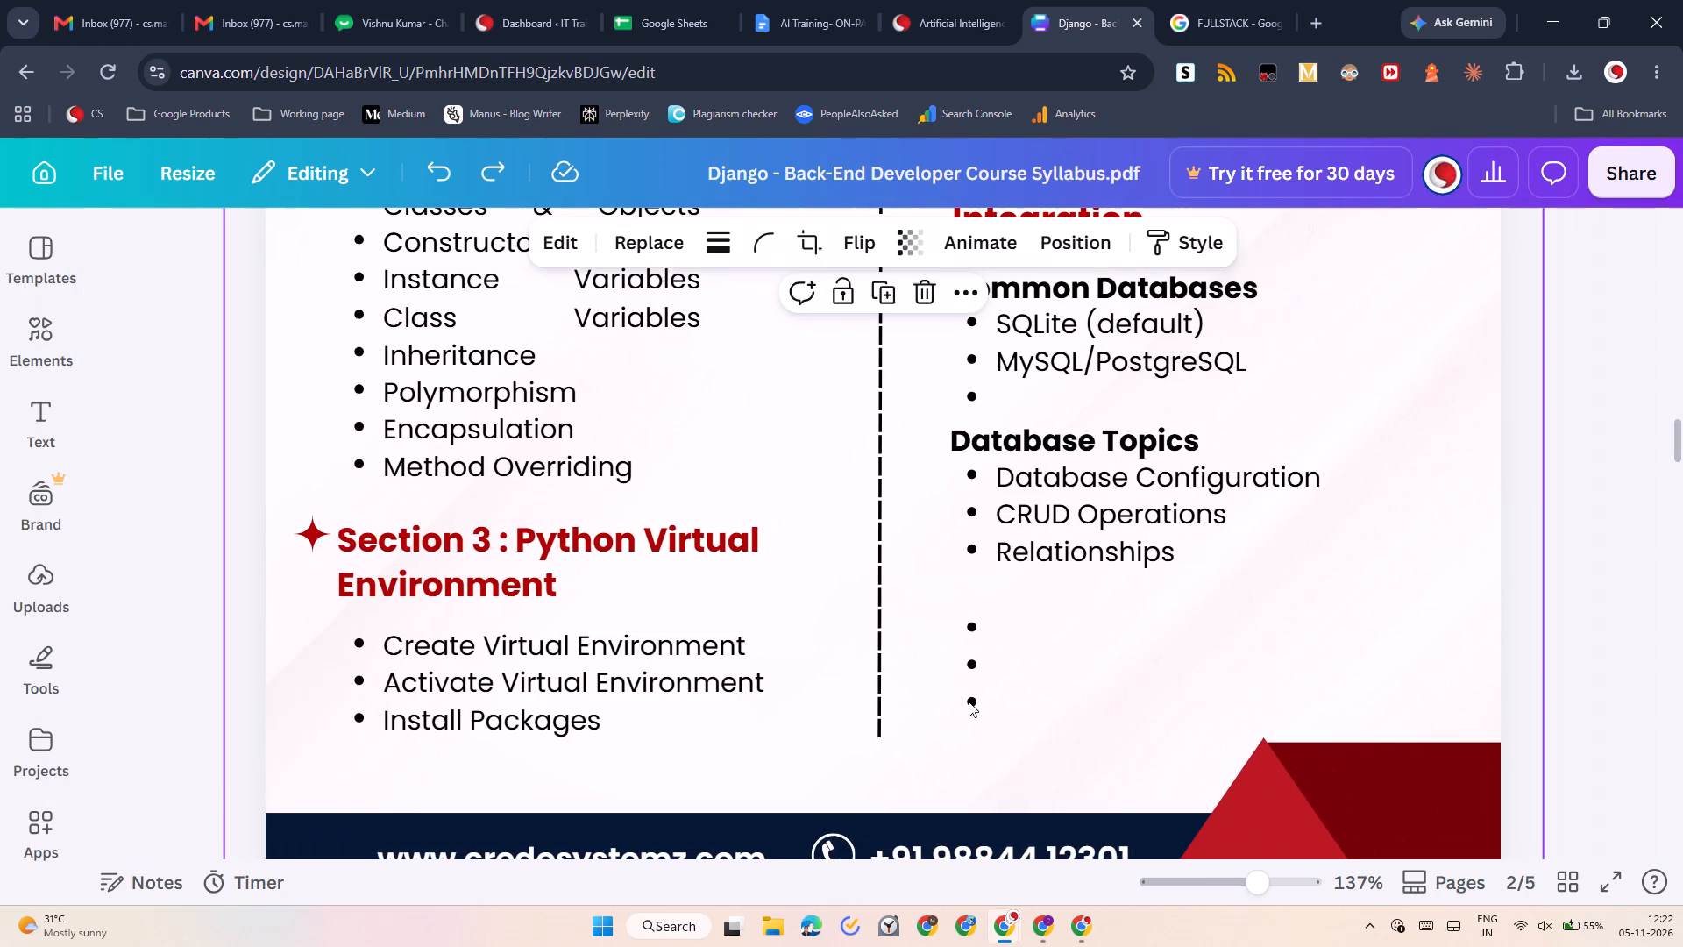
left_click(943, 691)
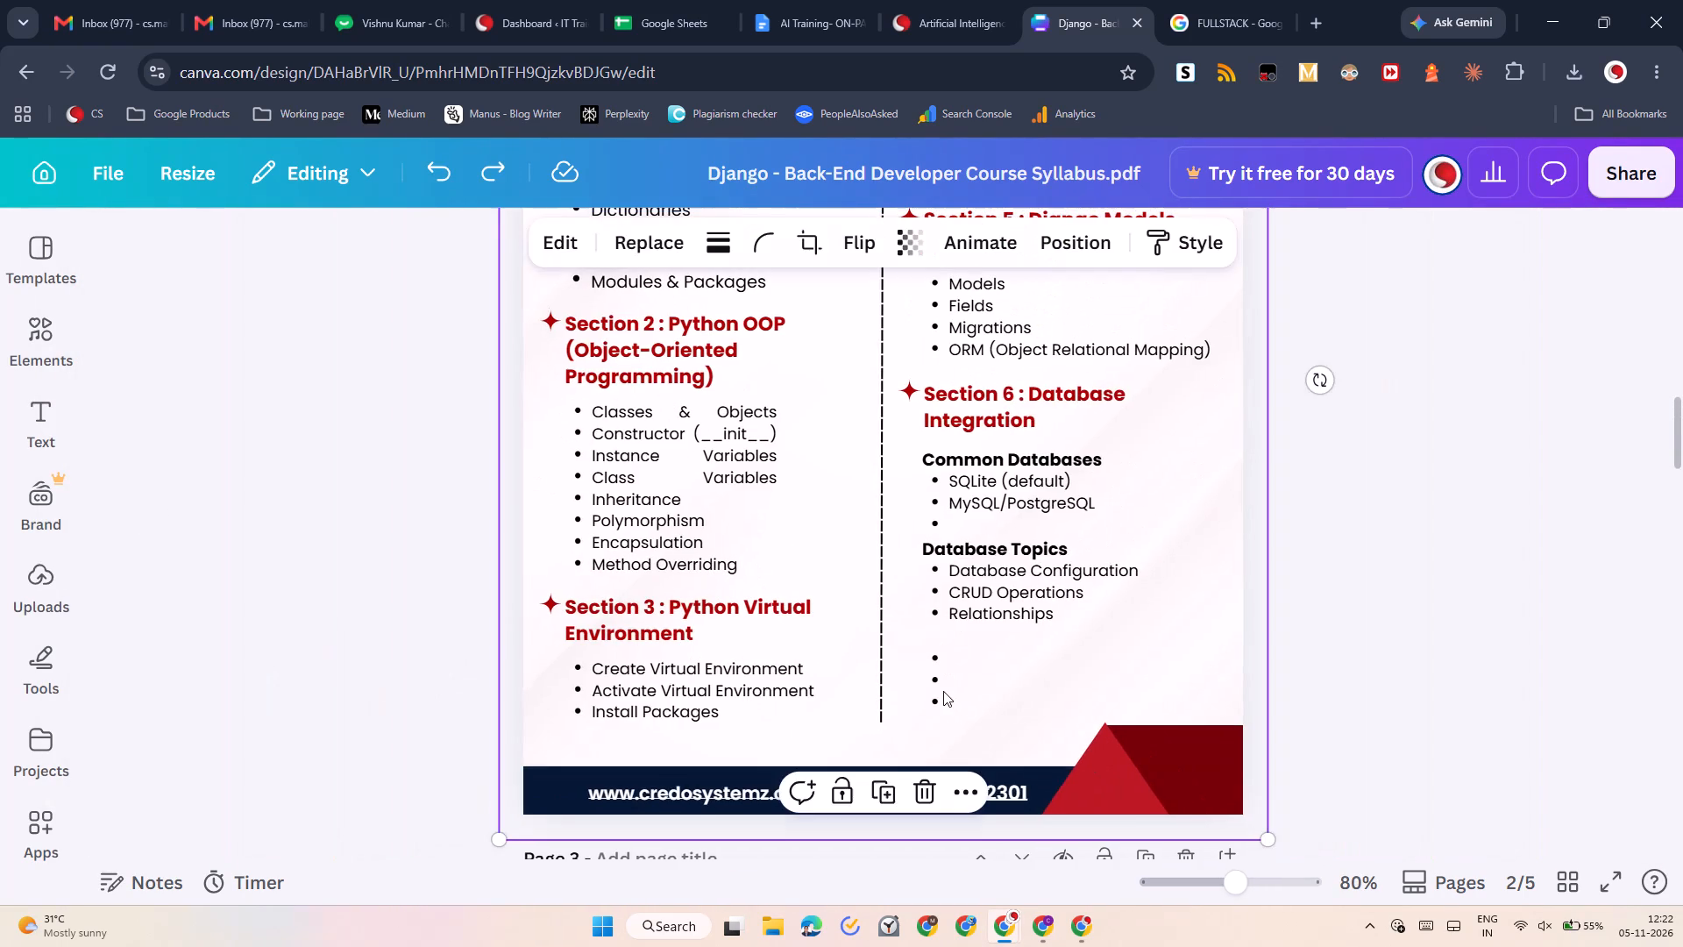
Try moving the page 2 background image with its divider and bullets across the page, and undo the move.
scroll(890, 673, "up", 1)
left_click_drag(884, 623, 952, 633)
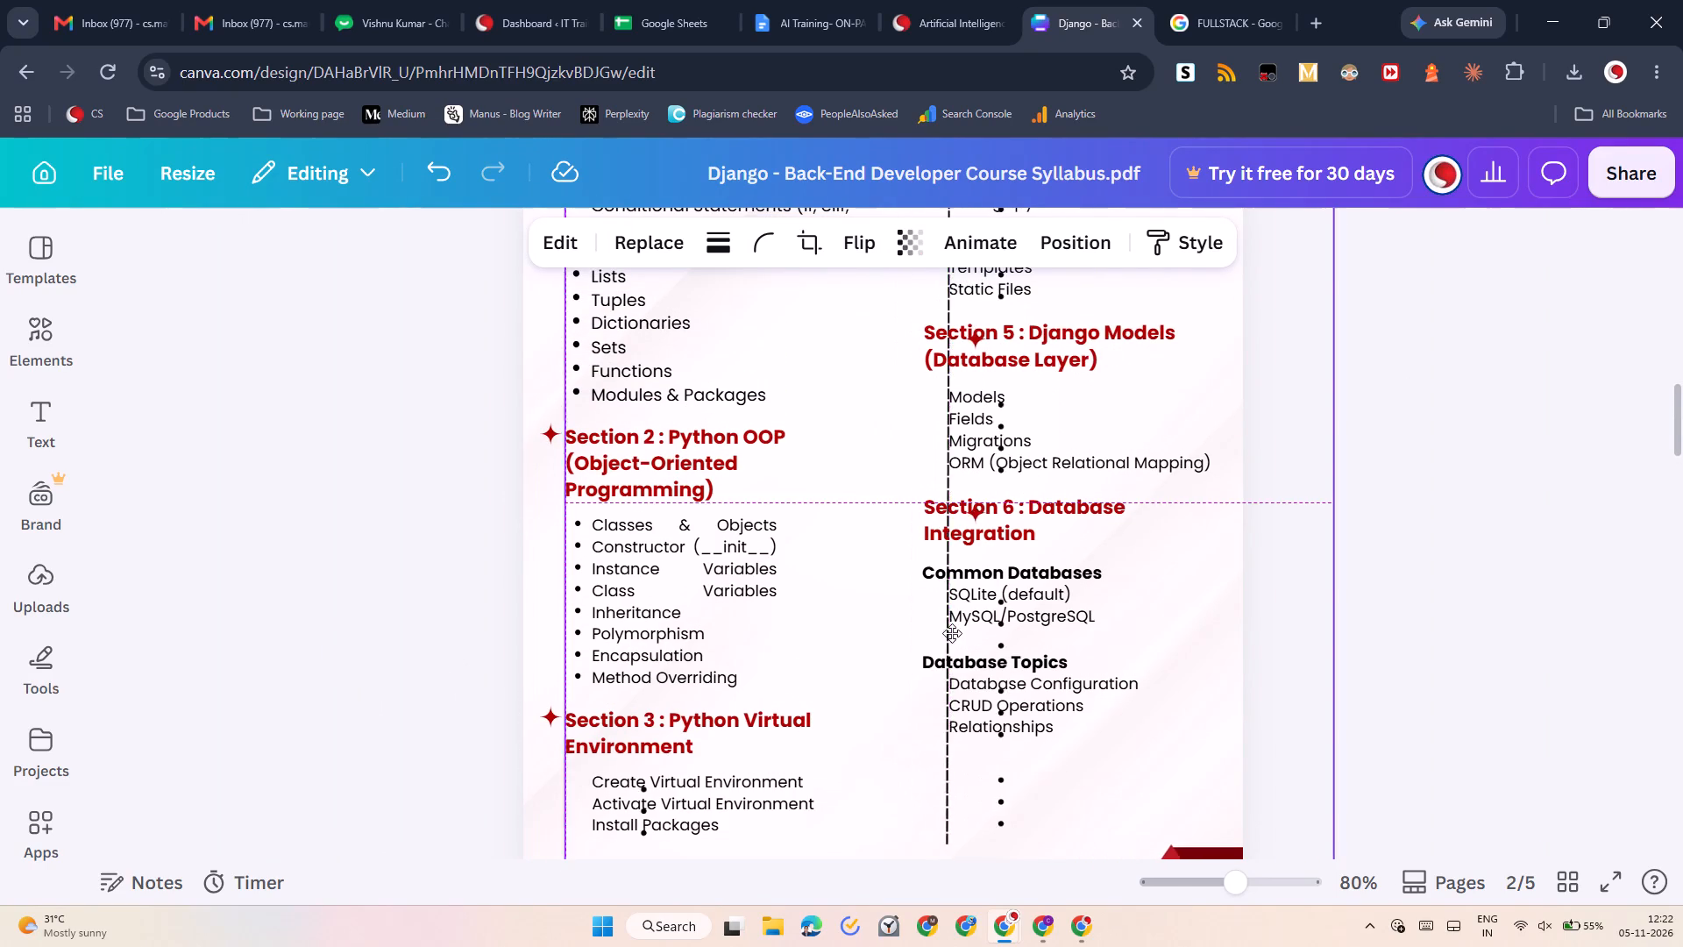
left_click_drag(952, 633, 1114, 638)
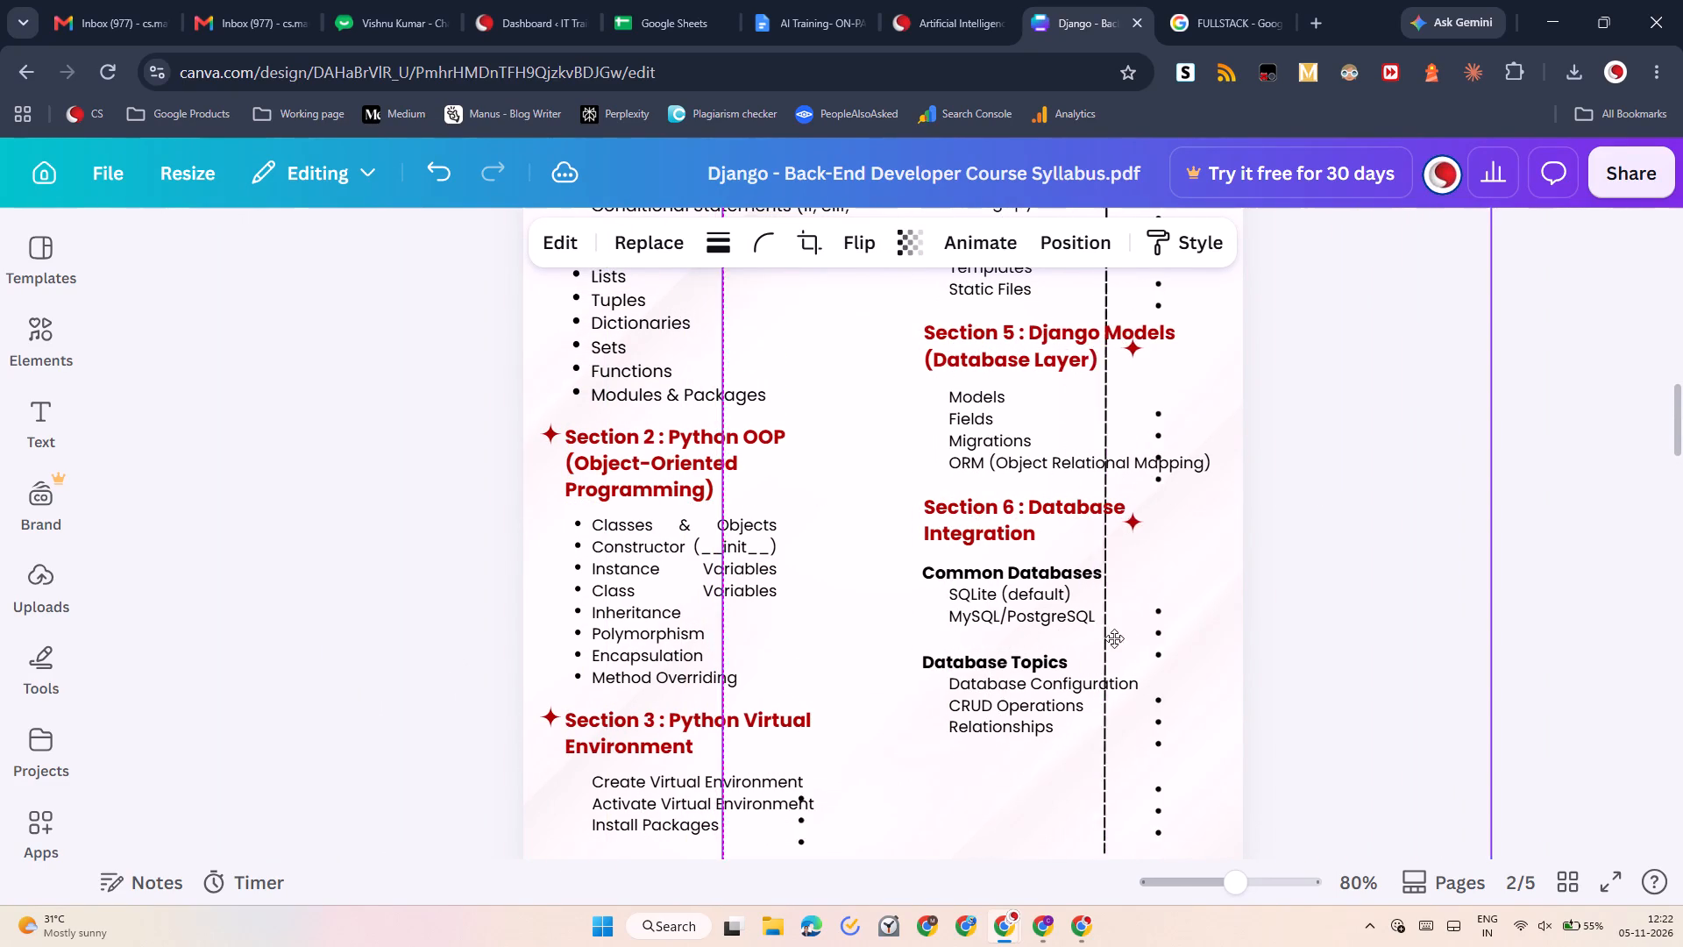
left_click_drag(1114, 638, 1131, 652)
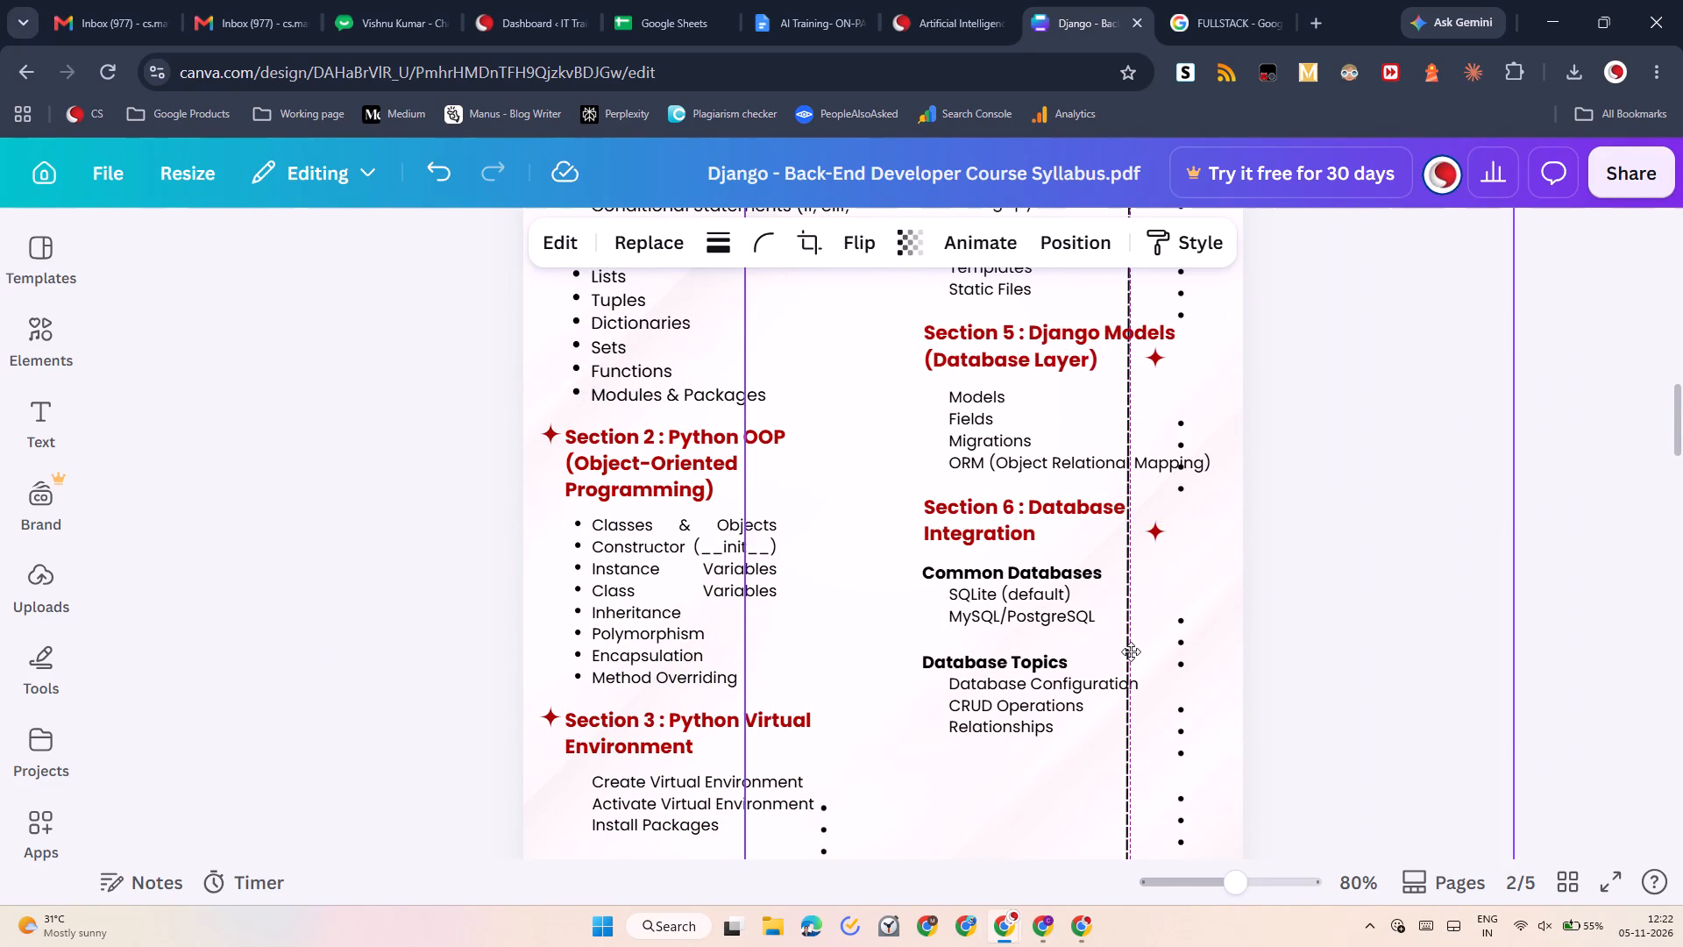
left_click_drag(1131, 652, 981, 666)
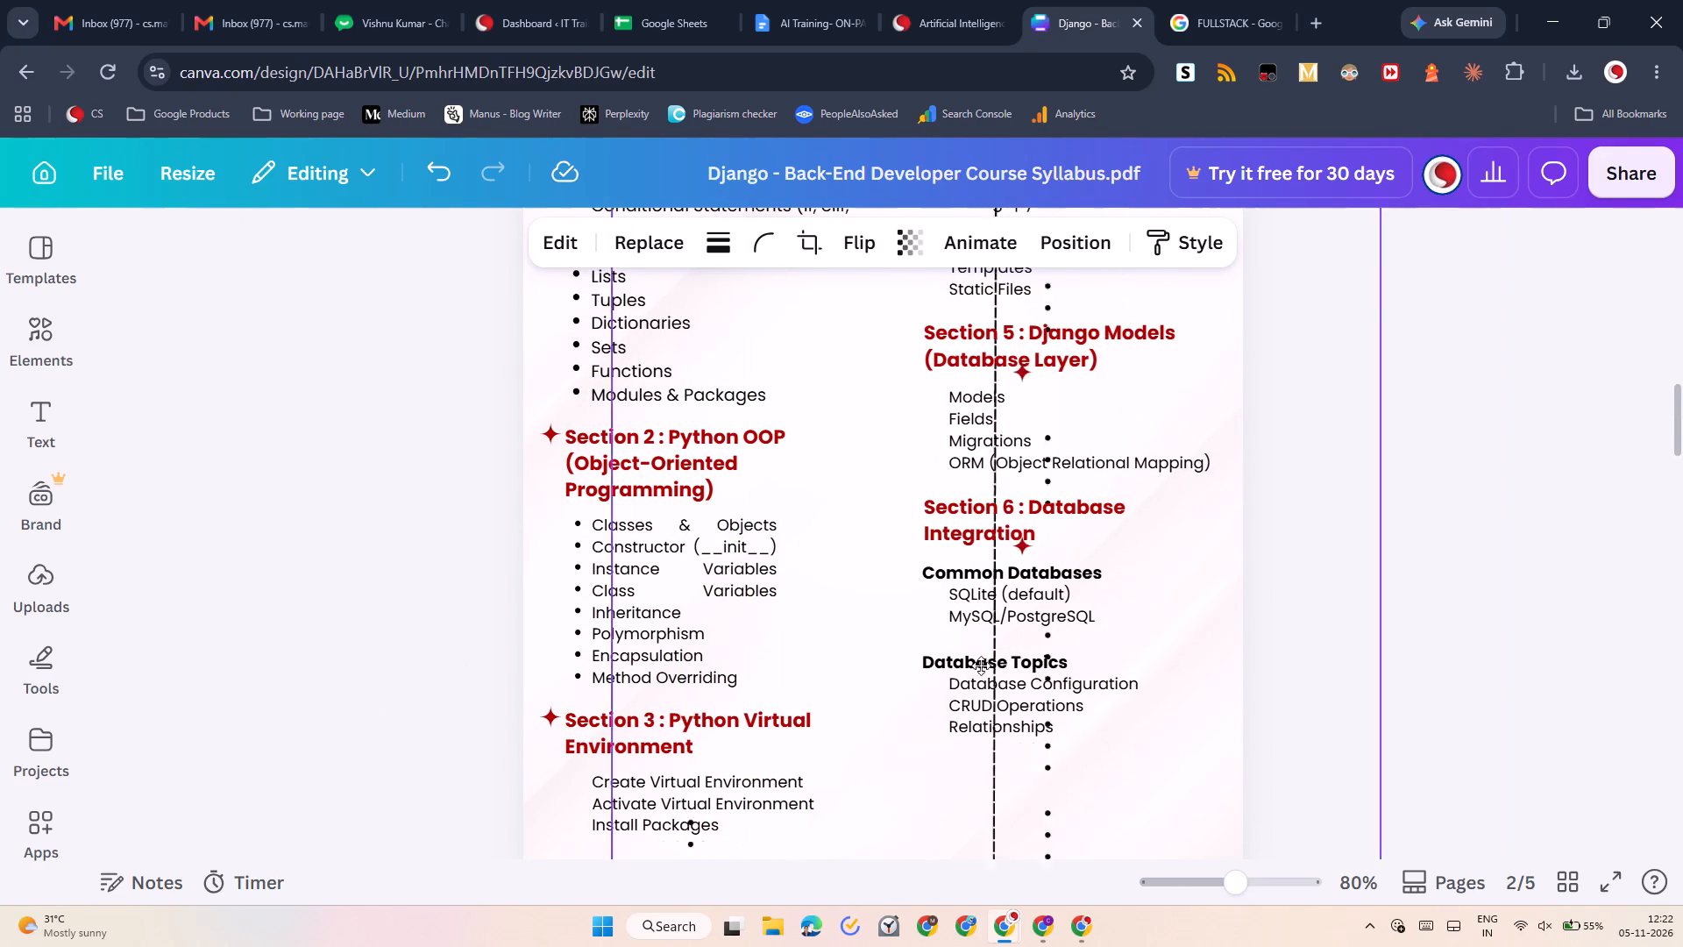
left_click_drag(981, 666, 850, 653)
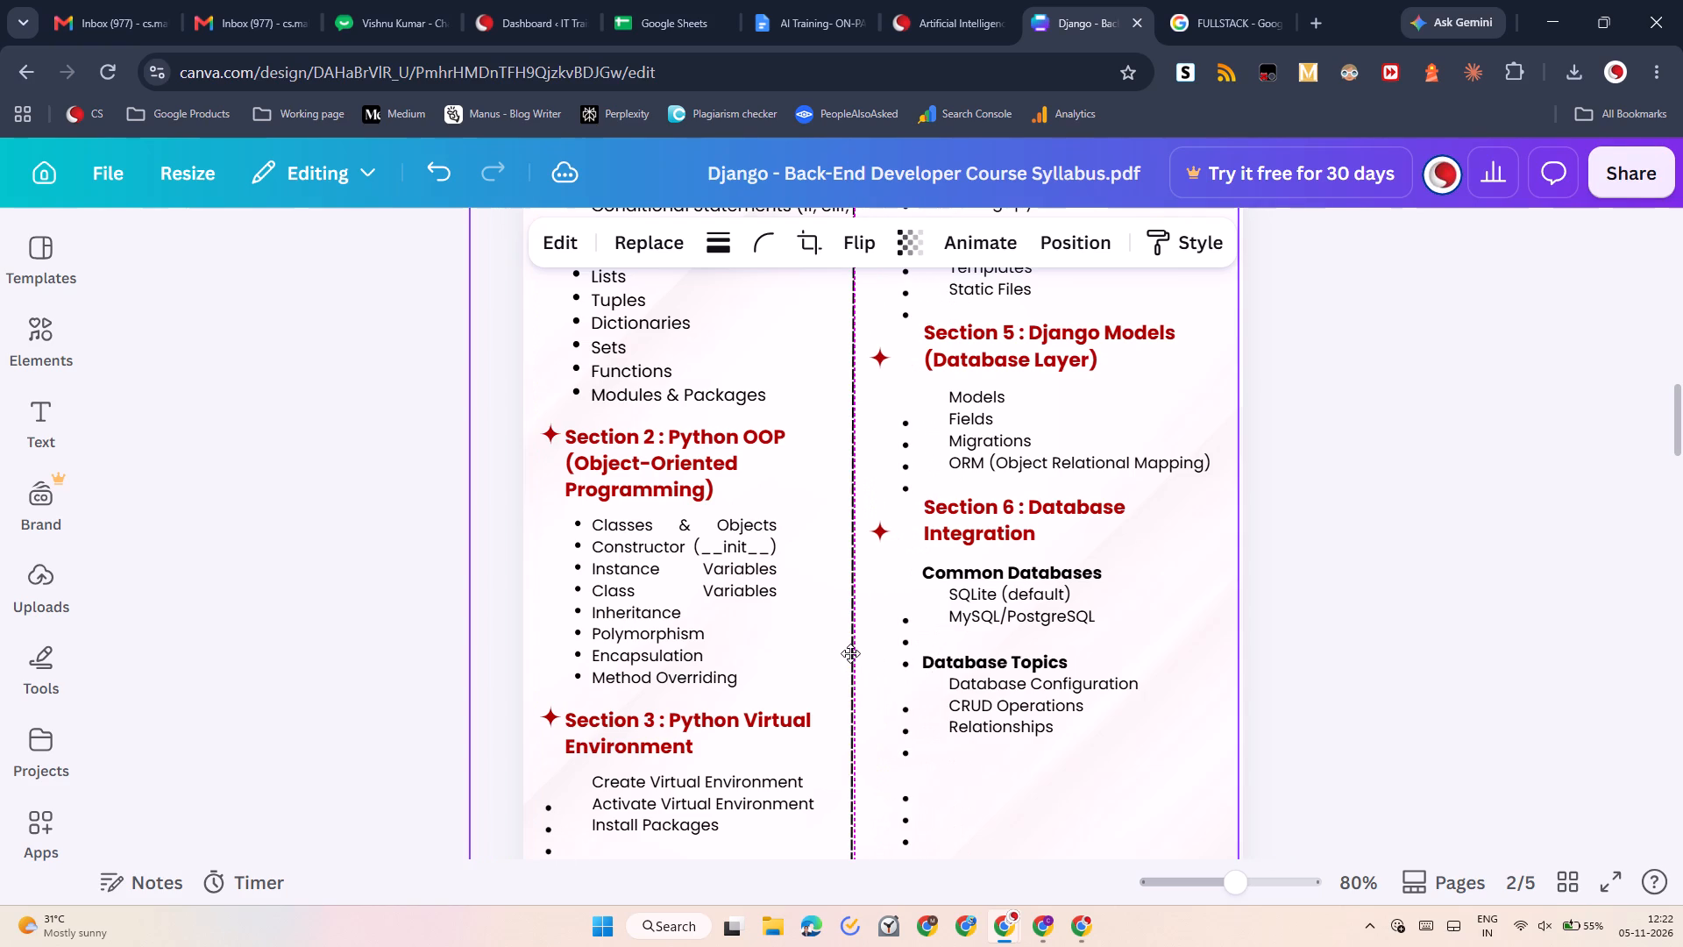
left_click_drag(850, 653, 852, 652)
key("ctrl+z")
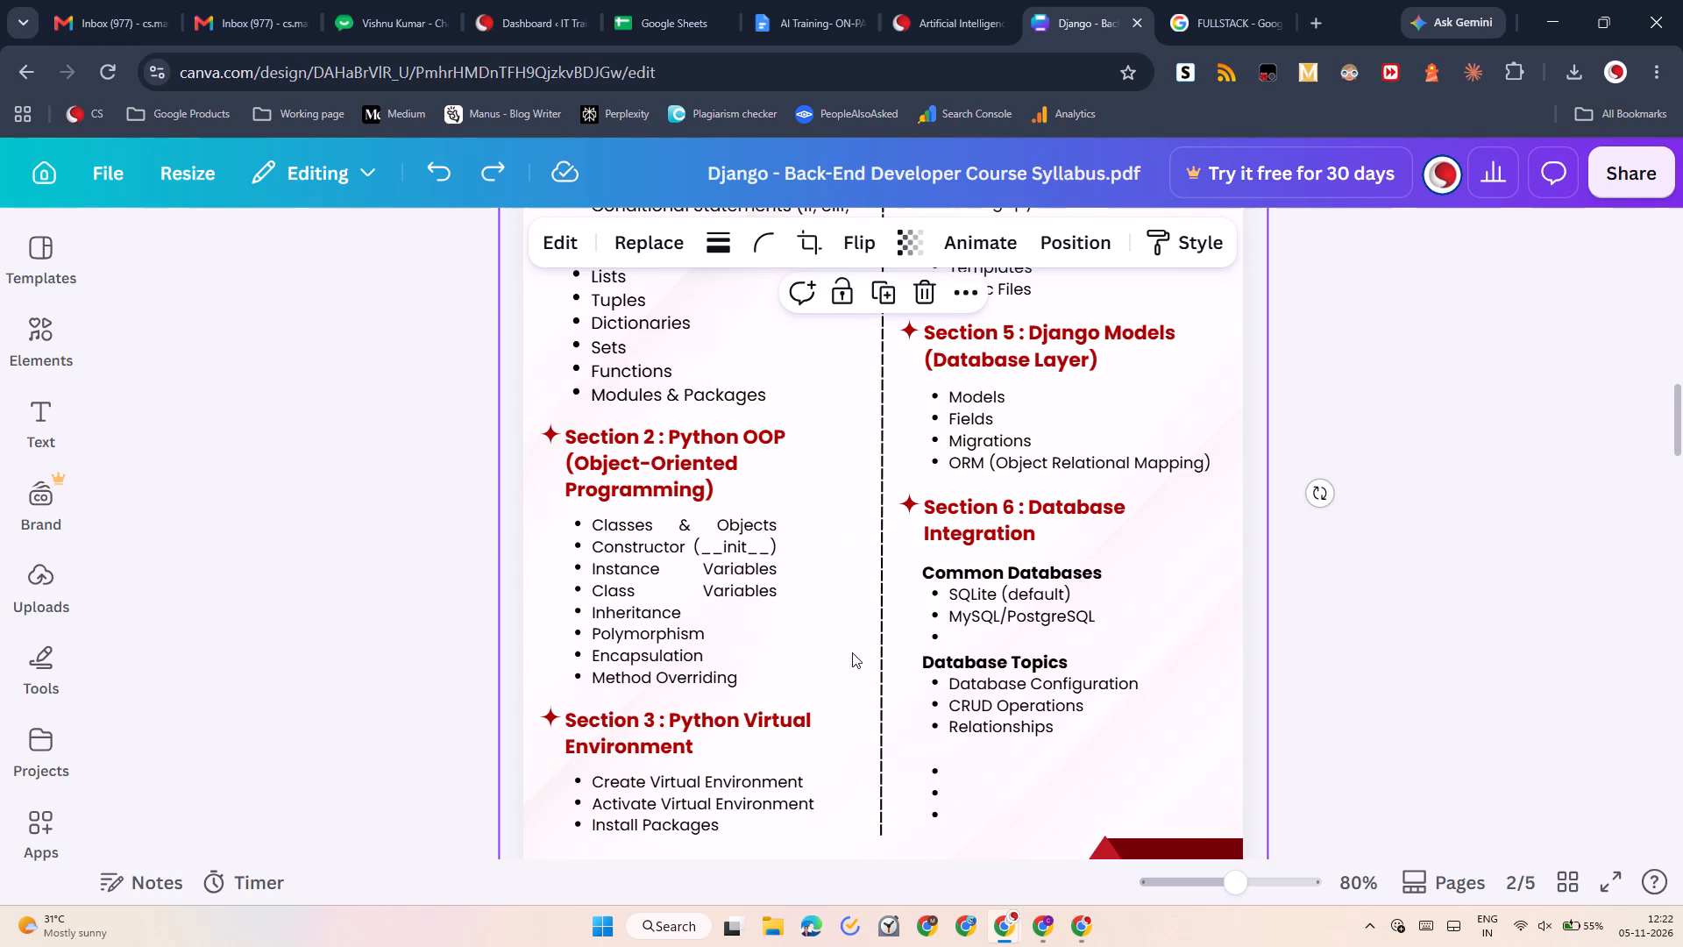
Review the section lists, empty bullets and spacing across pages 2 to 4.
scroll(877, 700, "down", 1)
left_click(961, 687)
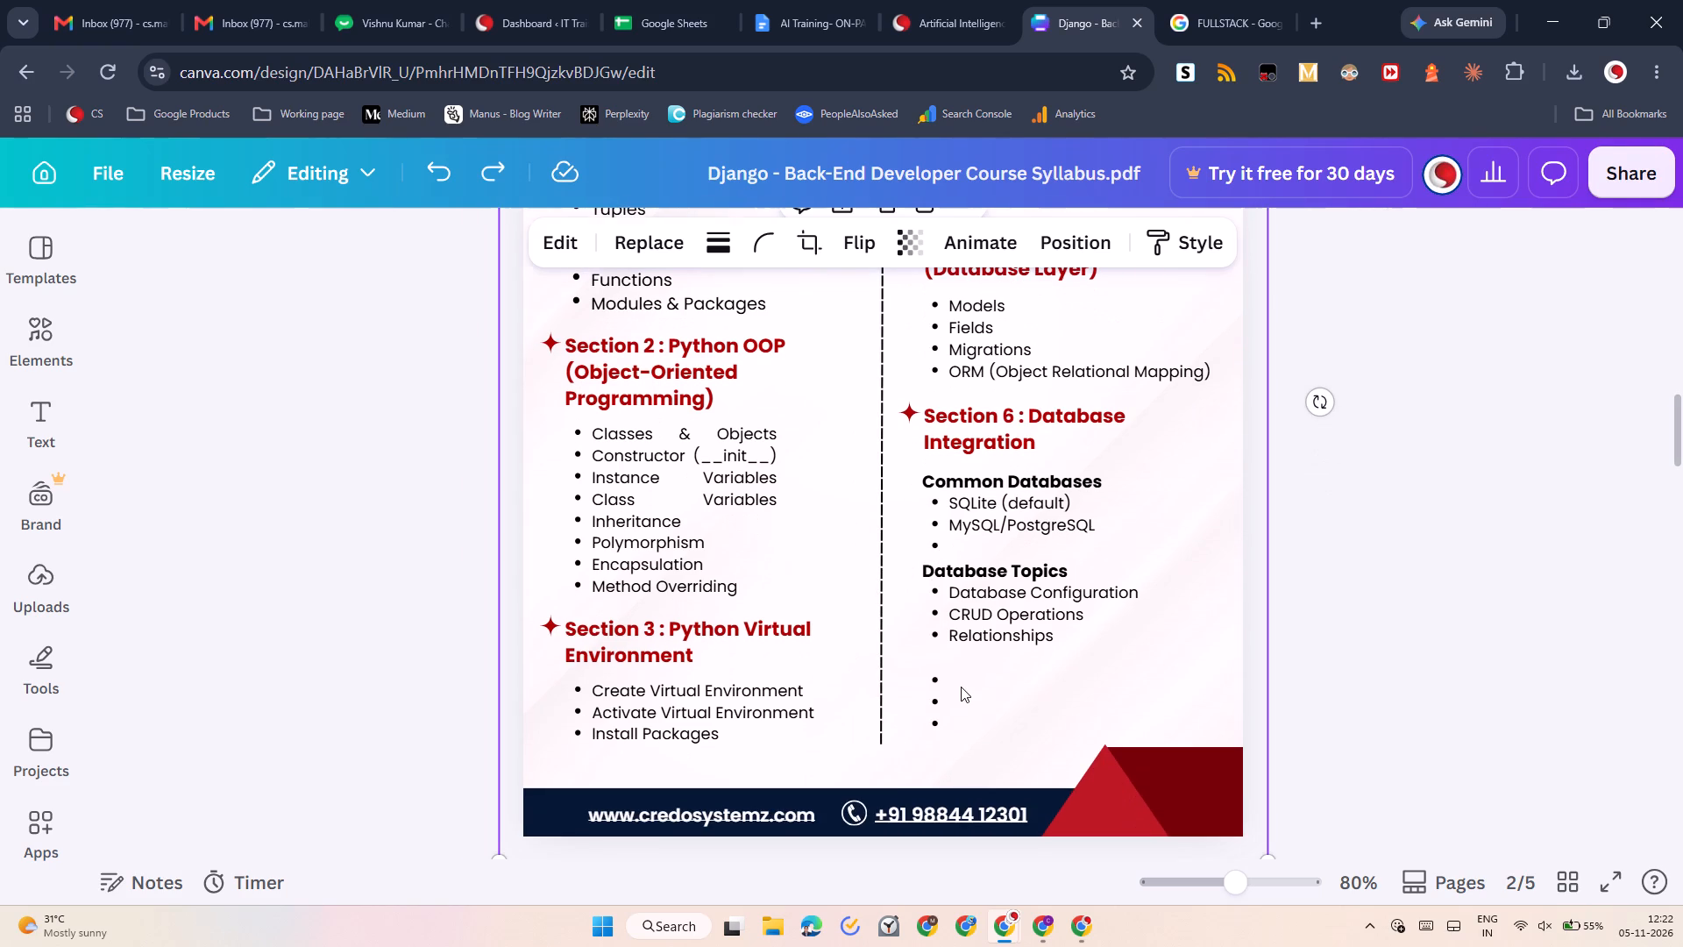
scroll(943, 691, "down", 4)
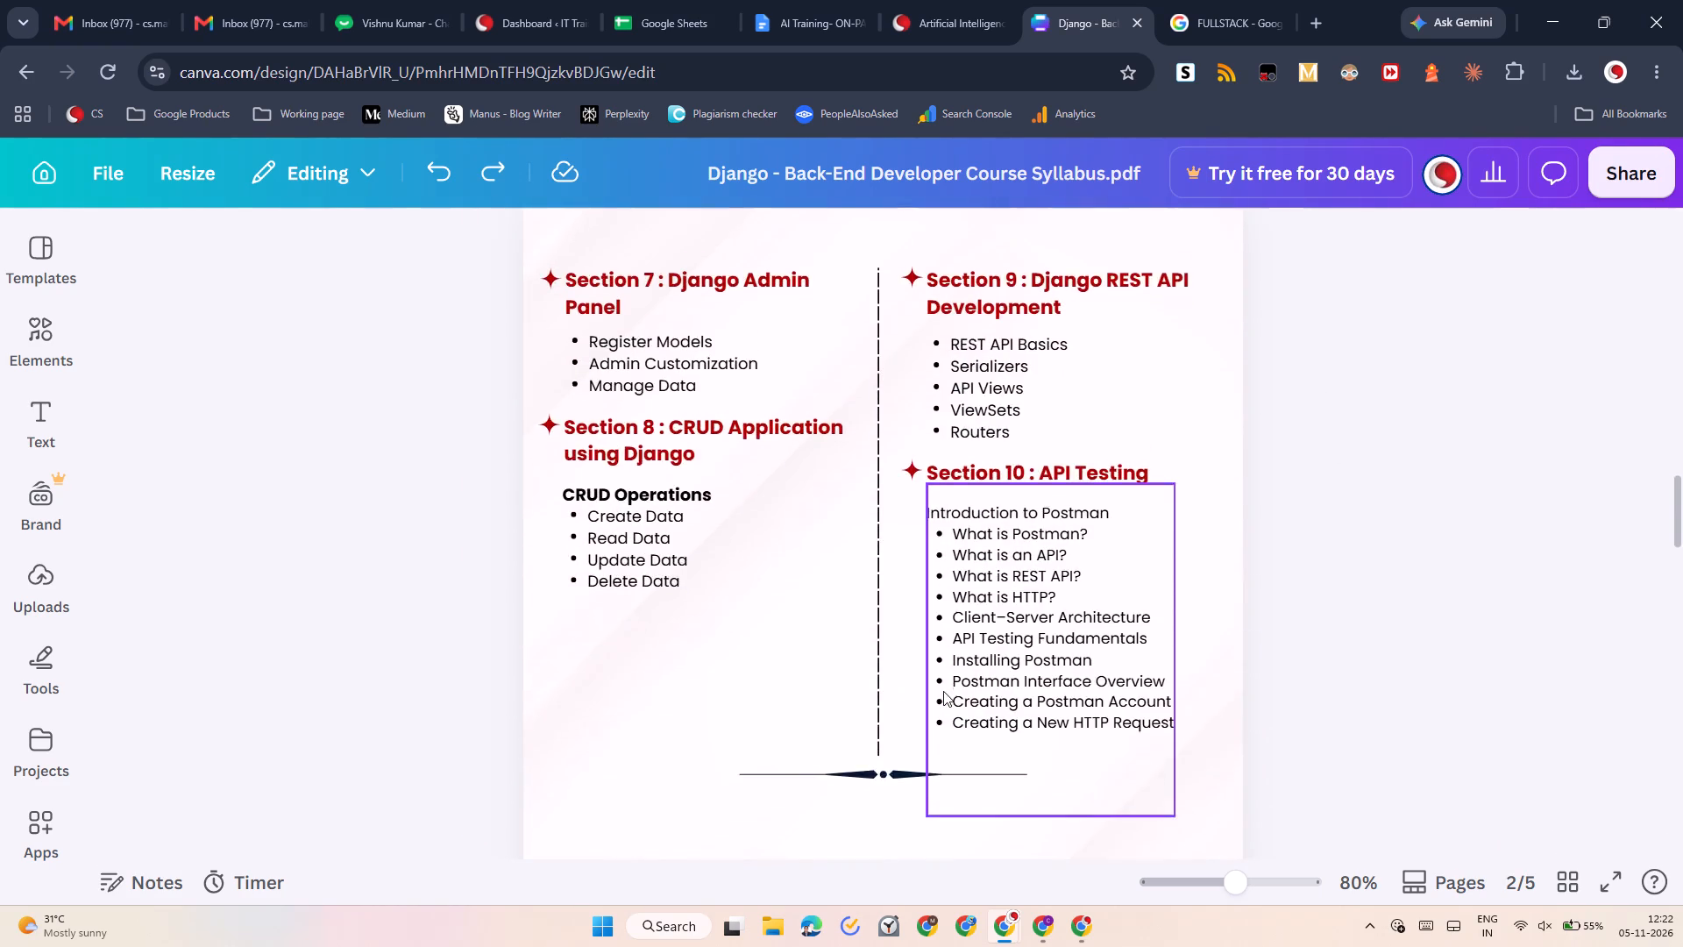
scroll(943, 691, "down", 3)
scroll(943, 691, "up", 4)
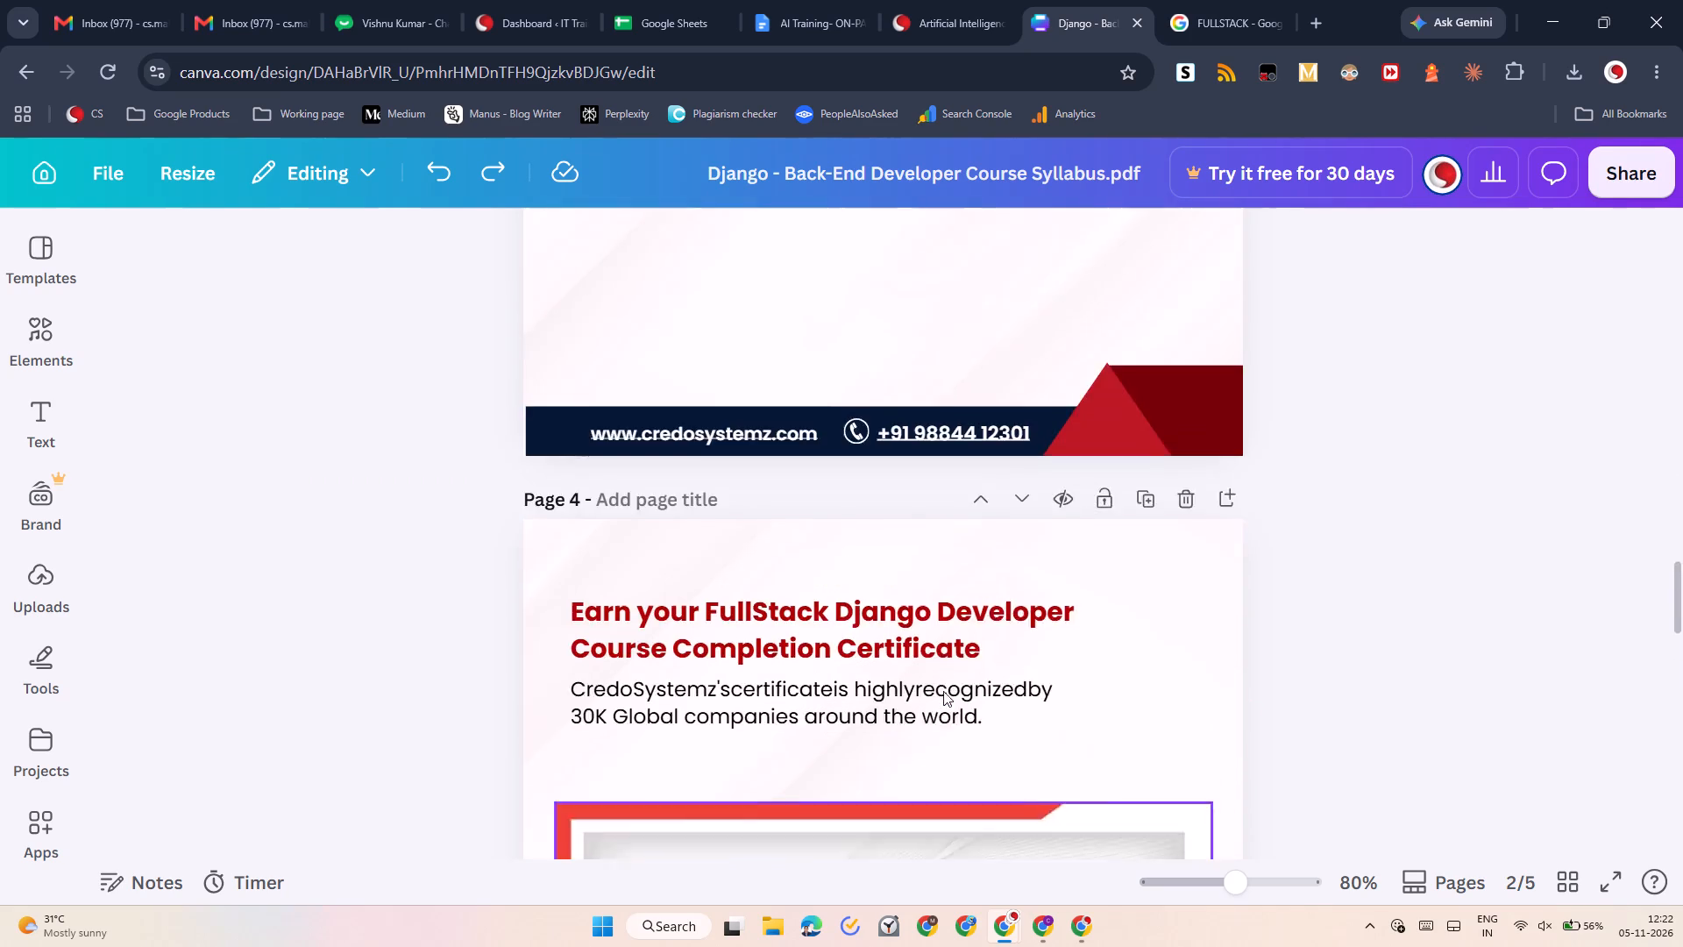
scroll(943, 691, "up", 2)
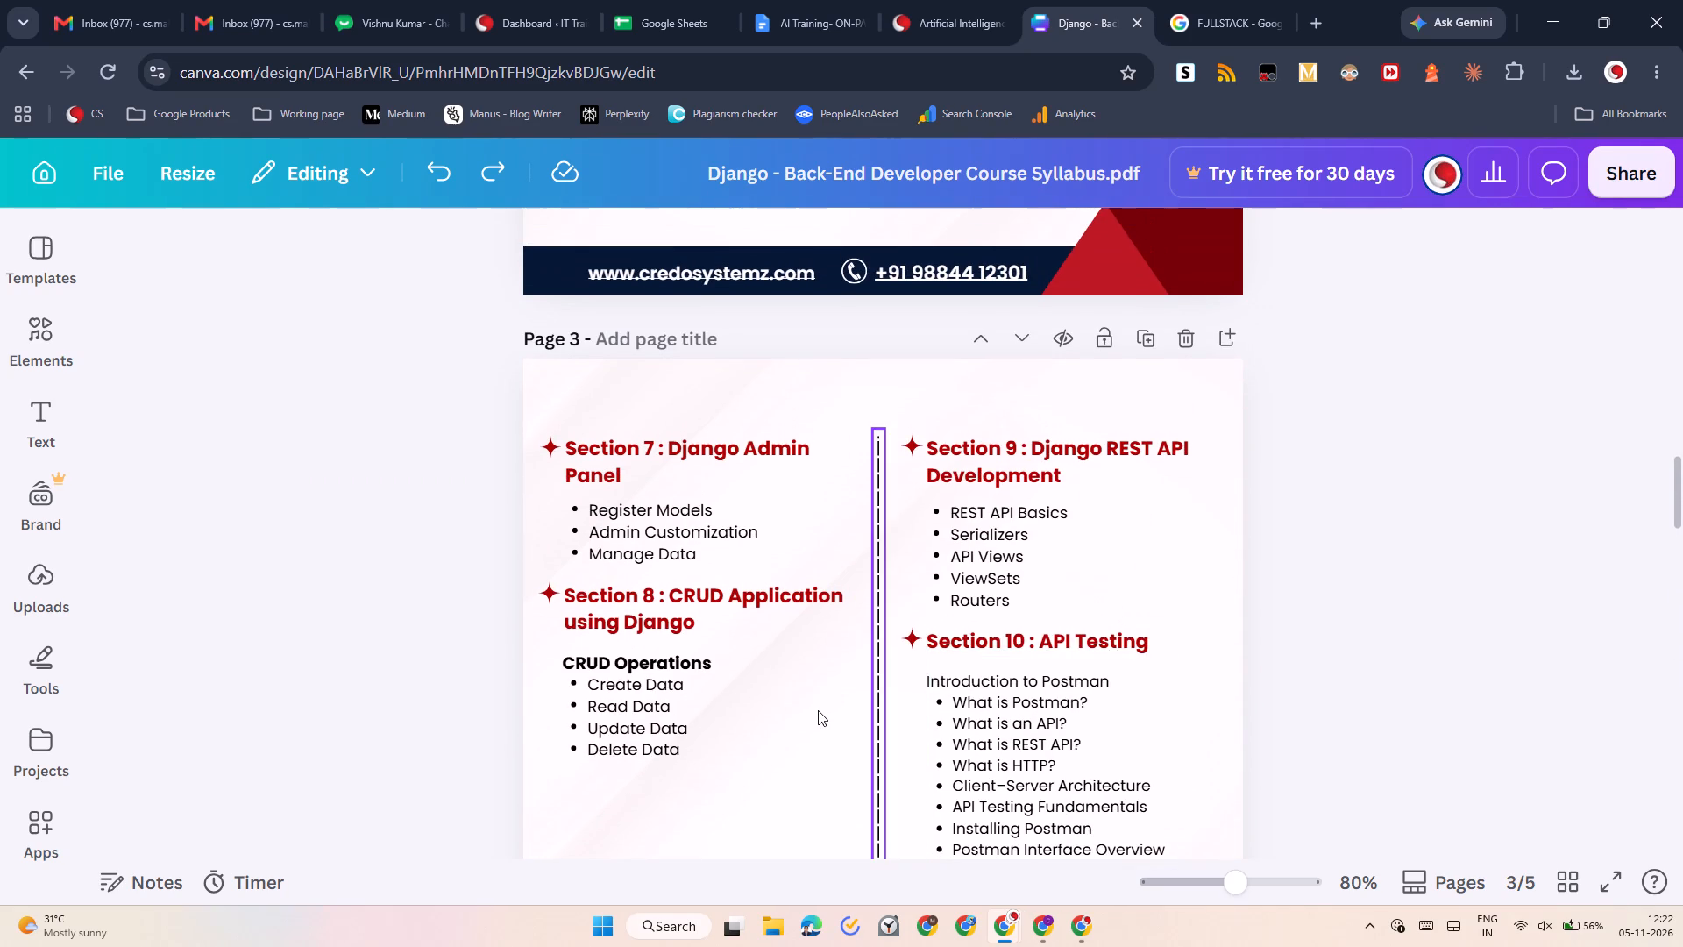
scroll(818, 710, "down", 1)
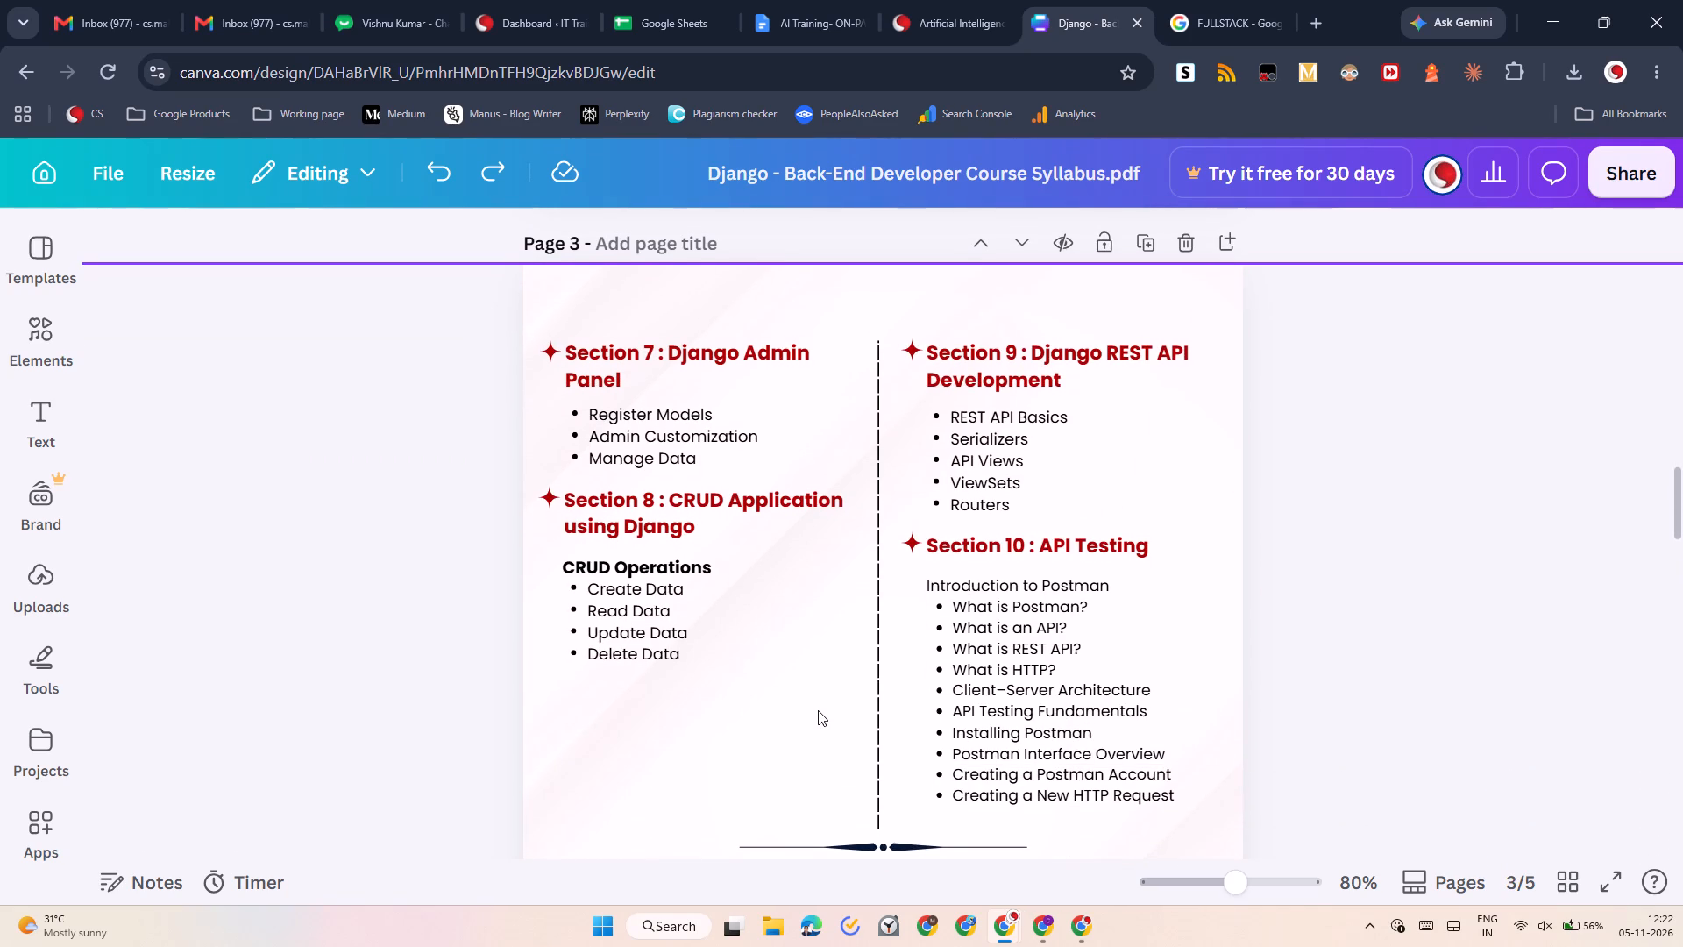
scroll(818, 710, "down", 2)
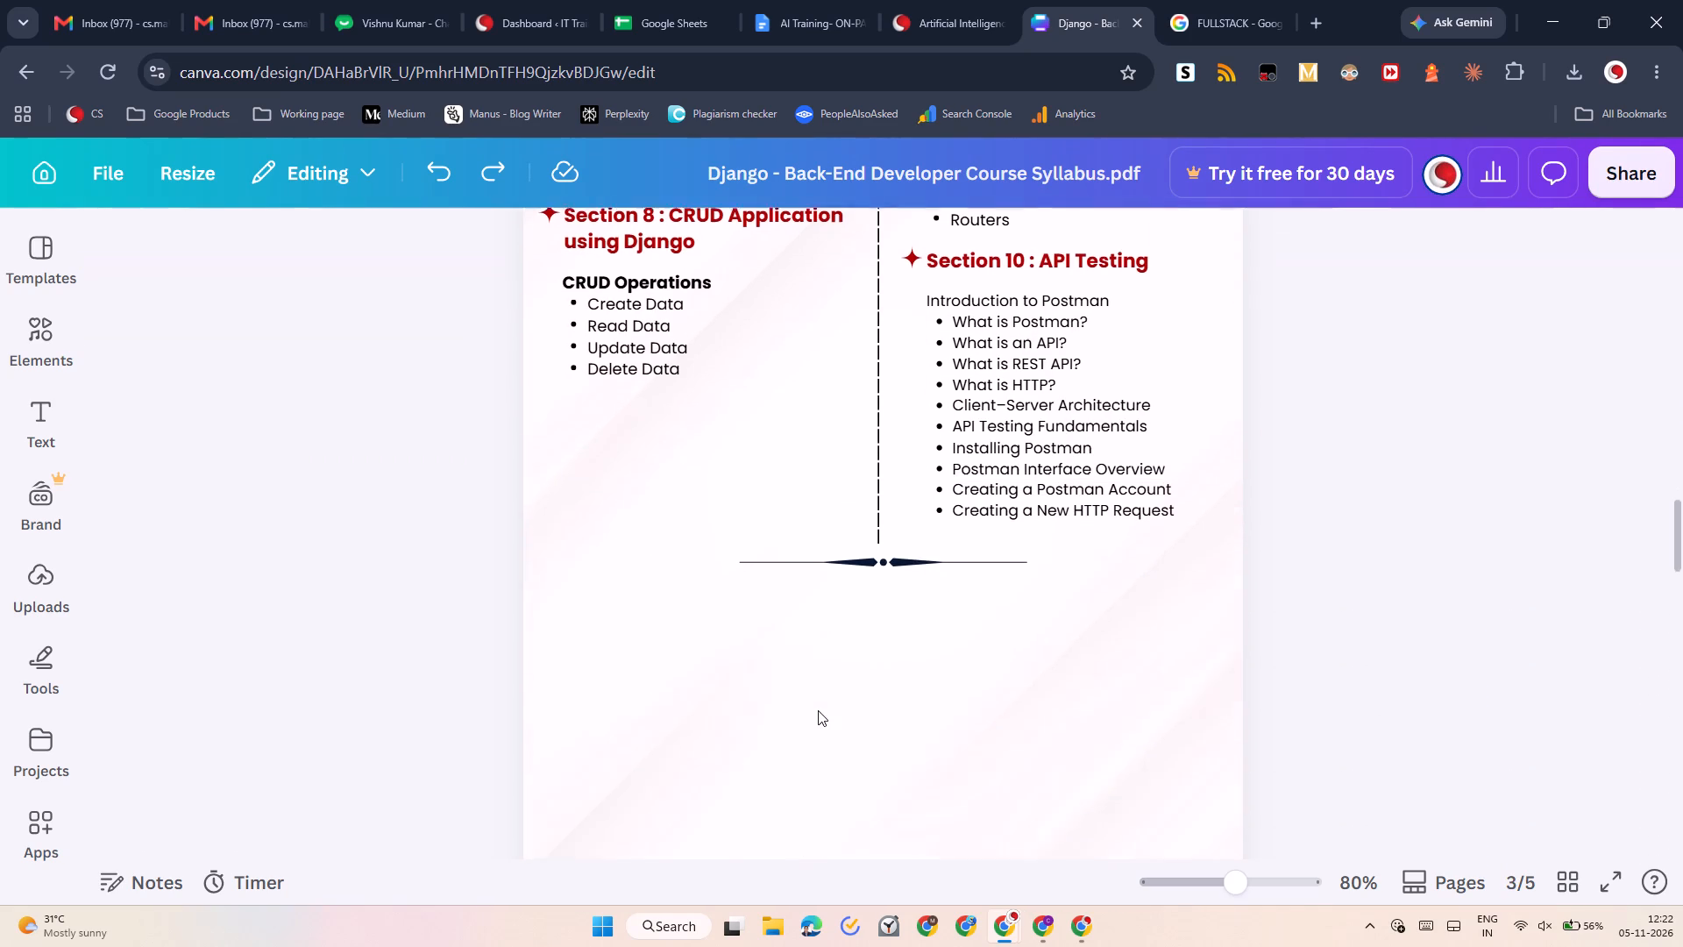
scroll(818, 710, "down", 4)
scroll(818, 710, "up", 4)
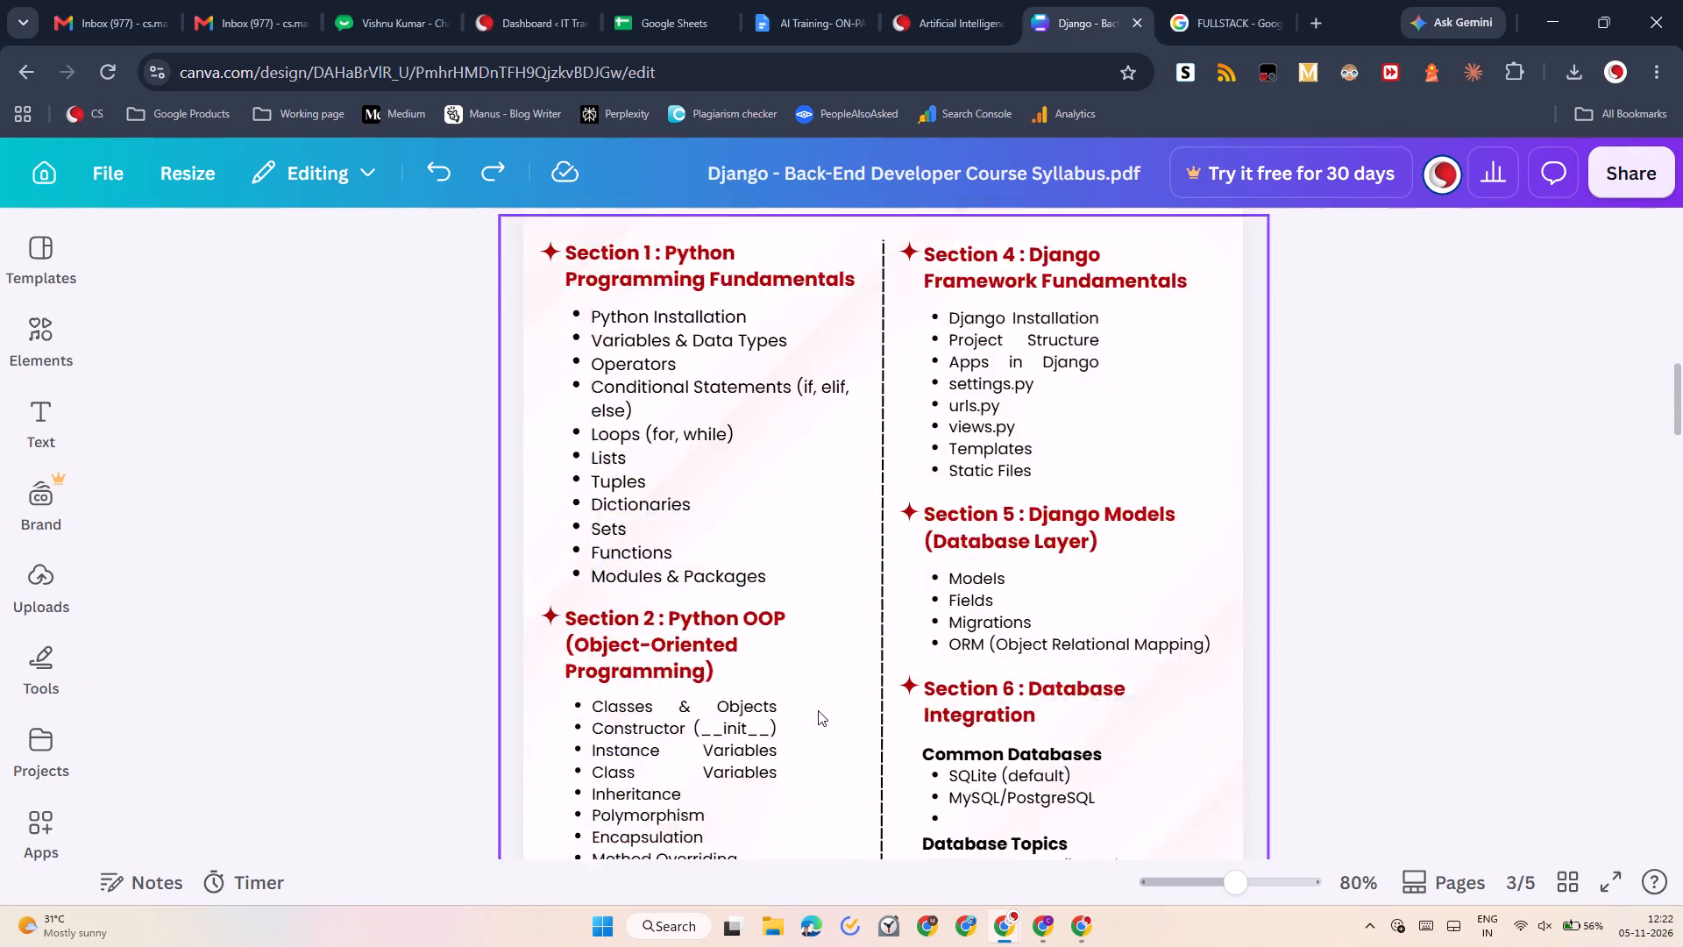
scroll(818, 710, "up", 1)
scroll(818, 710, "down", 4)
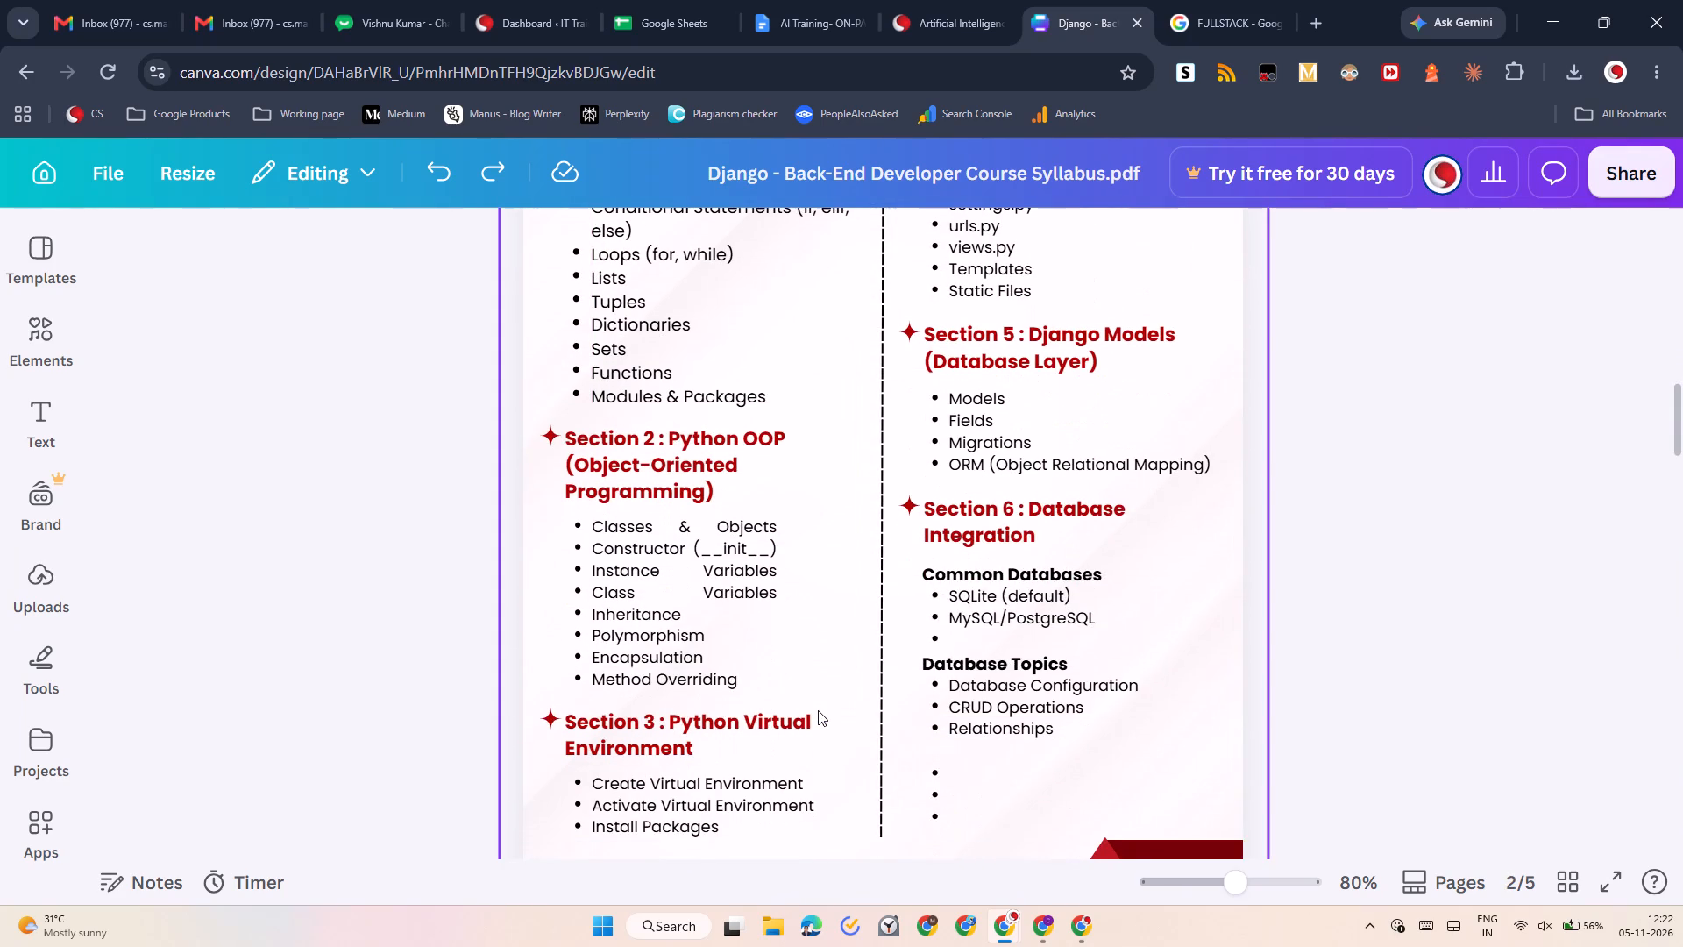
scroll(818, 710, "down", 1)
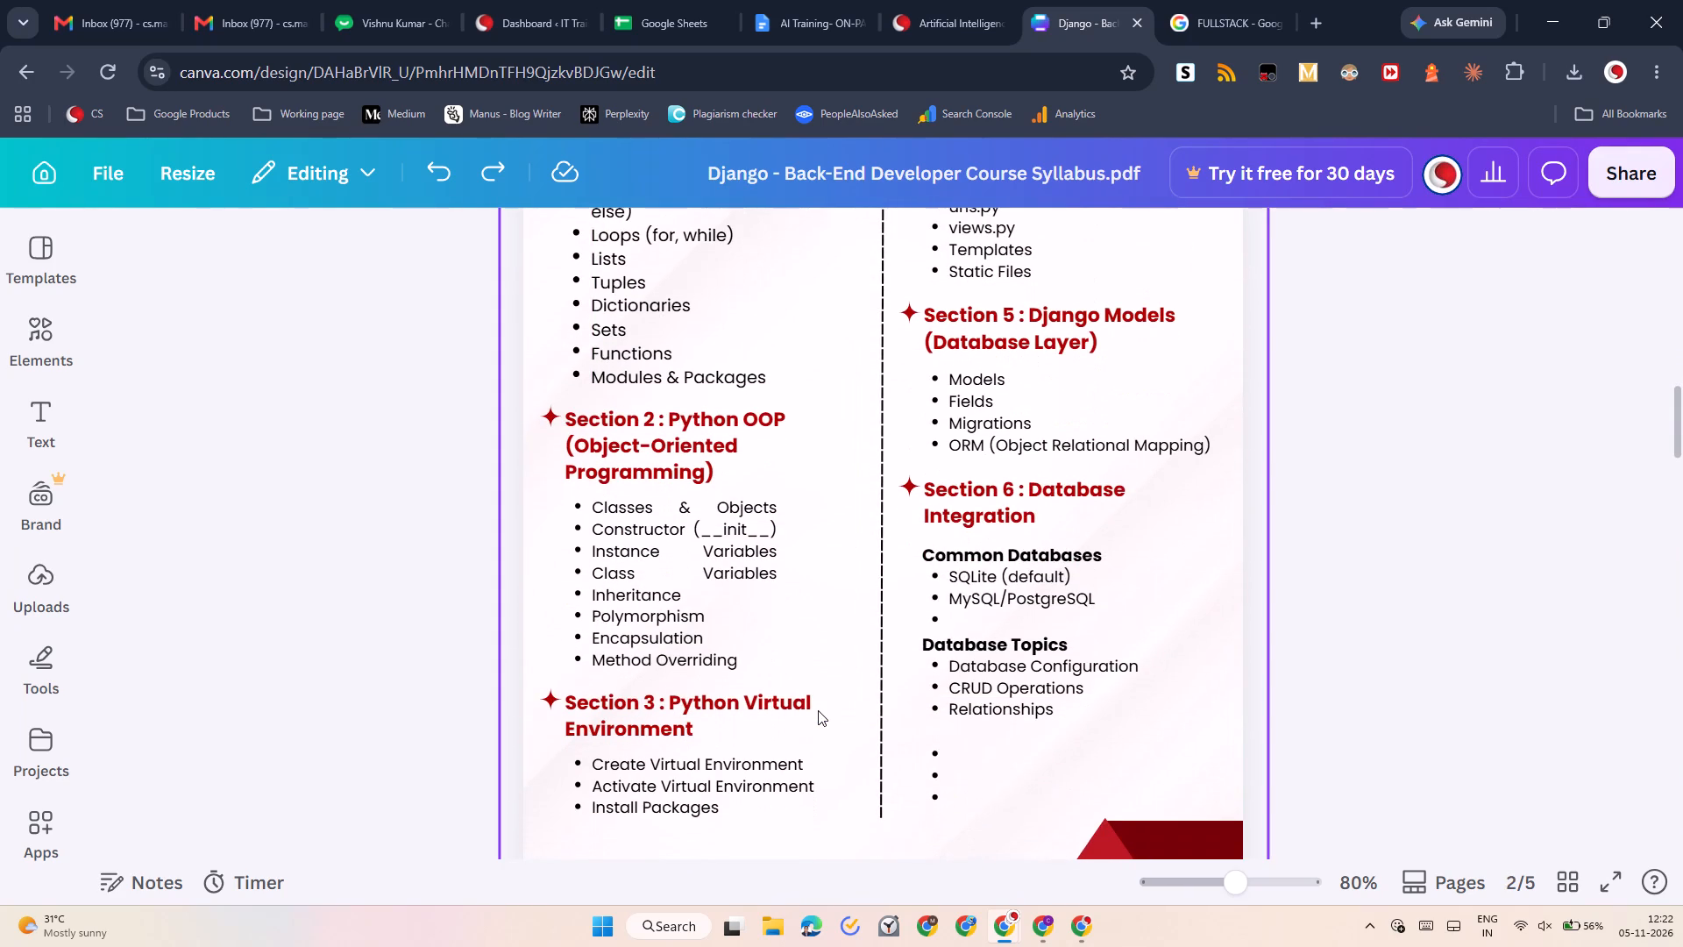
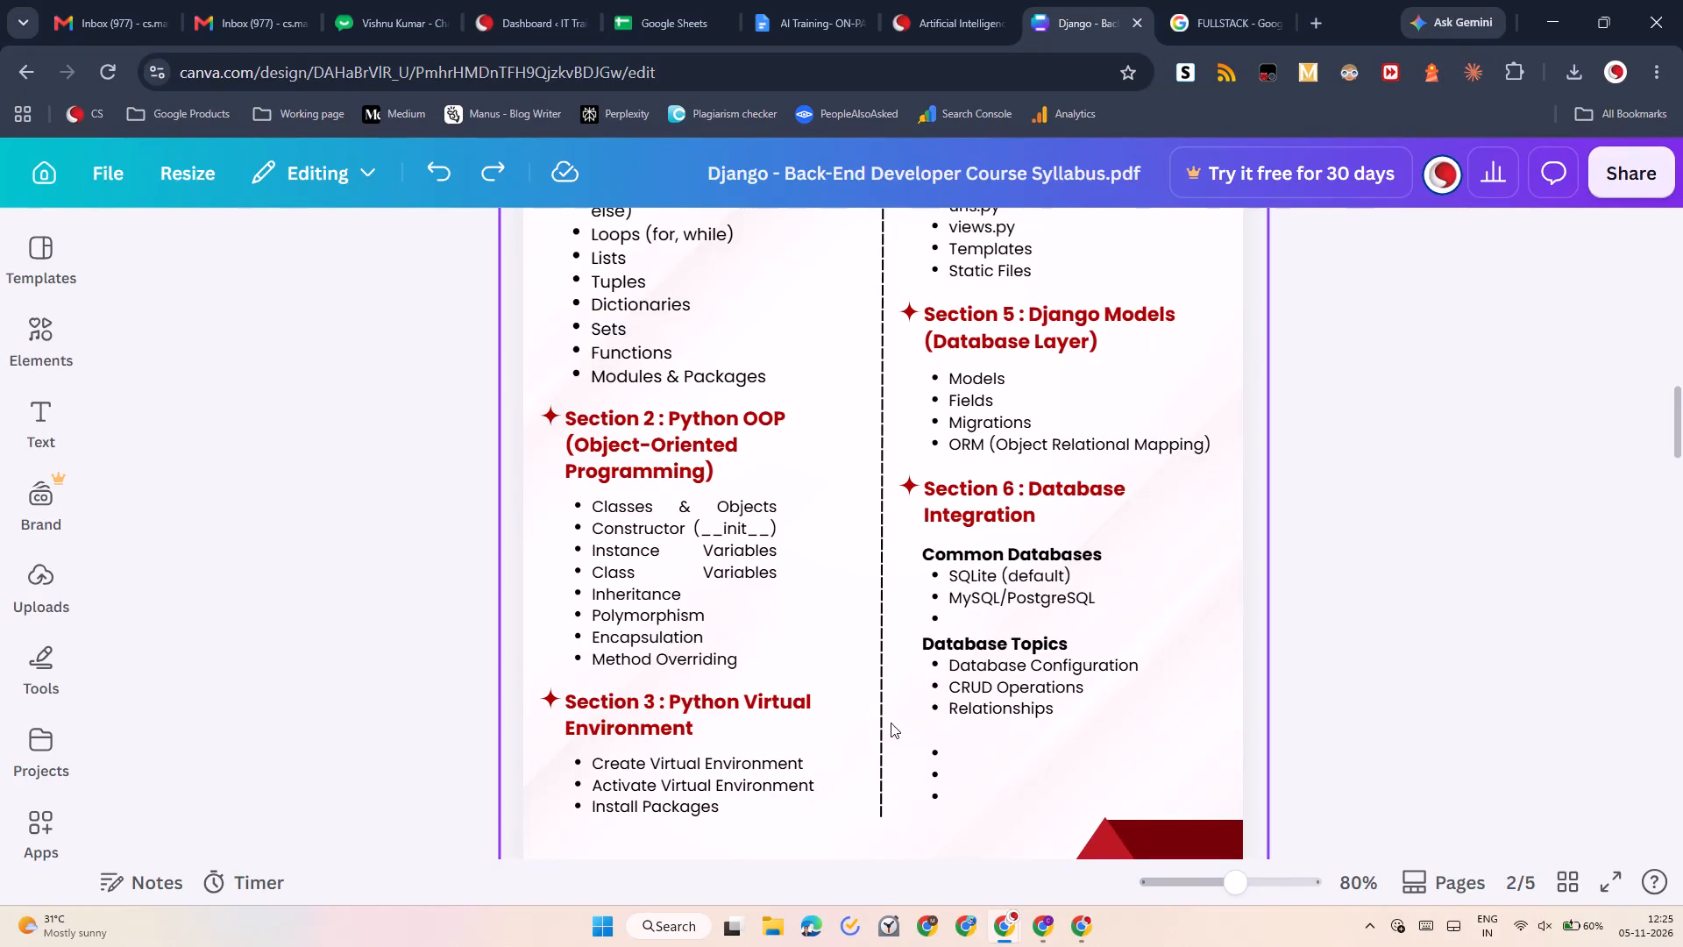
Try to select the leftover empty bullets below the Database Topics list in Section 6 on page 2.
left_click(936, 748)
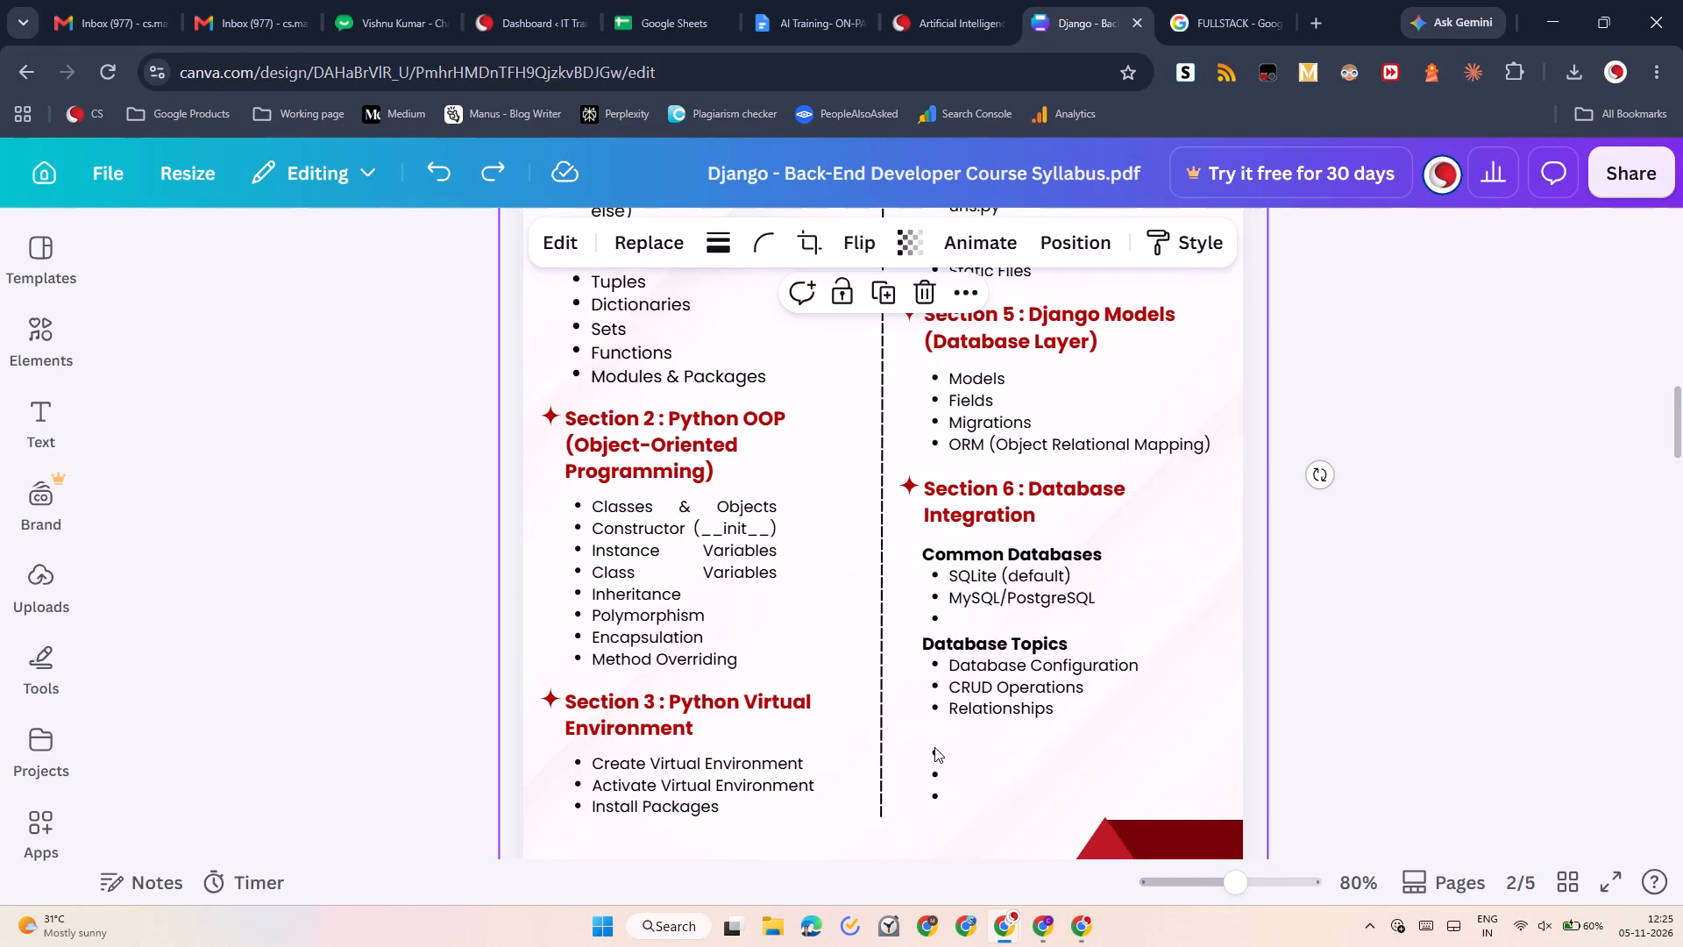
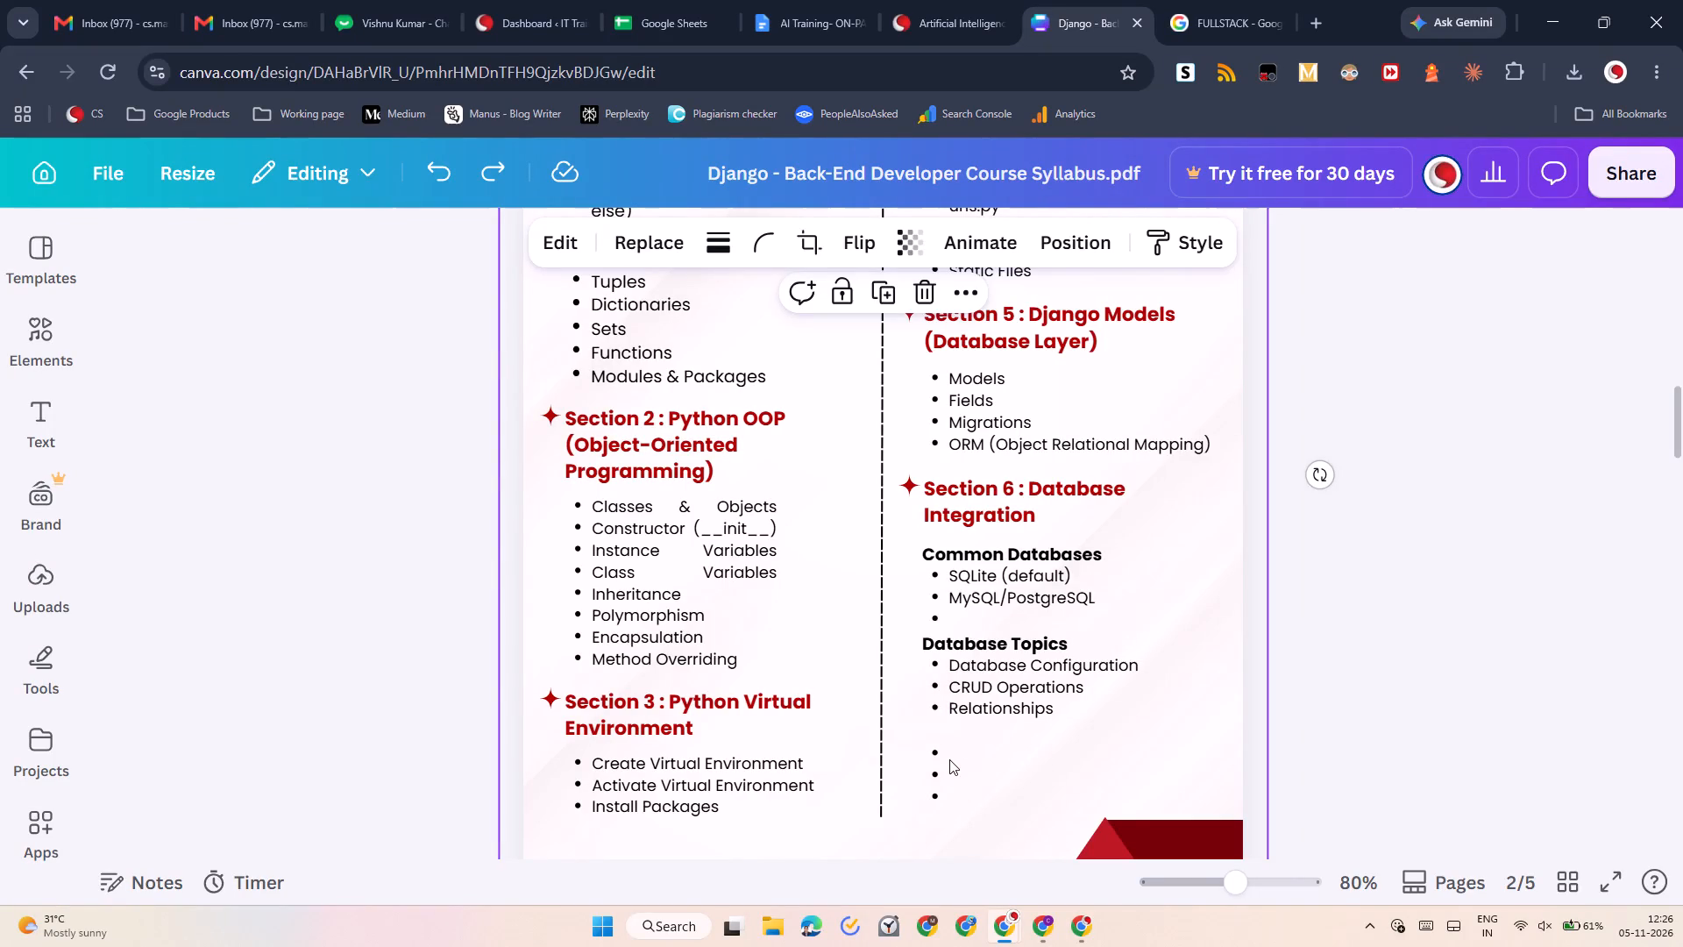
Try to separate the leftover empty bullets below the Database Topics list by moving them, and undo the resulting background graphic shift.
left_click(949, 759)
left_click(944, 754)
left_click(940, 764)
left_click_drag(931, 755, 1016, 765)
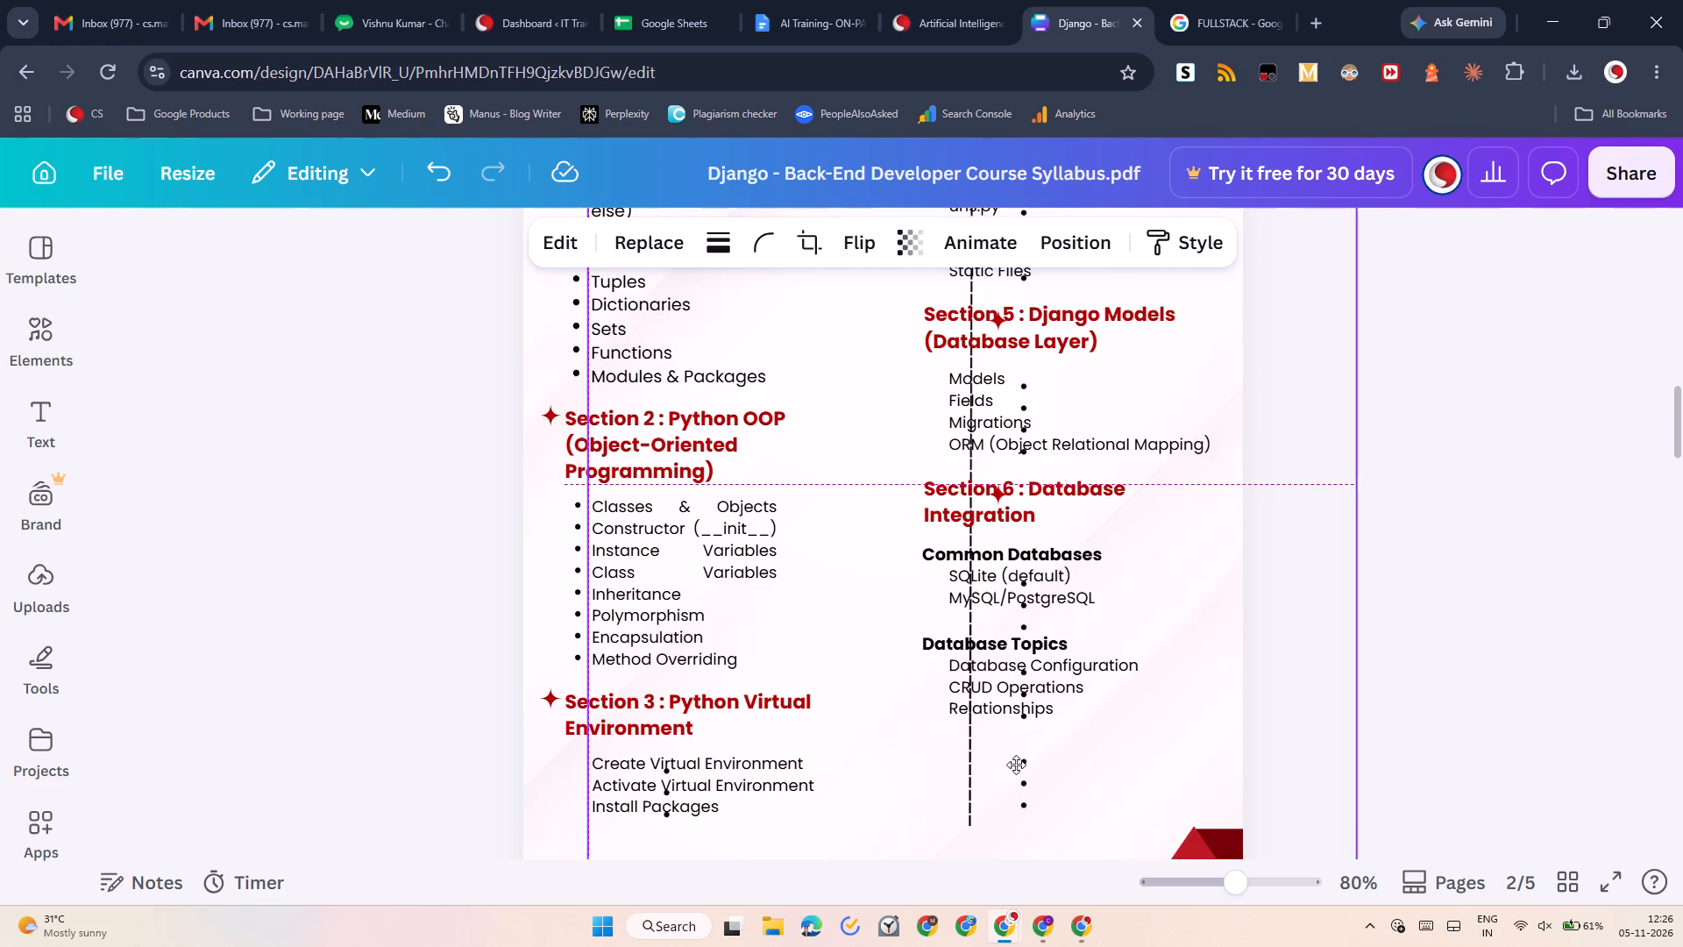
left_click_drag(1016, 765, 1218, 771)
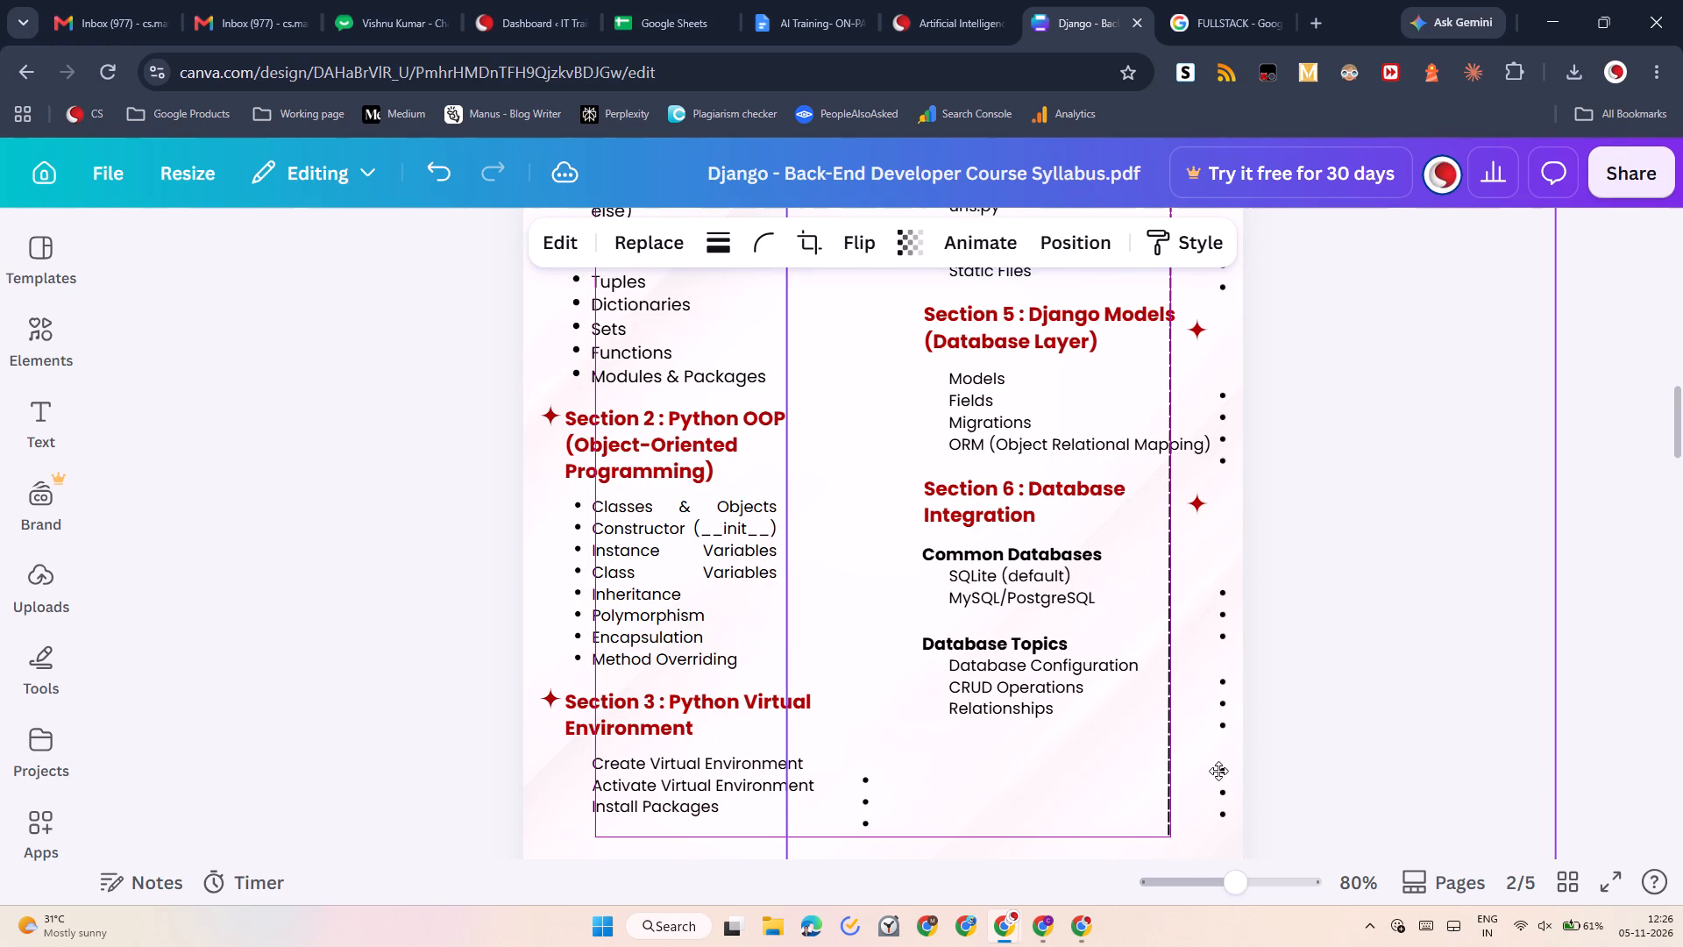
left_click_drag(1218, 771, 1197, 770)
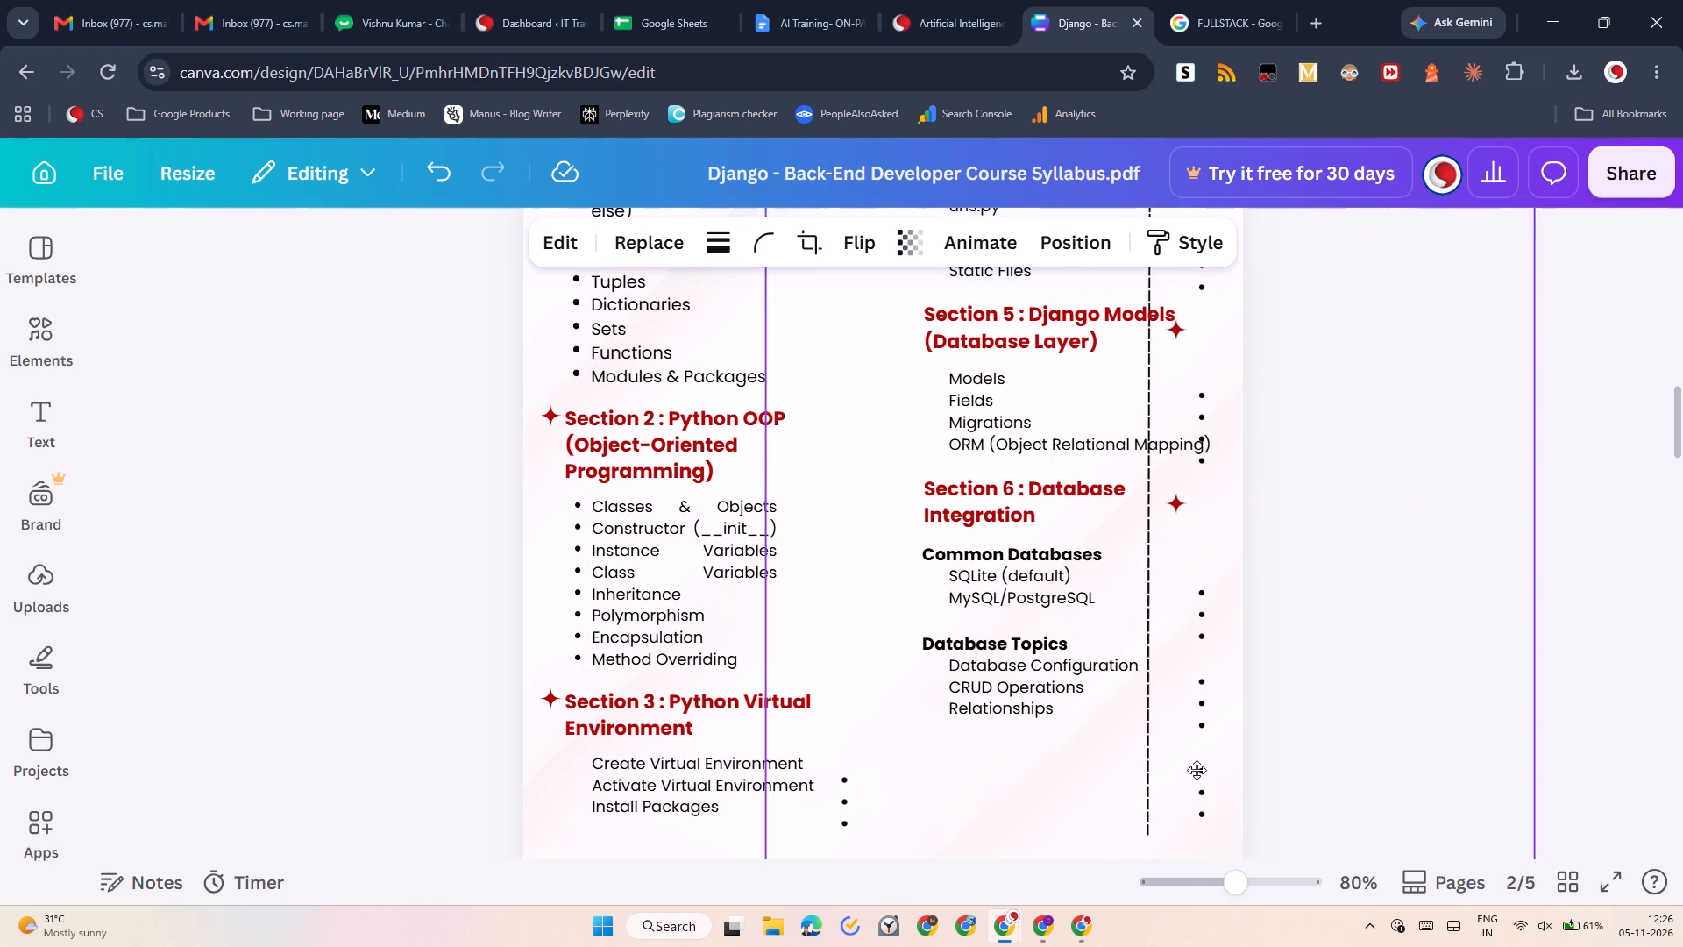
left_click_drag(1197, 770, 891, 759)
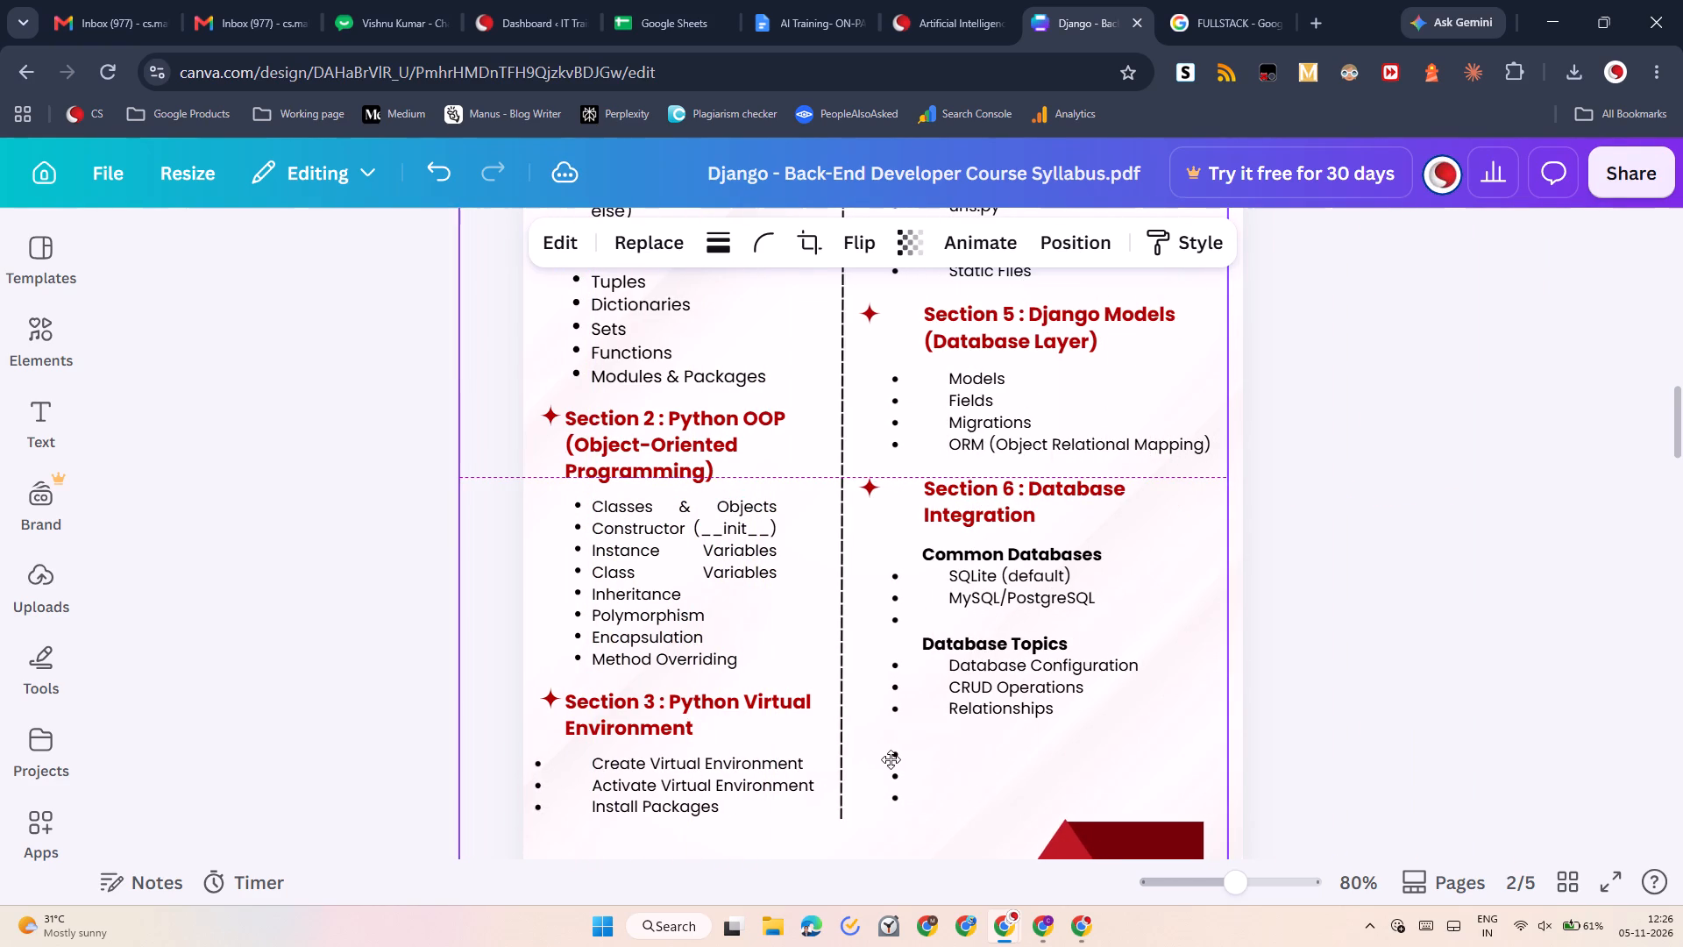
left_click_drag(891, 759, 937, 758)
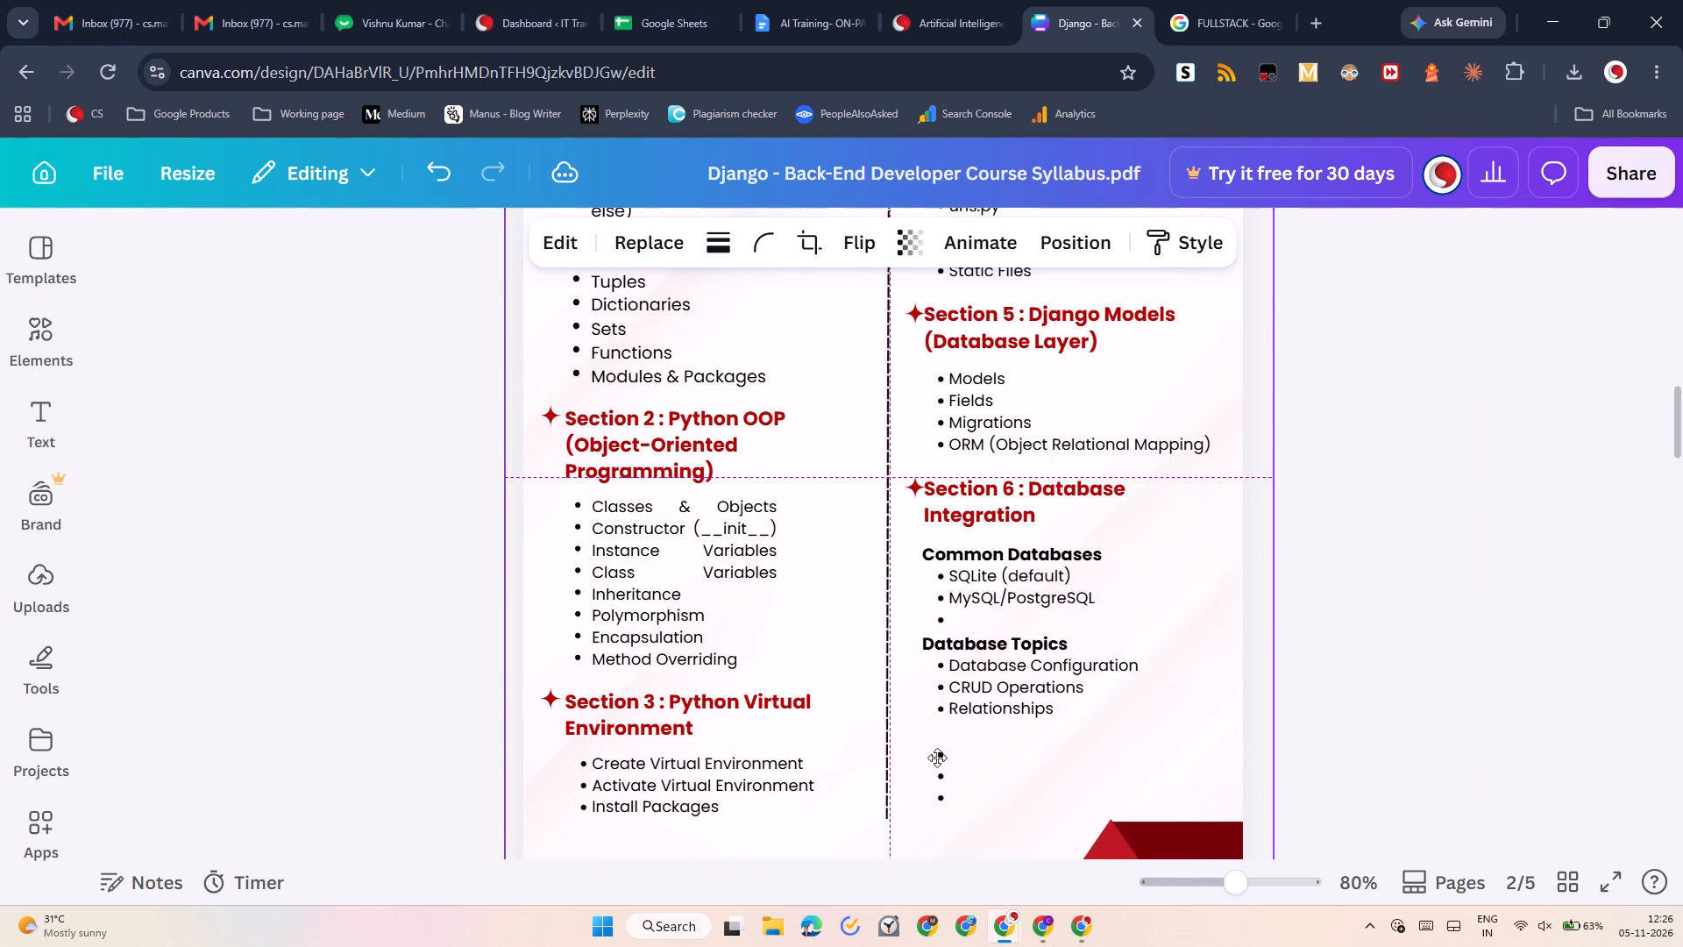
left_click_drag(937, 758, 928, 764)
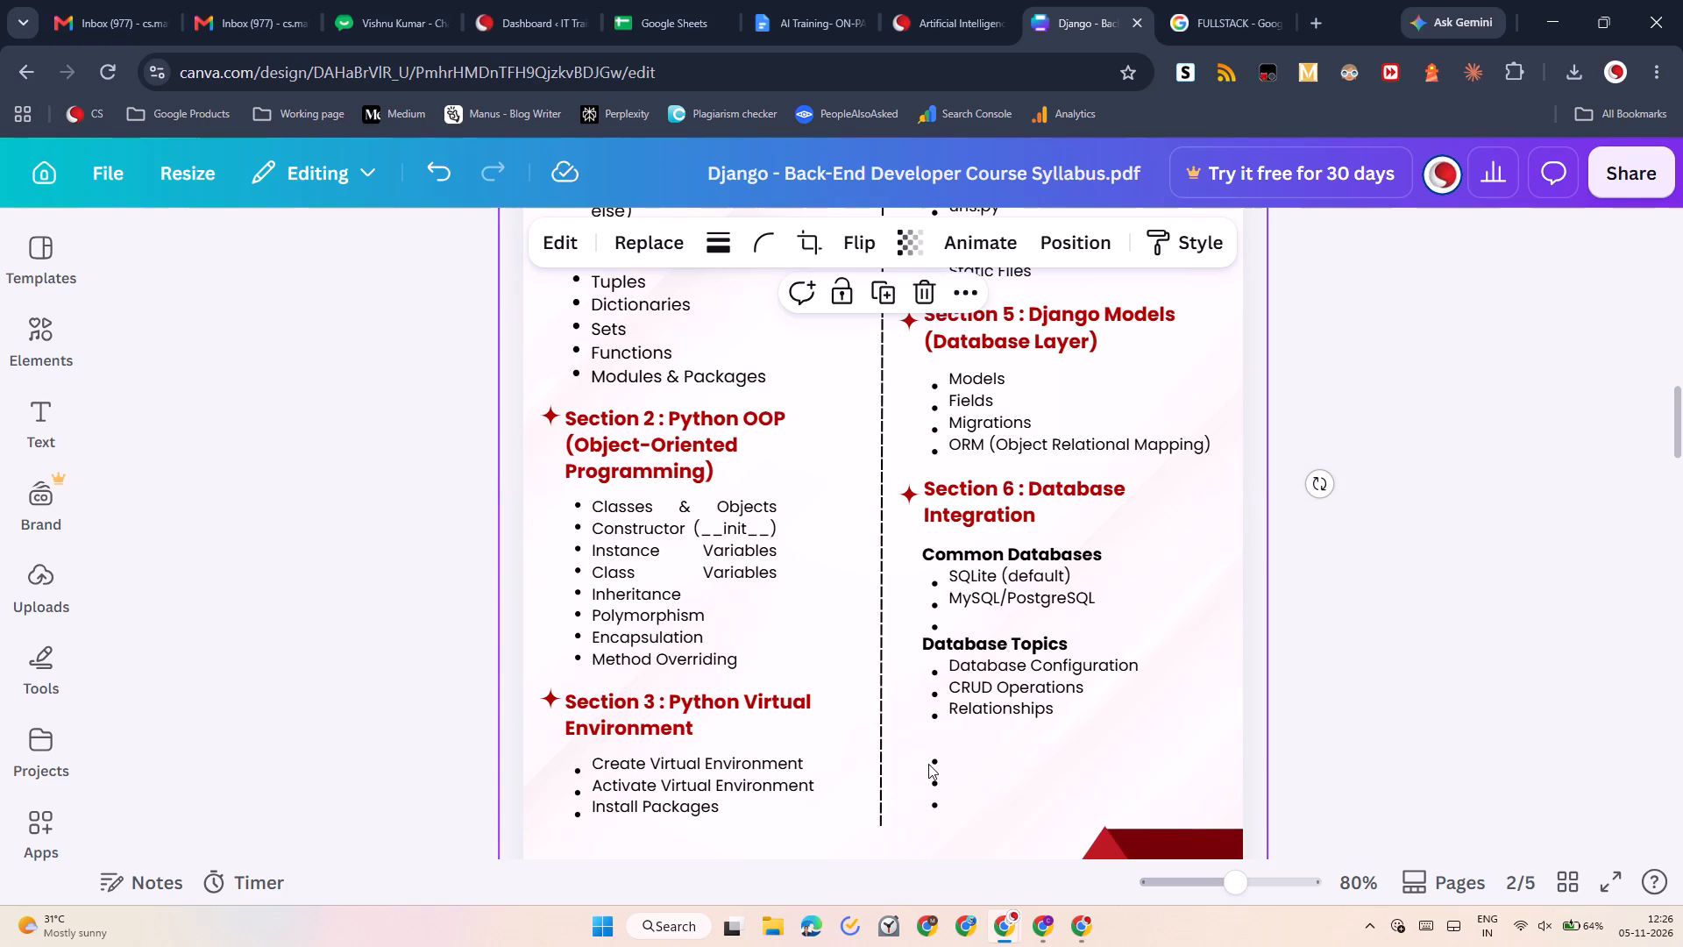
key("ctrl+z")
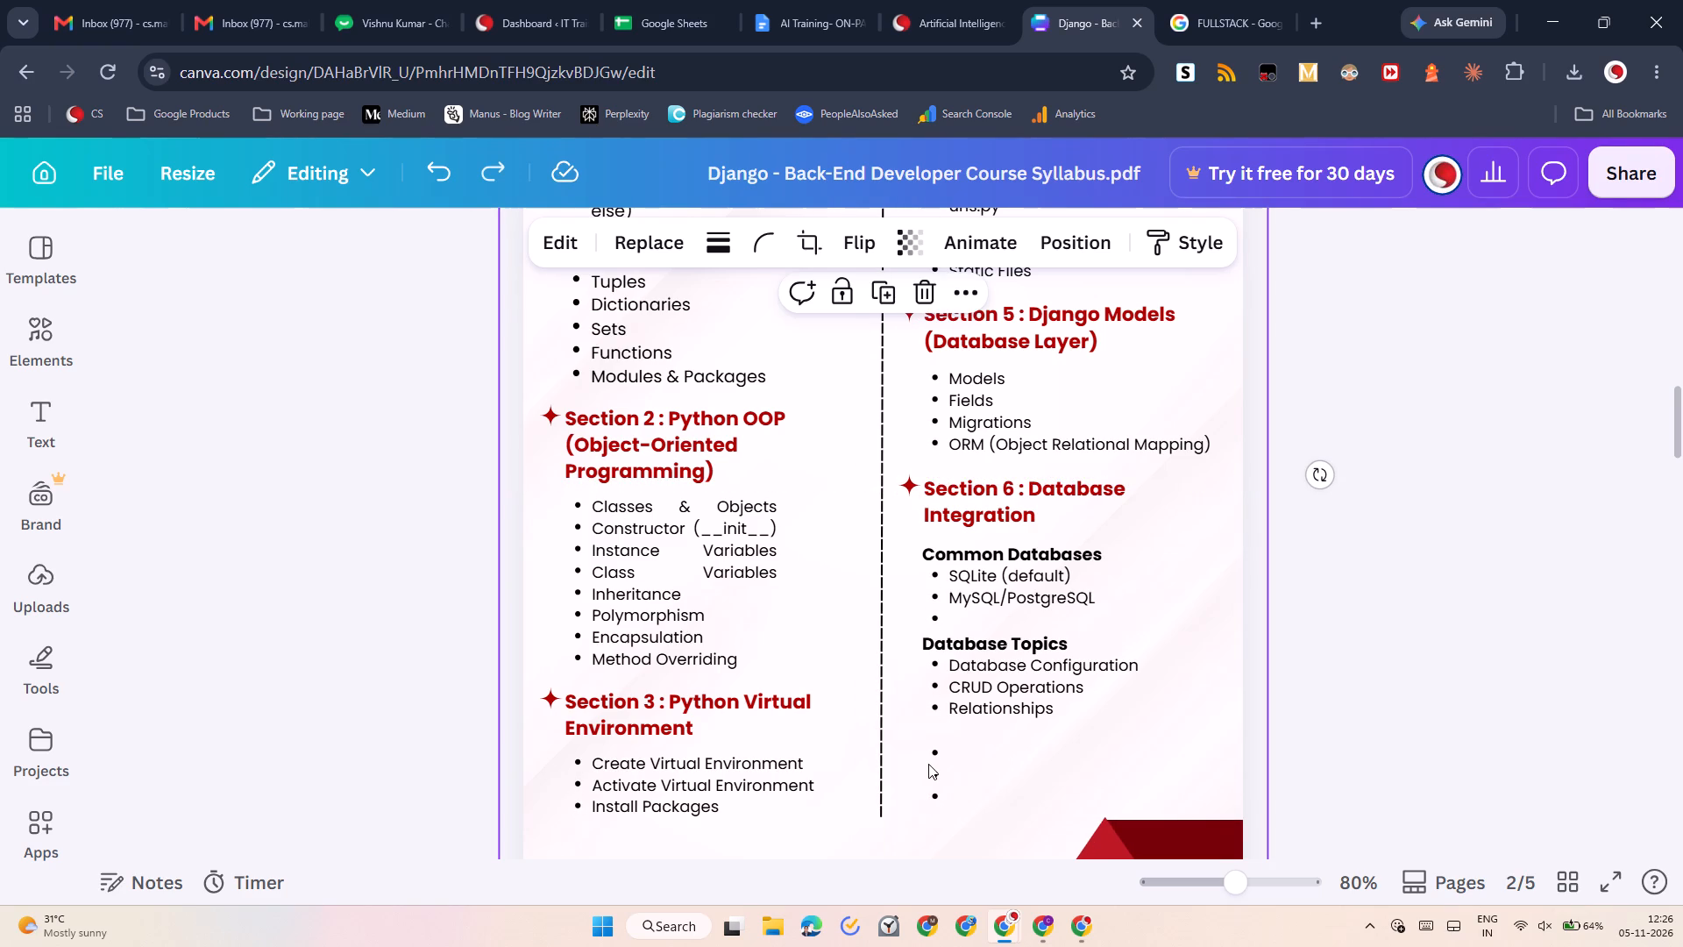
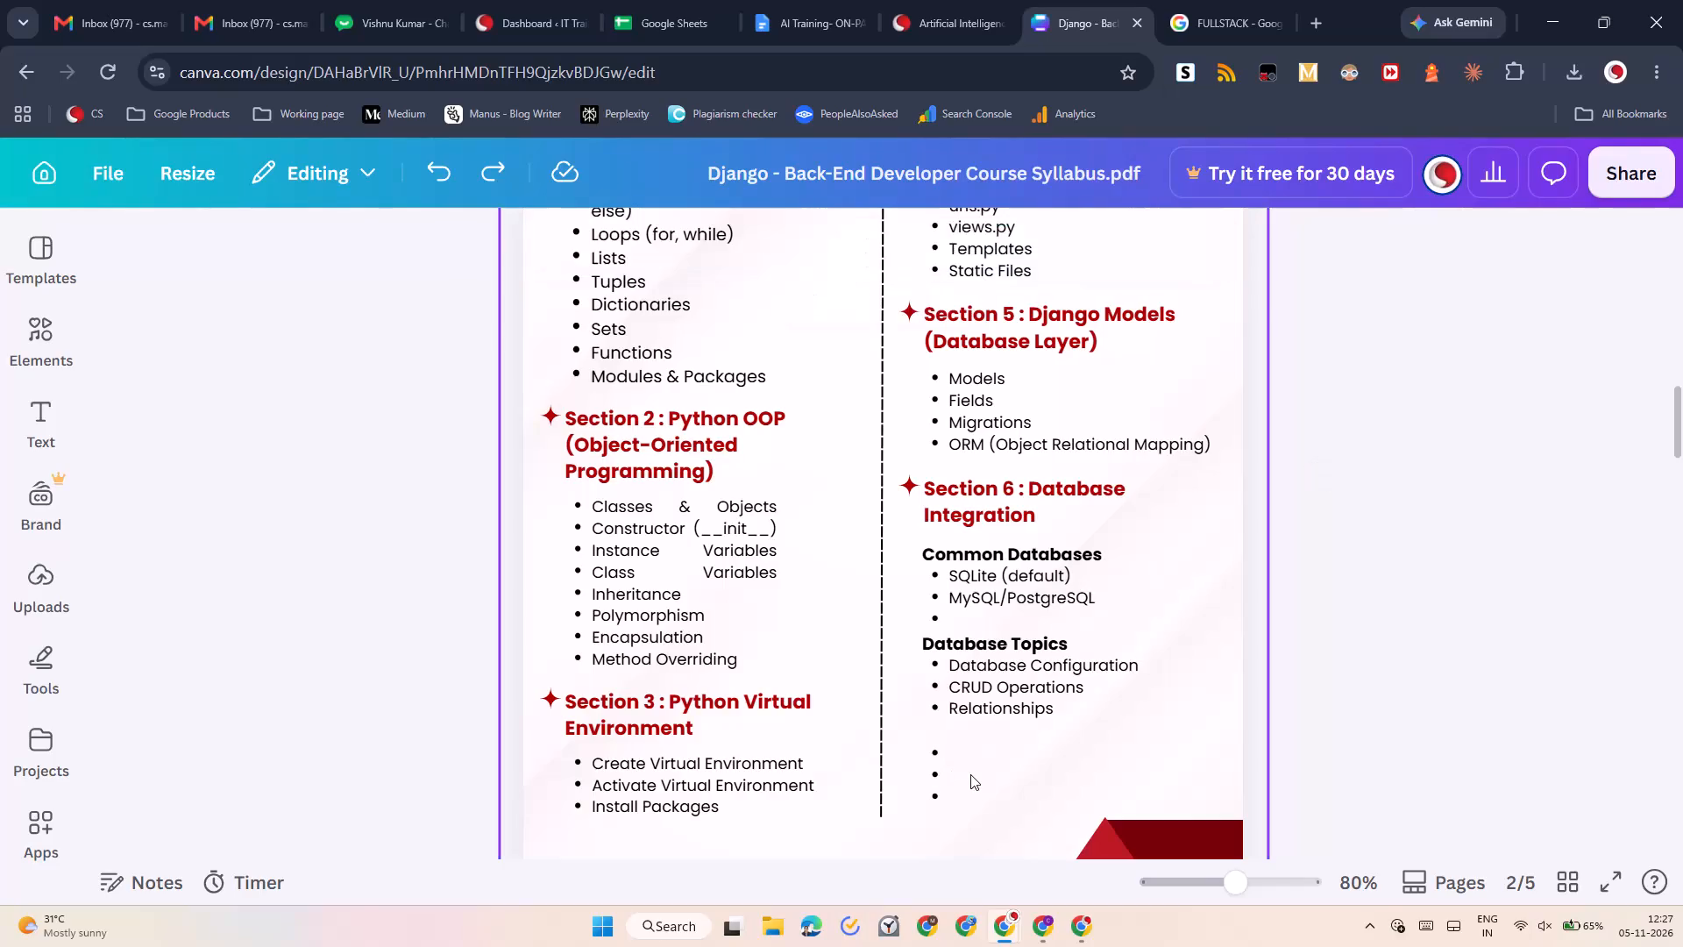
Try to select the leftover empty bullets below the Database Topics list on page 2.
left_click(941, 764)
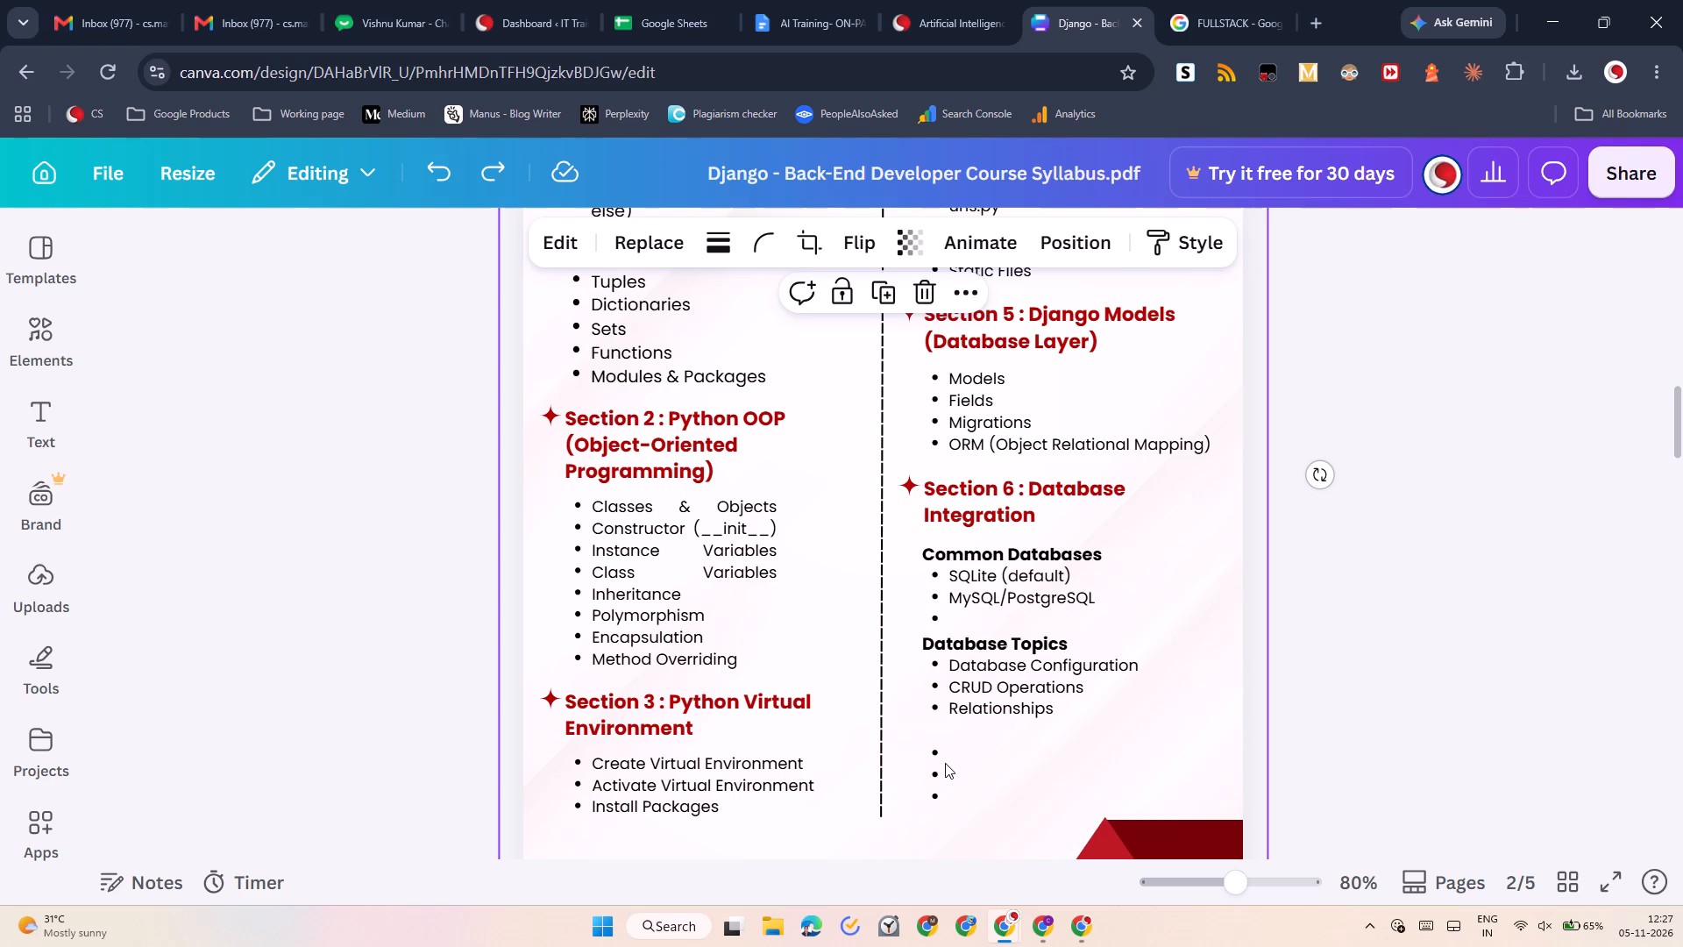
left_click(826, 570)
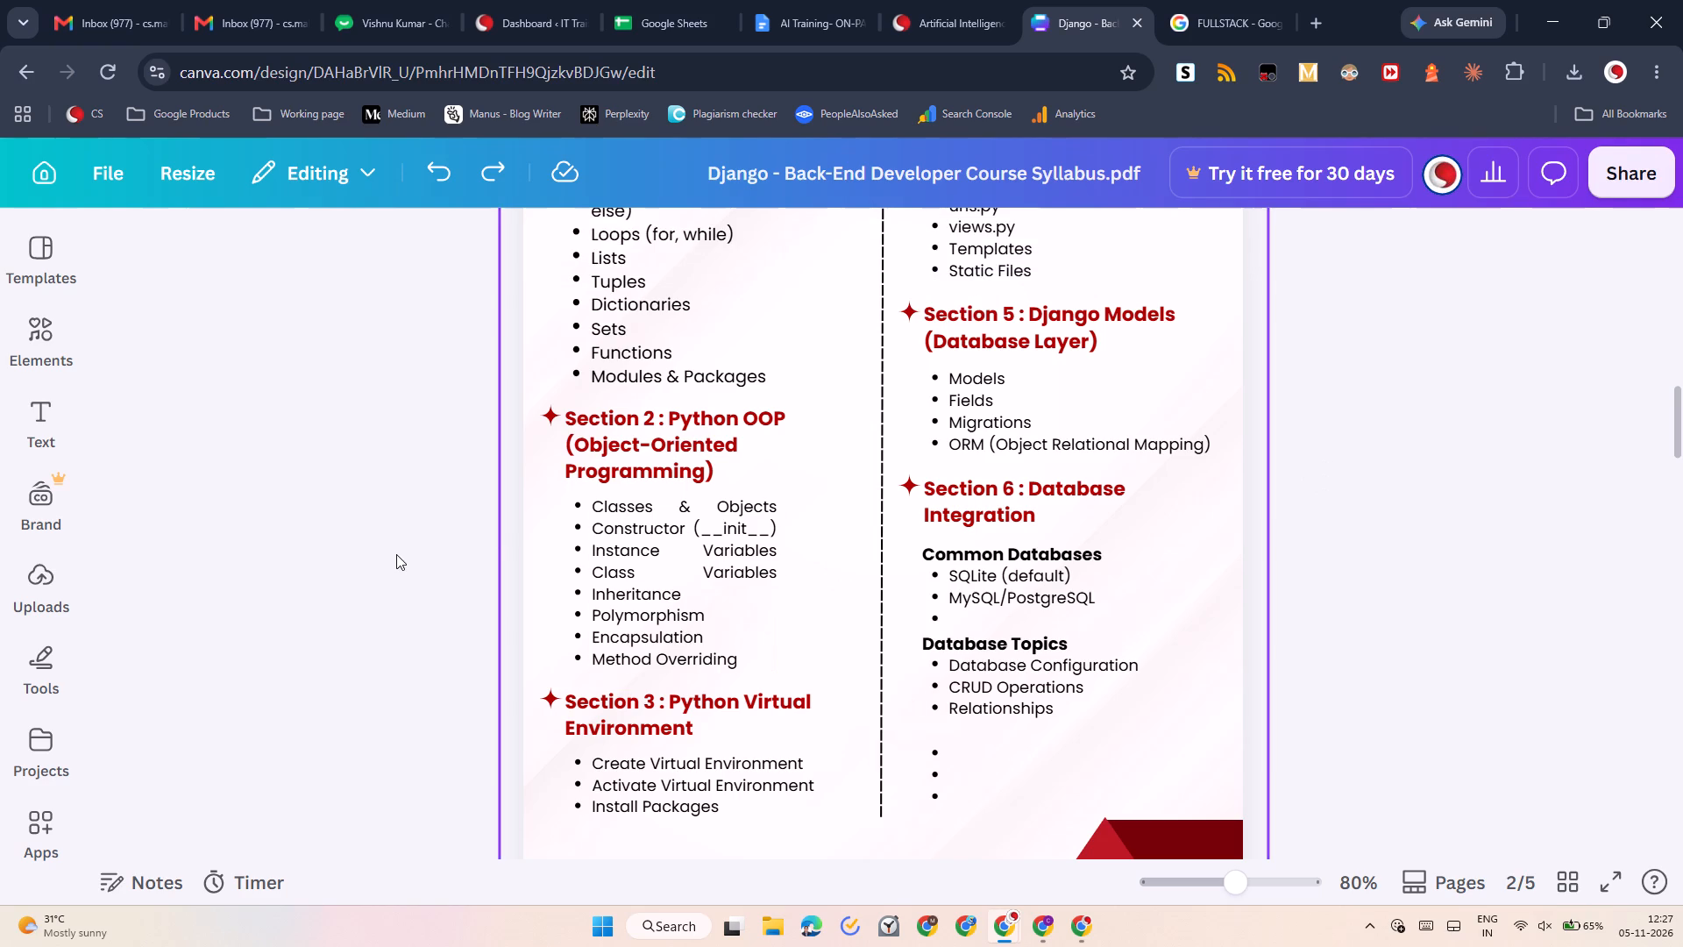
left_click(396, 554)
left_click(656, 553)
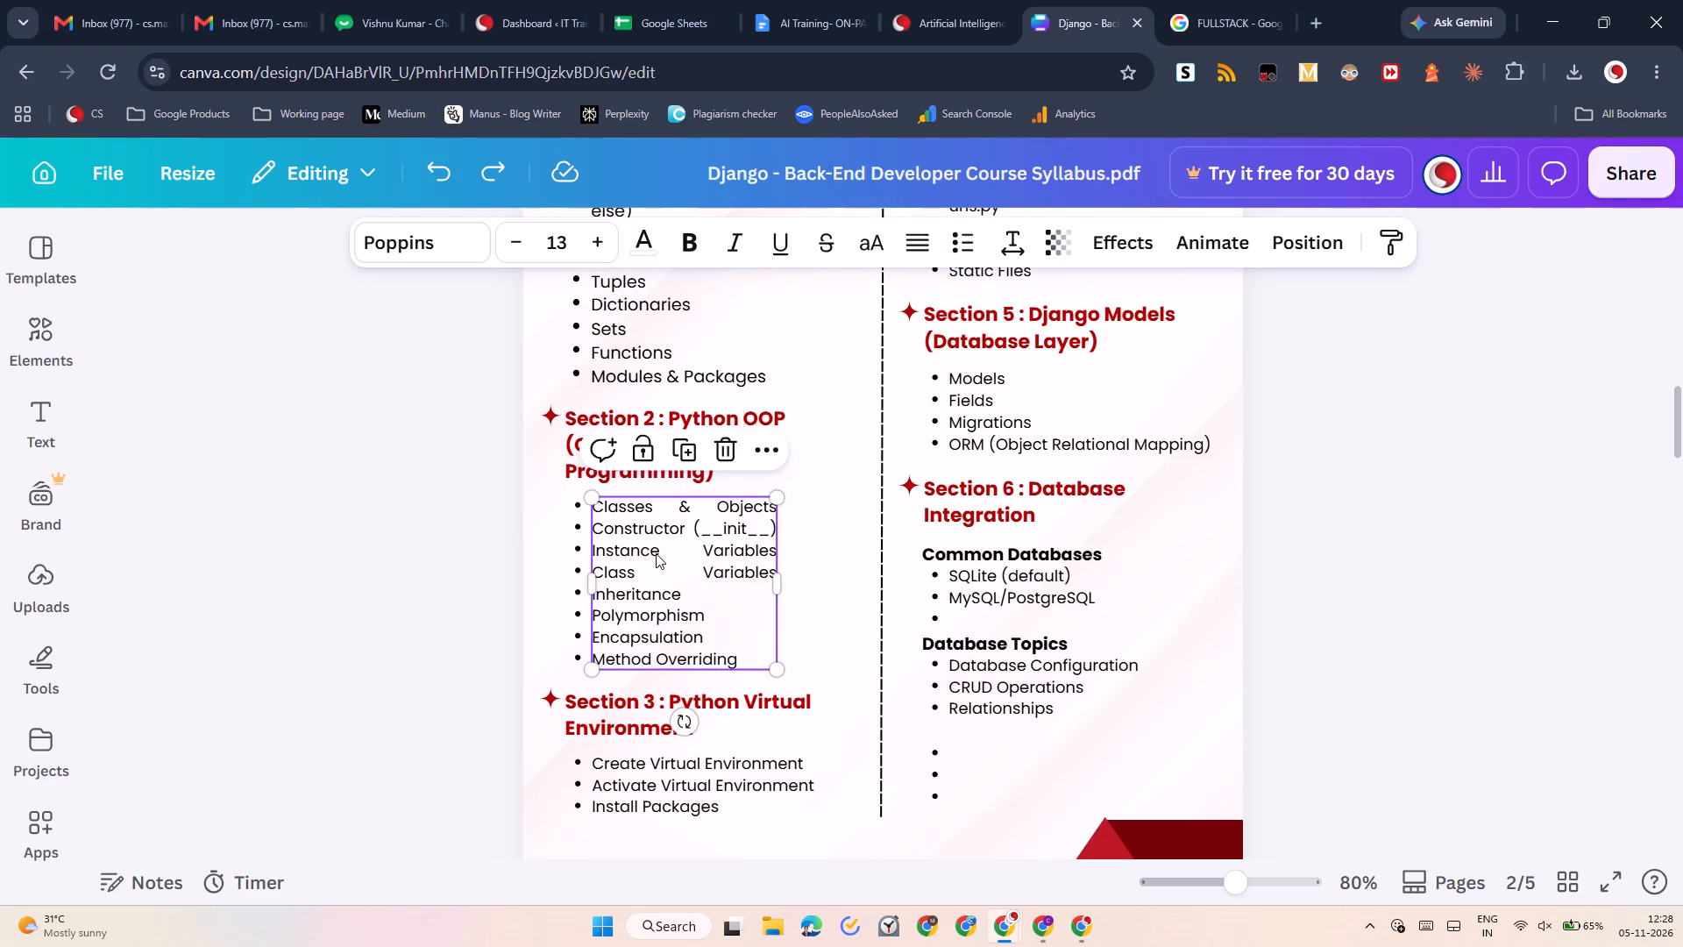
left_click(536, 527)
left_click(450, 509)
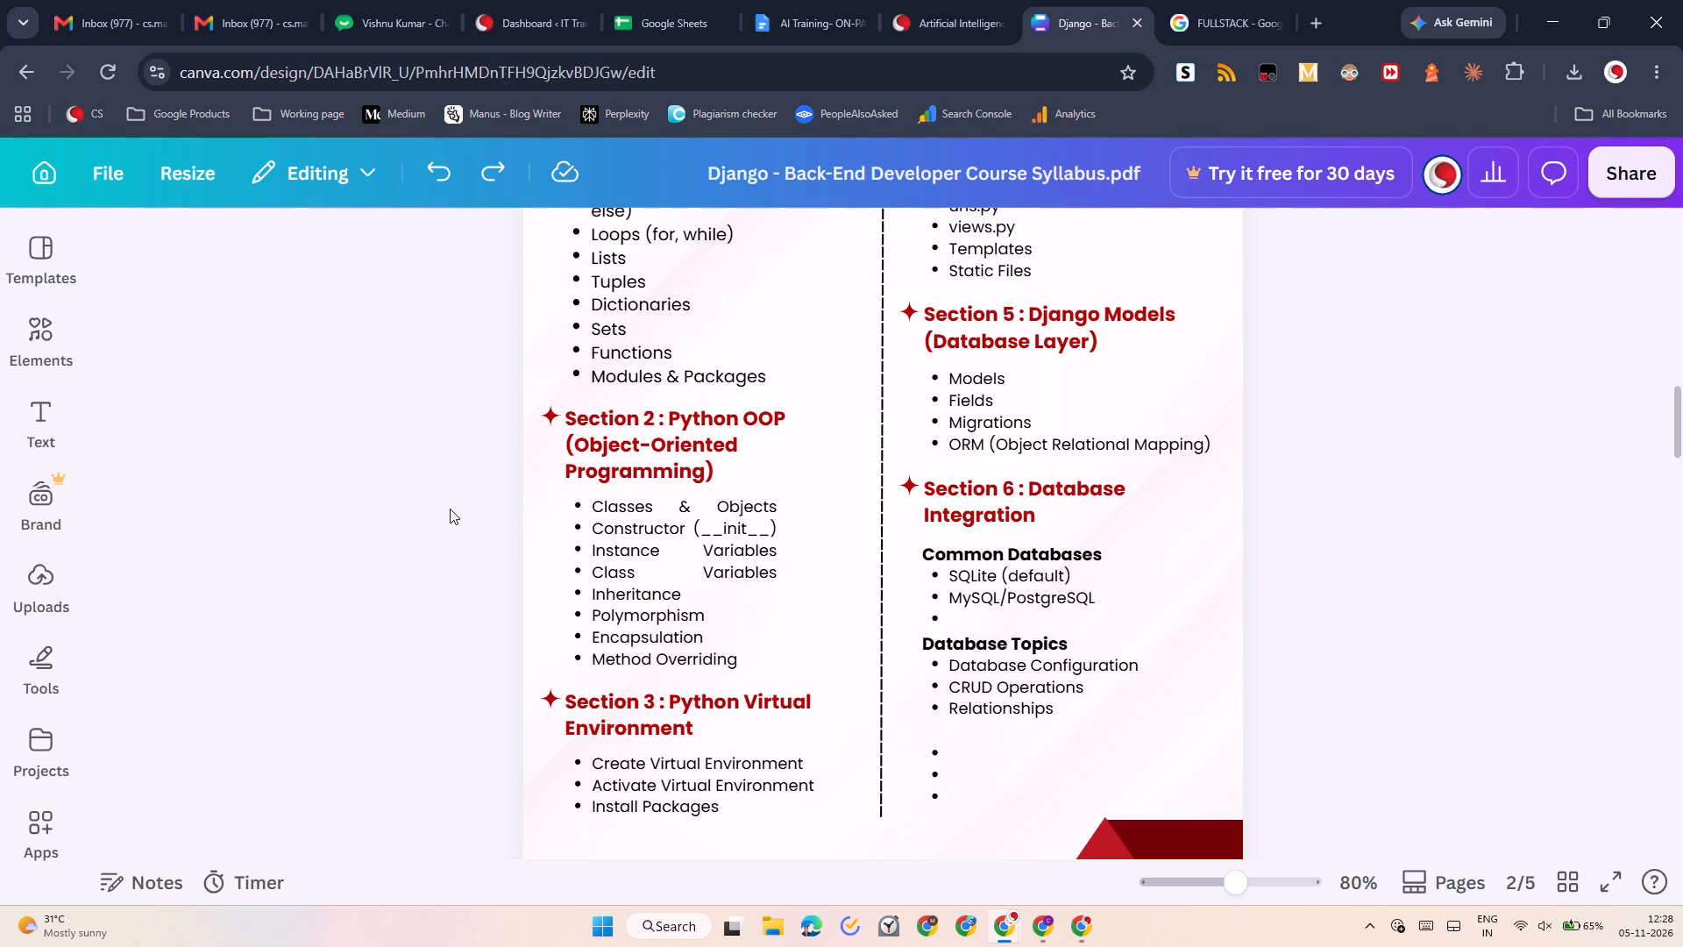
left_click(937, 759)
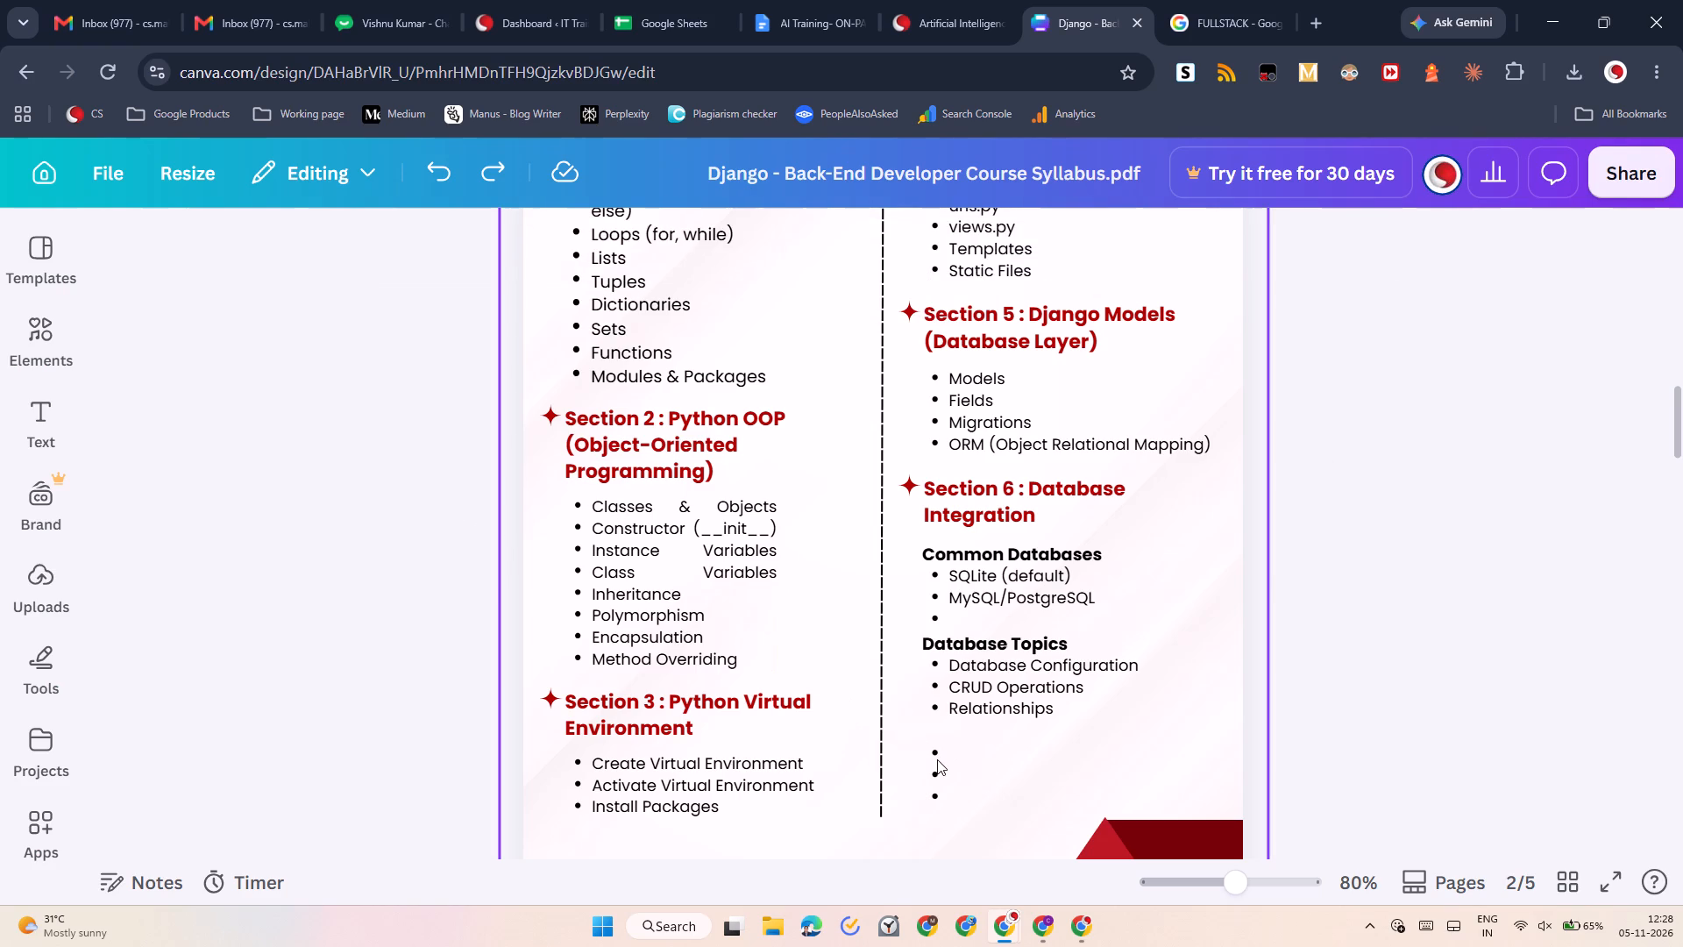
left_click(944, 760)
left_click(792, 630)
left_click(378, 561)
Review the cover page and the section layout on page 2 of the syllabus.
scroll(378, 561, "up", 2)
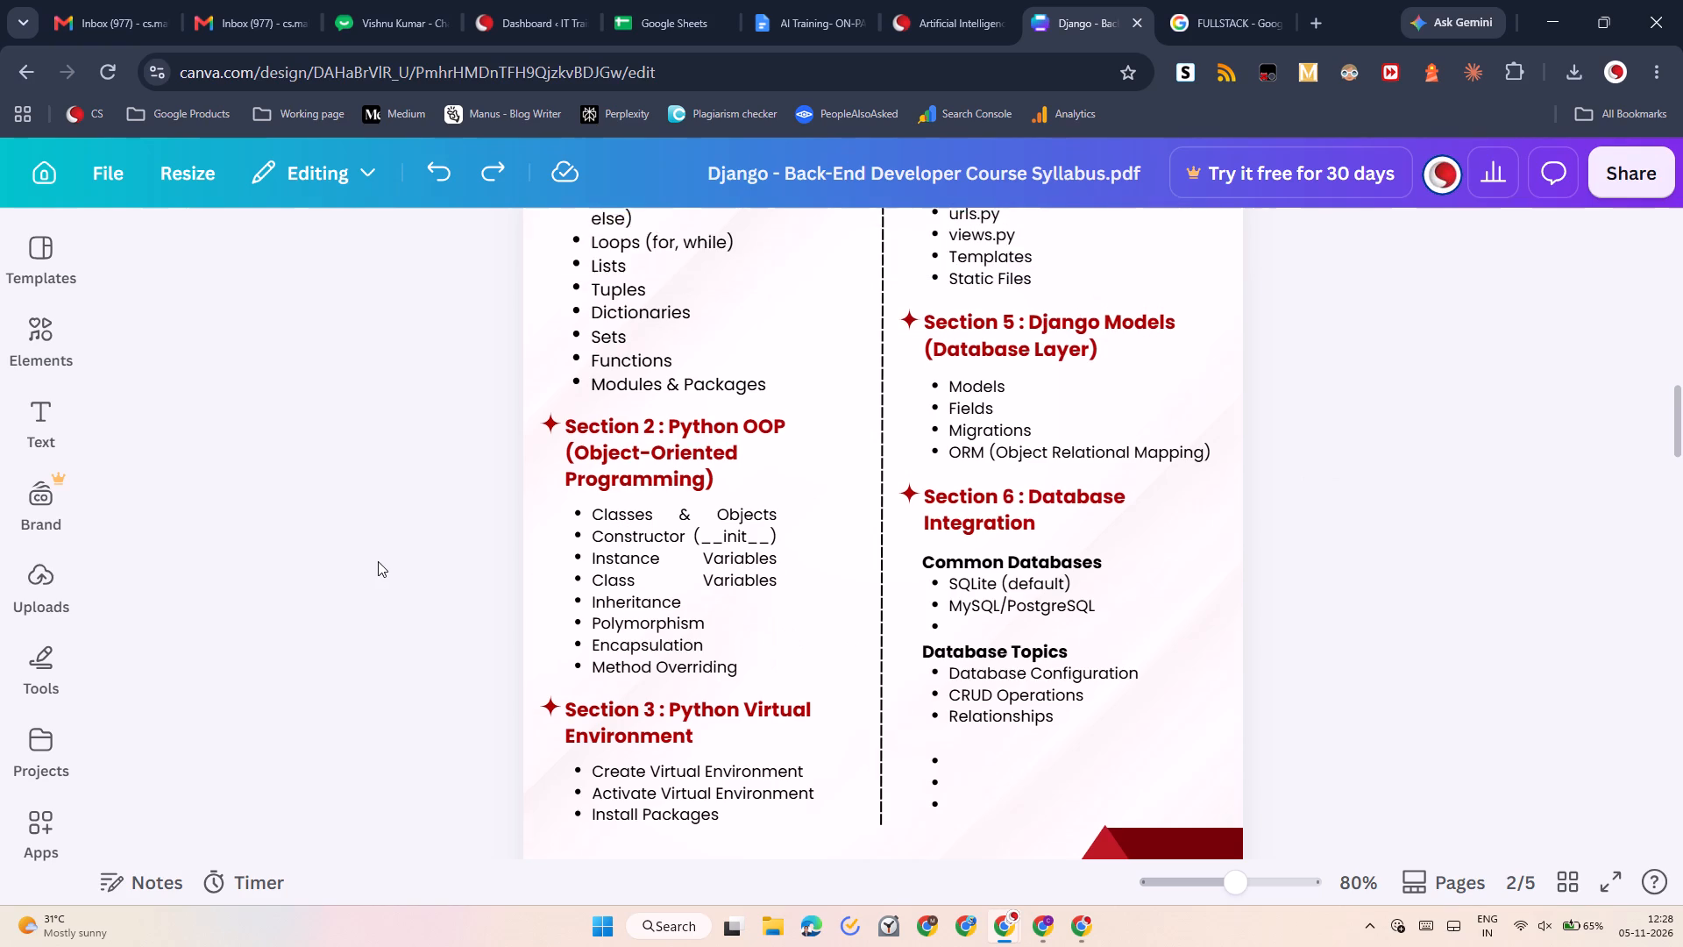
scroll(378, 561, "up", 6)
scroll(378, 561, "down", 4)
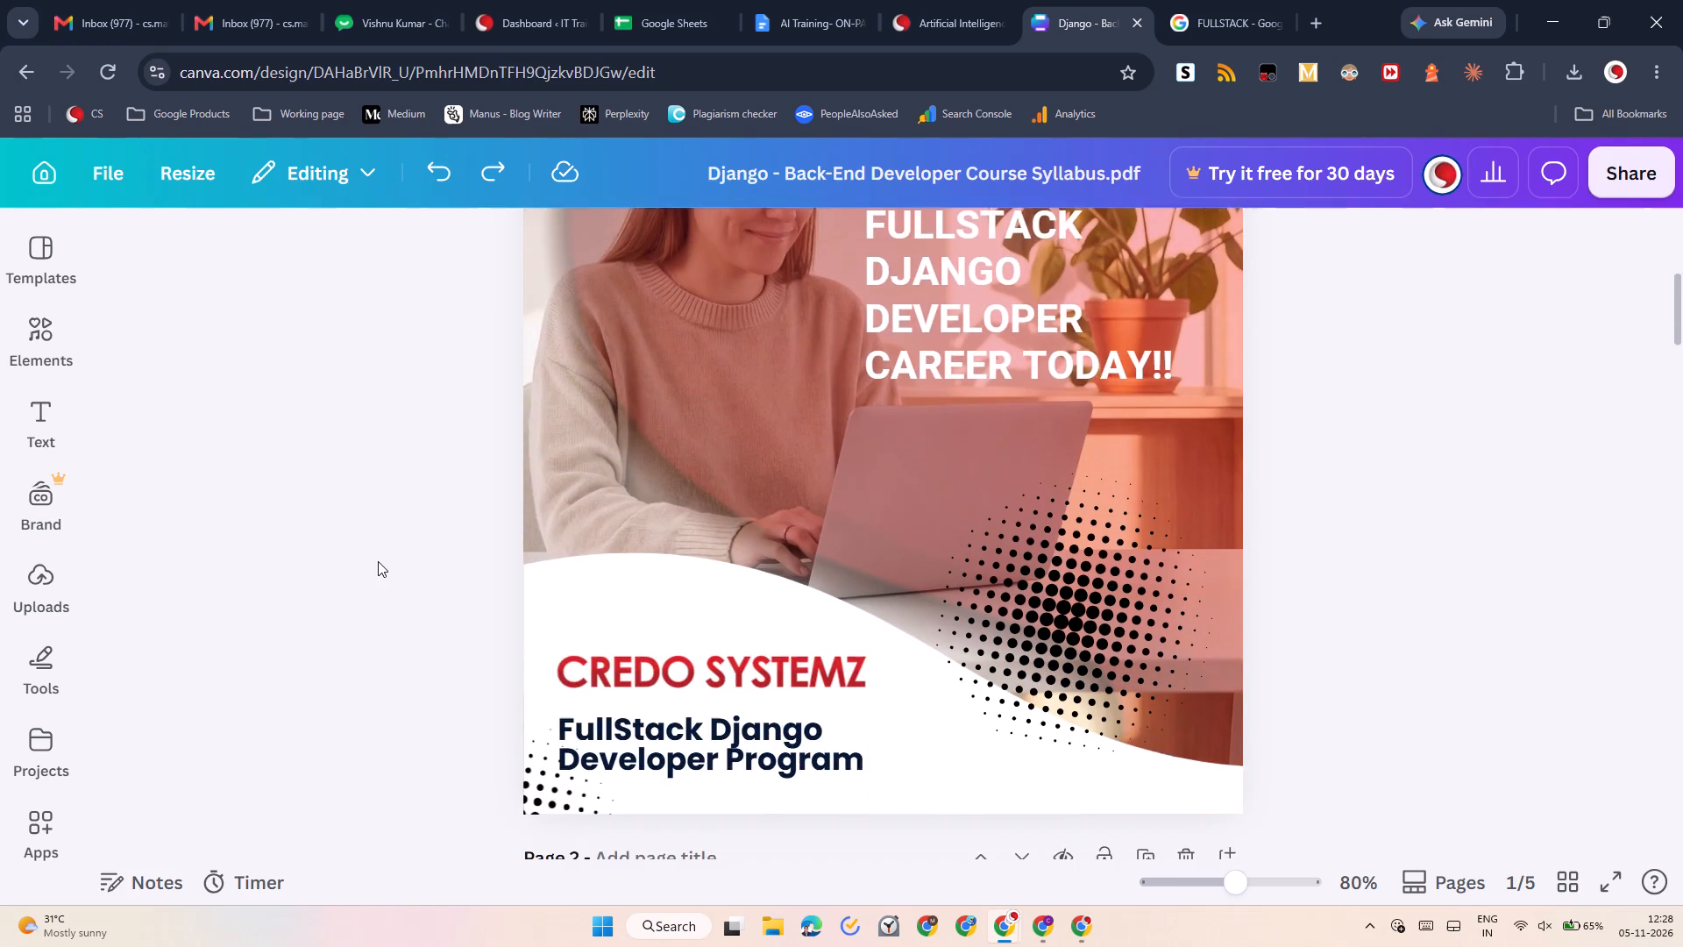
scroll(378, 561, "down", 4)
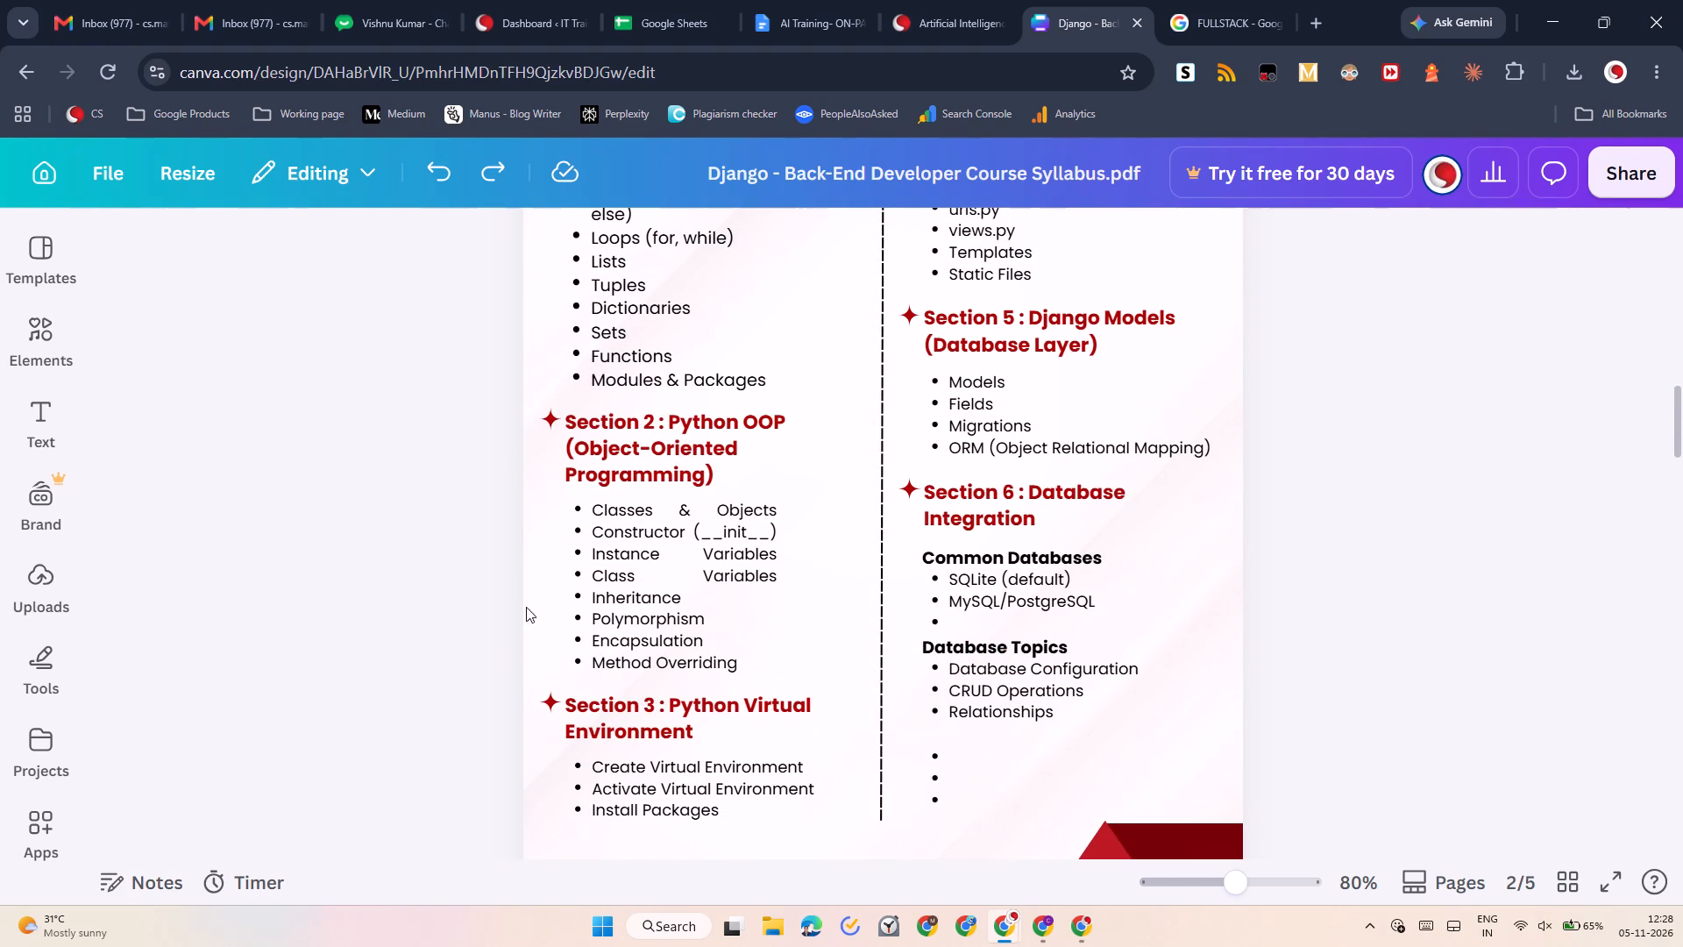
scroll(445, 724, "down", 3)
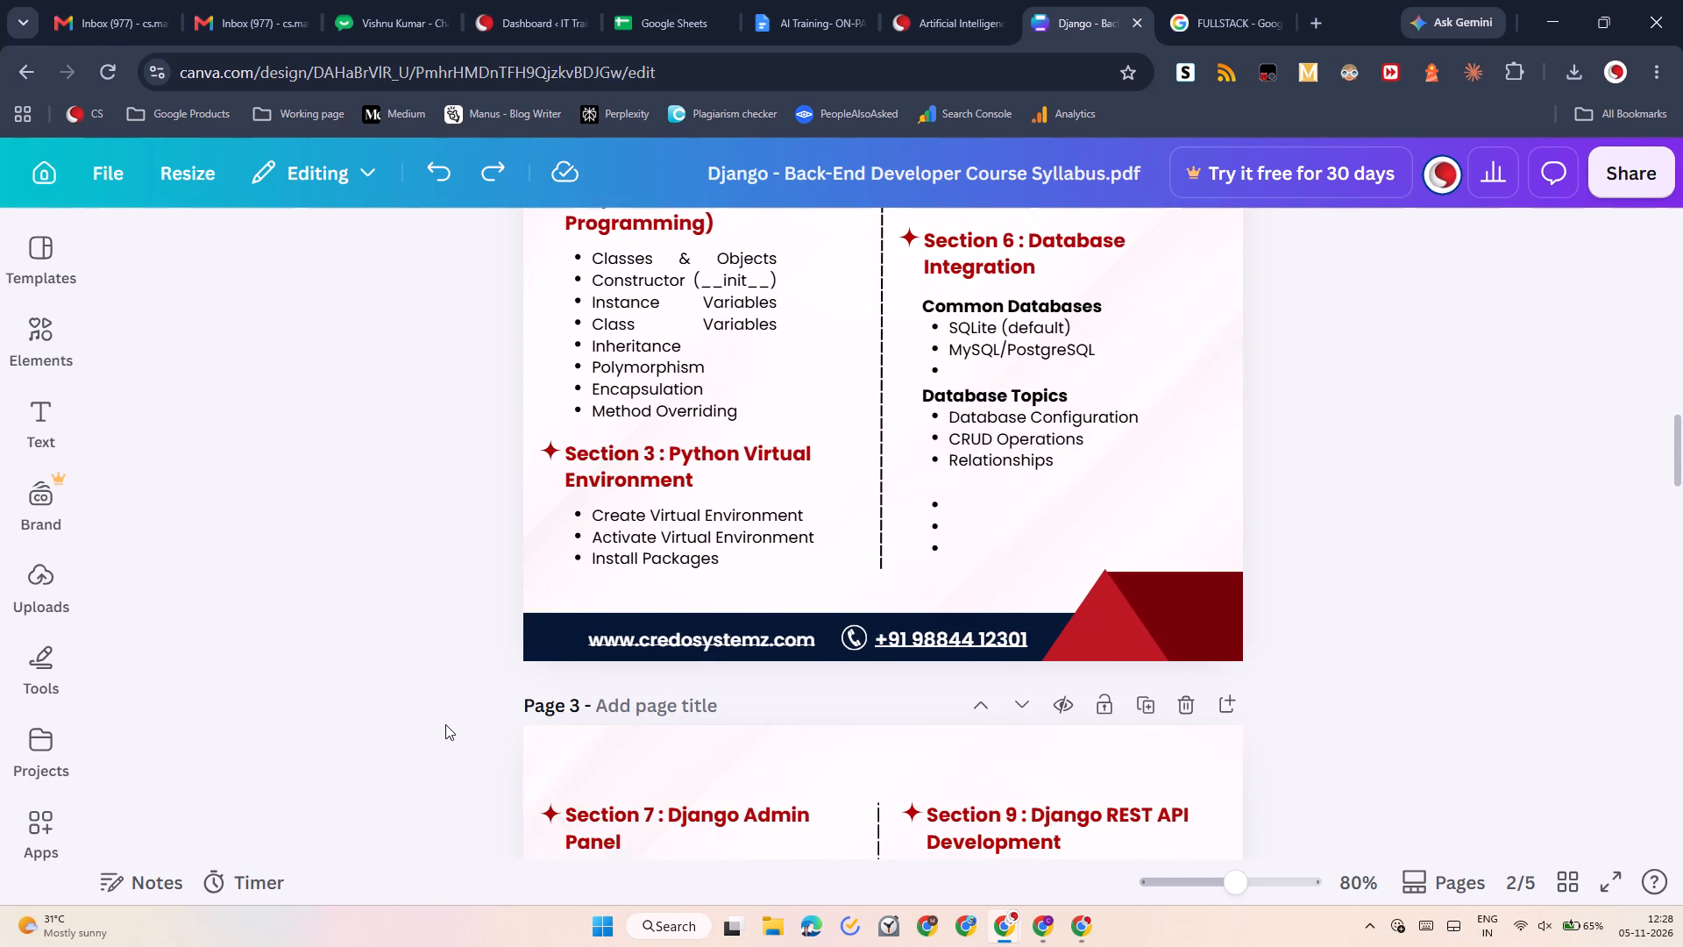
Check which account owns the open design.
left_click(1448, 187)
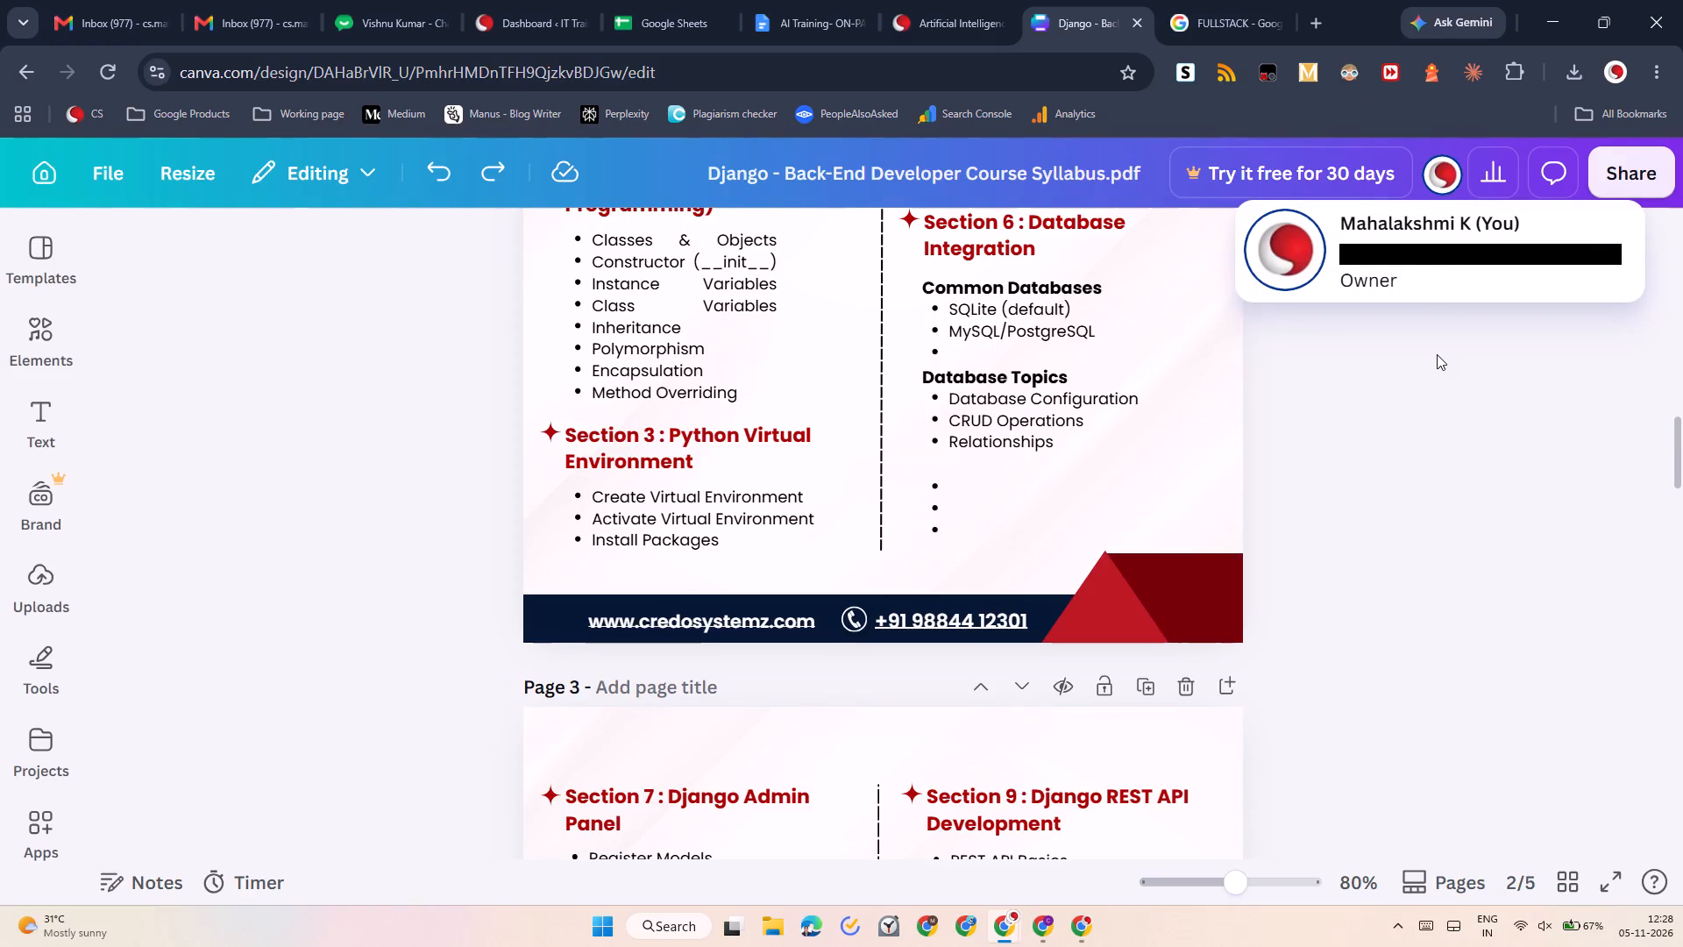
left_click(1437, 354)
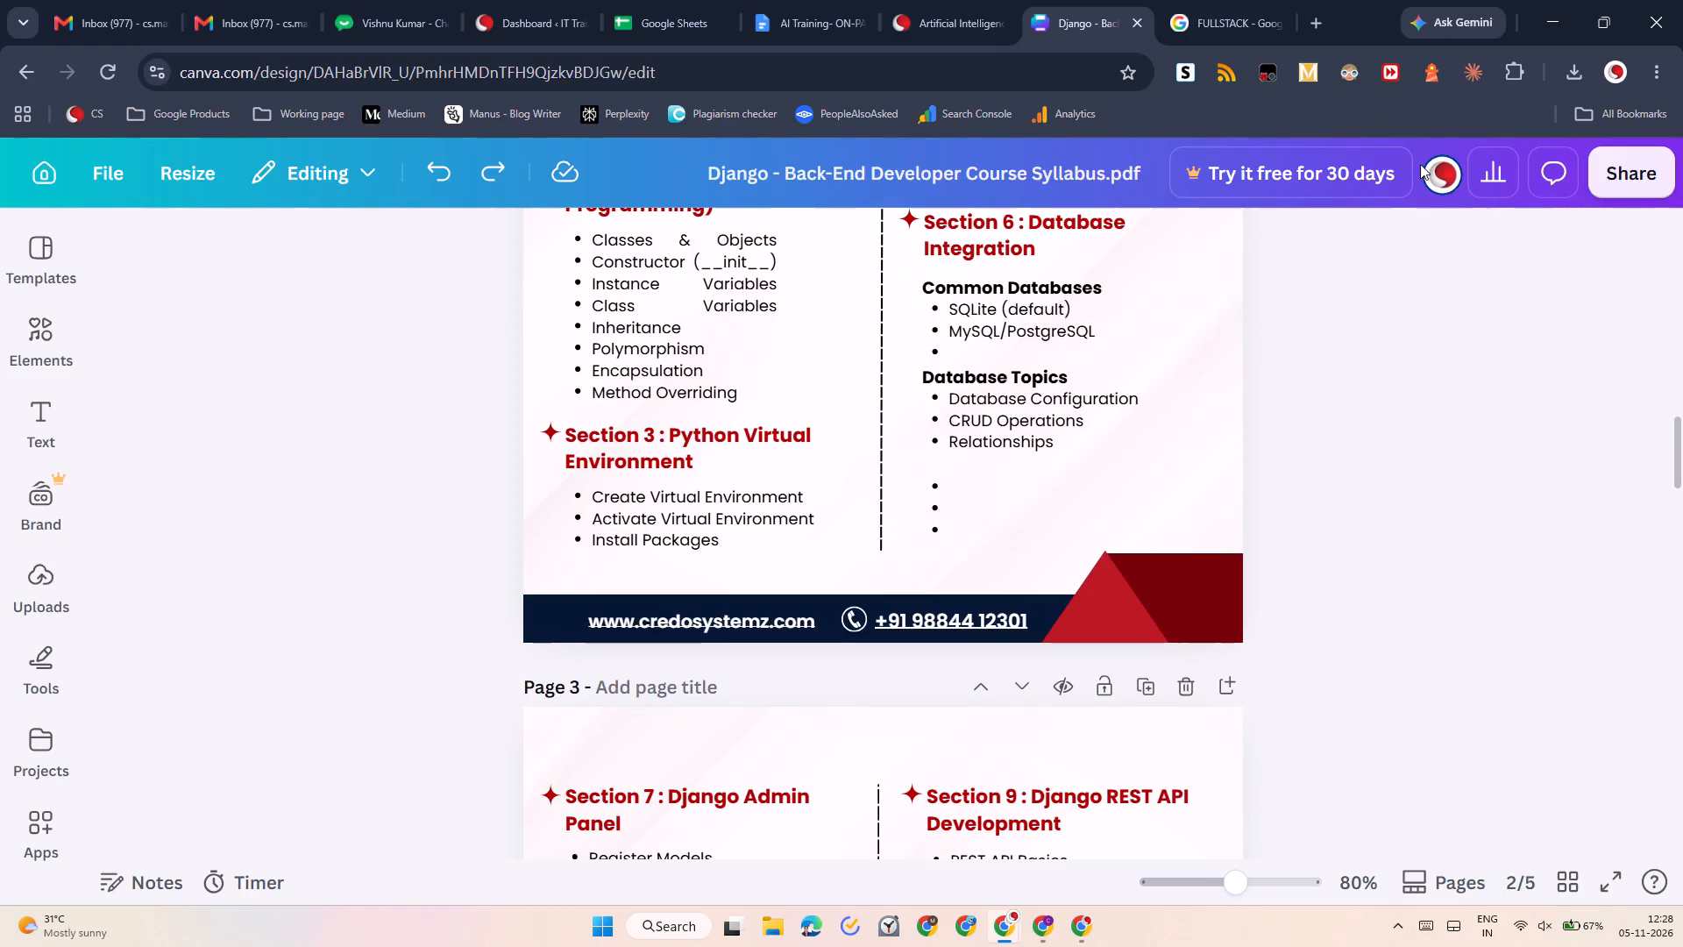
left_click(1436, 173)
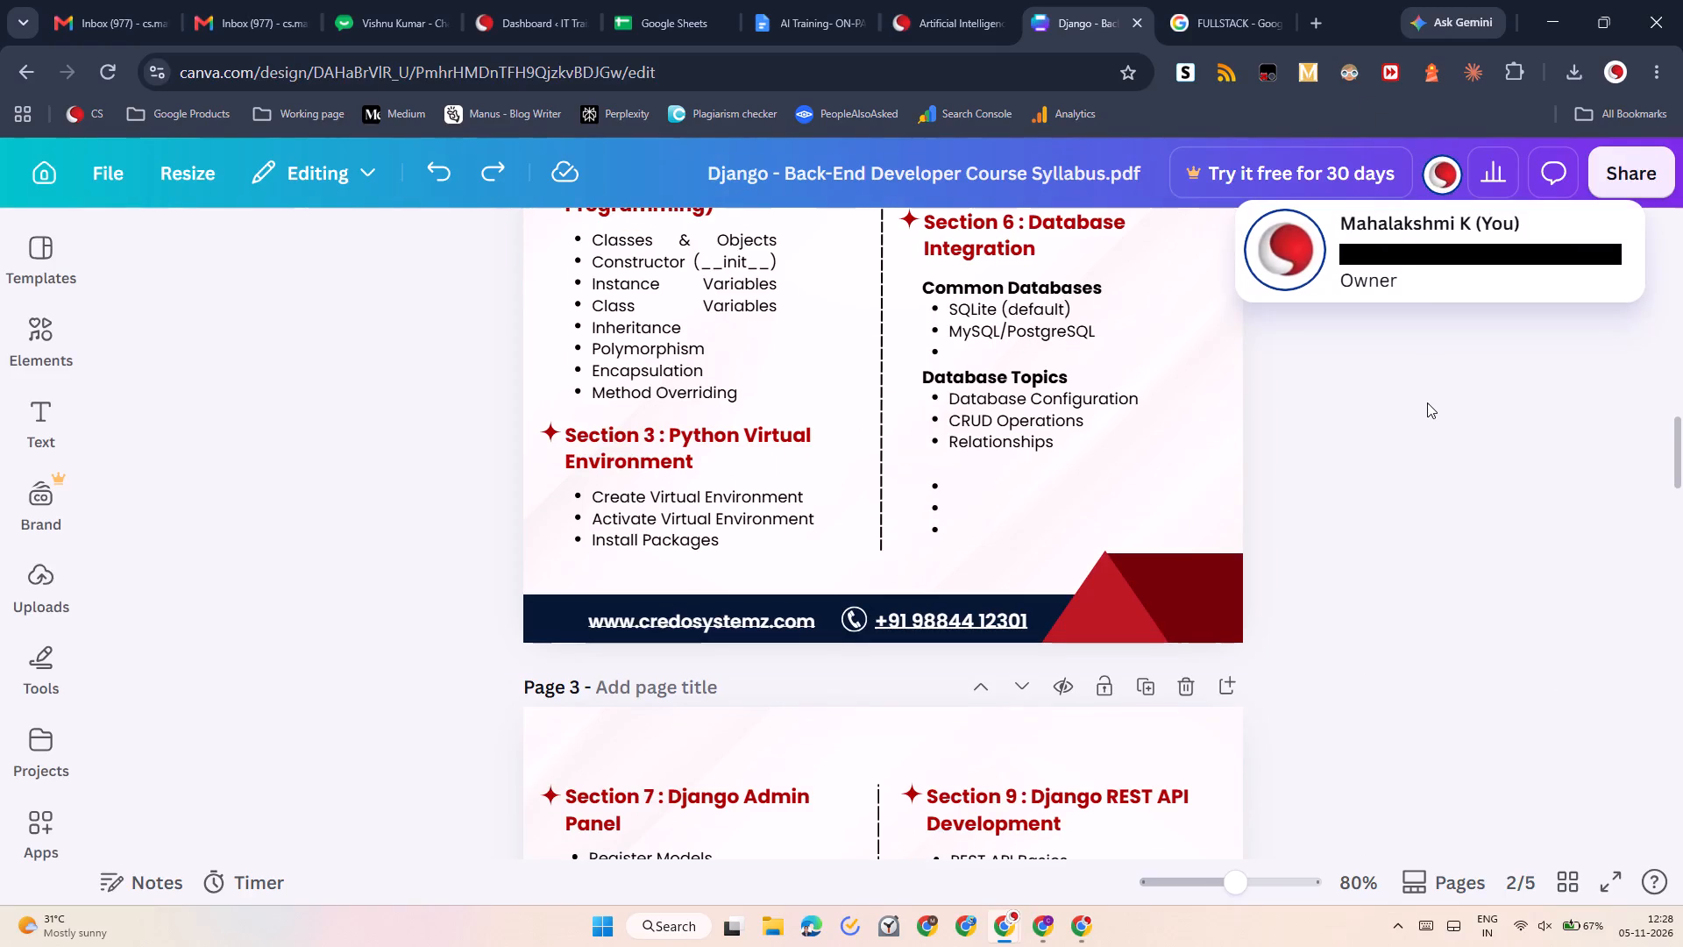
left_click(1427, 402)
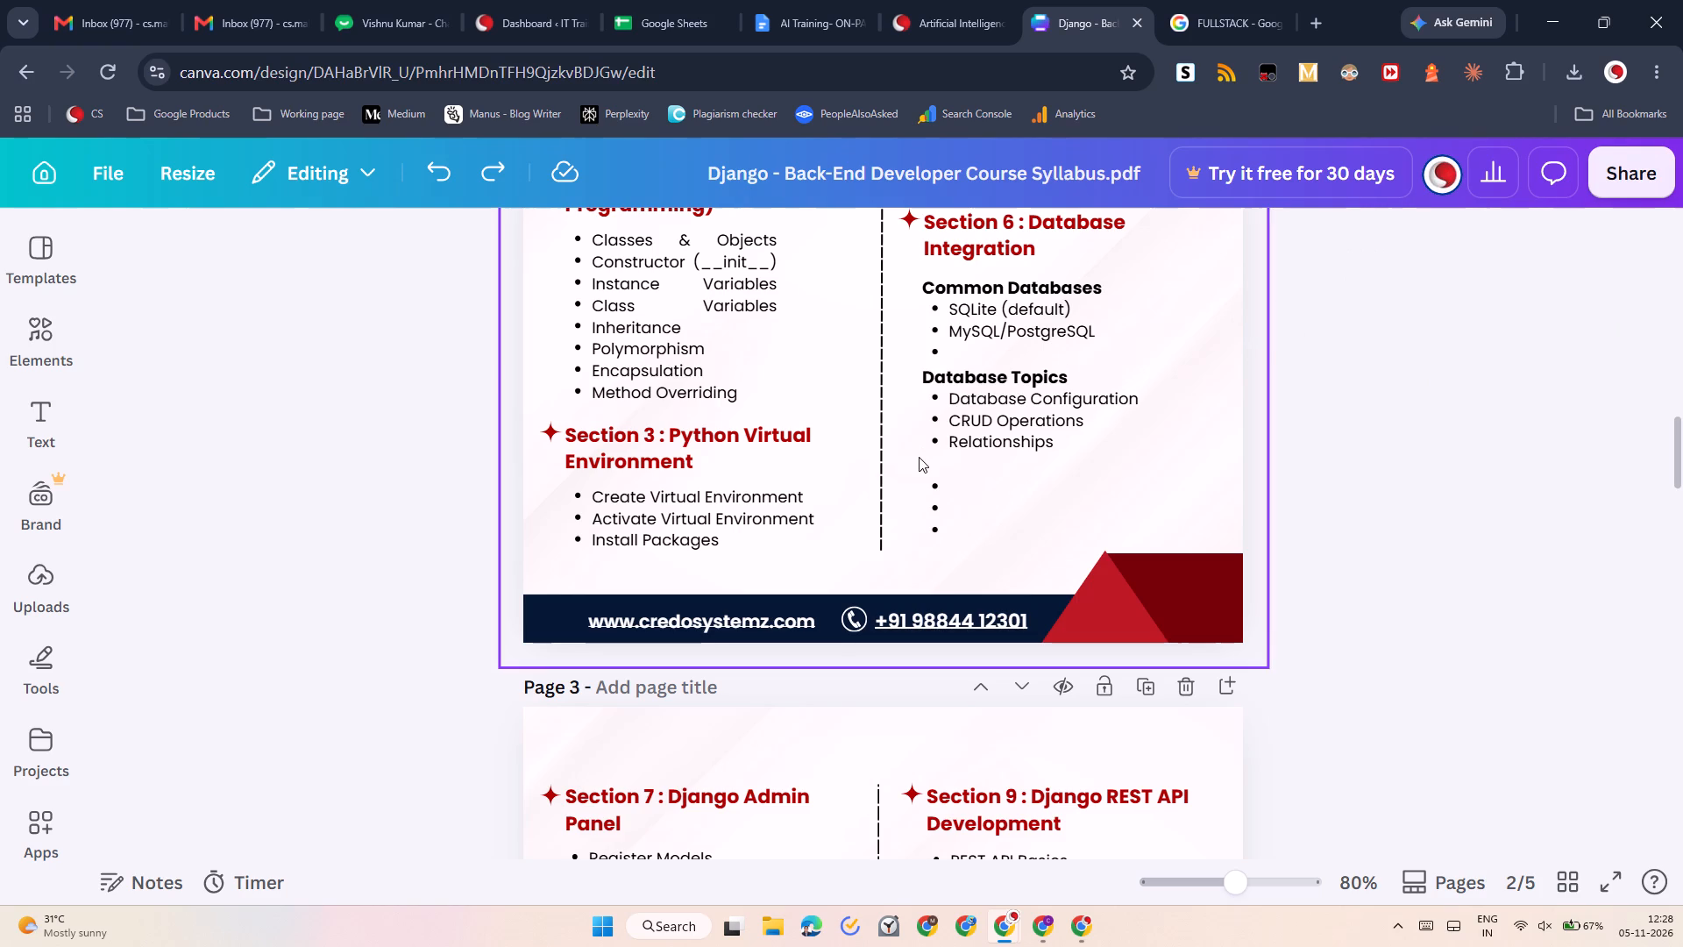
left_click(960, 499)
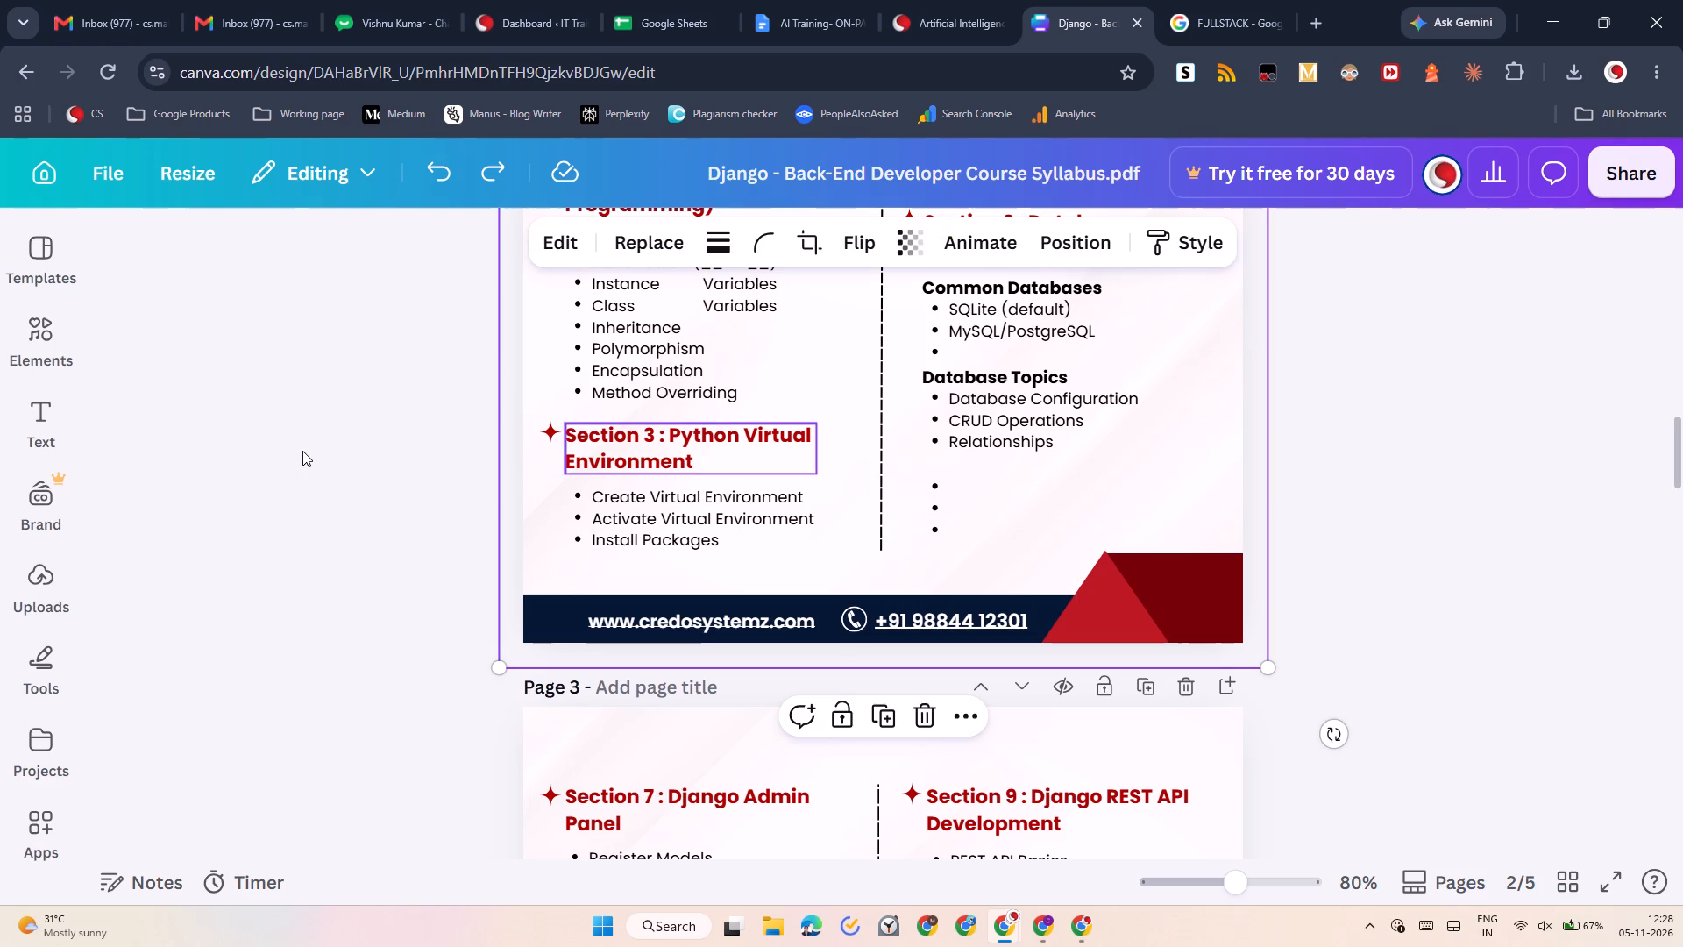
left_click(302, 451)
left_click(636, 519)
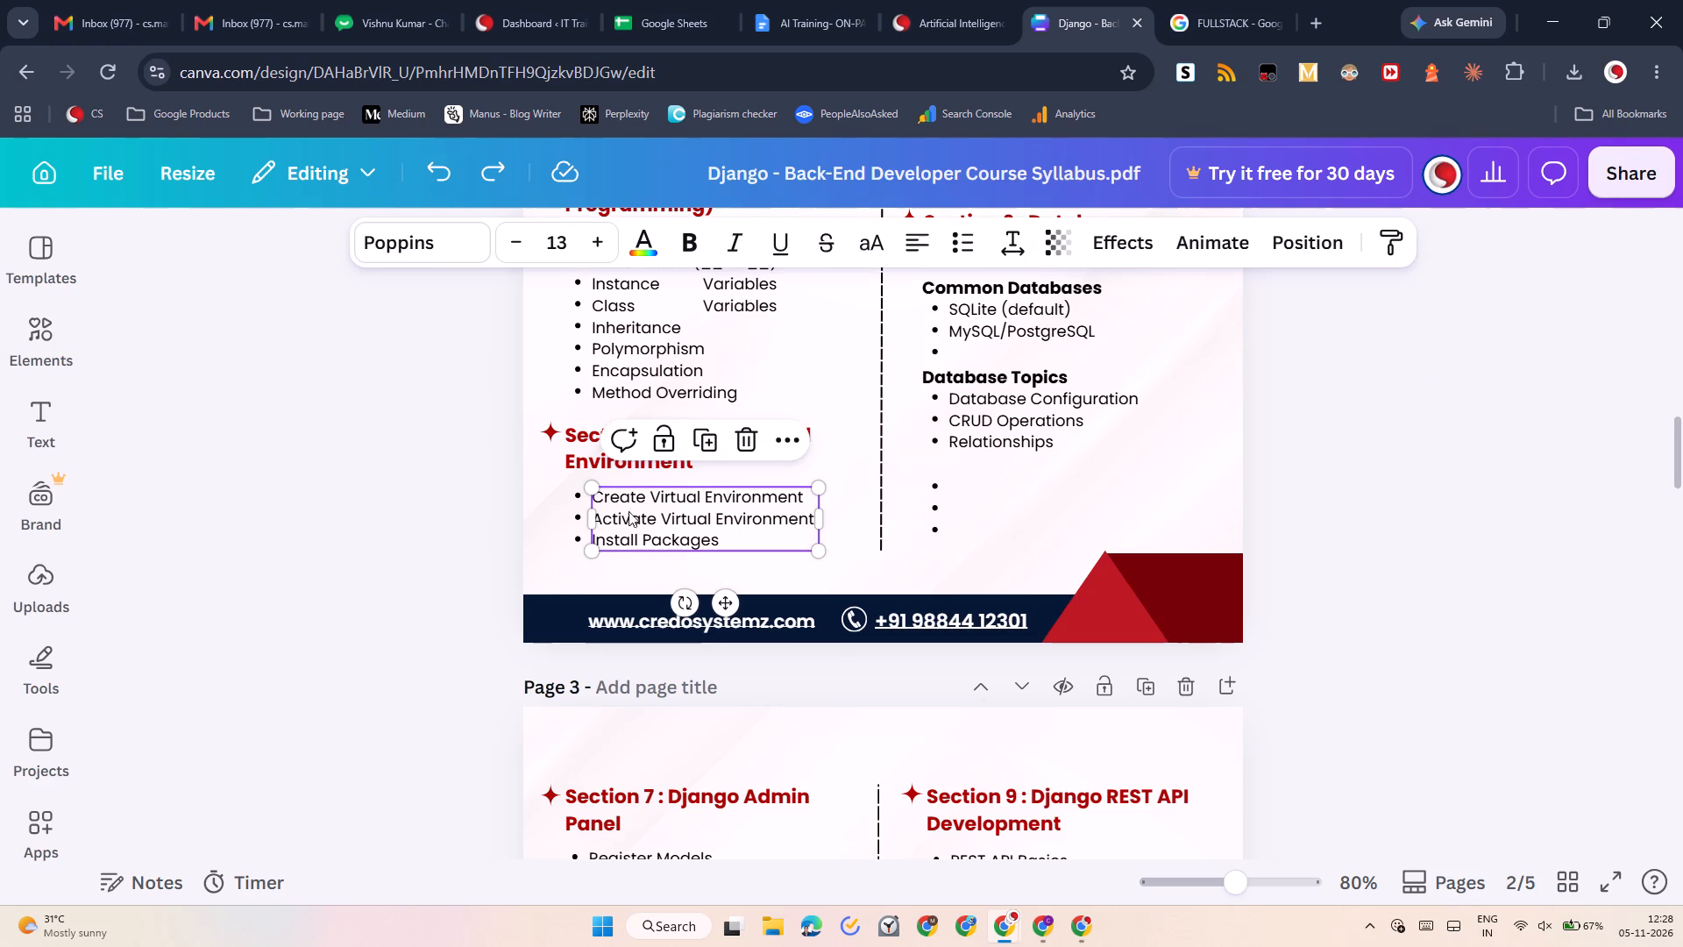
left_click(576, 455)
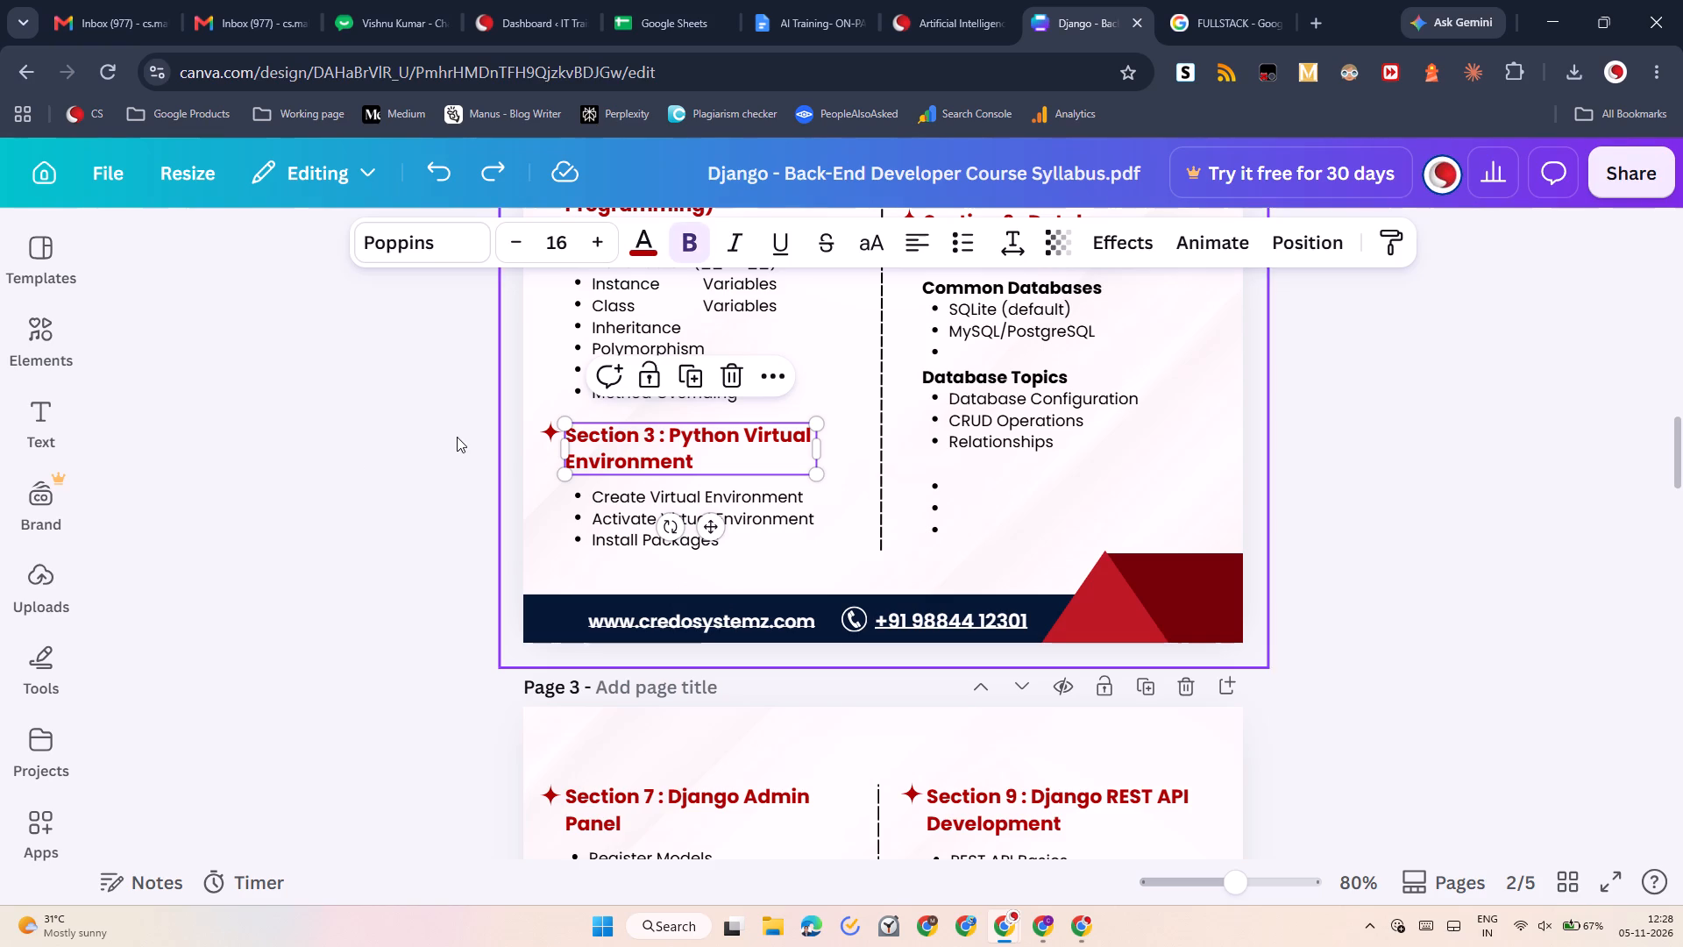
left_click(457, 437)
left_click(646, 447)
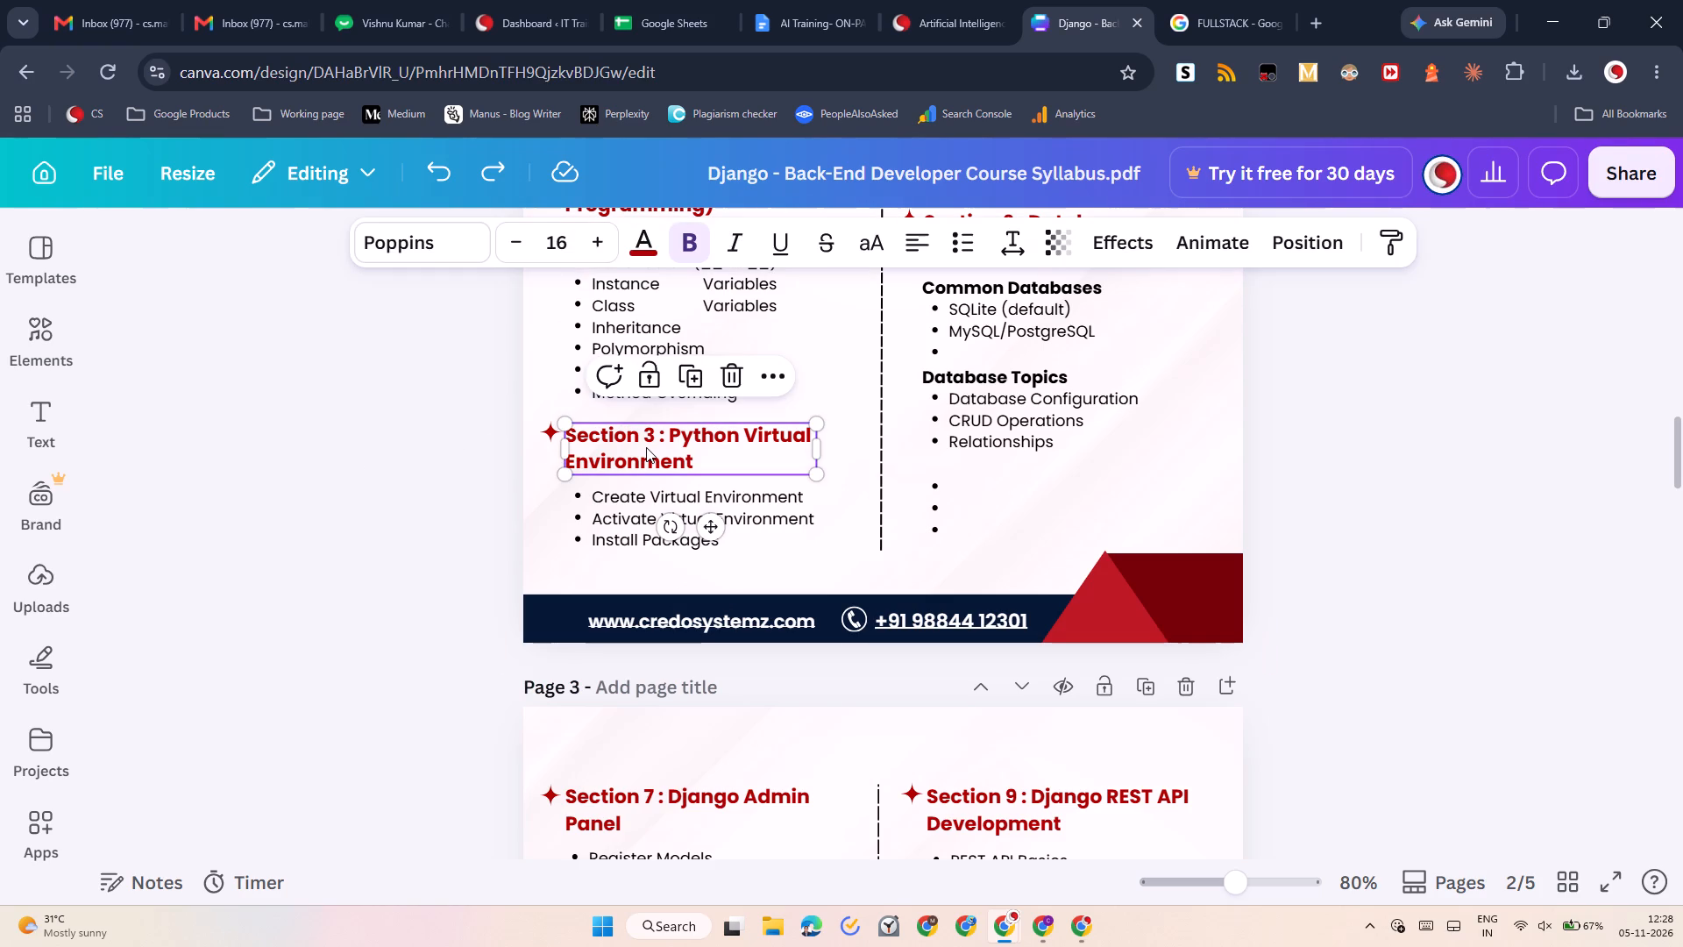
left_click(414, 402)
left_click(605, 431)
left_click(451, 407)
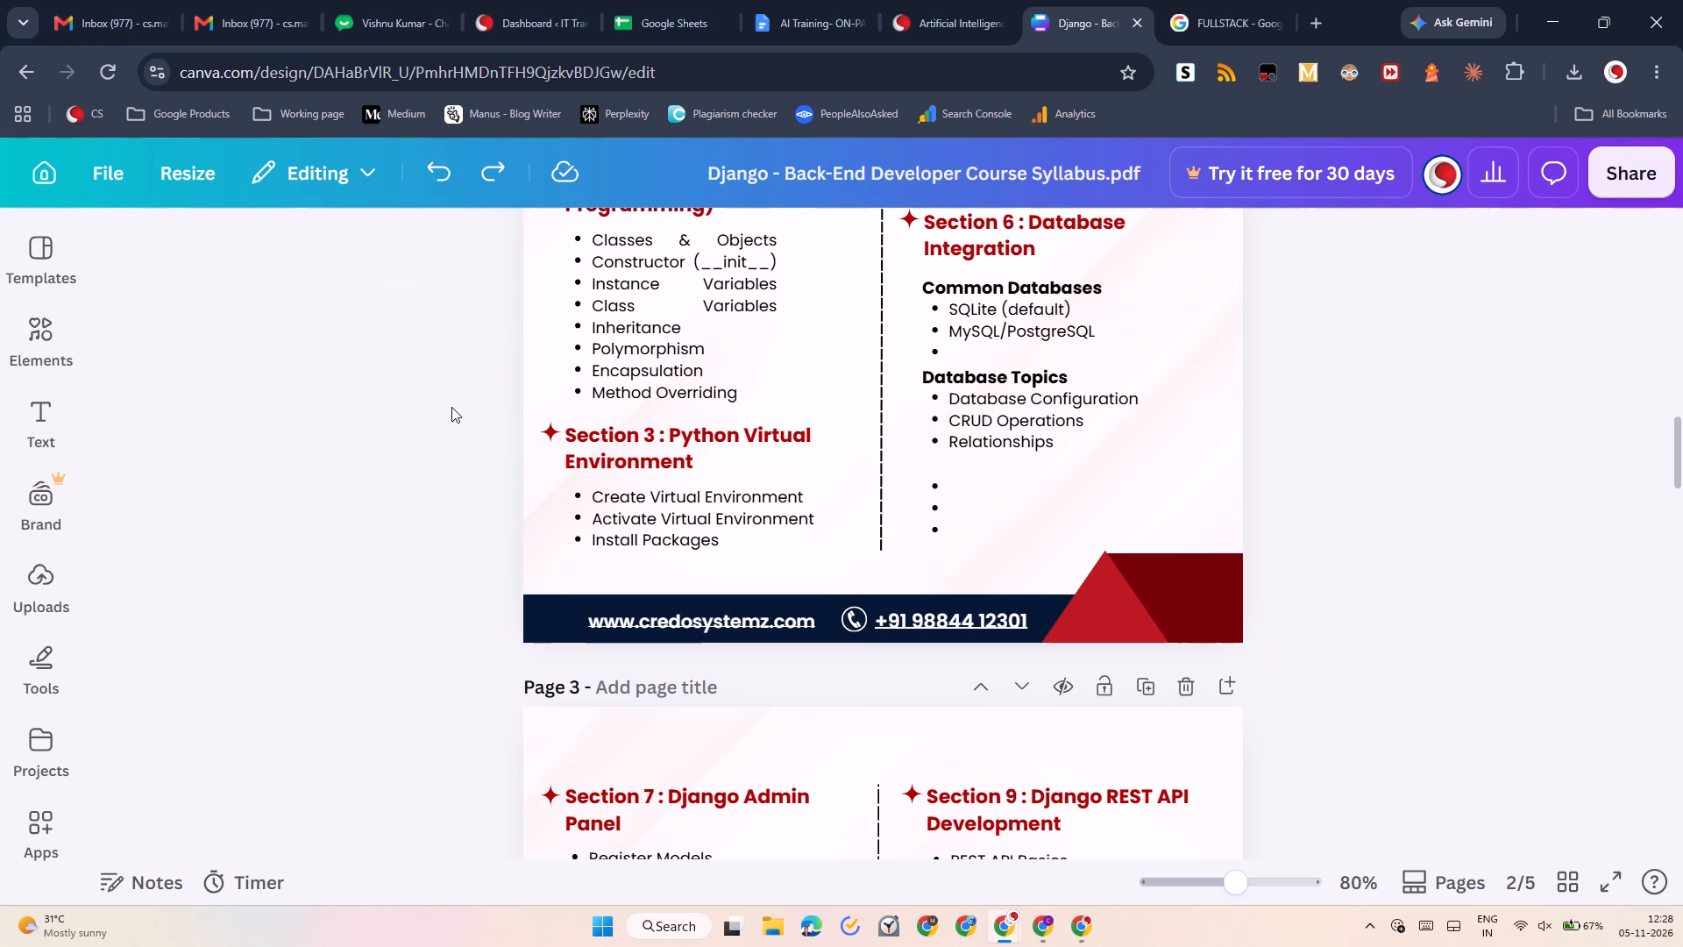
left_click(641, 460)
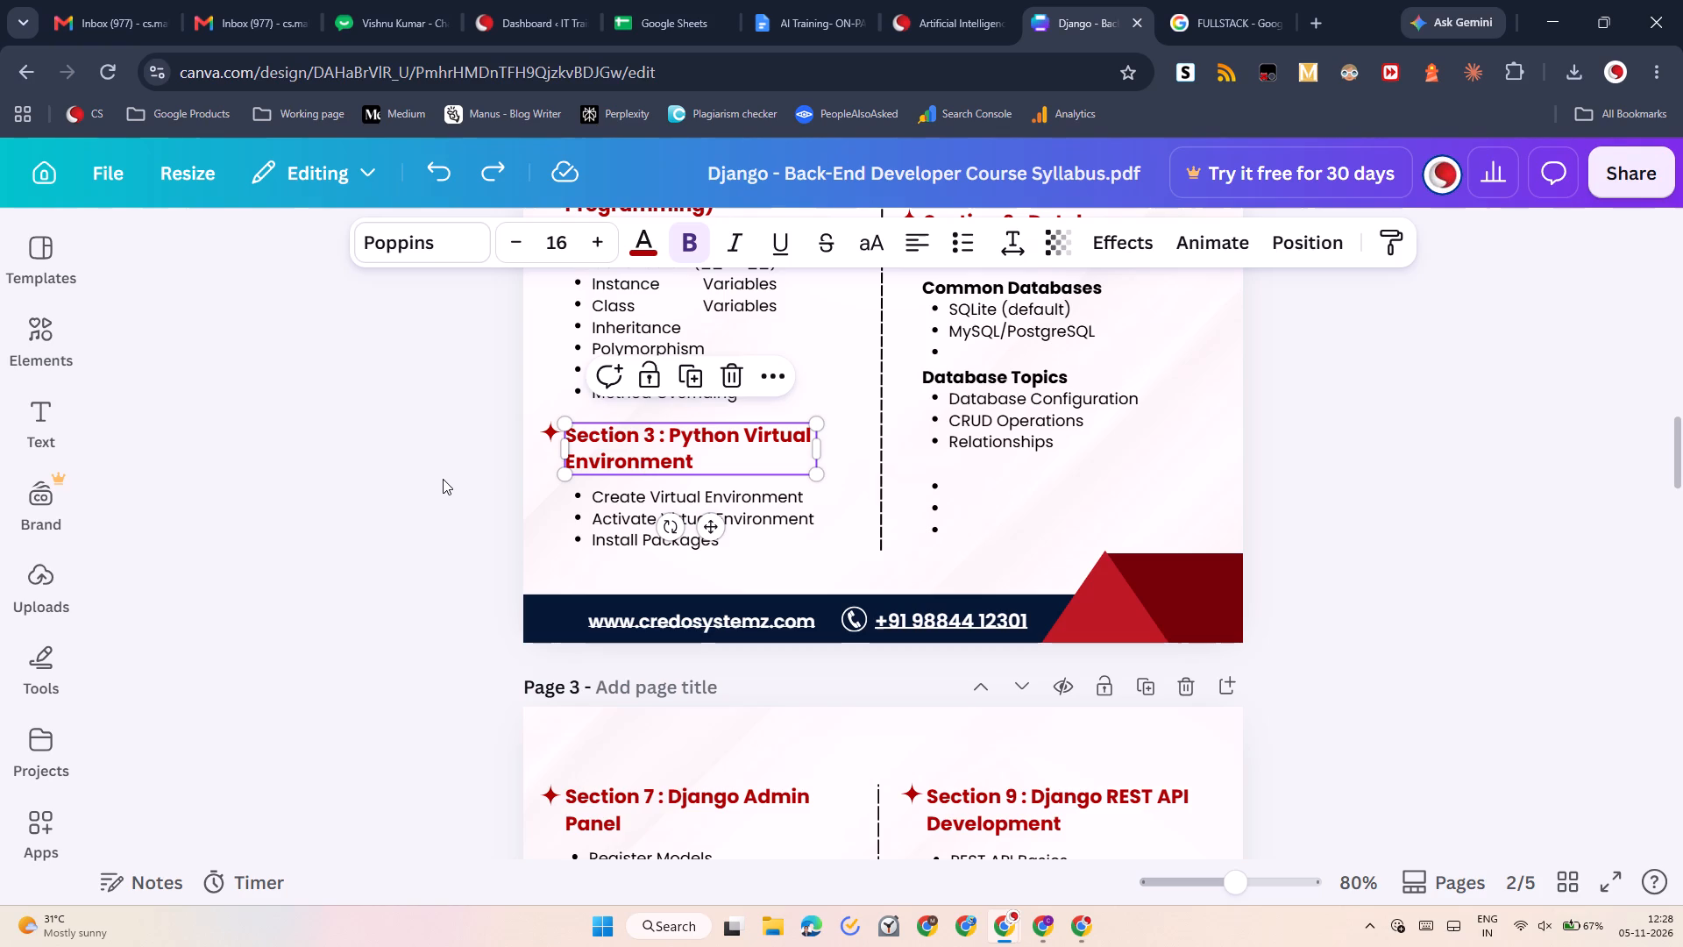
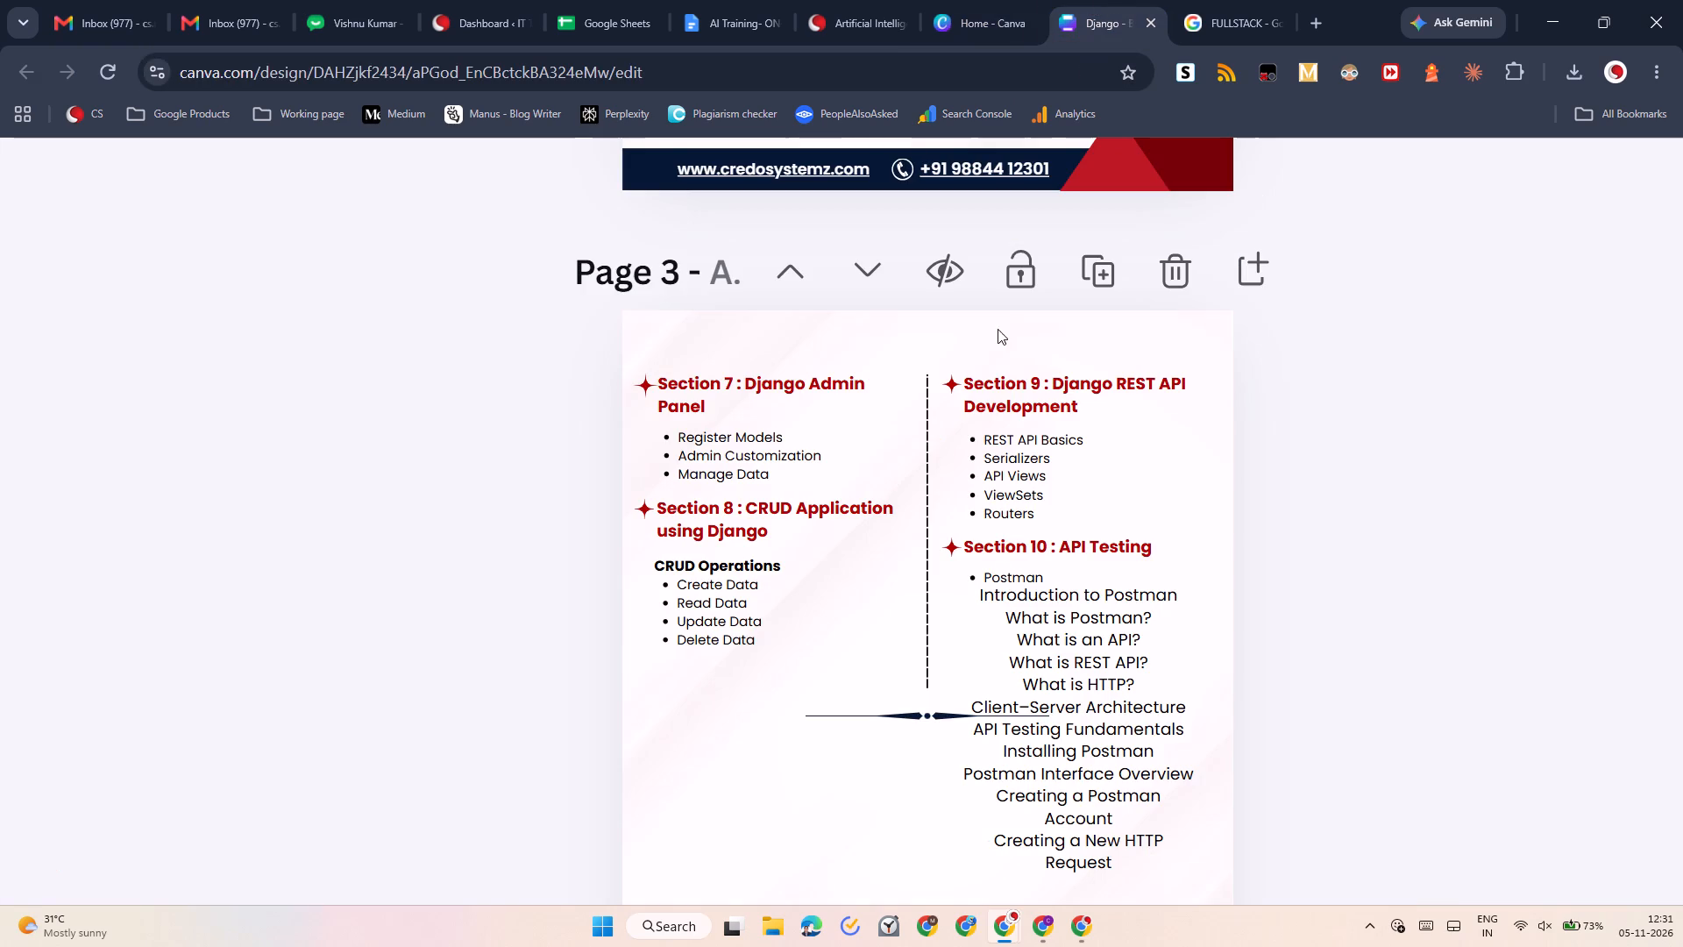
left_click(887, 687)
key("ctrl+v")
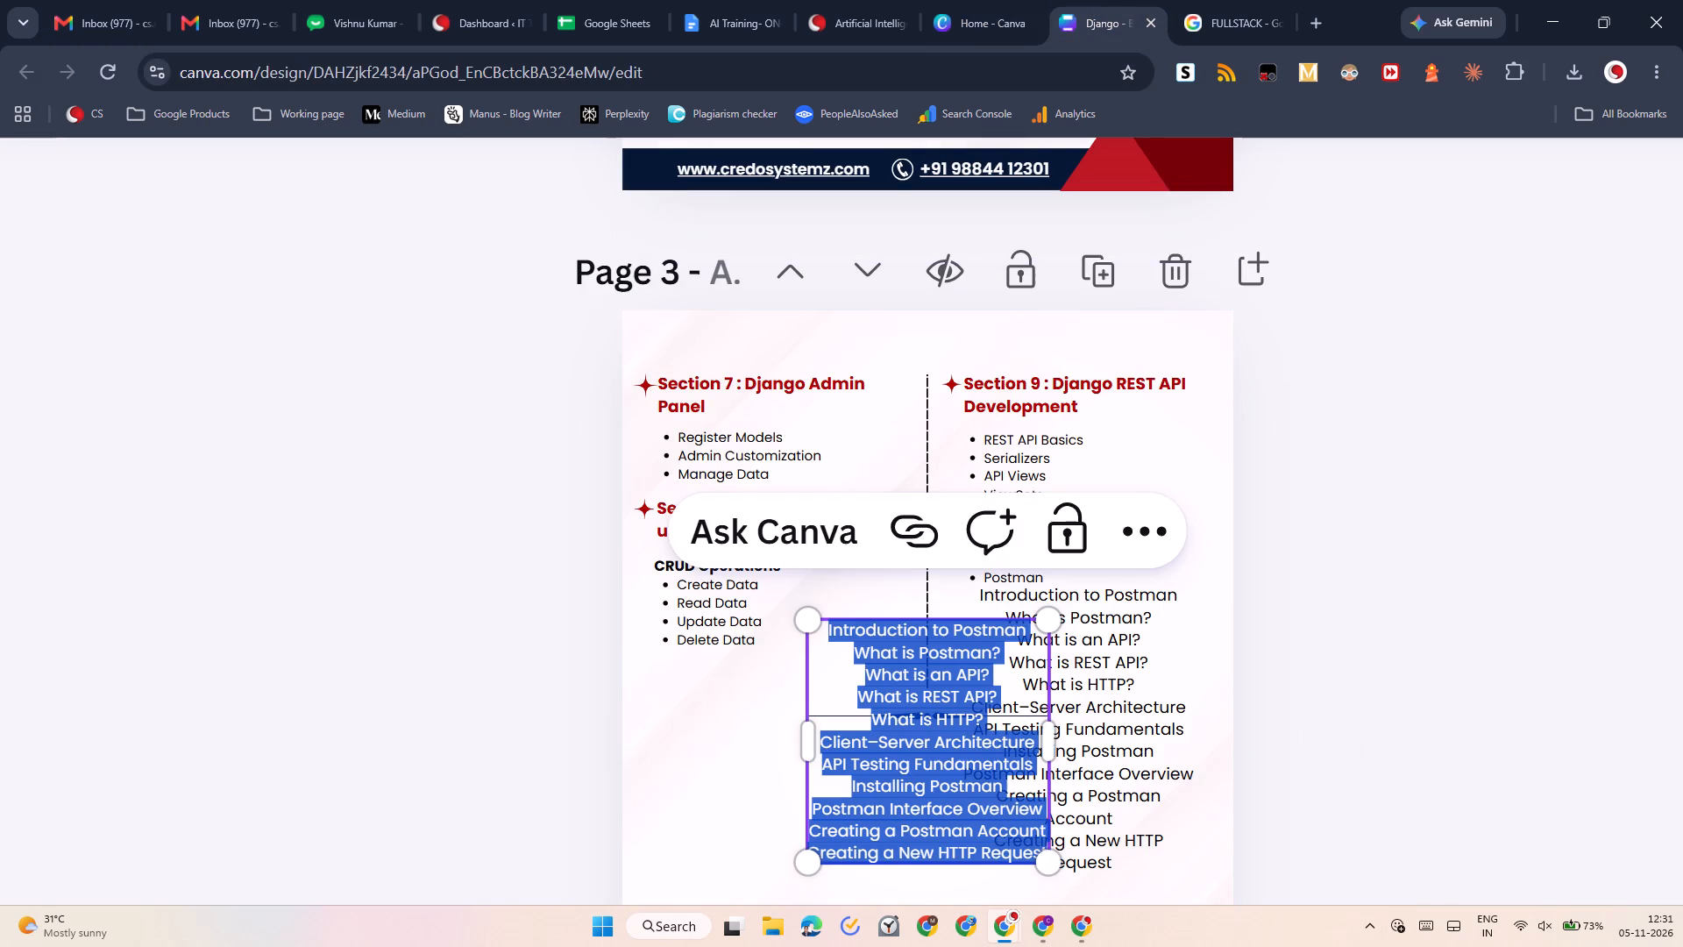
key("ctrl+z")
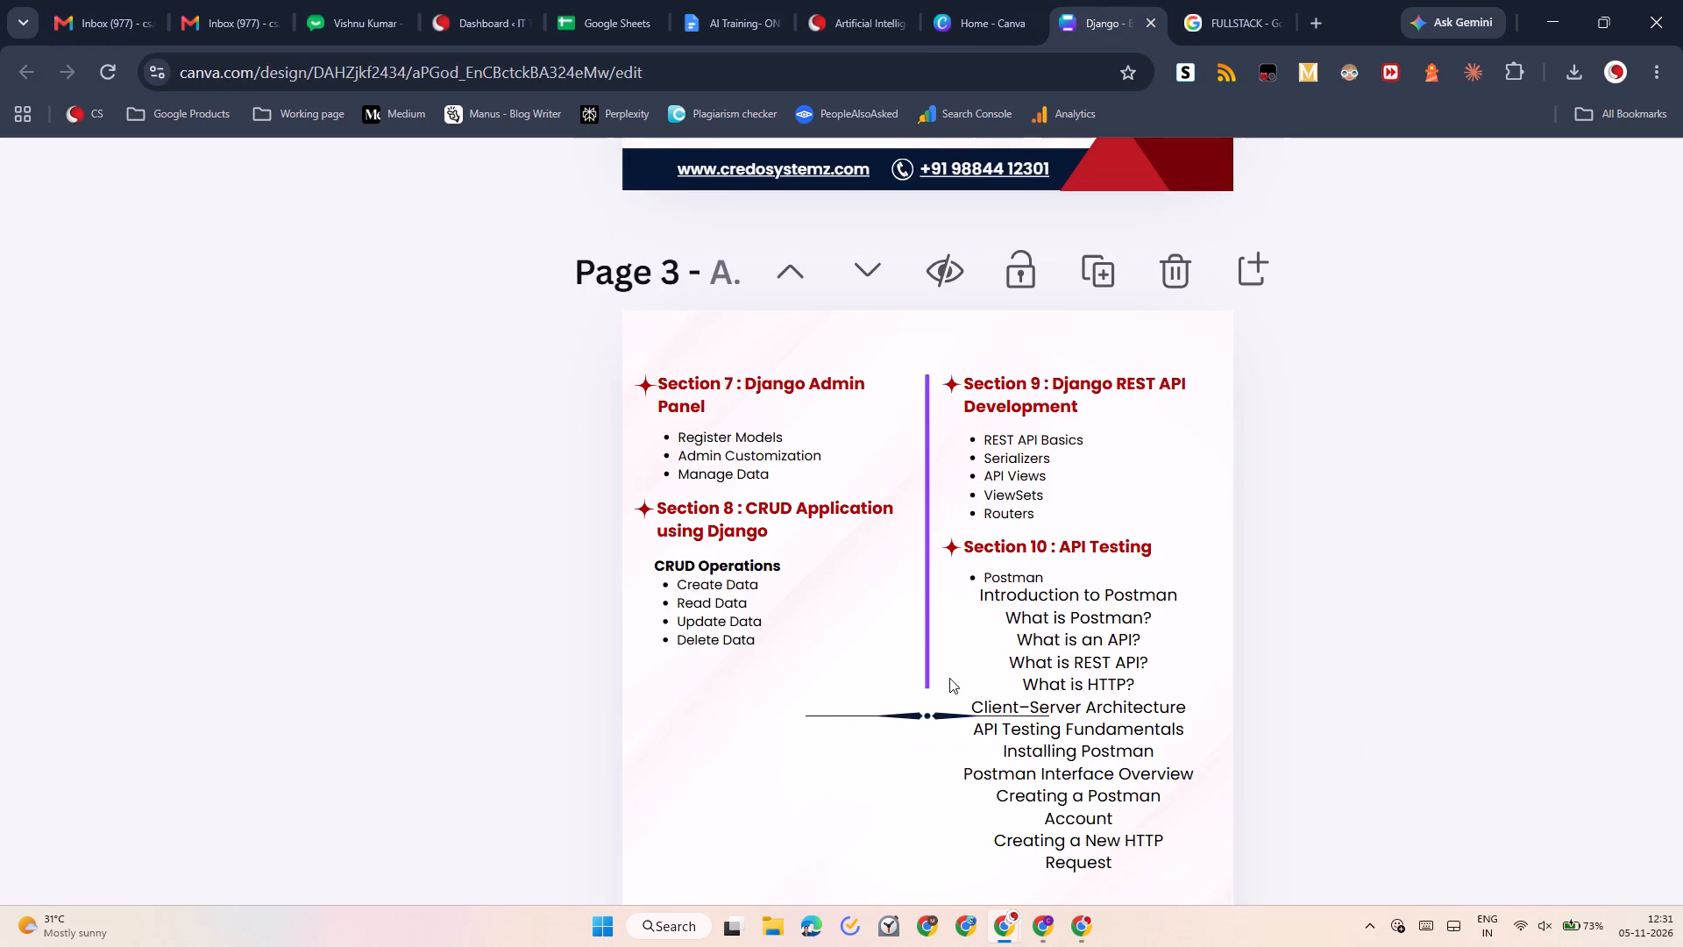
Left-align the pasted Postman topic list on page 3 and format it as a bulleted list.
left_click(1096, 657)
left_click_drag(1058, 630, 1044, 611)
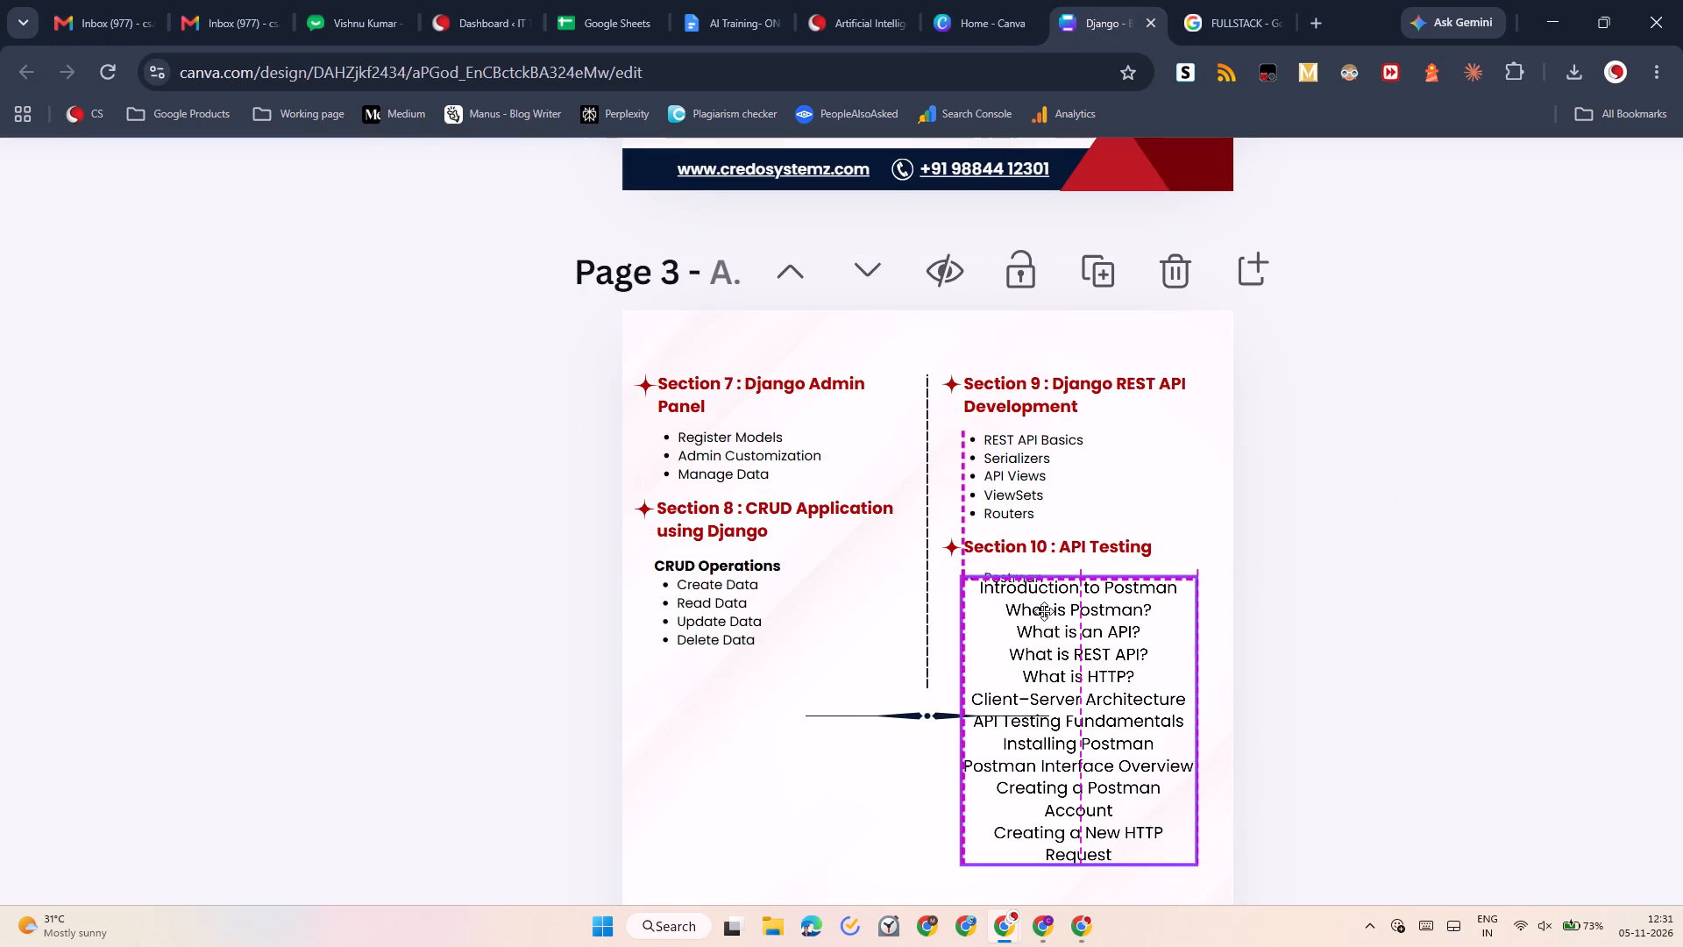
left_click_drag(1044, 611, 1044, 614)
left_click(1044, 614)
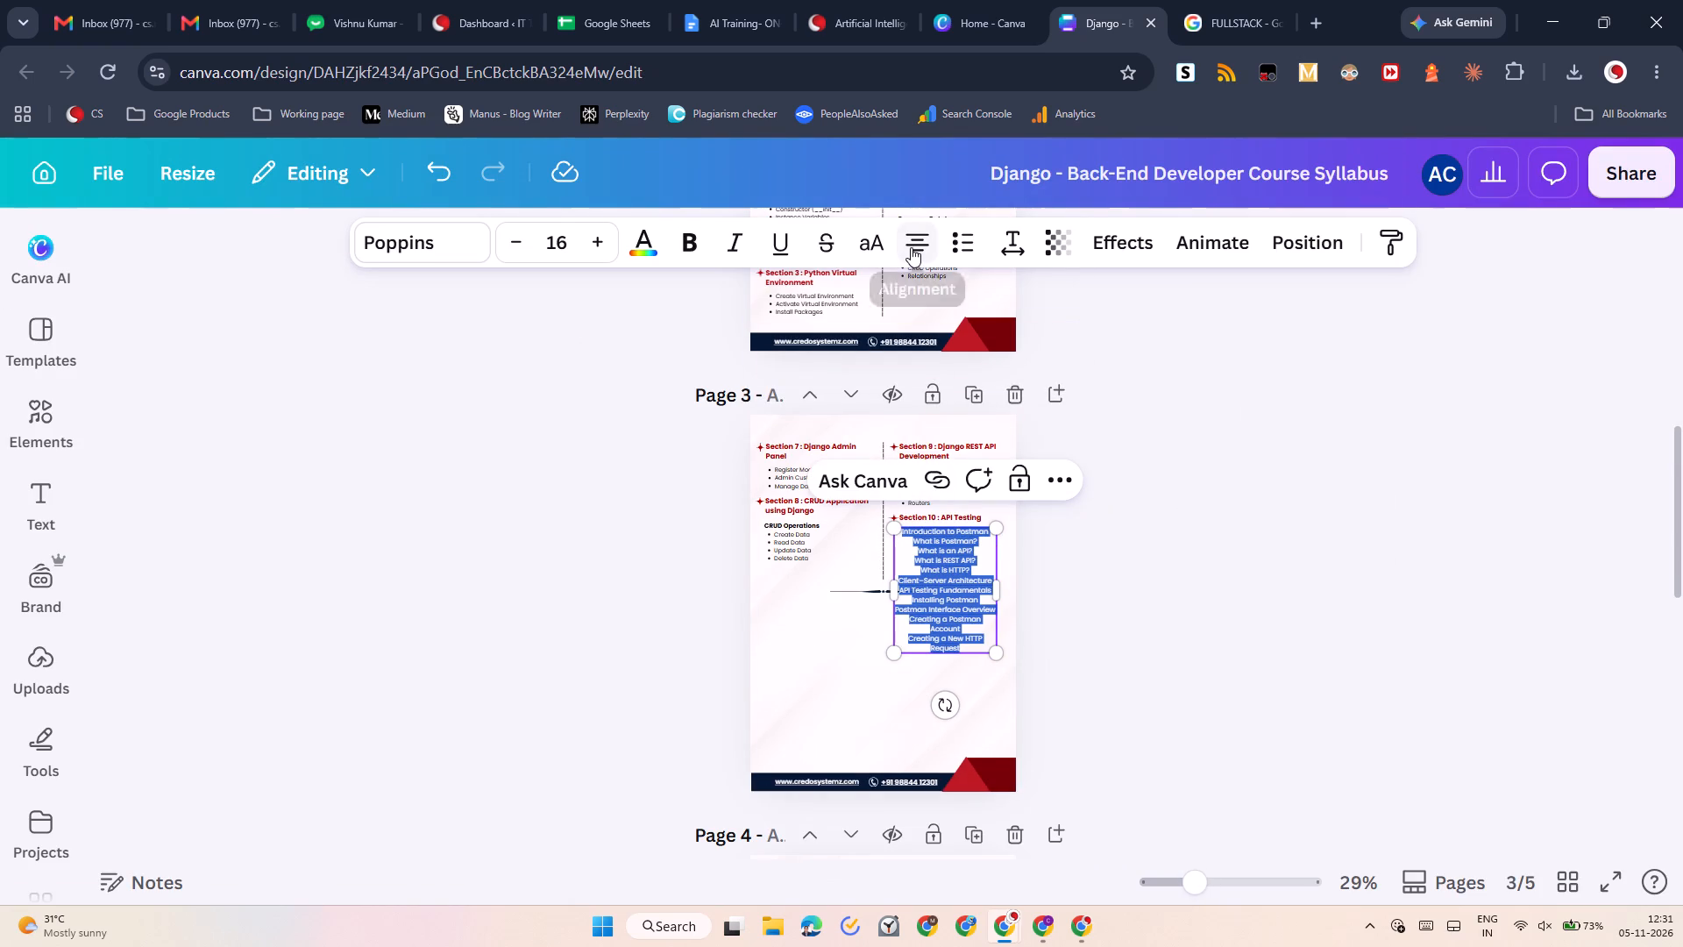
left_click(911, 247)
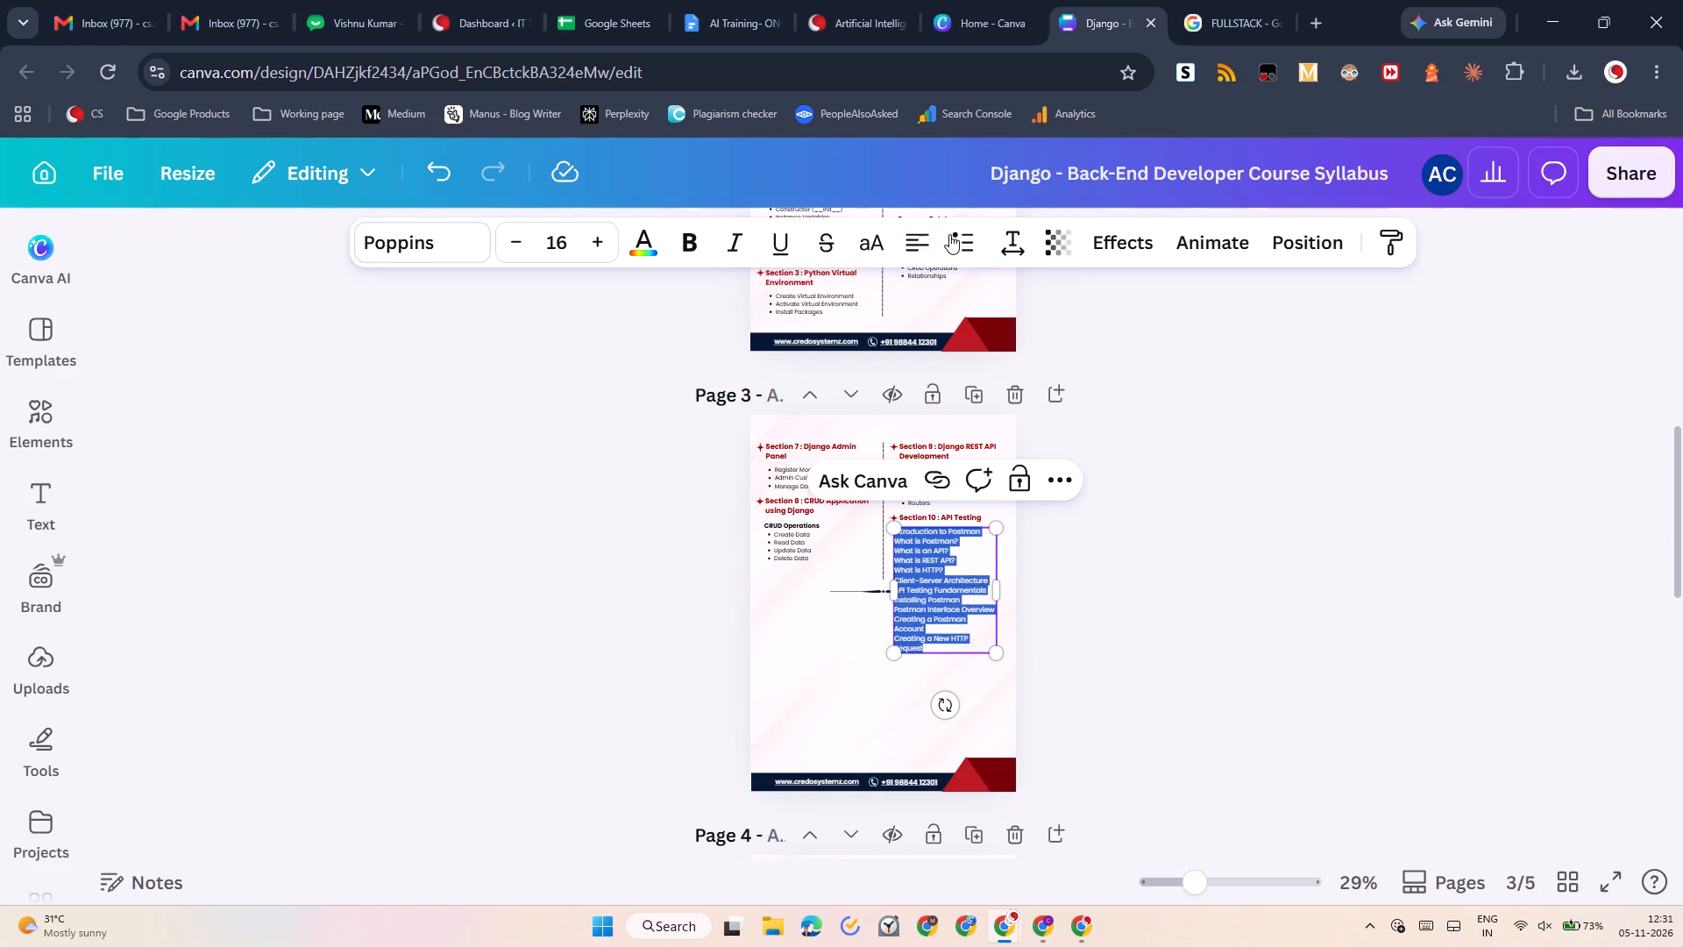
left_click(955, 242)
left_click(644, 578)
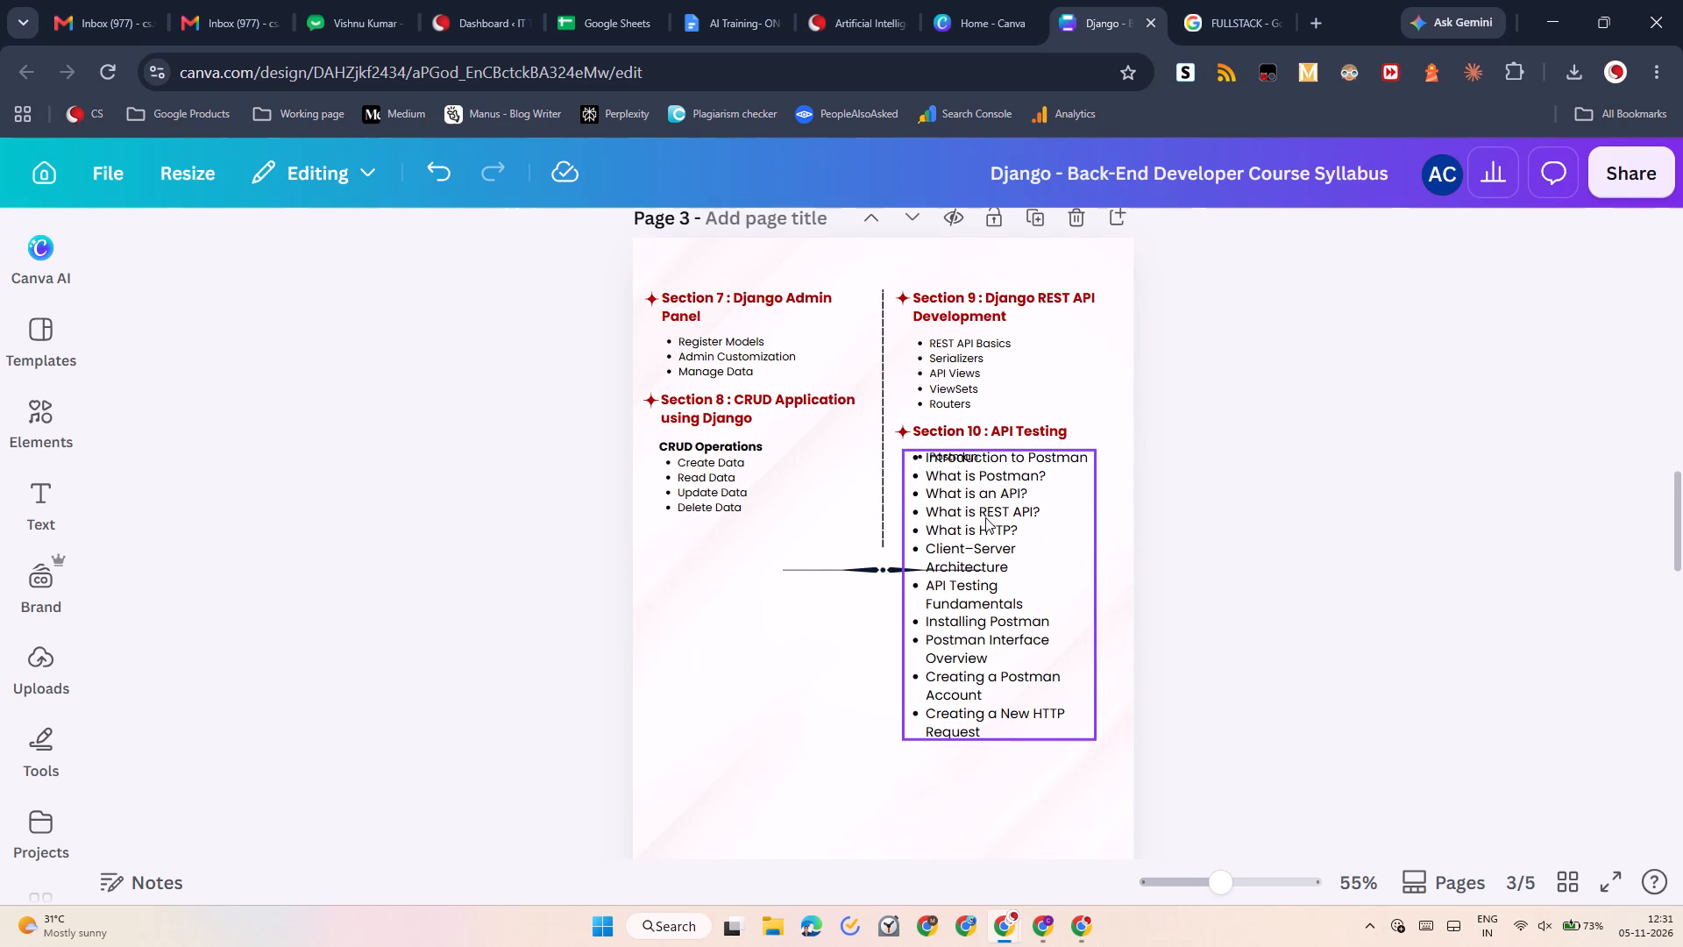
Replace the old single Postman bullet under Section 10 by deleting it and moving the new topic list directly beneath the heading.
left_click_drag(977, 477, 976, 533)
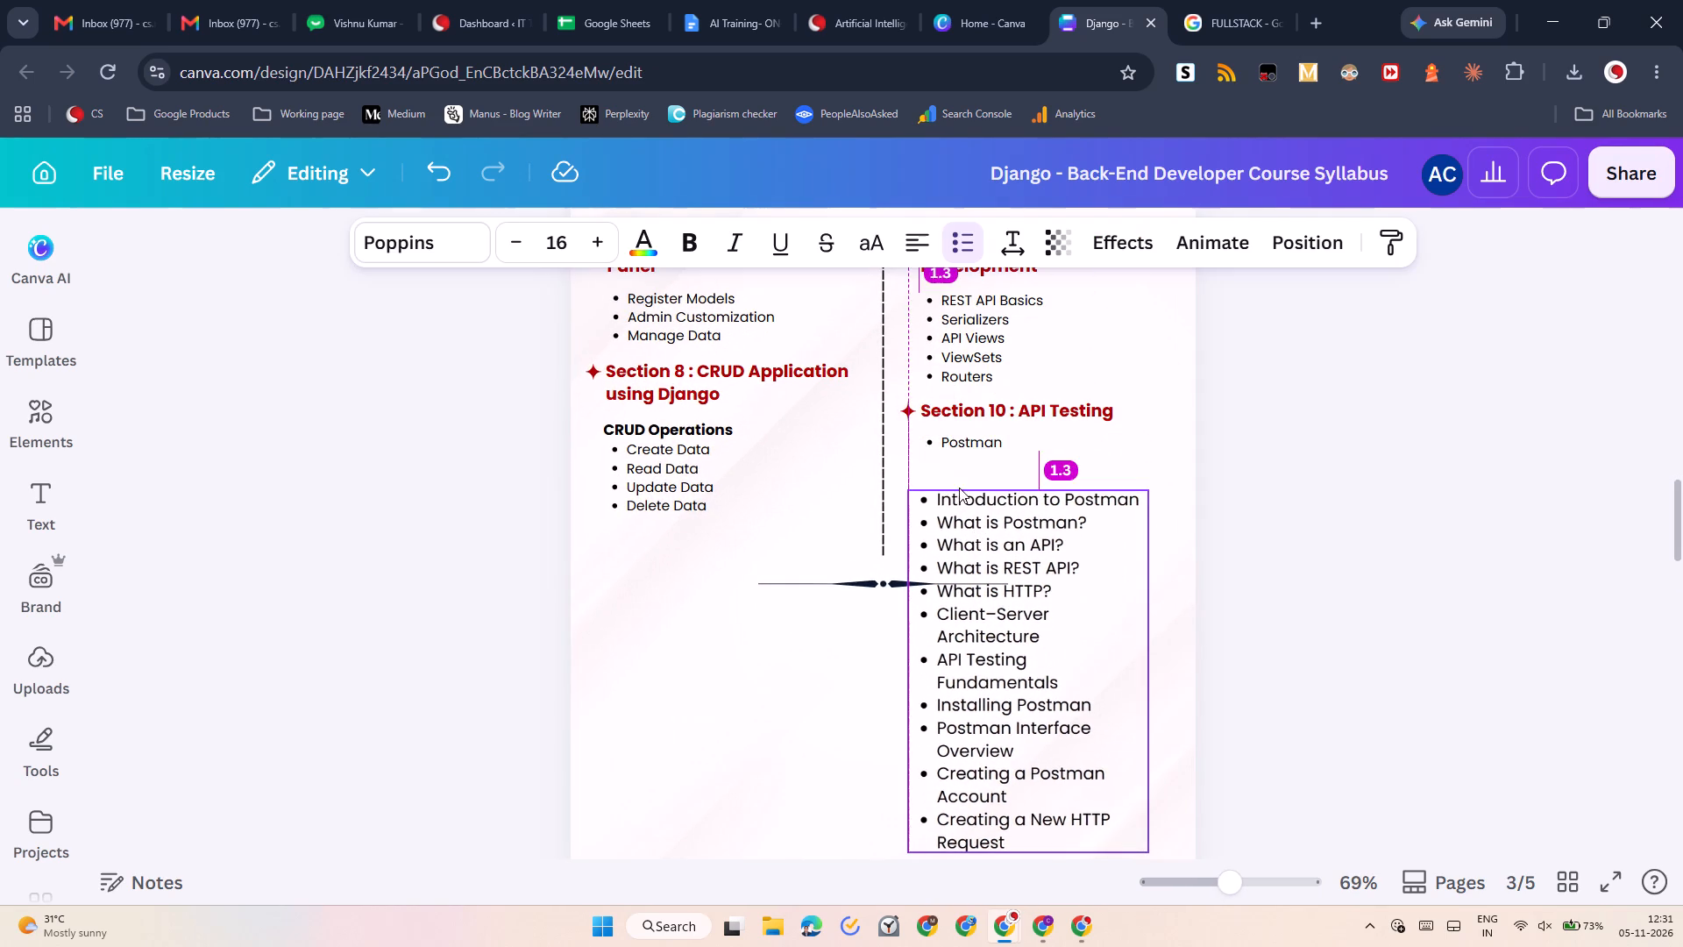
left_click(881, 472)
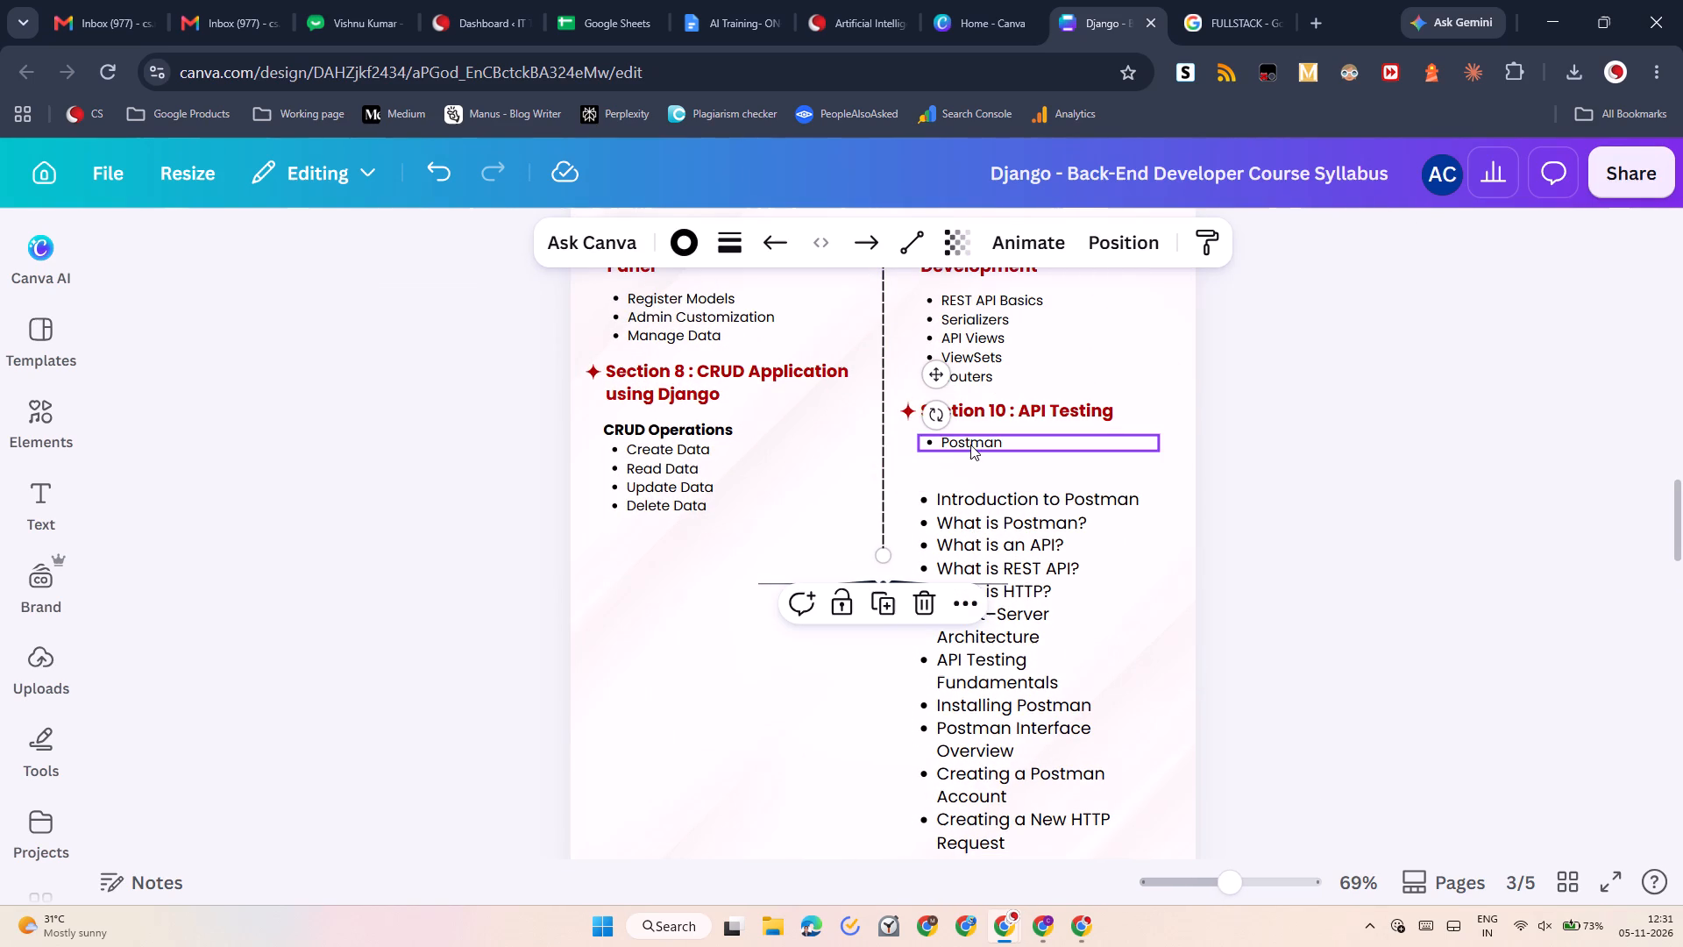
left_click(970, 445)
key("BackSpace")
left_click_drag(972, 545, 970, 527)
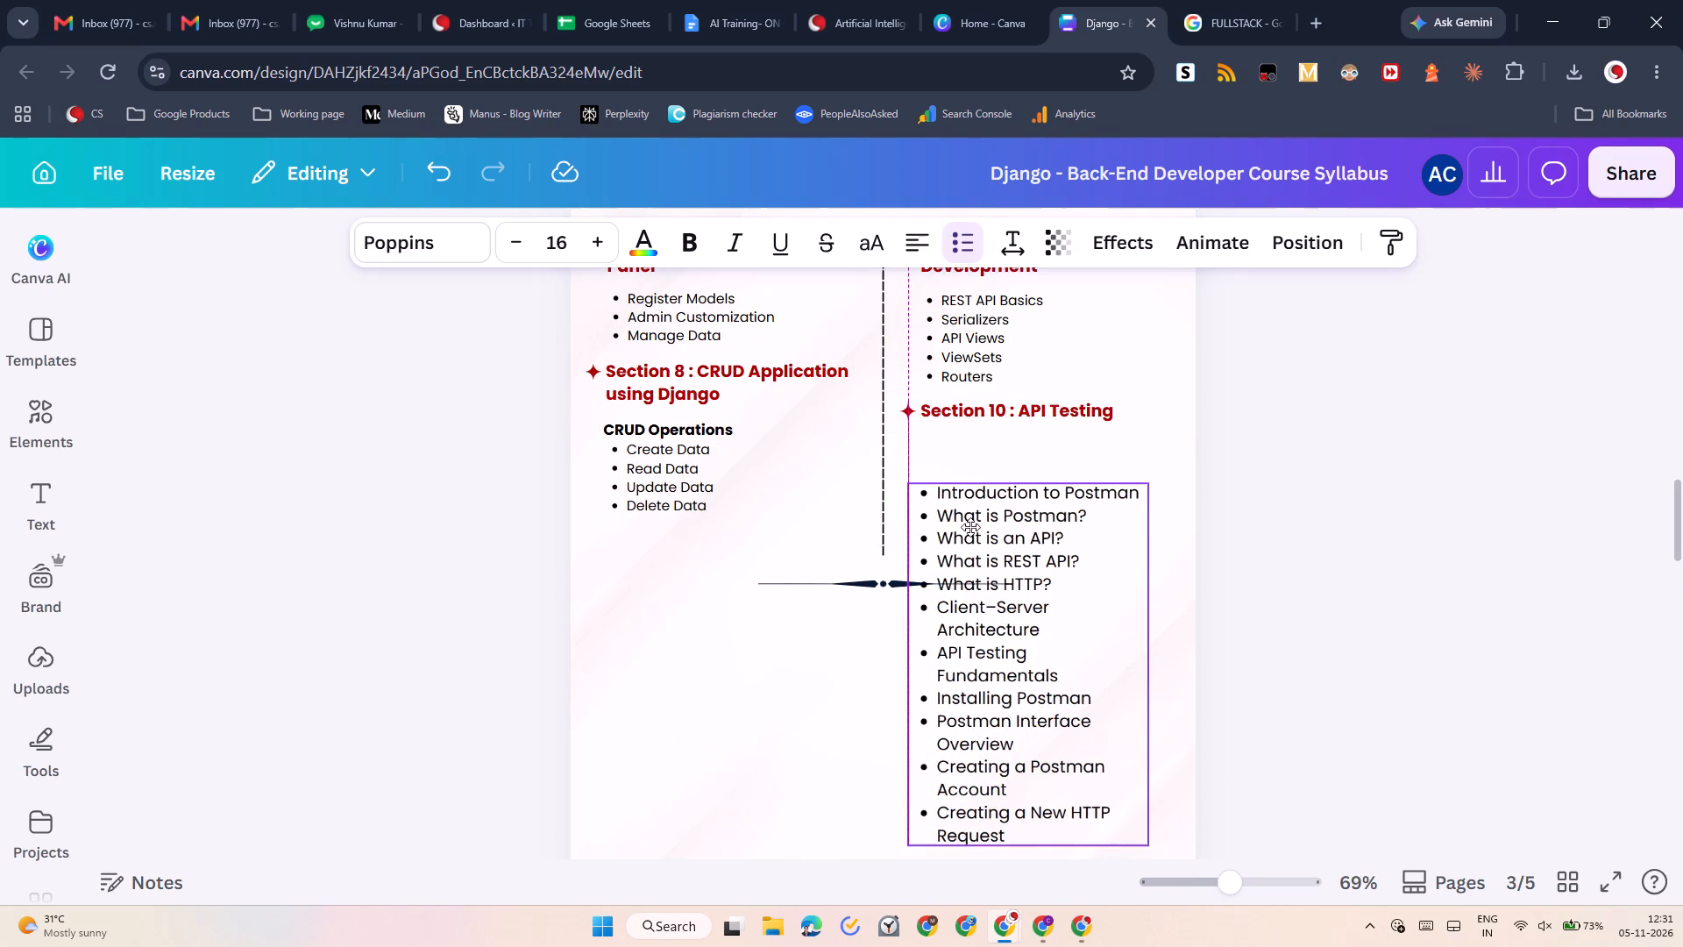
left_click_drag(970, 527, 968, 496)
scroll(968, 496, "up", 1)
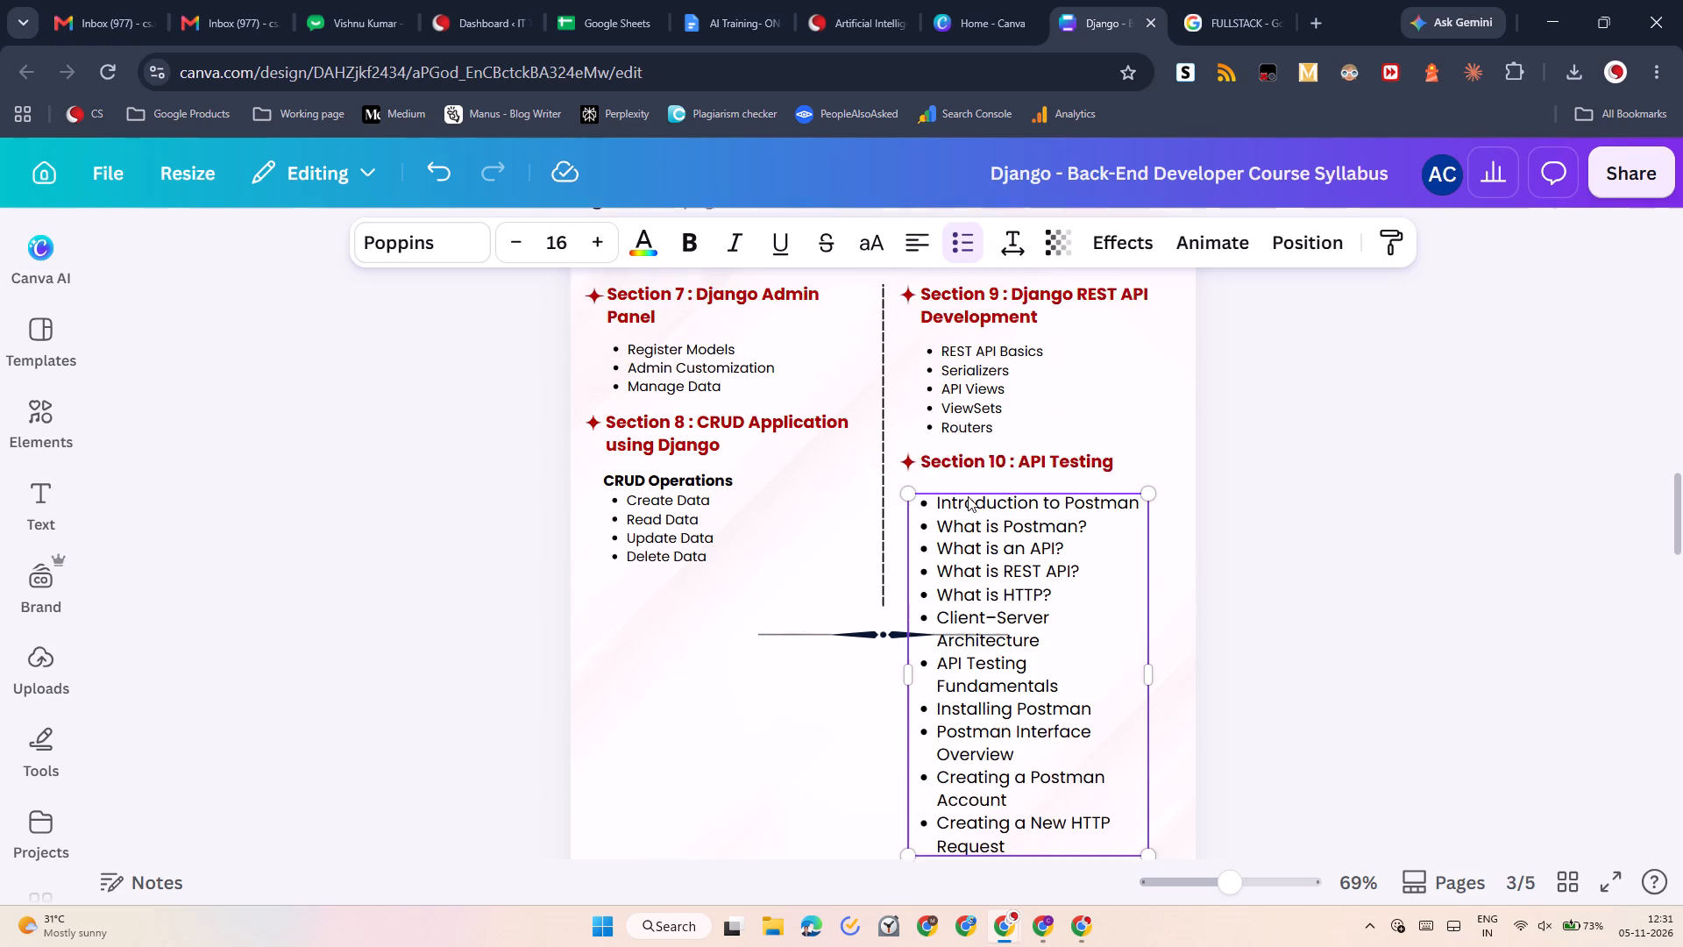
Reduce the Postman topic list's font size to 13 to match the Section 9 bullets on page 3.
scroll(968, 496, "up", 1)
left_click(960, 495)
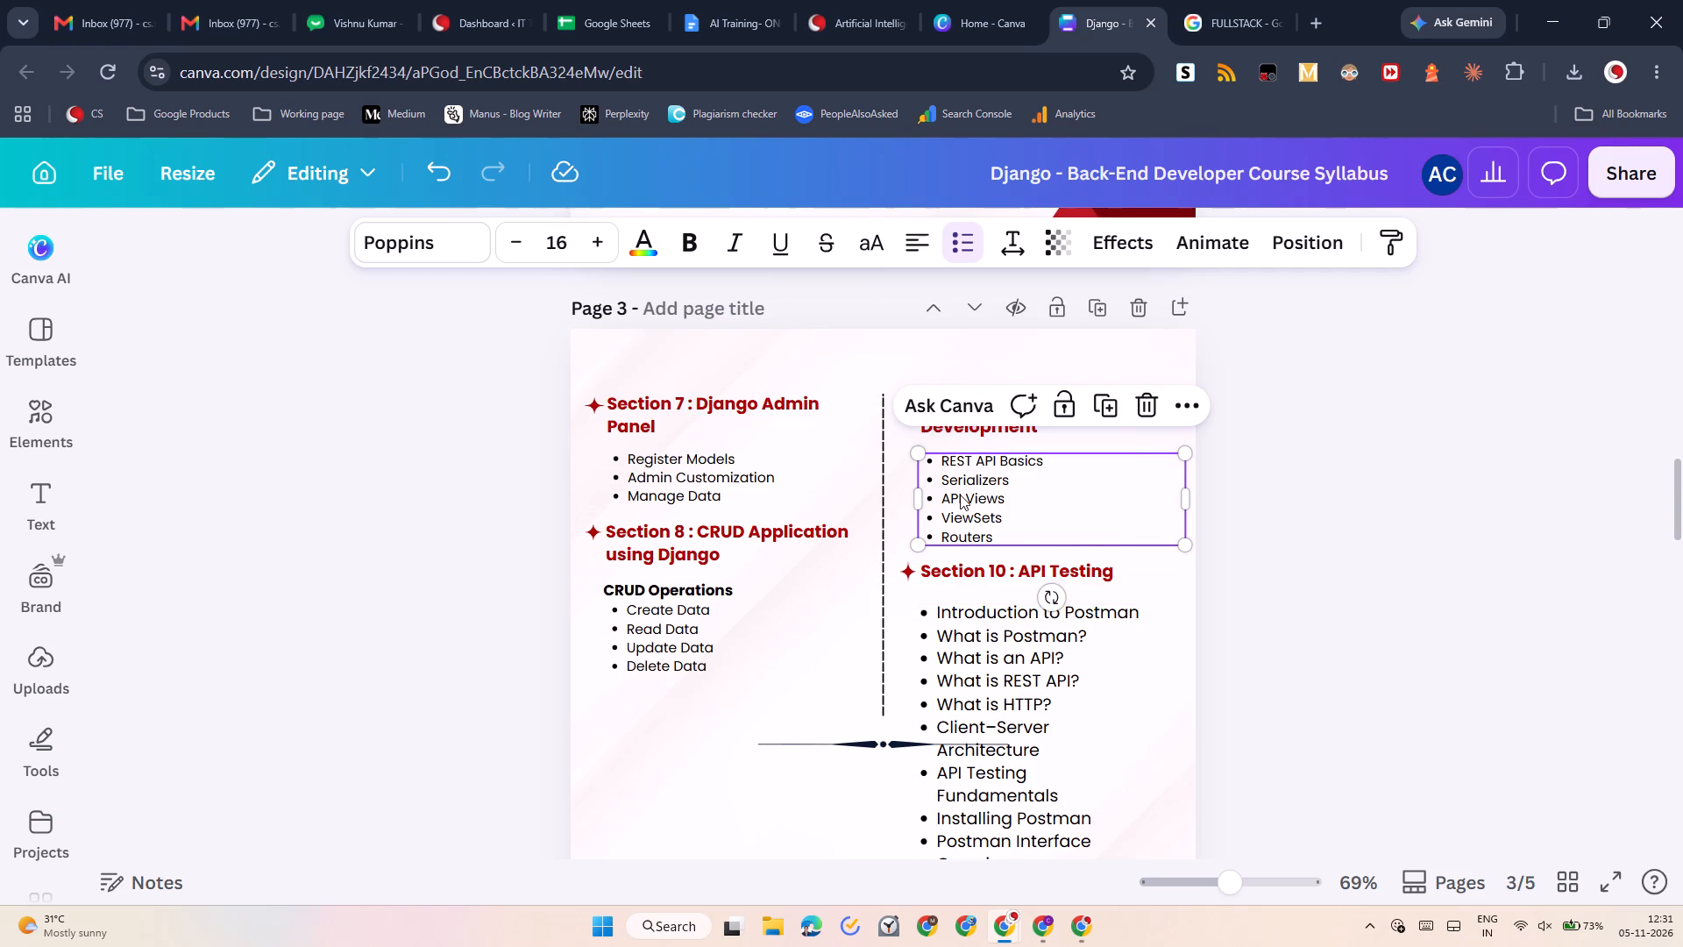
left_click(960, 666)
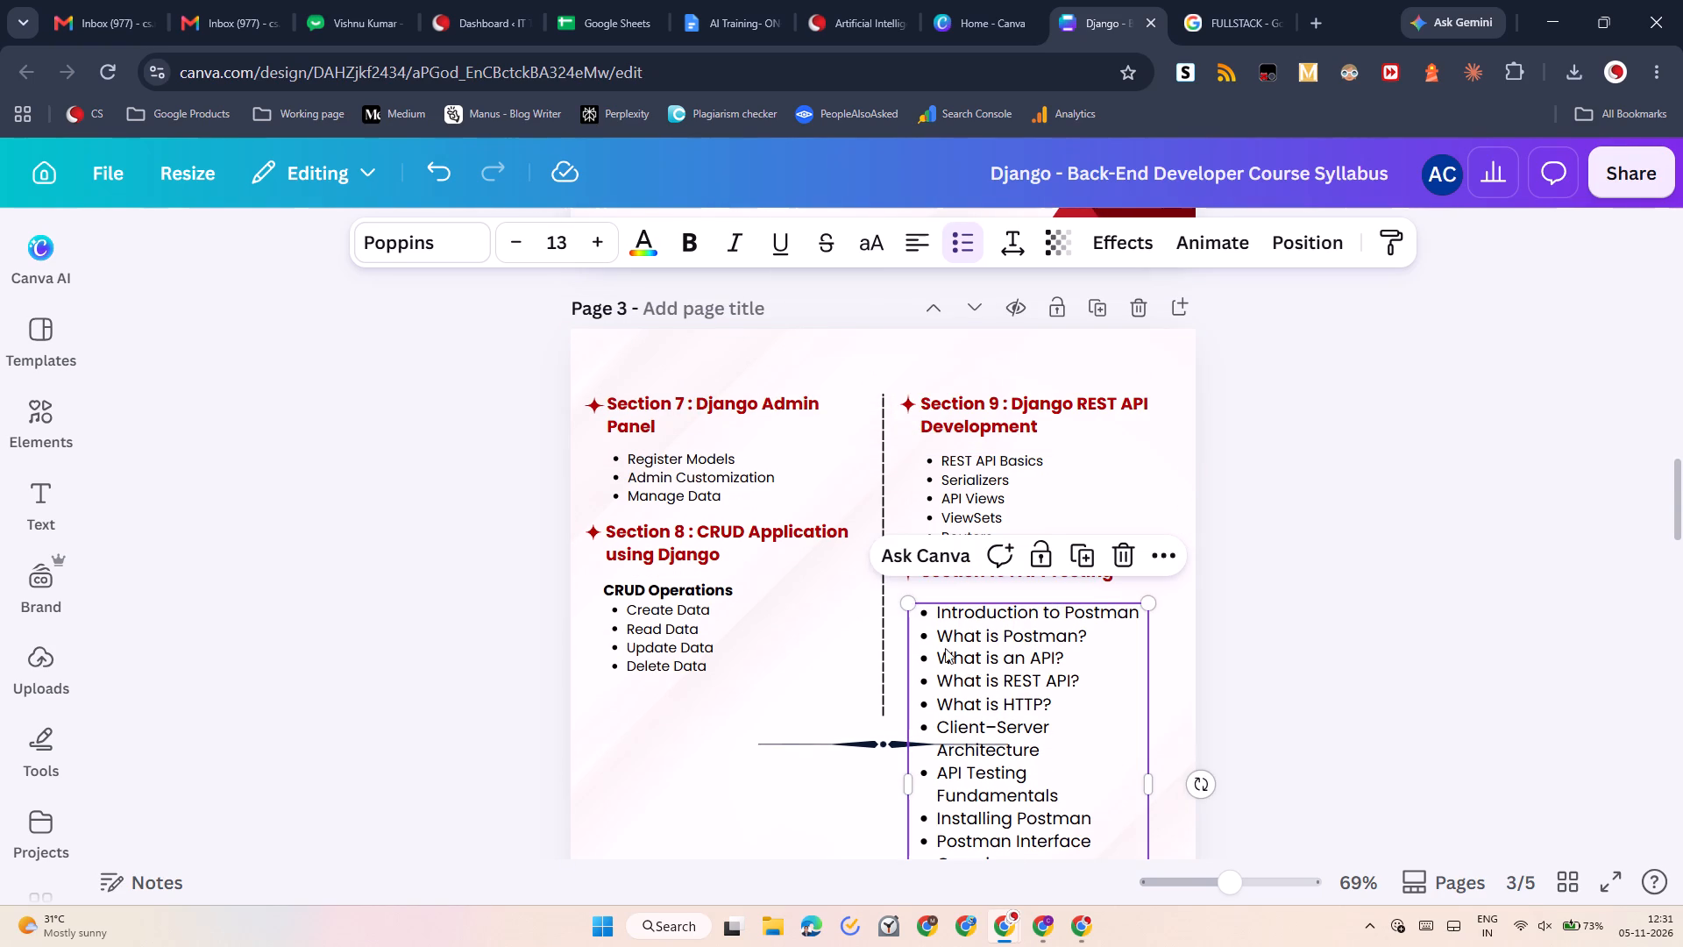
left_click(521, 249)
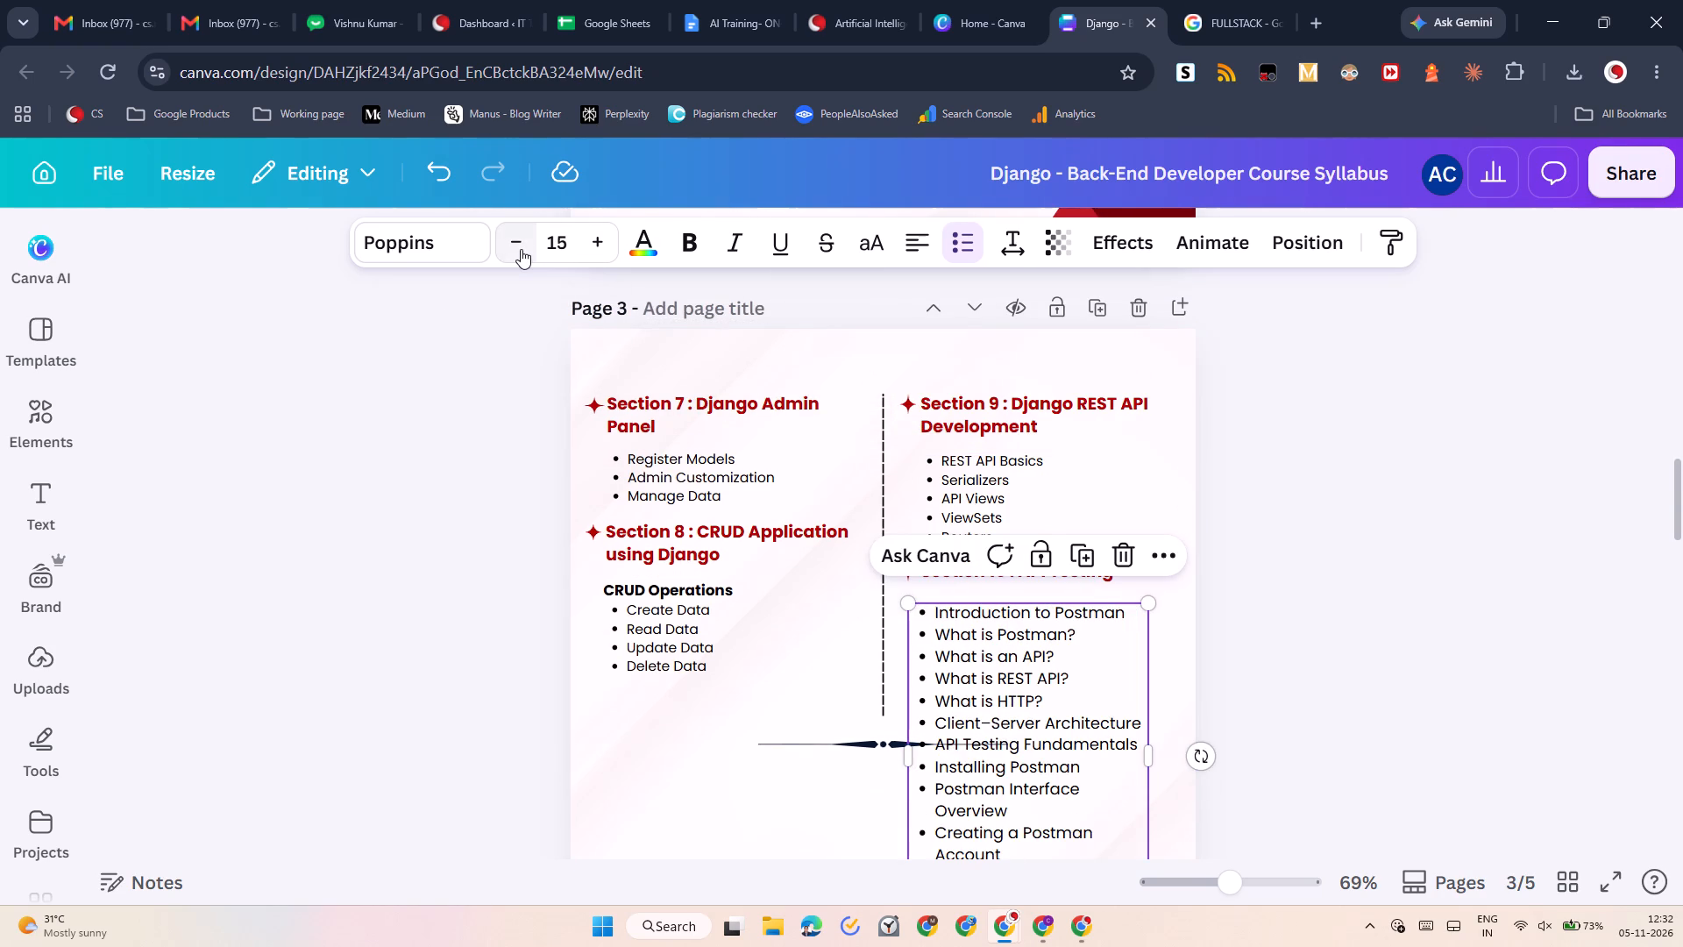
left_click(521, 249)
left_click(521, 249)
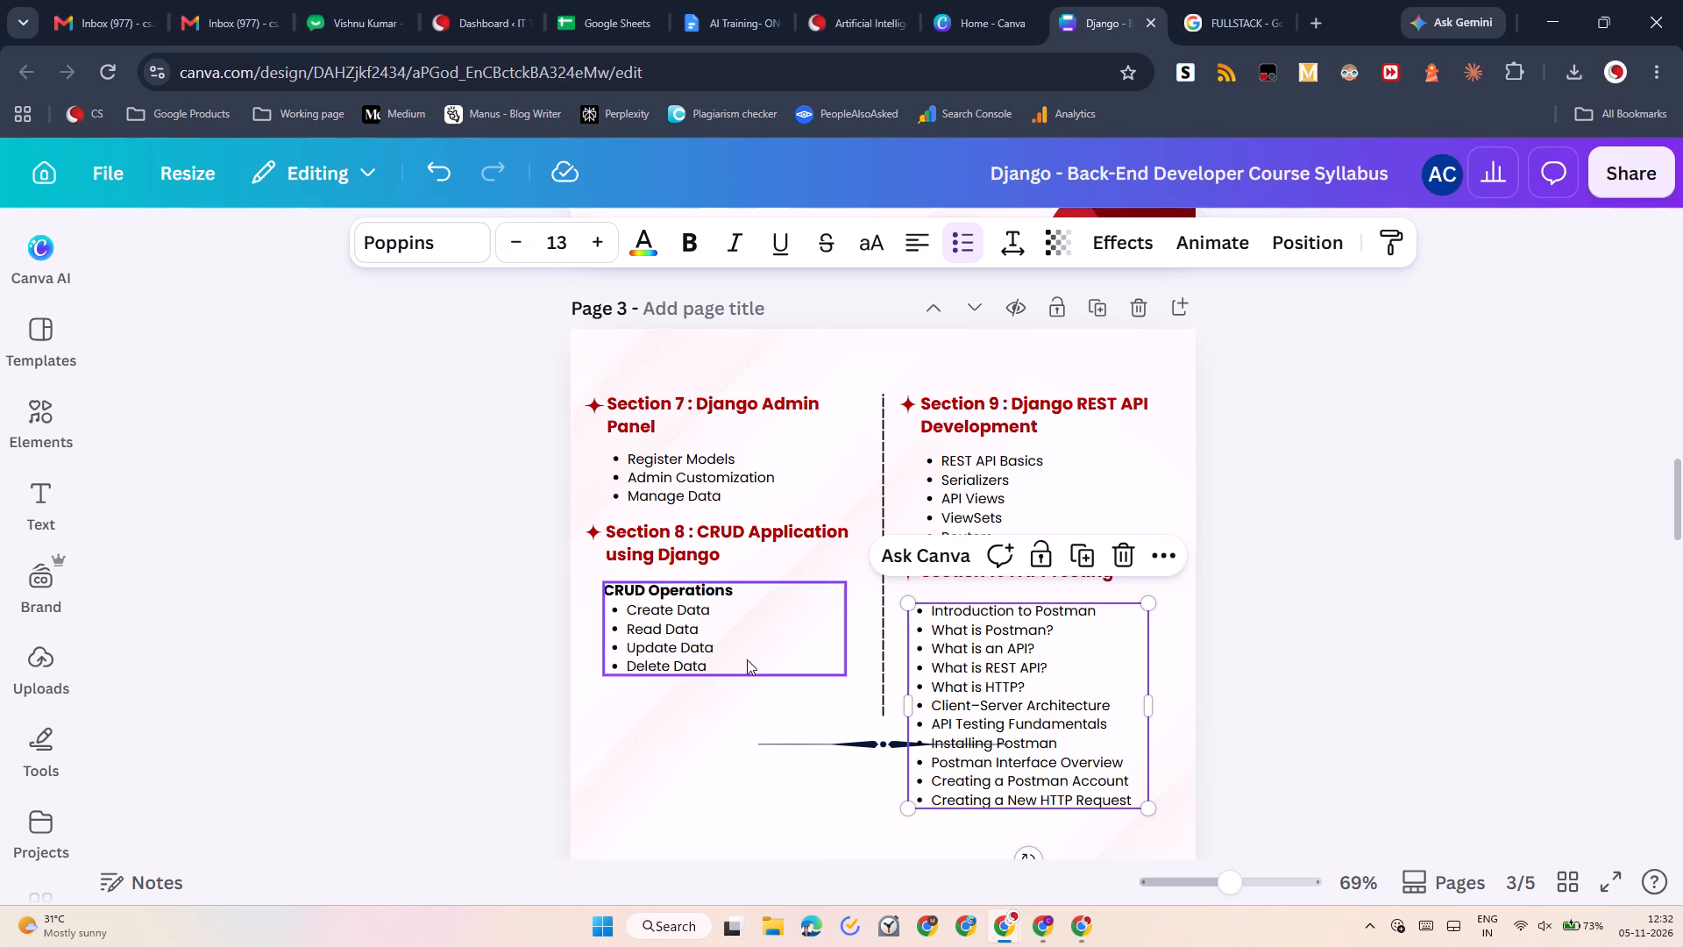
left_click(456, 687)
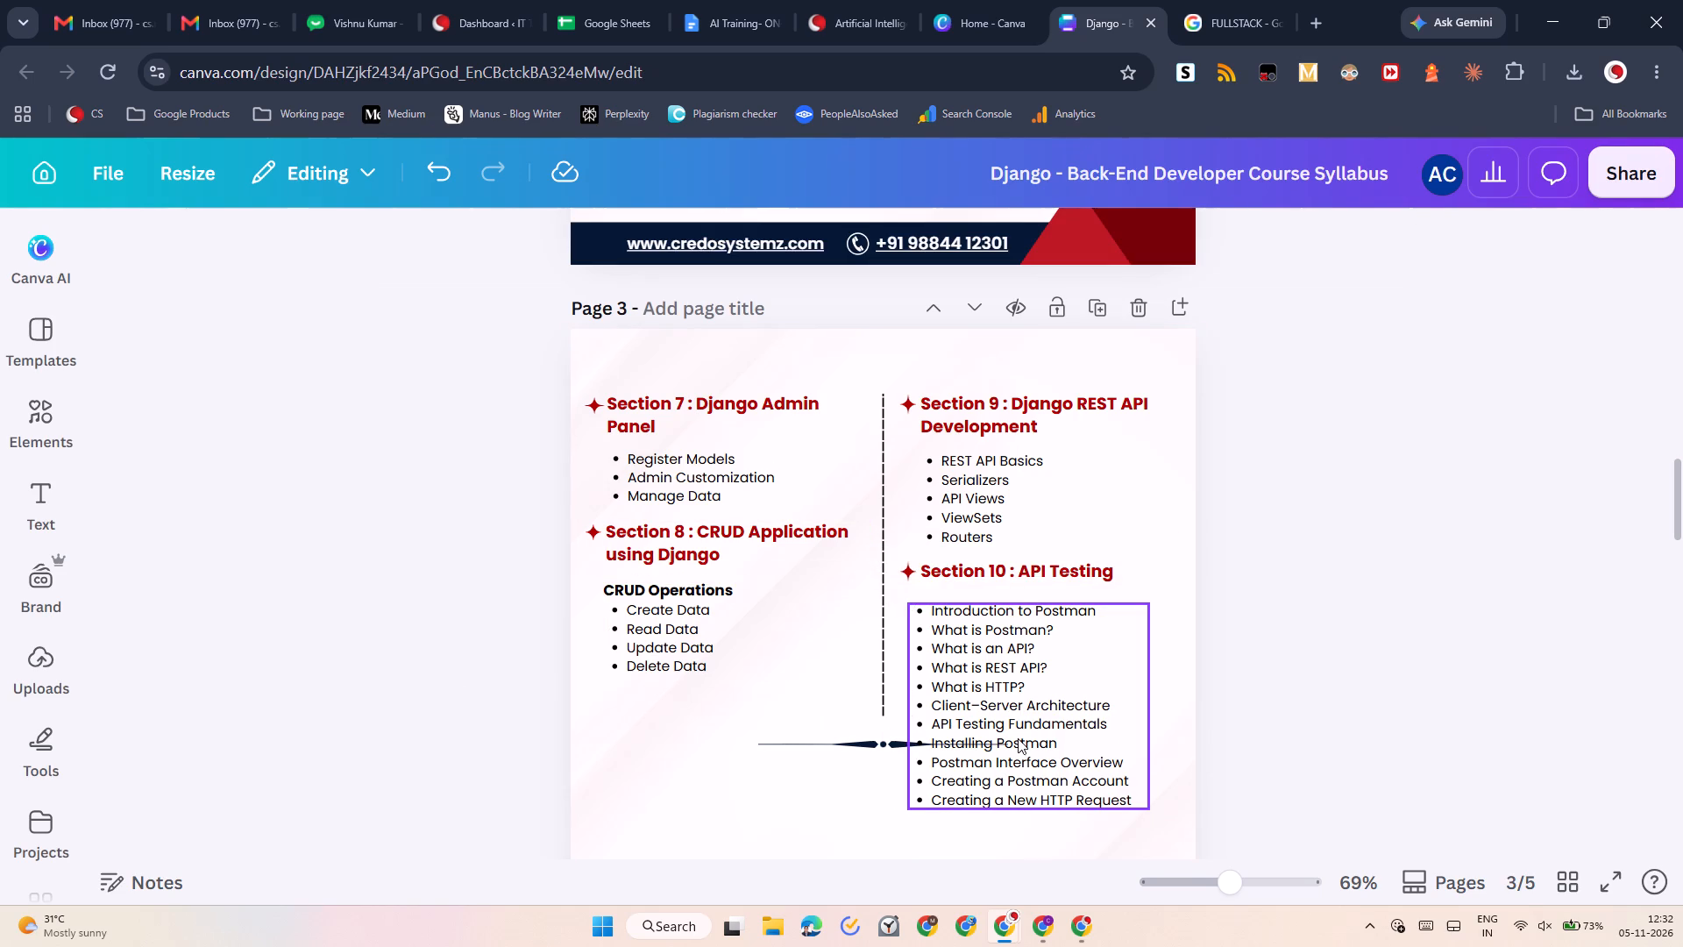
Move the Postman topic list closer to the Section 10 heading and align its box with the heading text.
left_click(1018, 738)
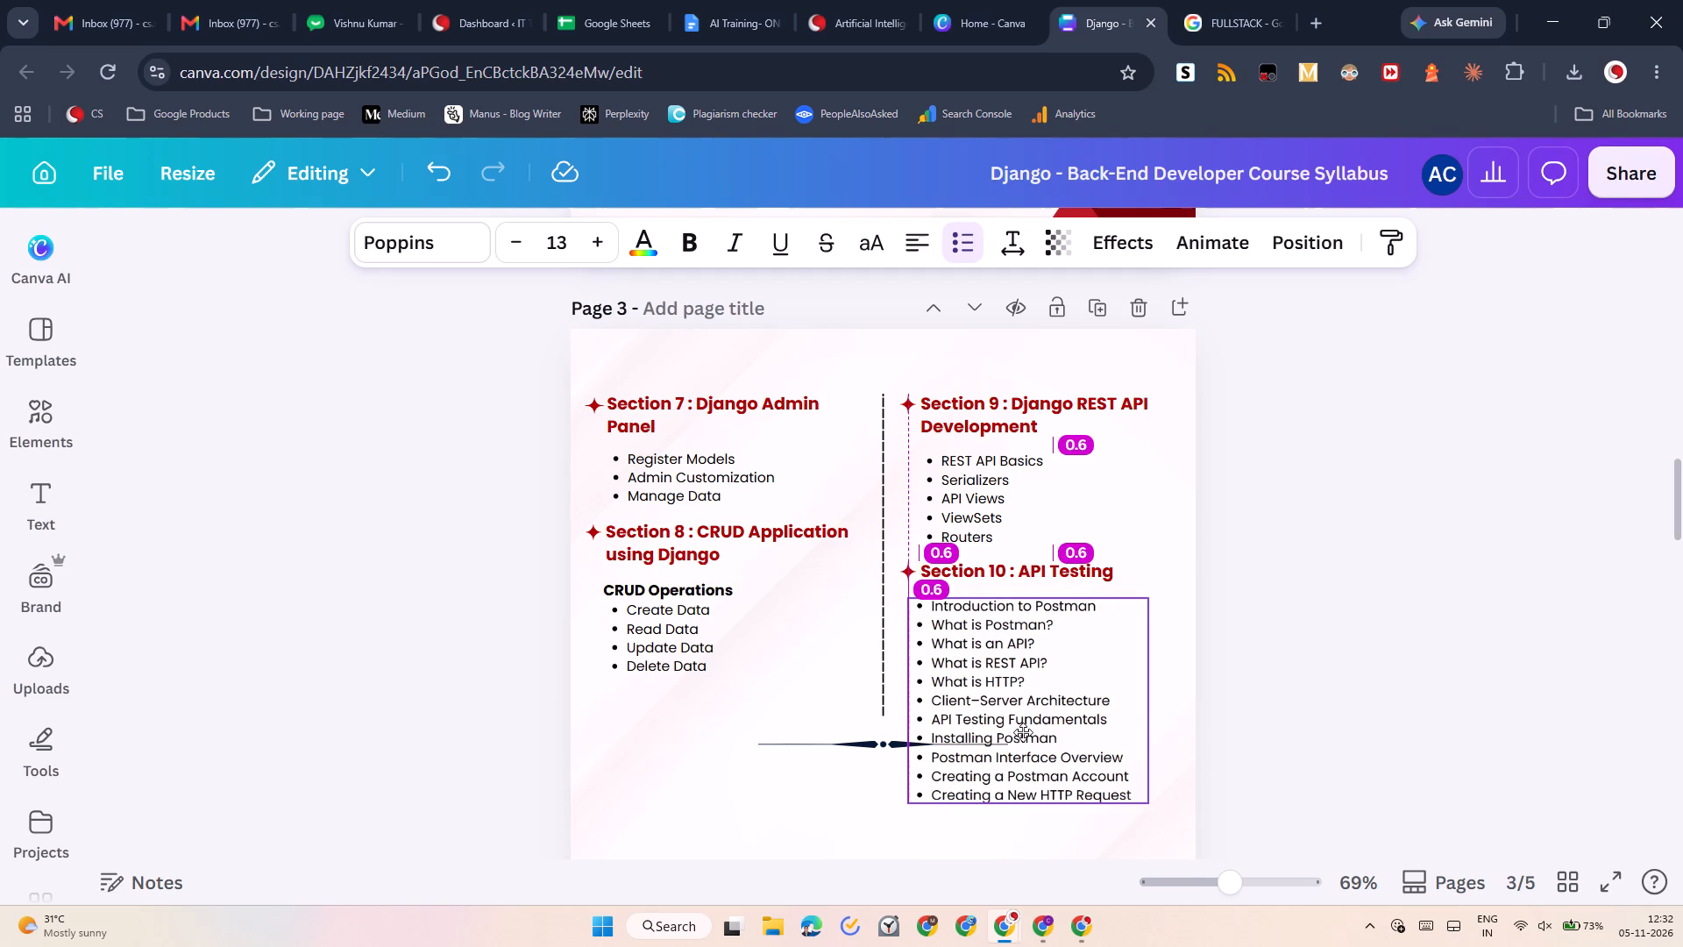
left_click(1016, 730)
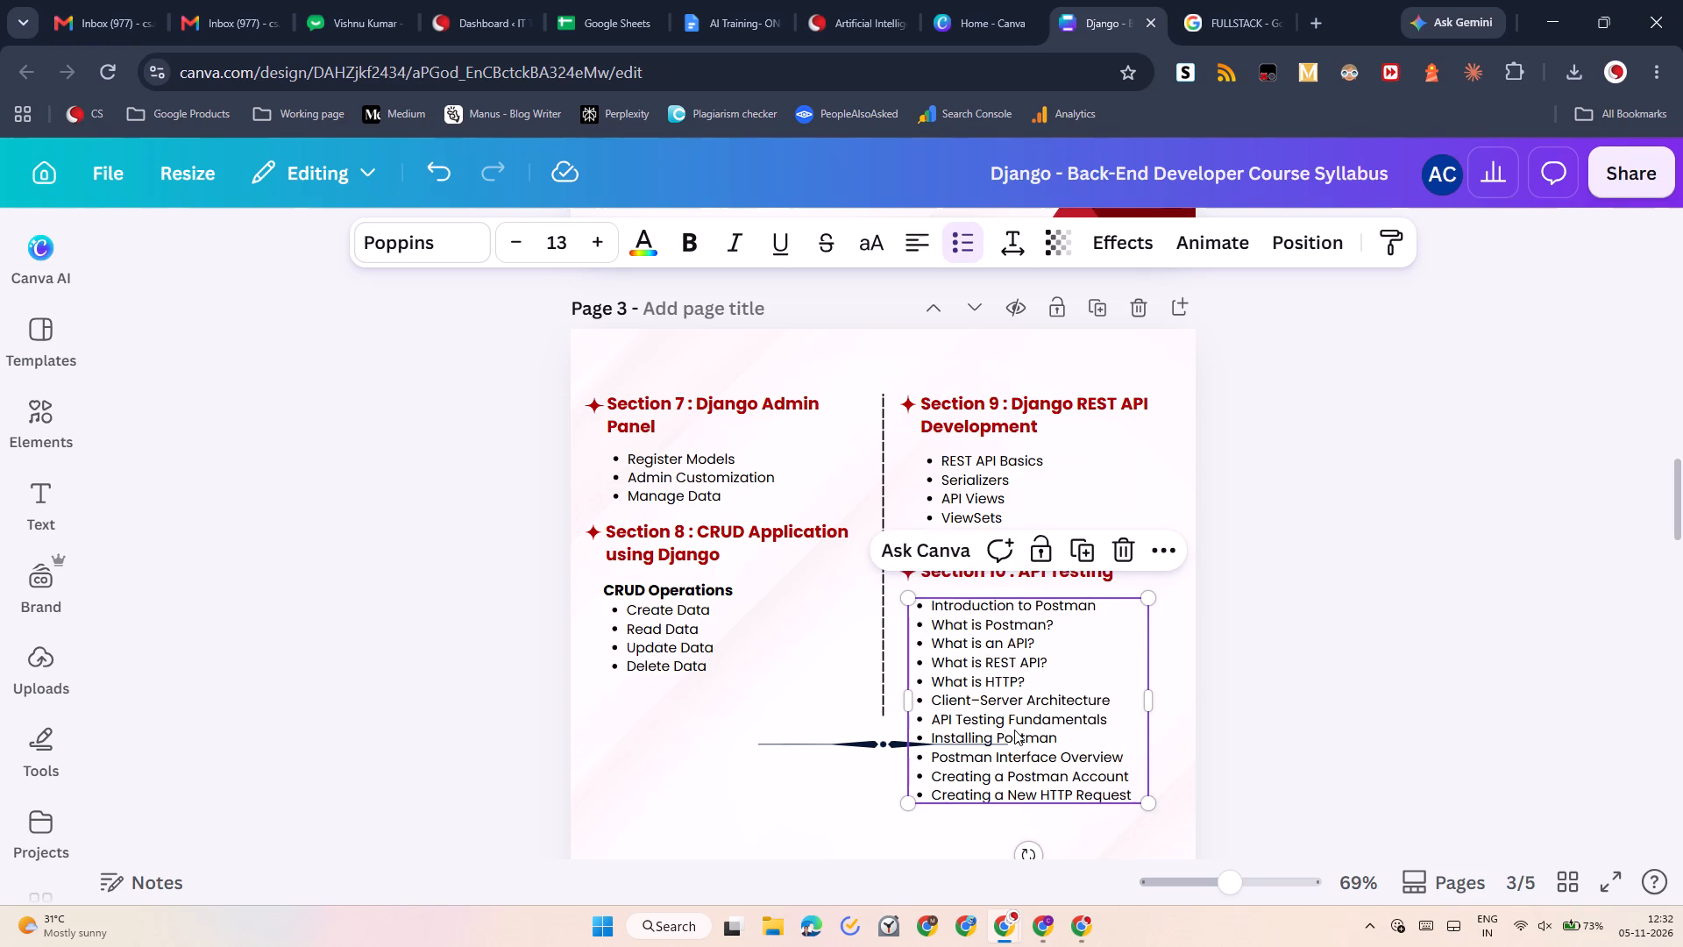
left_click(1016, 723)
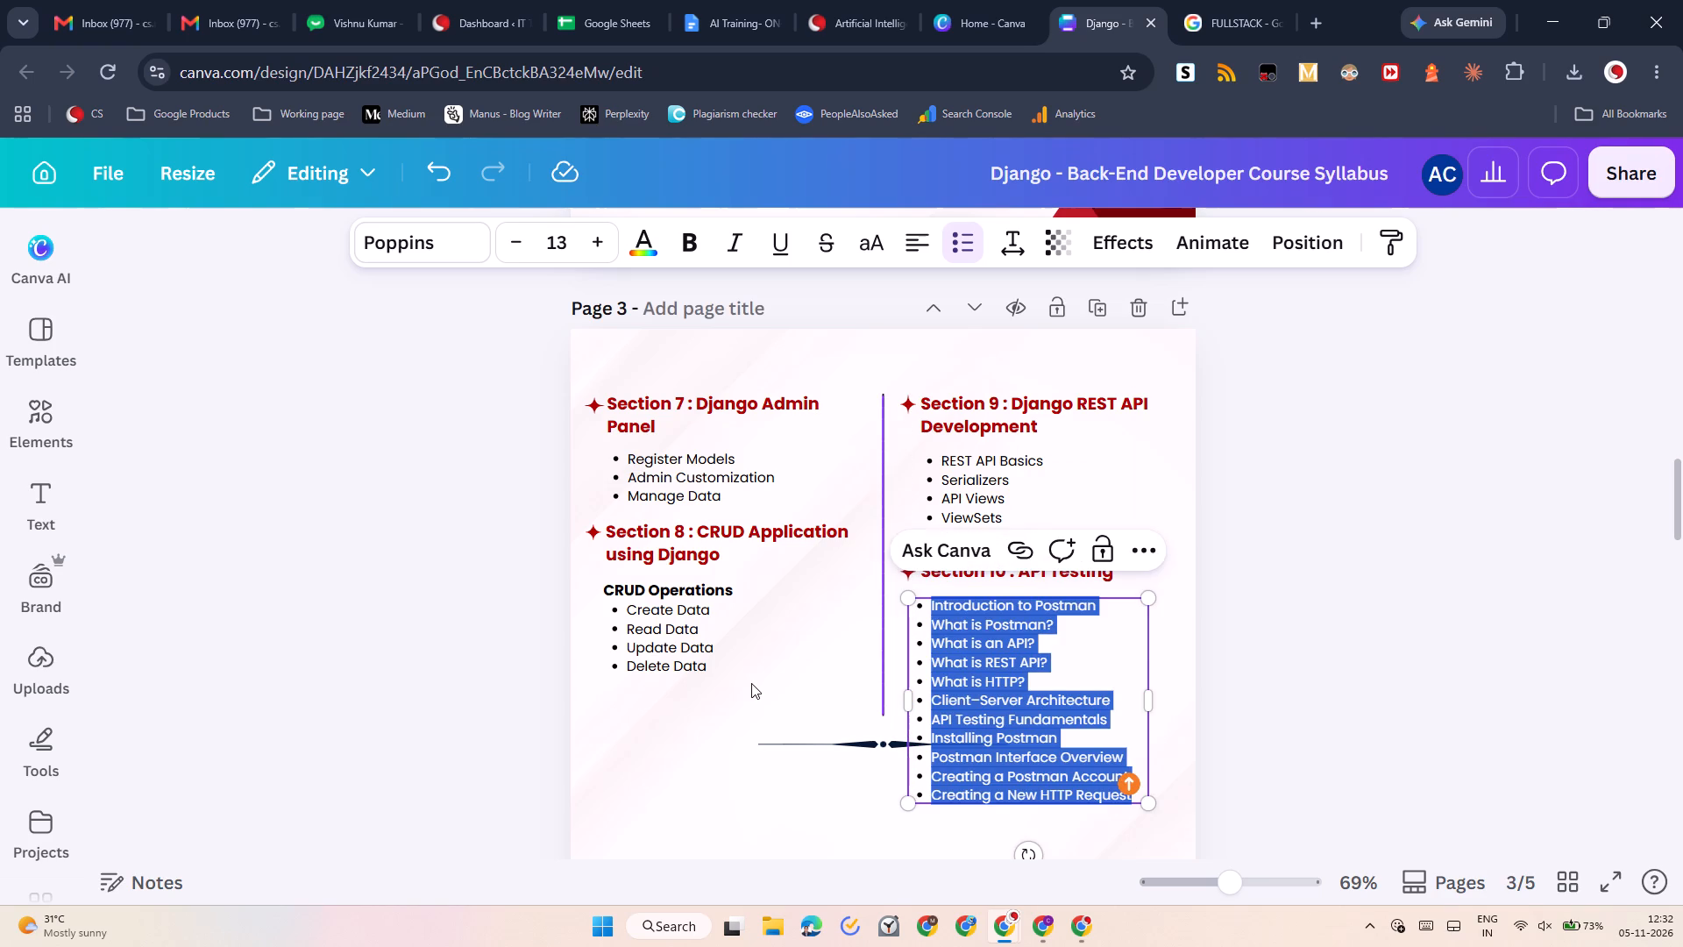
left_click(749, 683)
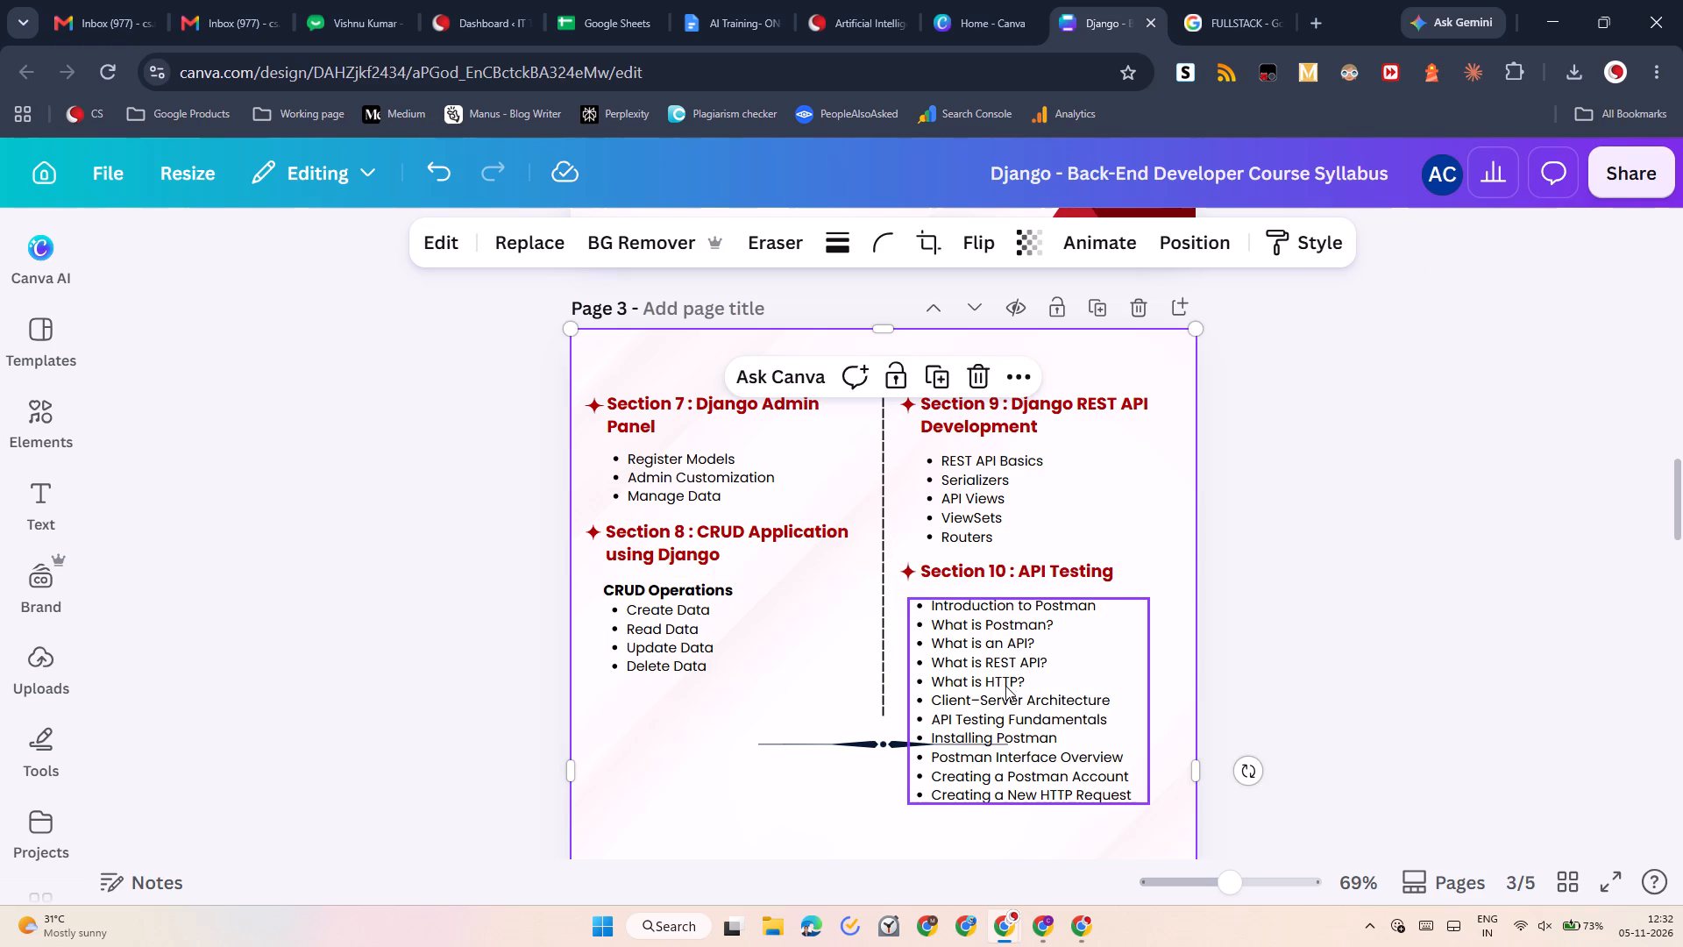
left_click_drag(1010, 685, 1021, 683)
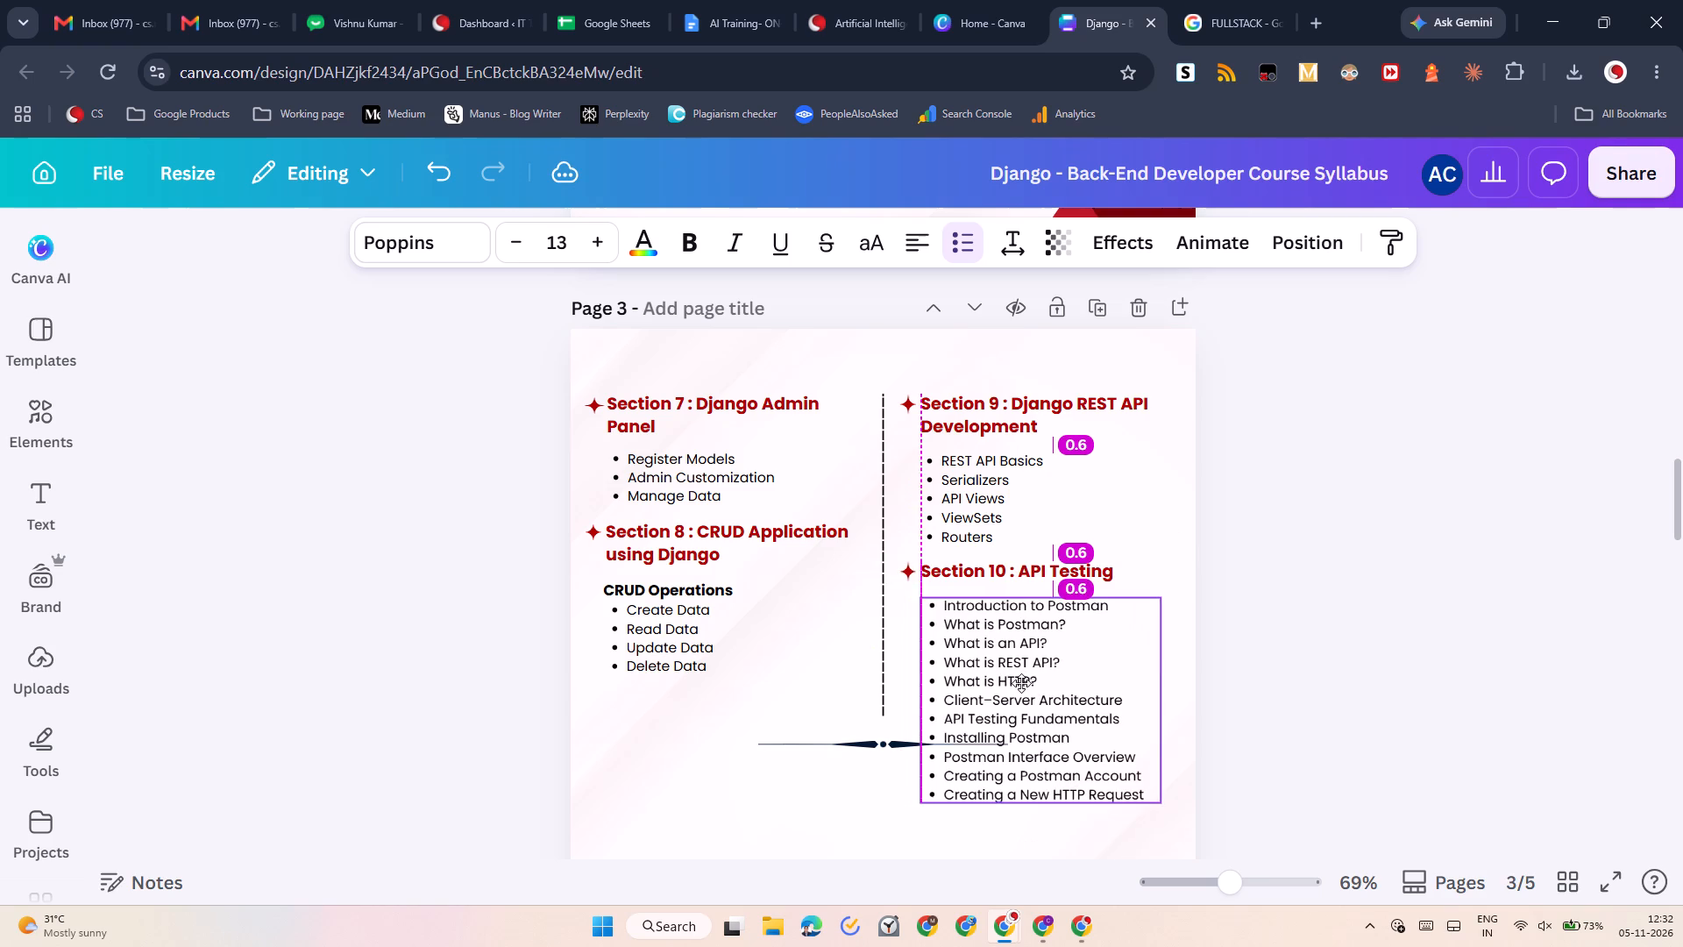
left_click_drag(1021, 683, 1030, 680)
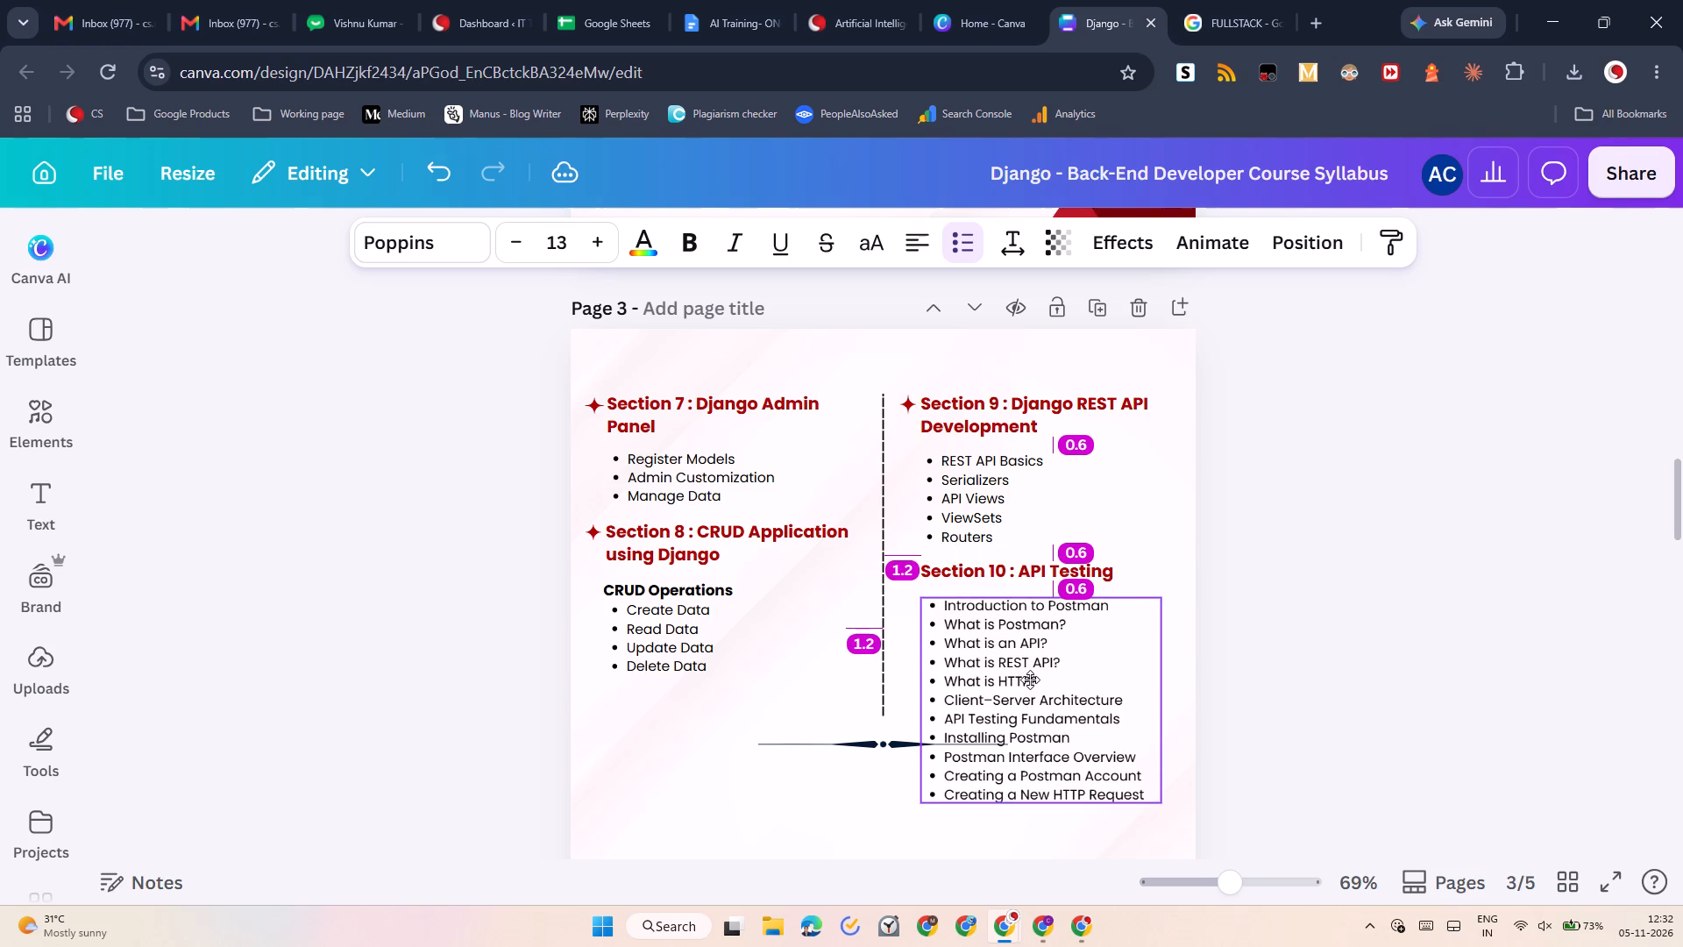
left_click_drag(1030, 680, 1023, 681)
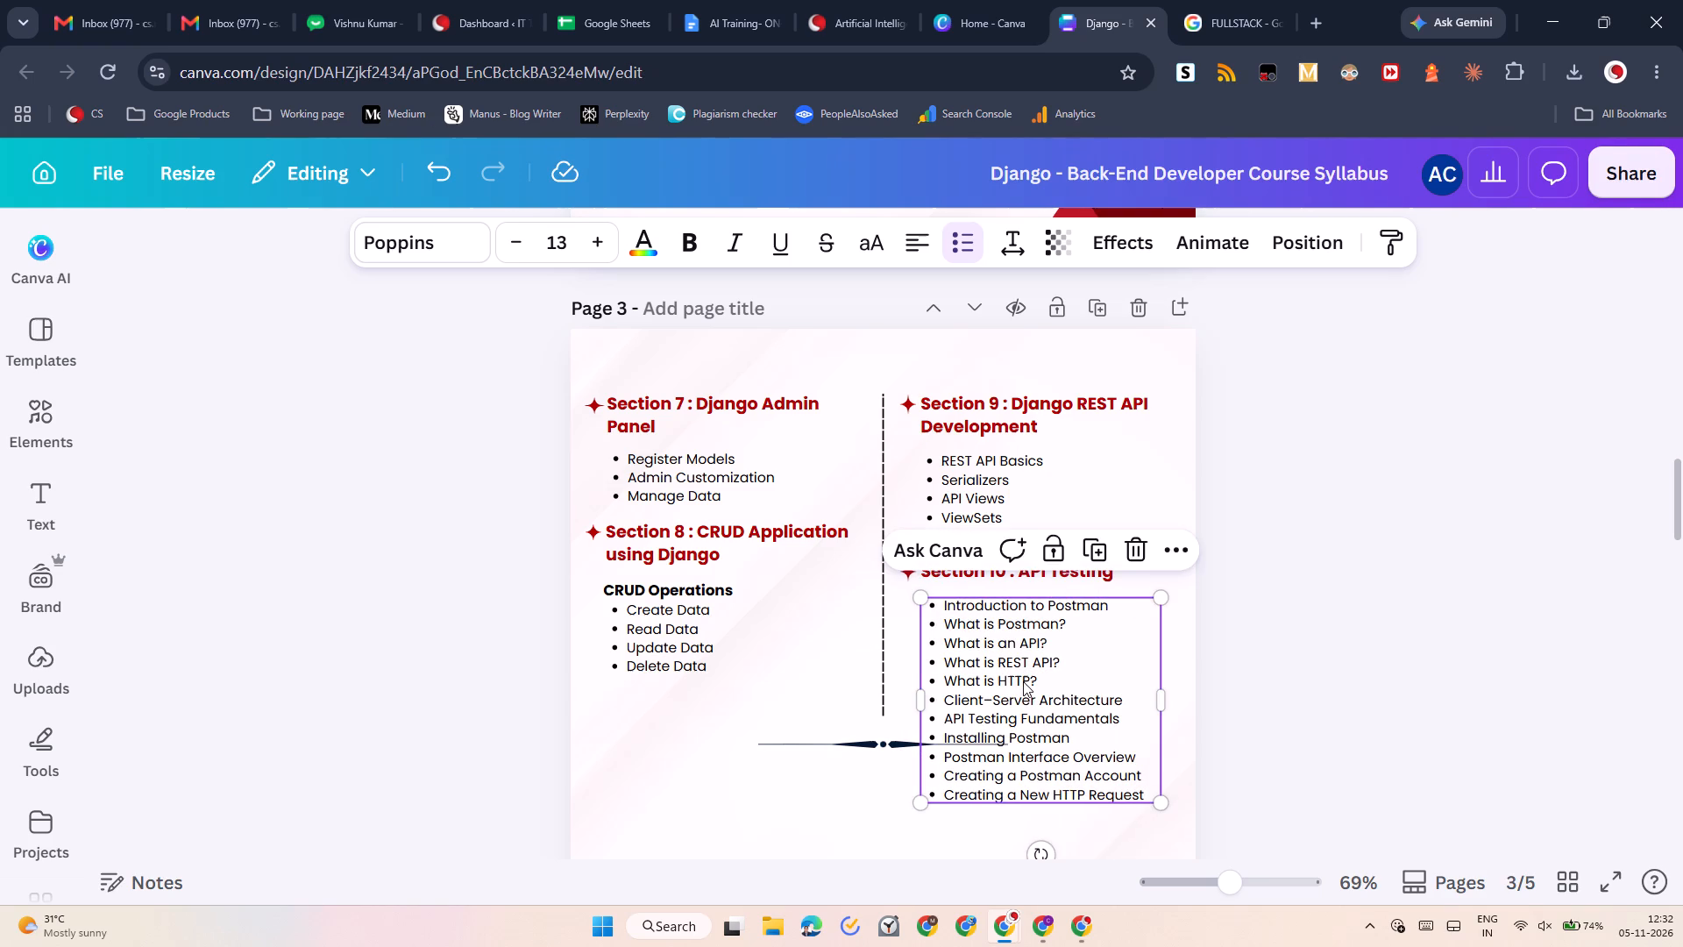
left_click(1306, 750)
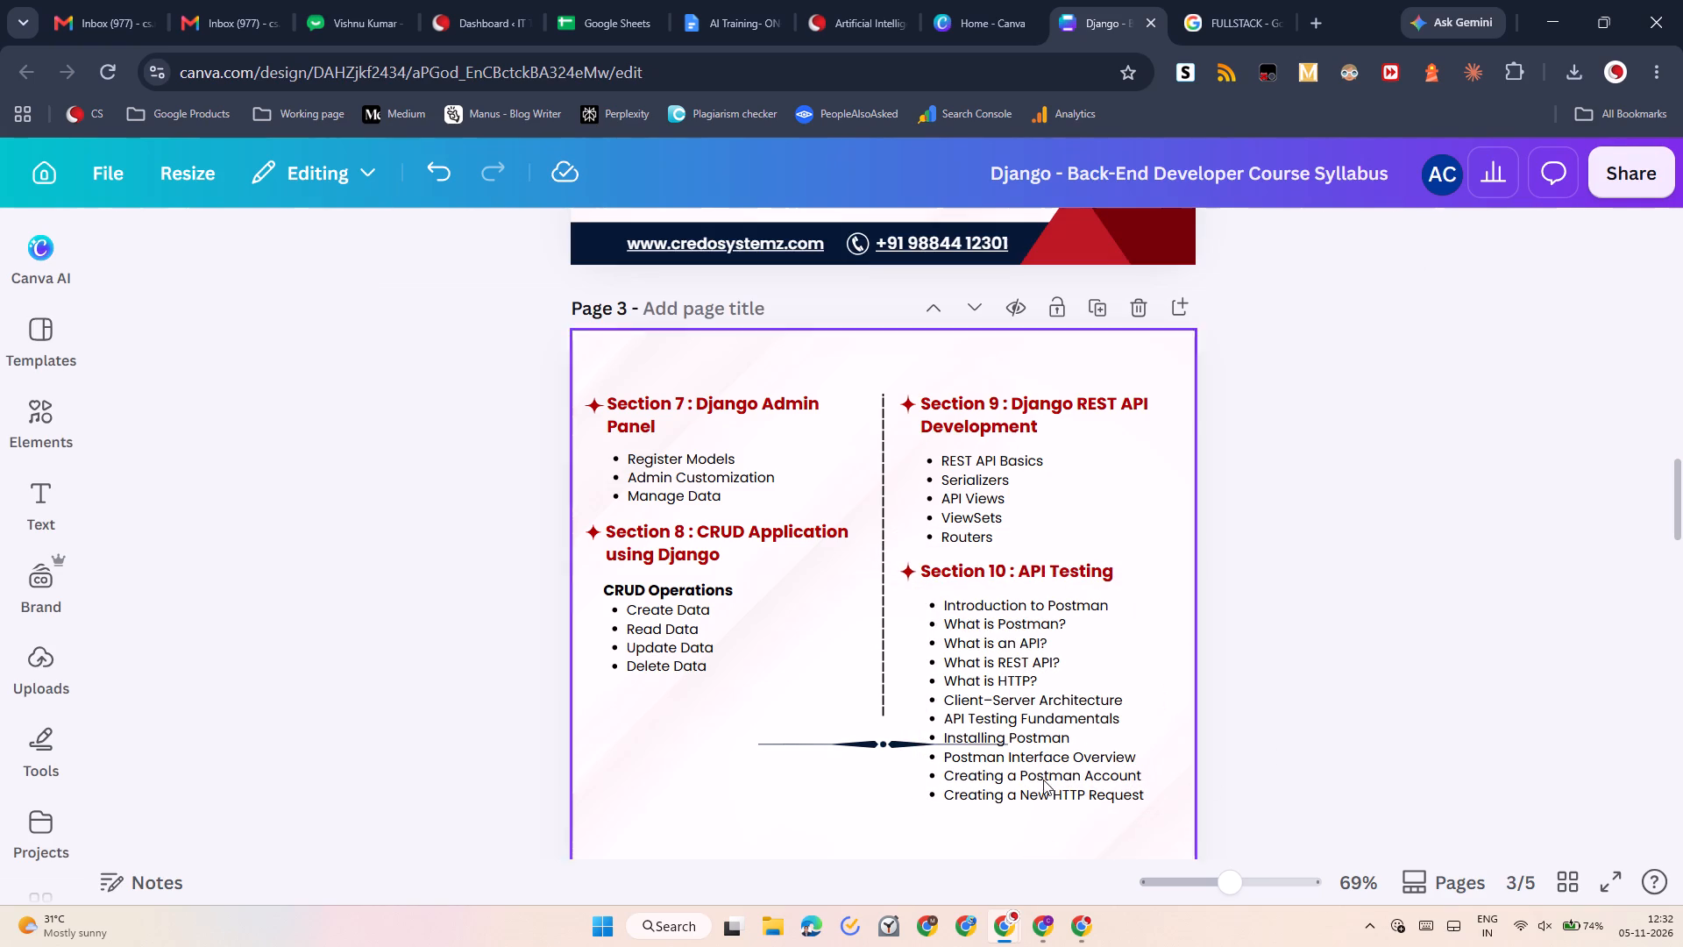
Move the ornamental horizontal divider on page 3 down so it sits below the Postman topic list, keeping it centred.
scroll(882, 743, "down", 1)
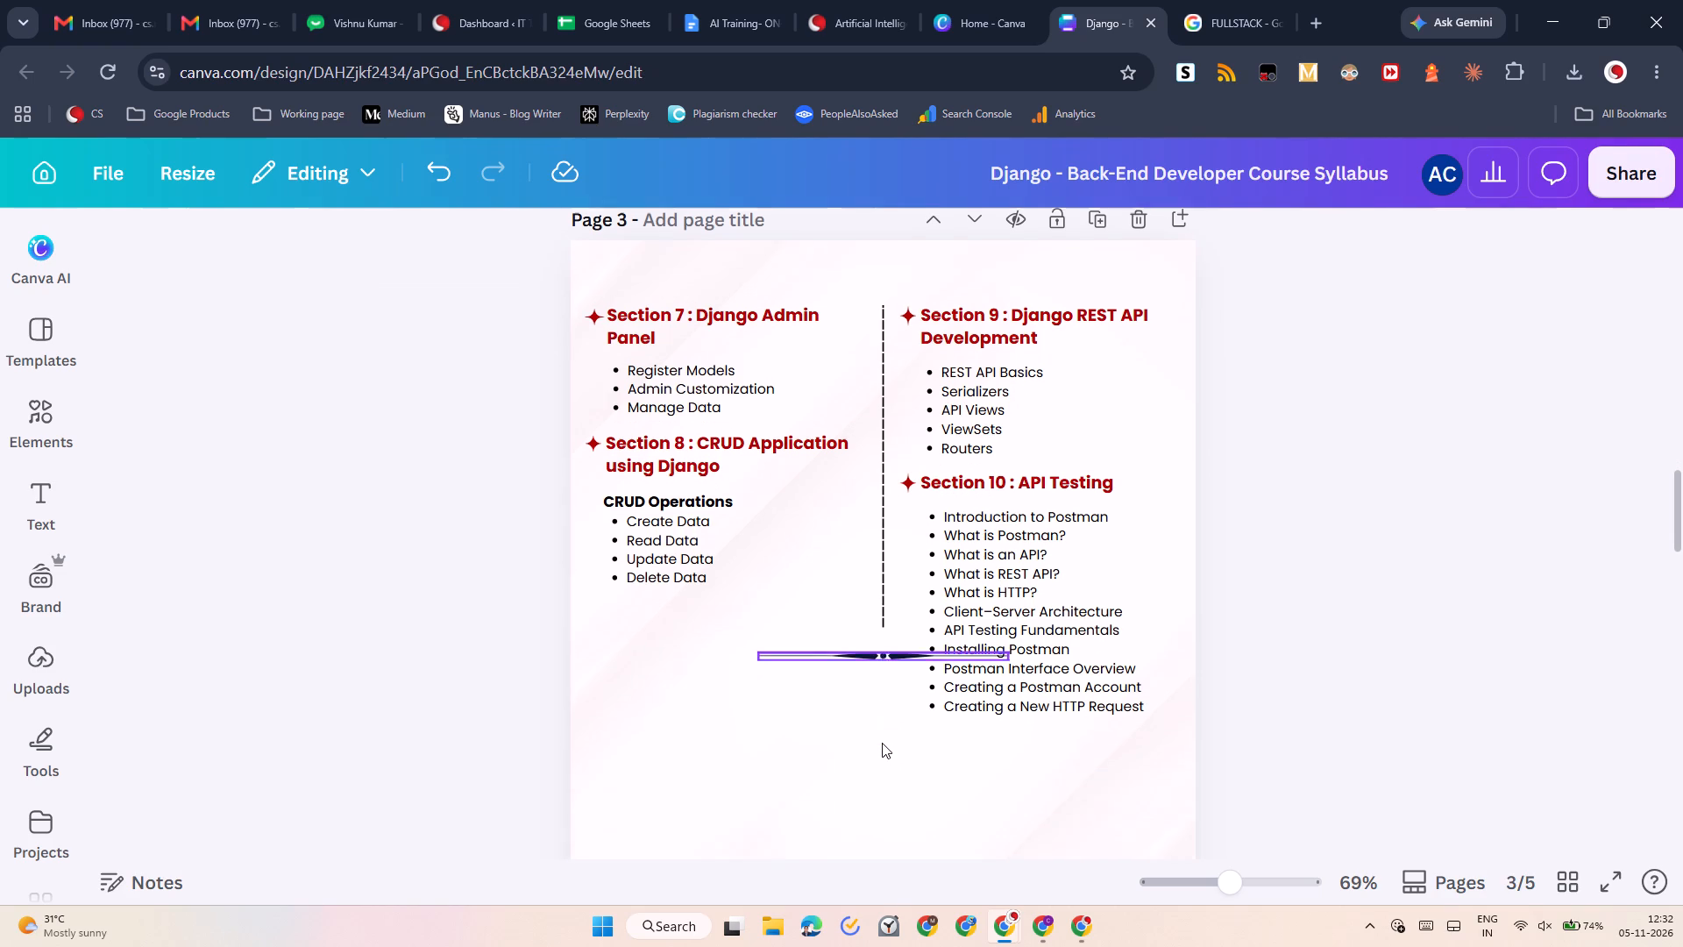
scroll(882, 743, "down", 1)
left_click_drag(875, 644, 875, 684)
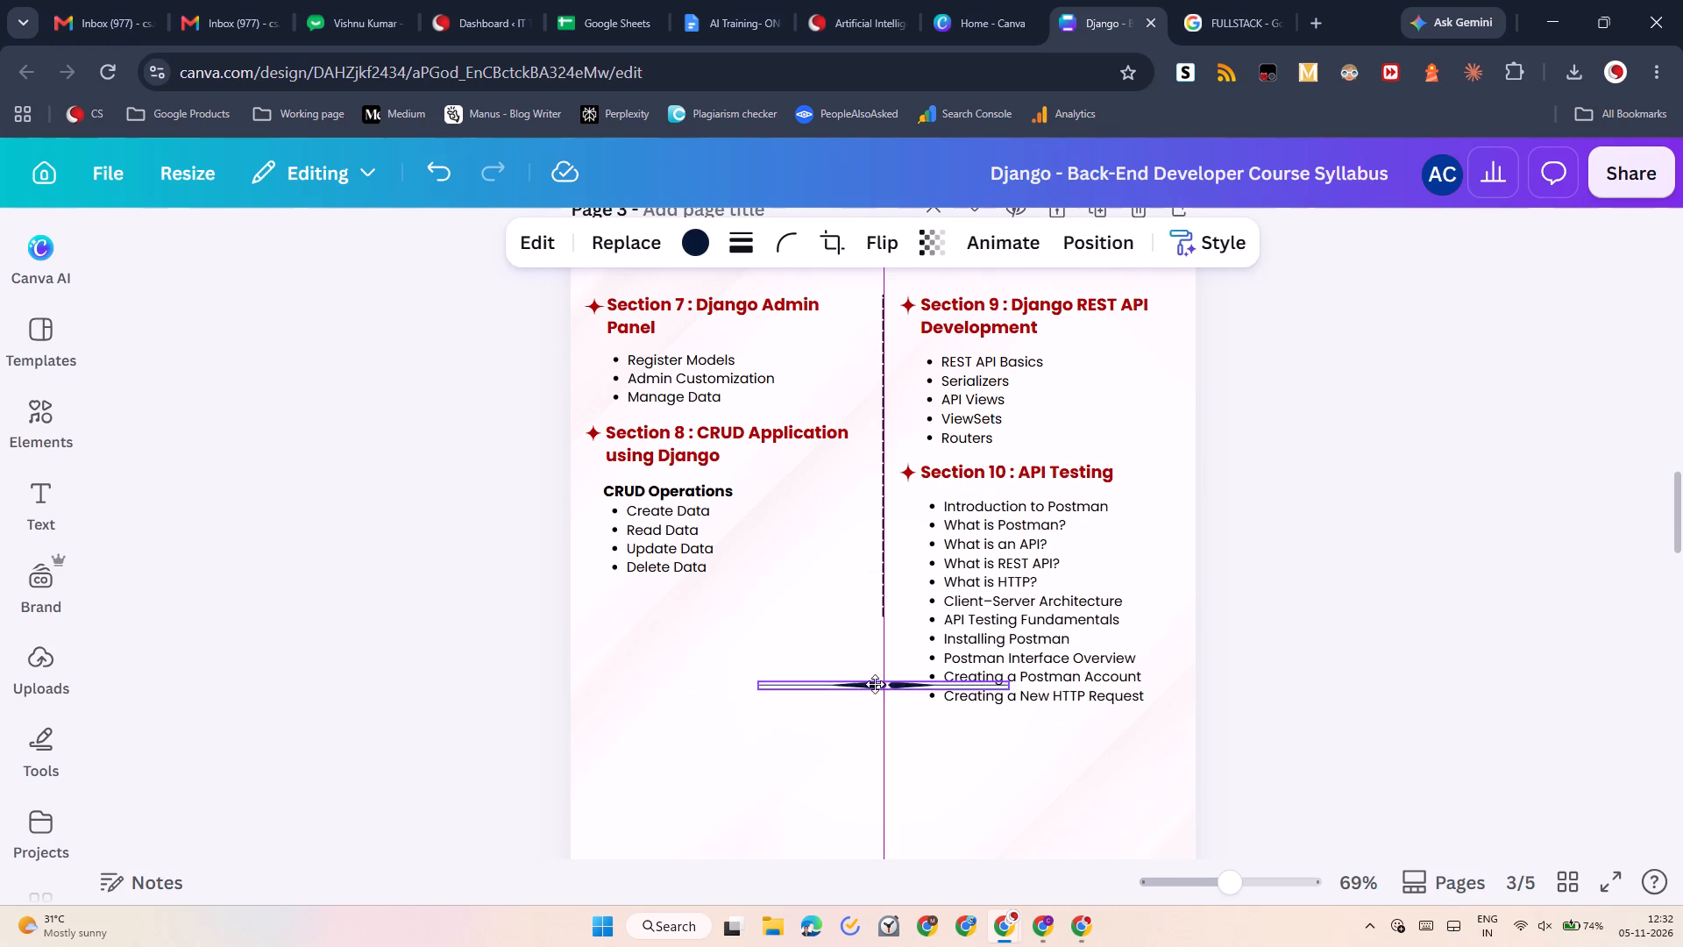
left_click_drag(875, 684, 877, 749)
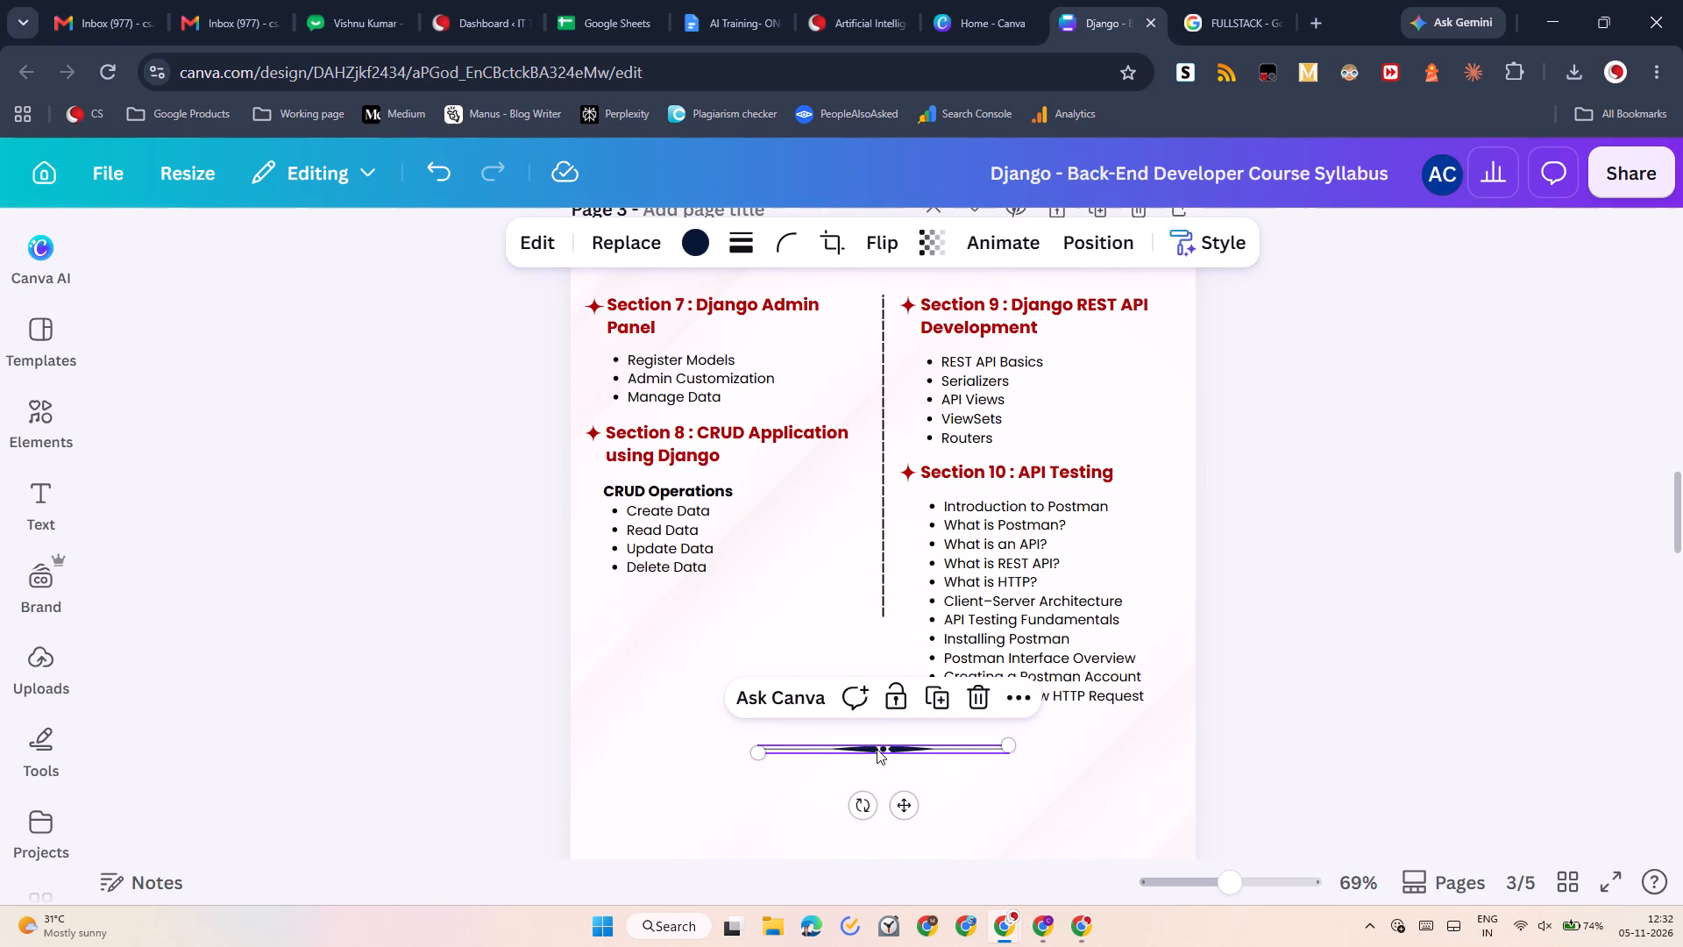
Extend the vertical dashed line between the columns down to the last Postman bullet, keeping it vertical at about 13.7 long.
left_click(885, 588)
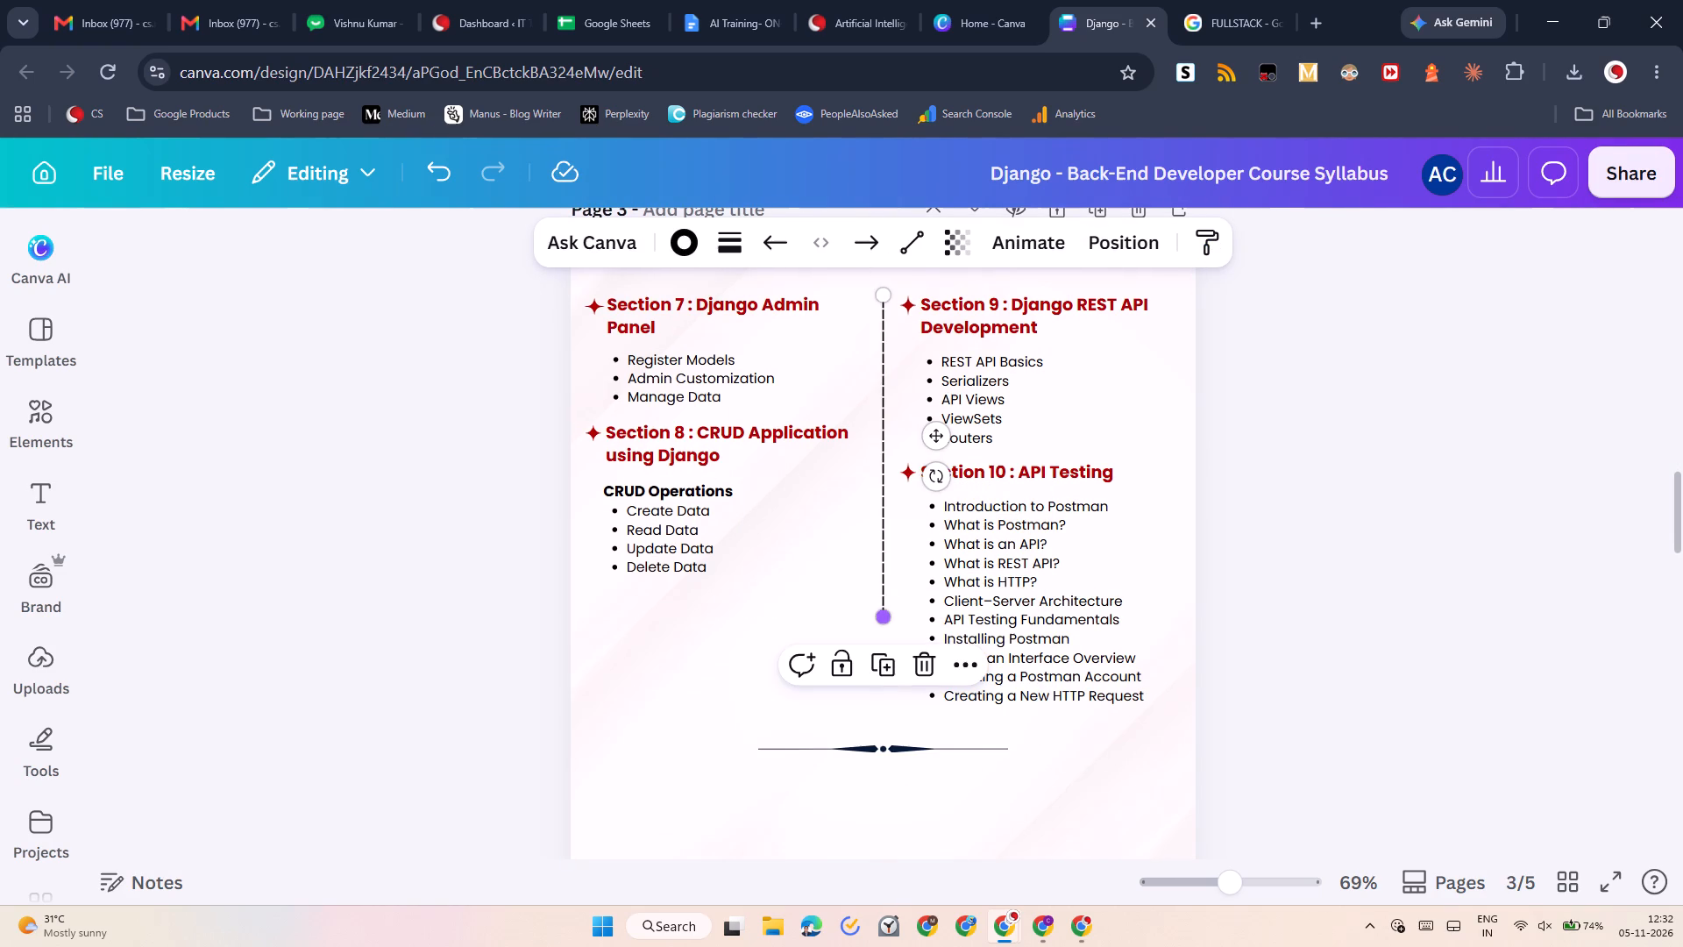
left_click_drag(884, 618, 886, 724)
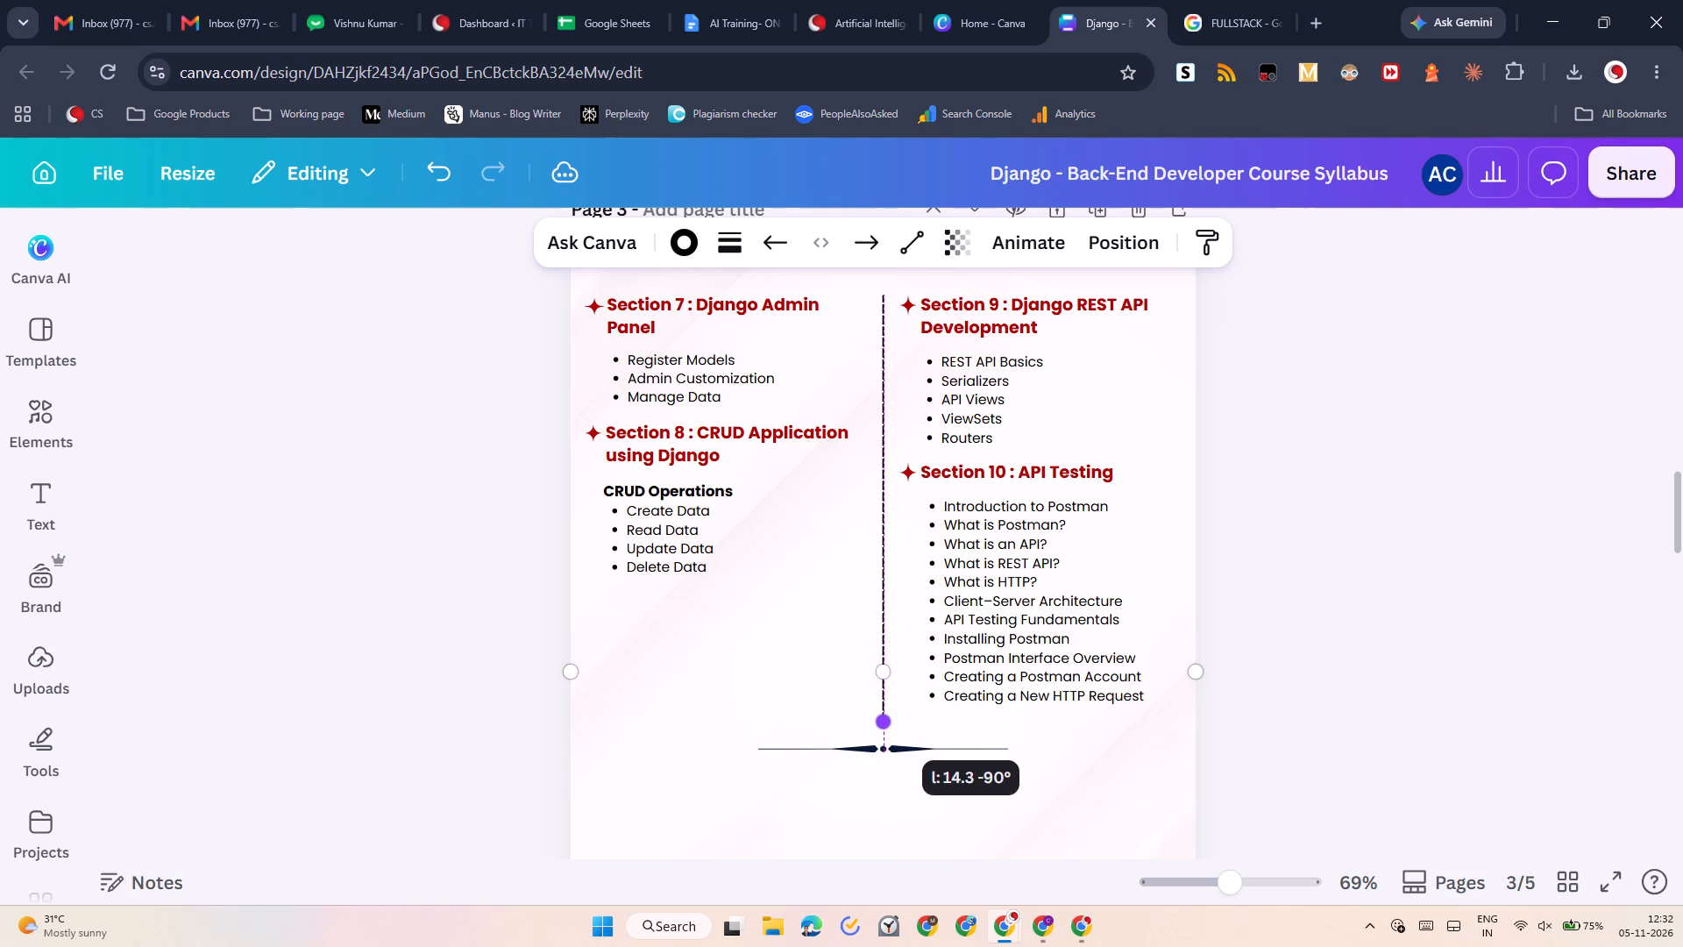
left_click_drag(886, 724, 886, 718)
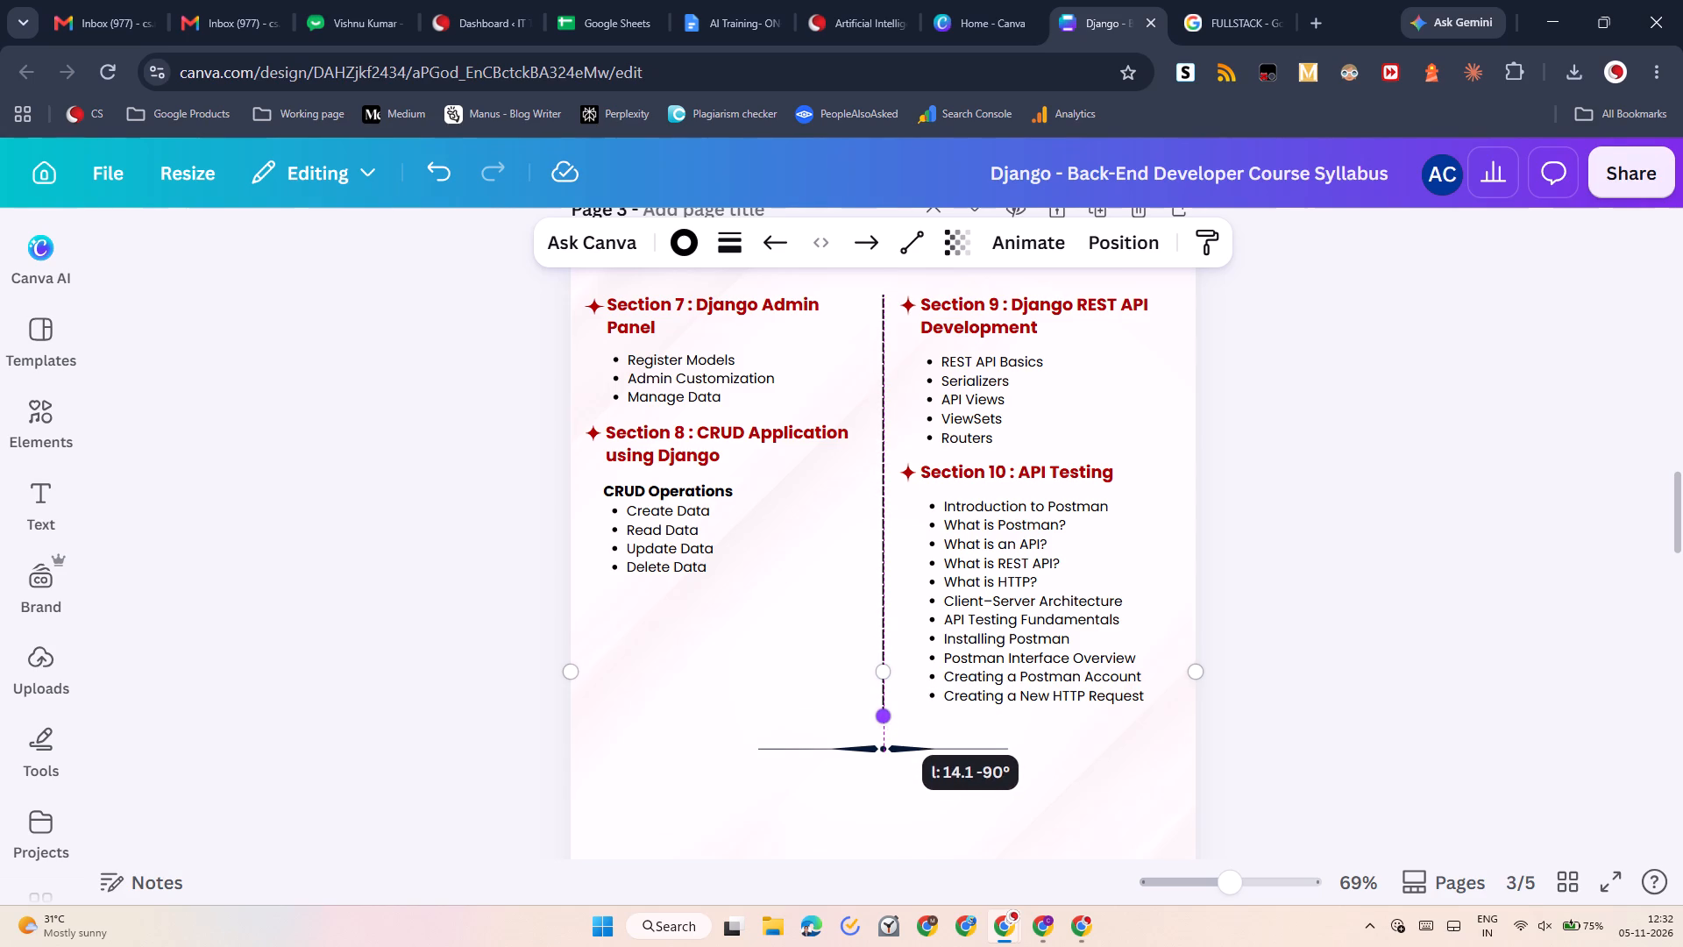
left_click_drag(886, 718, 889, 701)
left_click(809, 701)
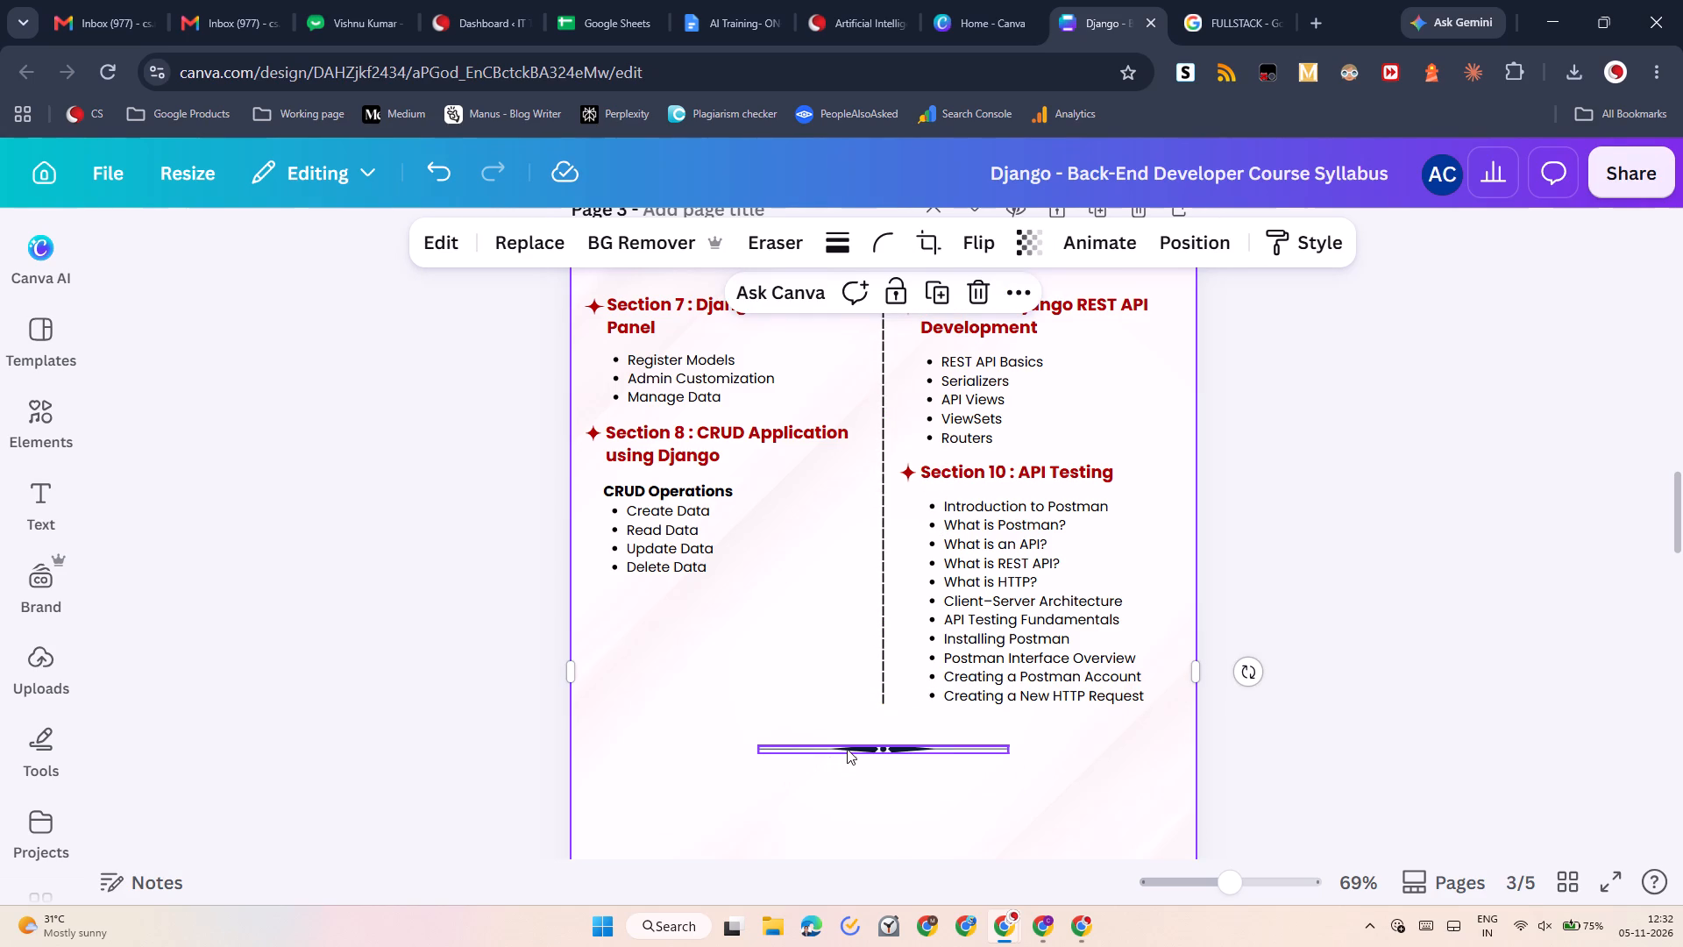
Lower the ornamental divider slightly and align the dashed line's lower end with the bottom of the Postman list.
left_click_drag(848, 748, 847, 763)
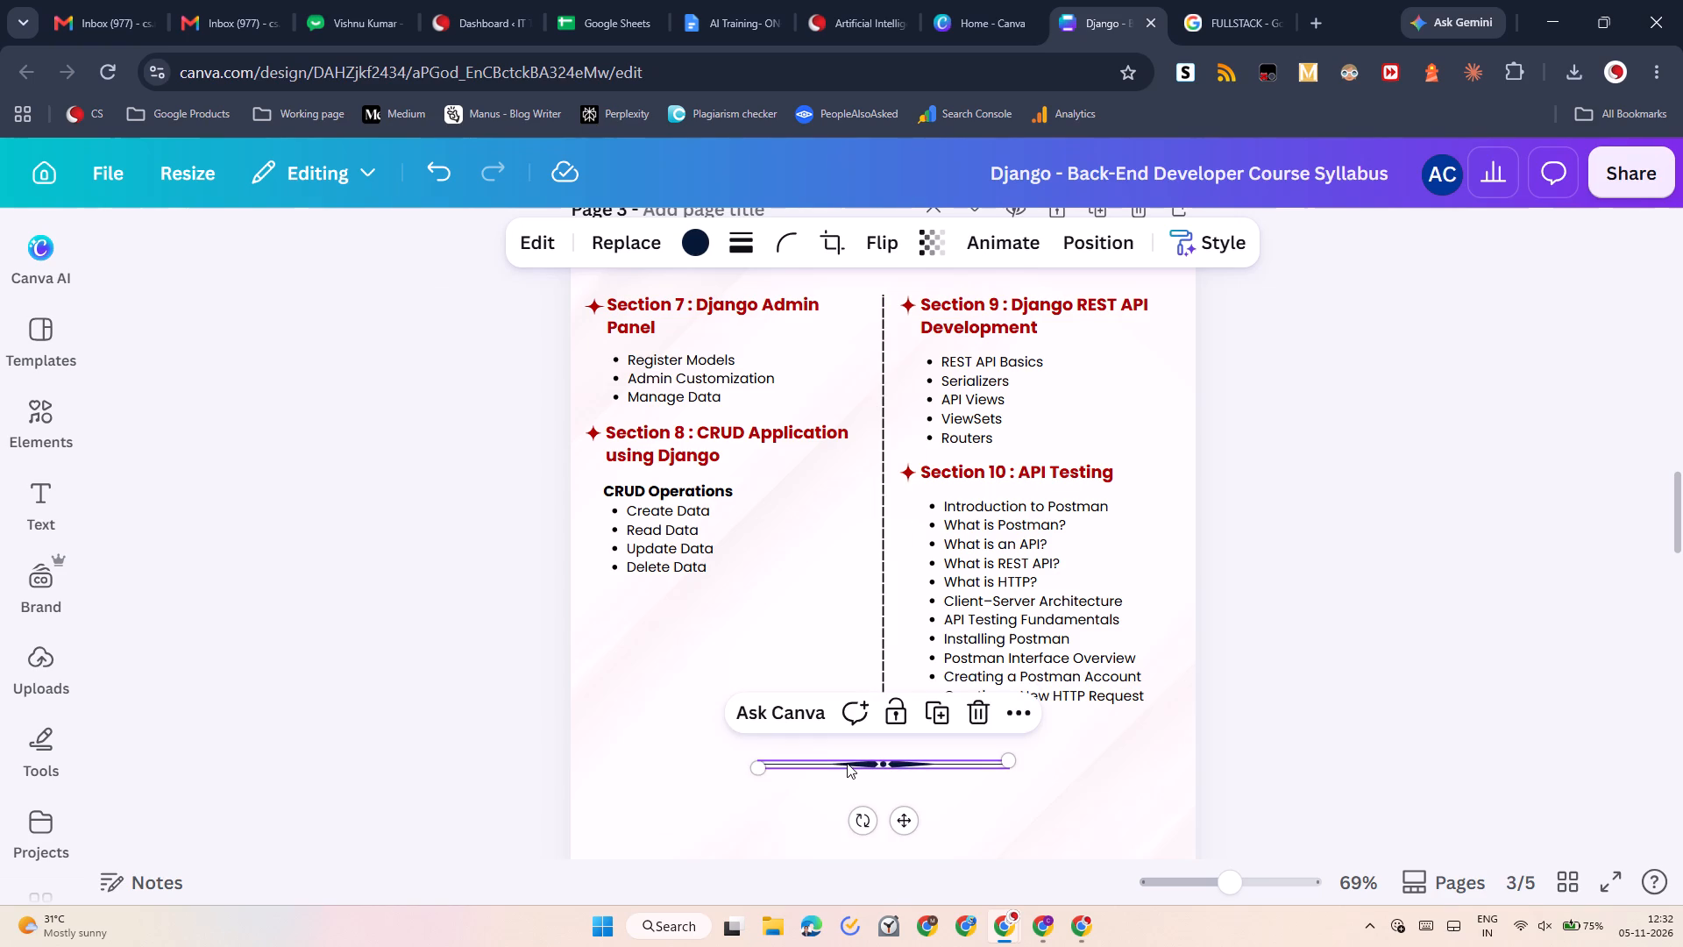
left_click(823, 669)
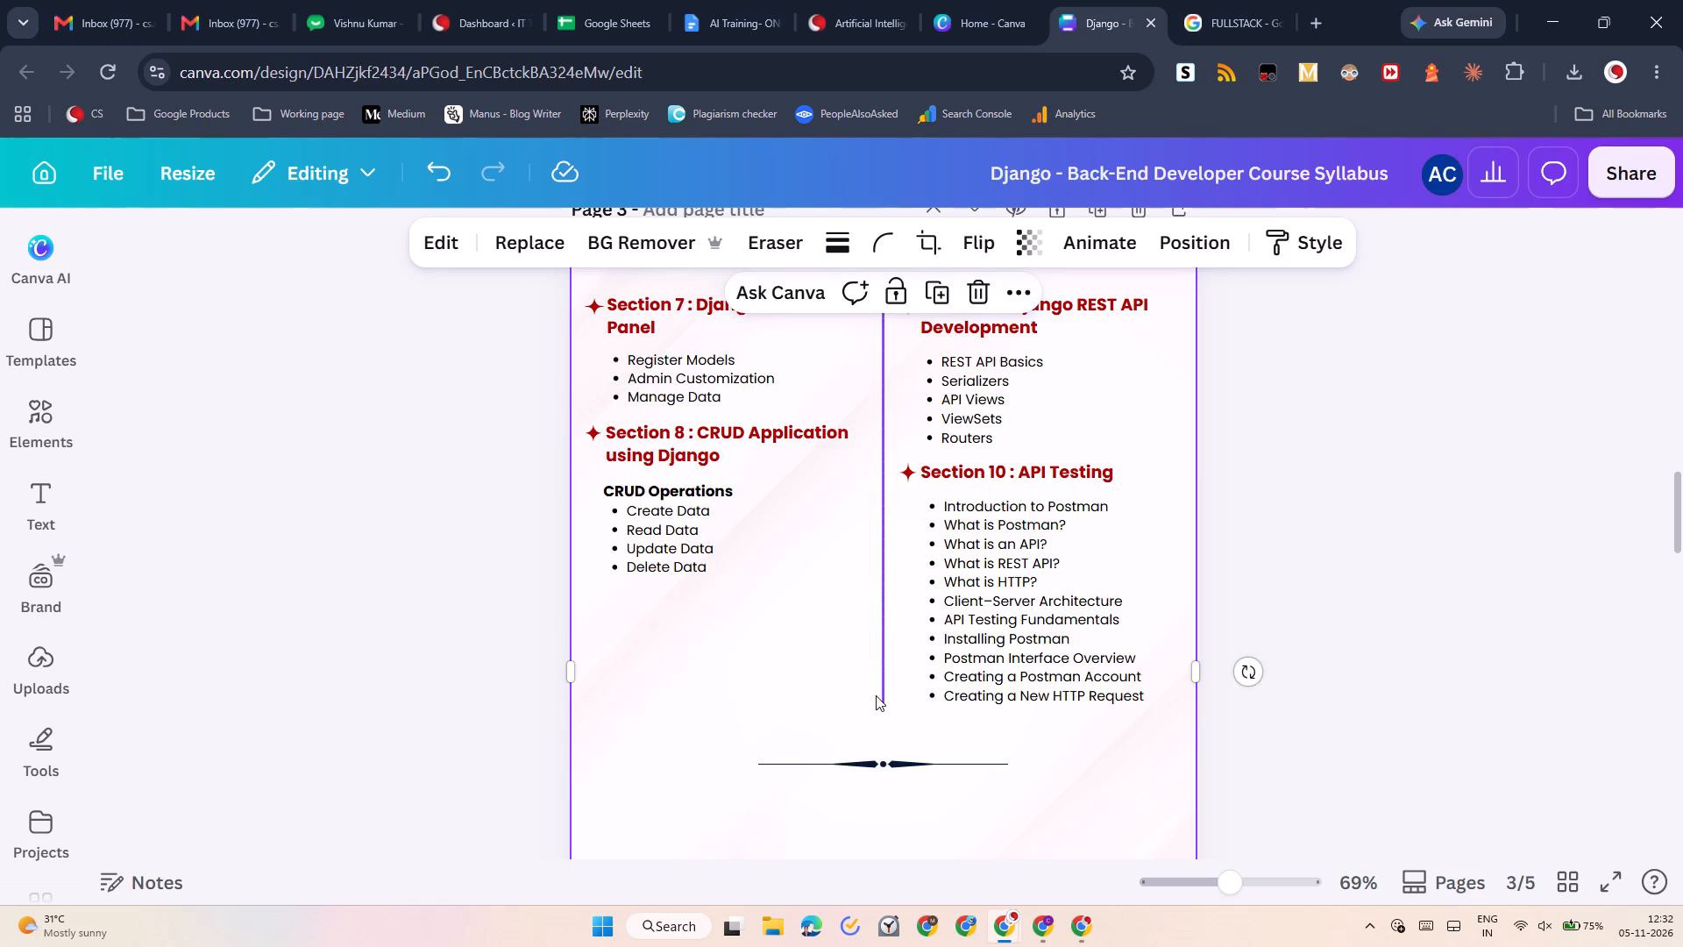
left_click(887, 690)
left_click(884, 706)
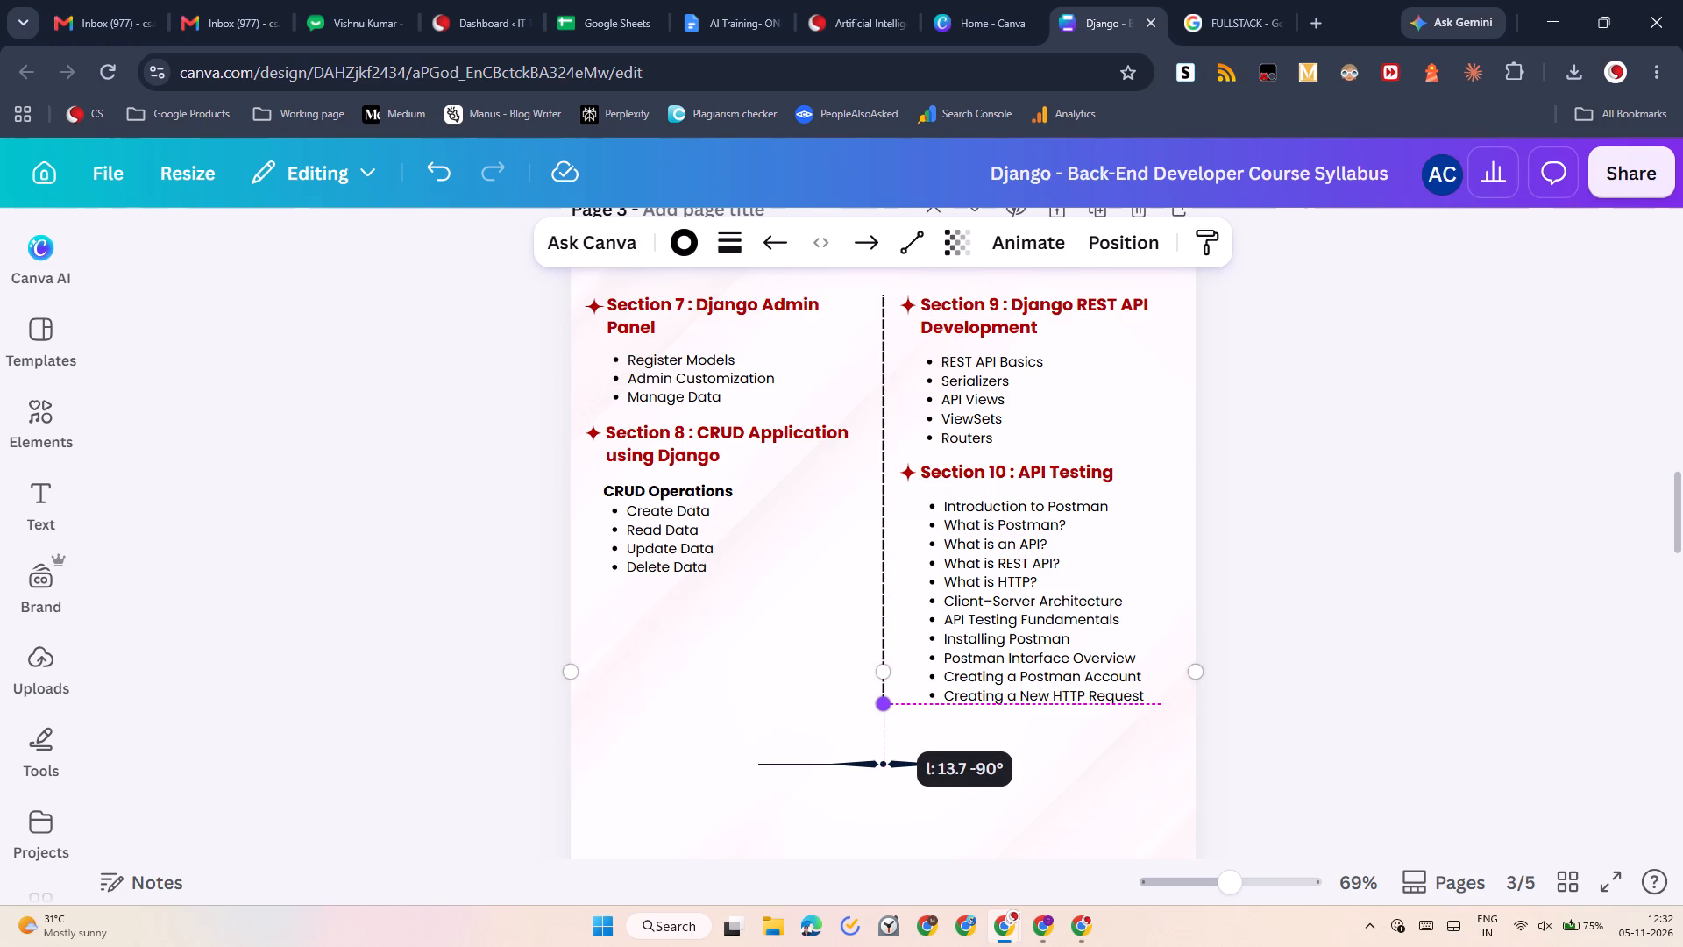
left_click(806, 692)
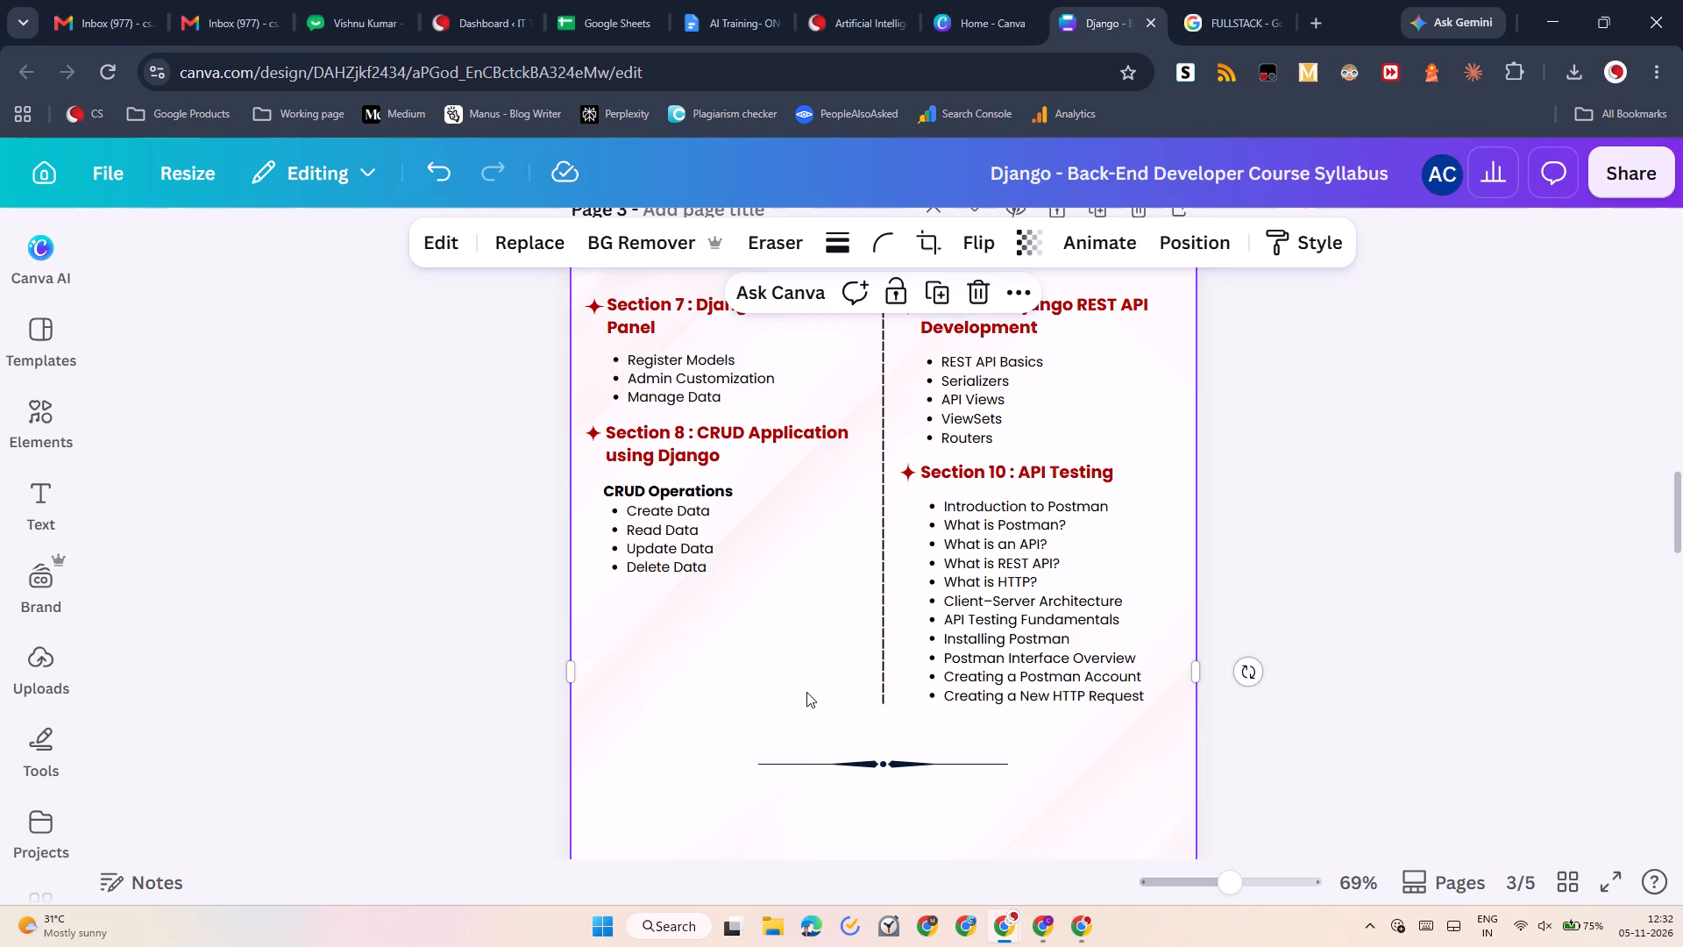
Check the edited page 3 layout and the course title on the page 1 cover.
scroll(806, 692, "up", 1)
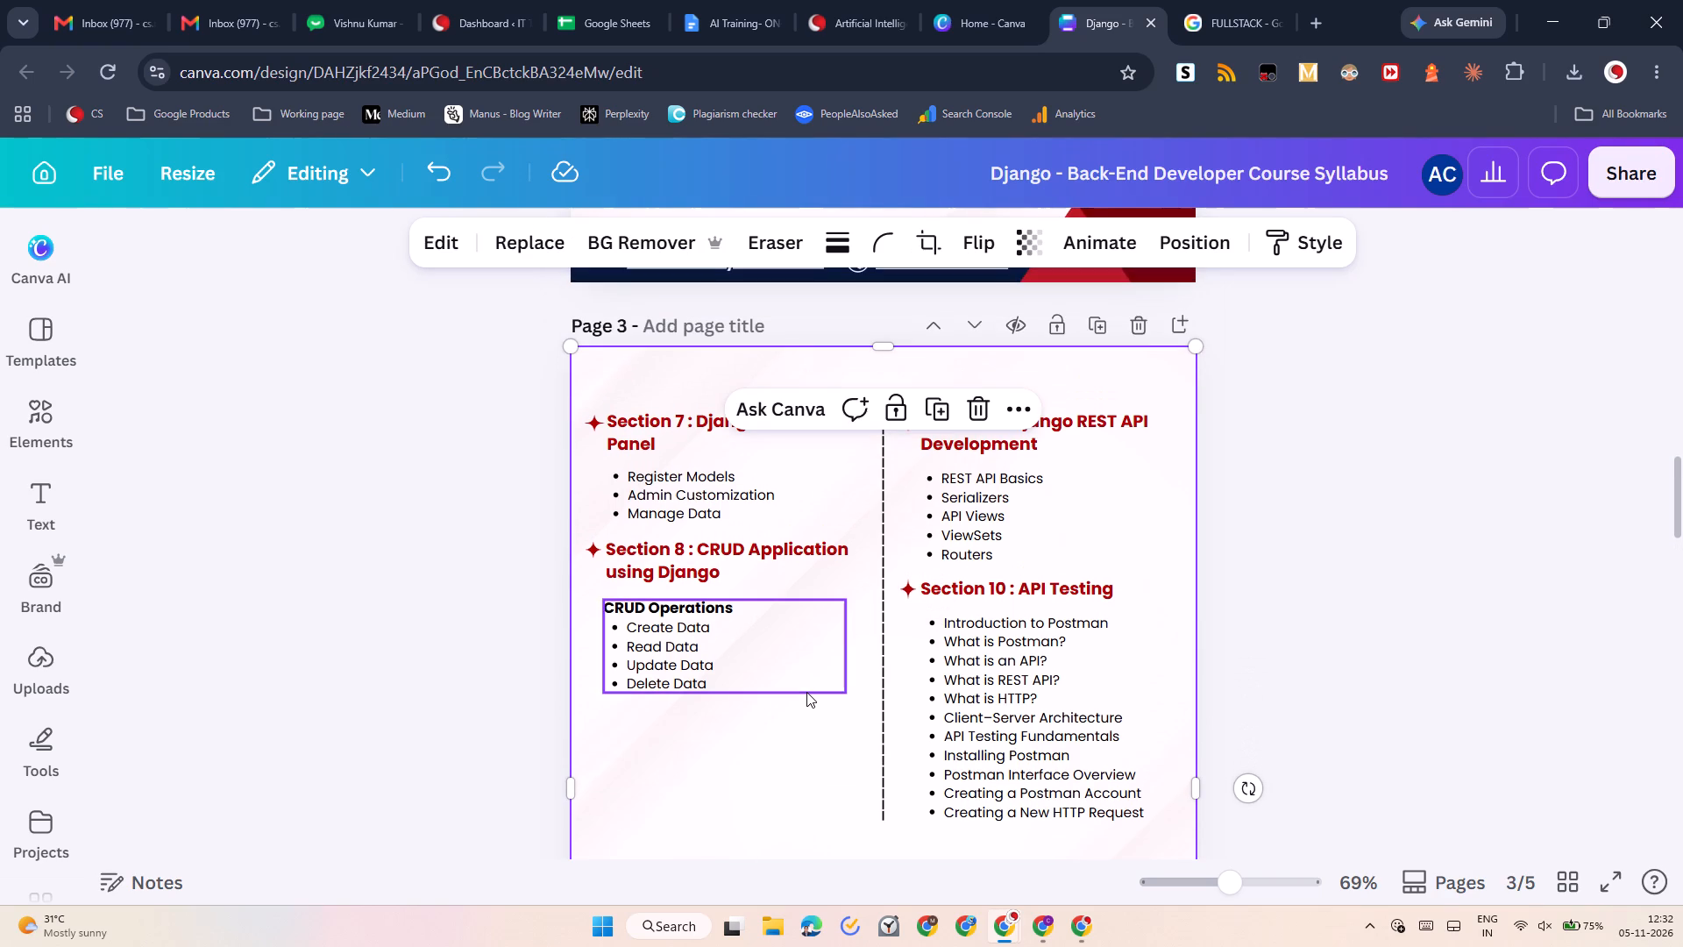
left_click(743, 762)
left_click(423, 686)
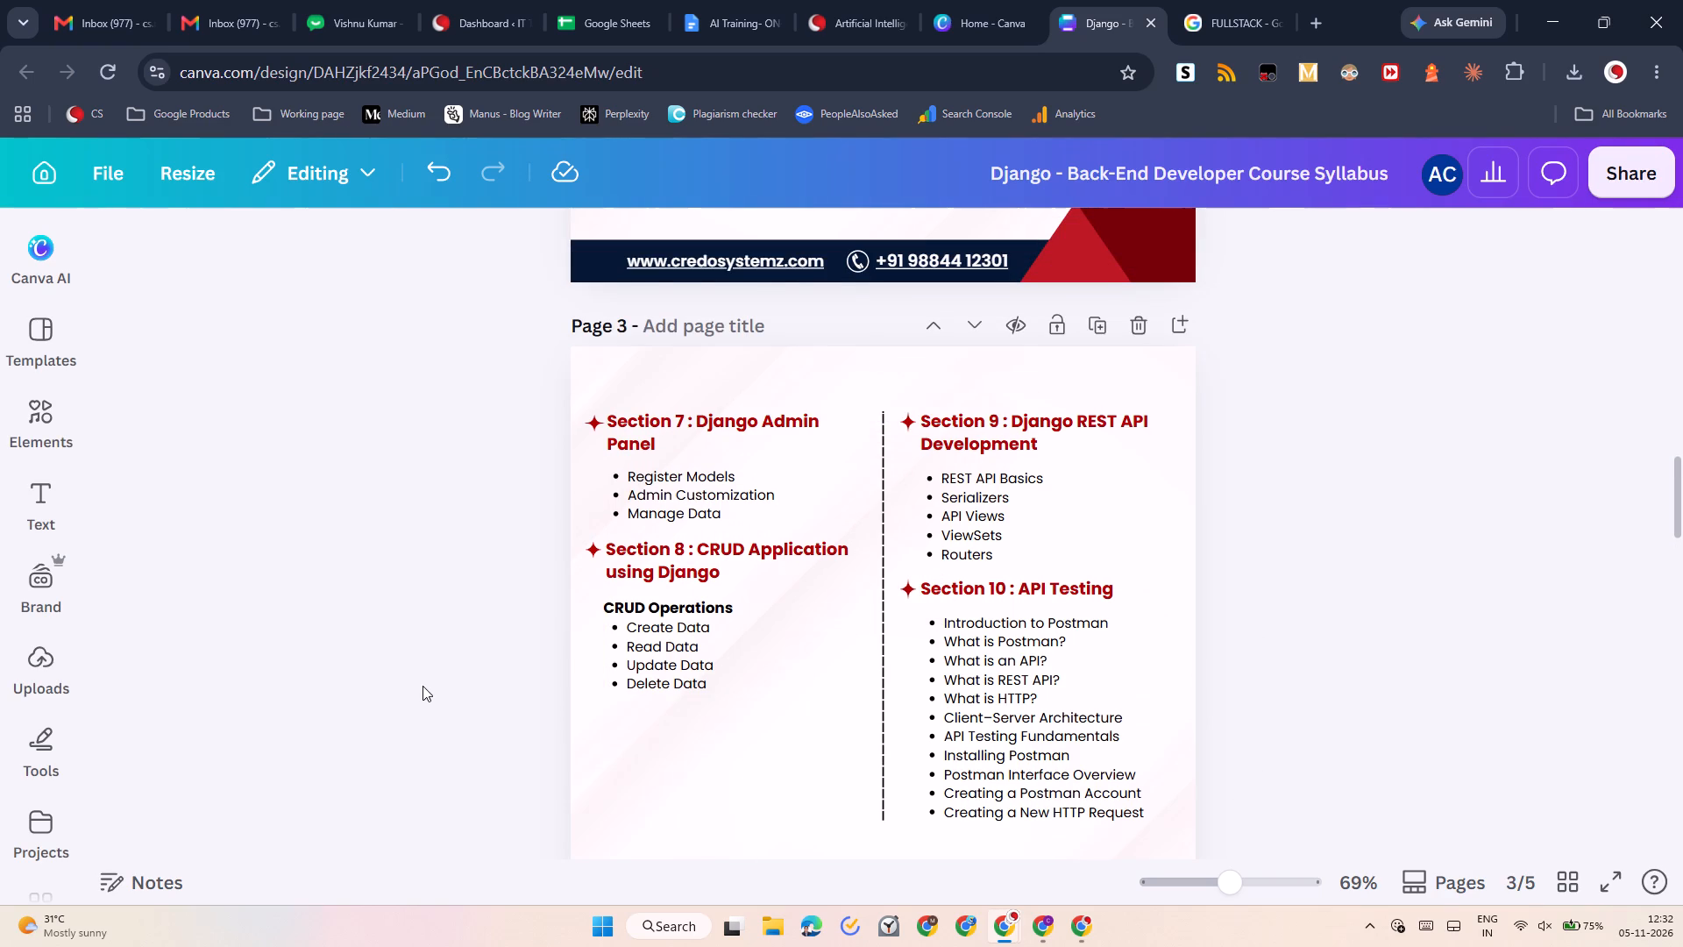
scroll(658, 727, "up", 7)
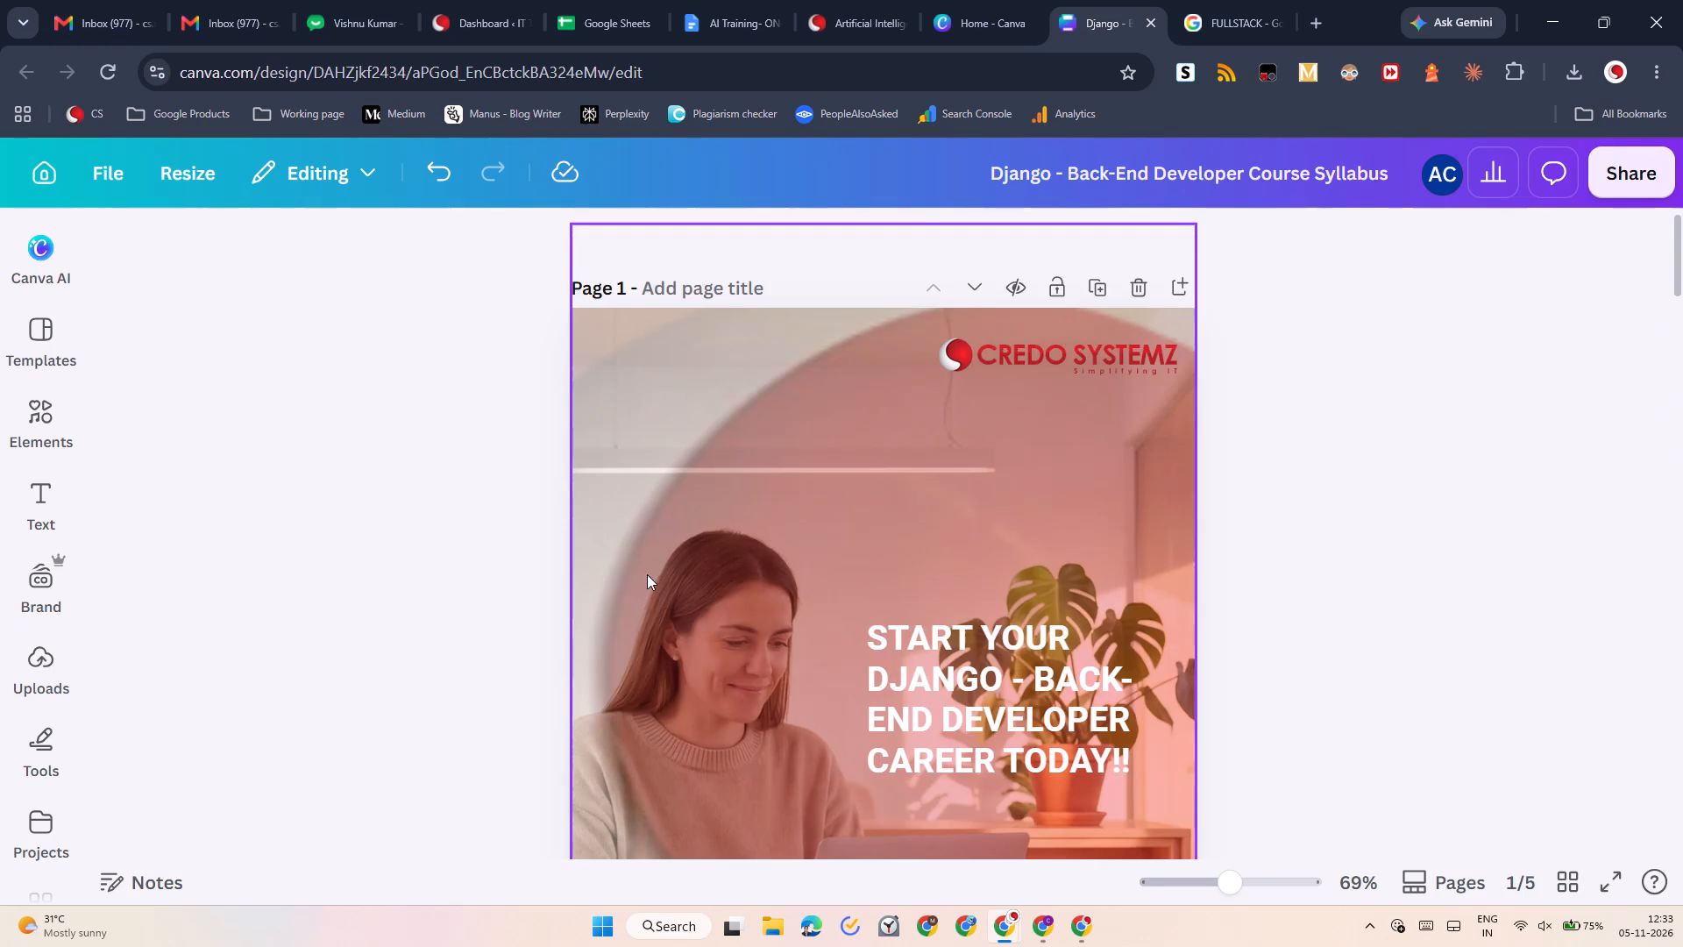
scroll(647, 574, "down", 1)
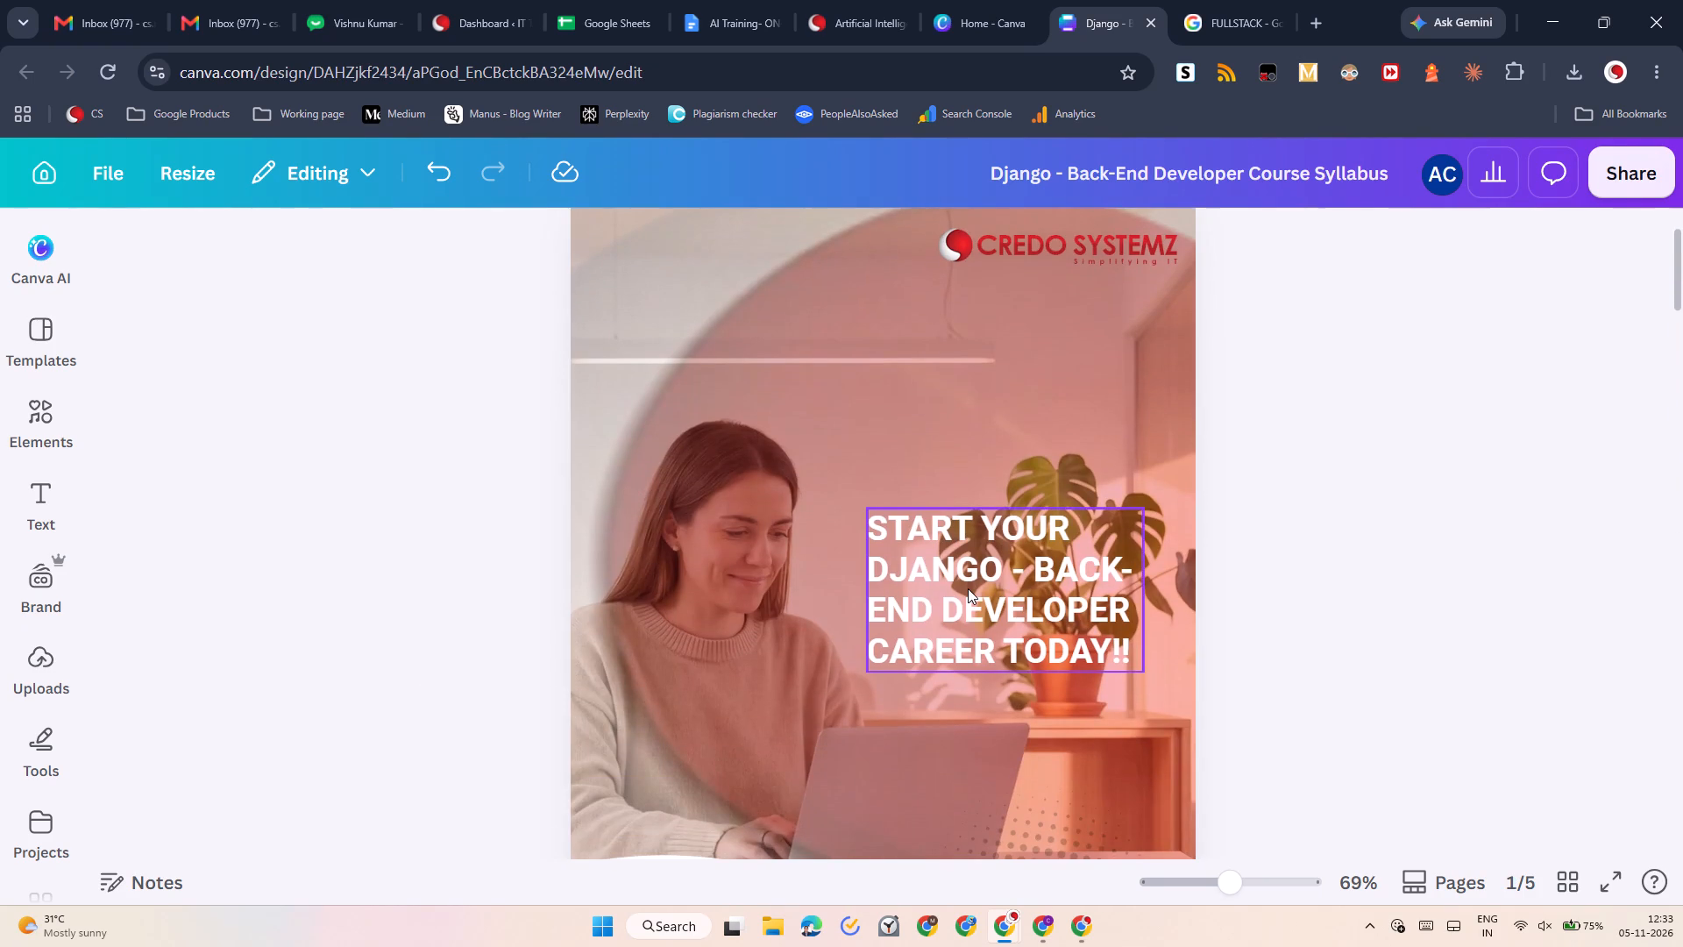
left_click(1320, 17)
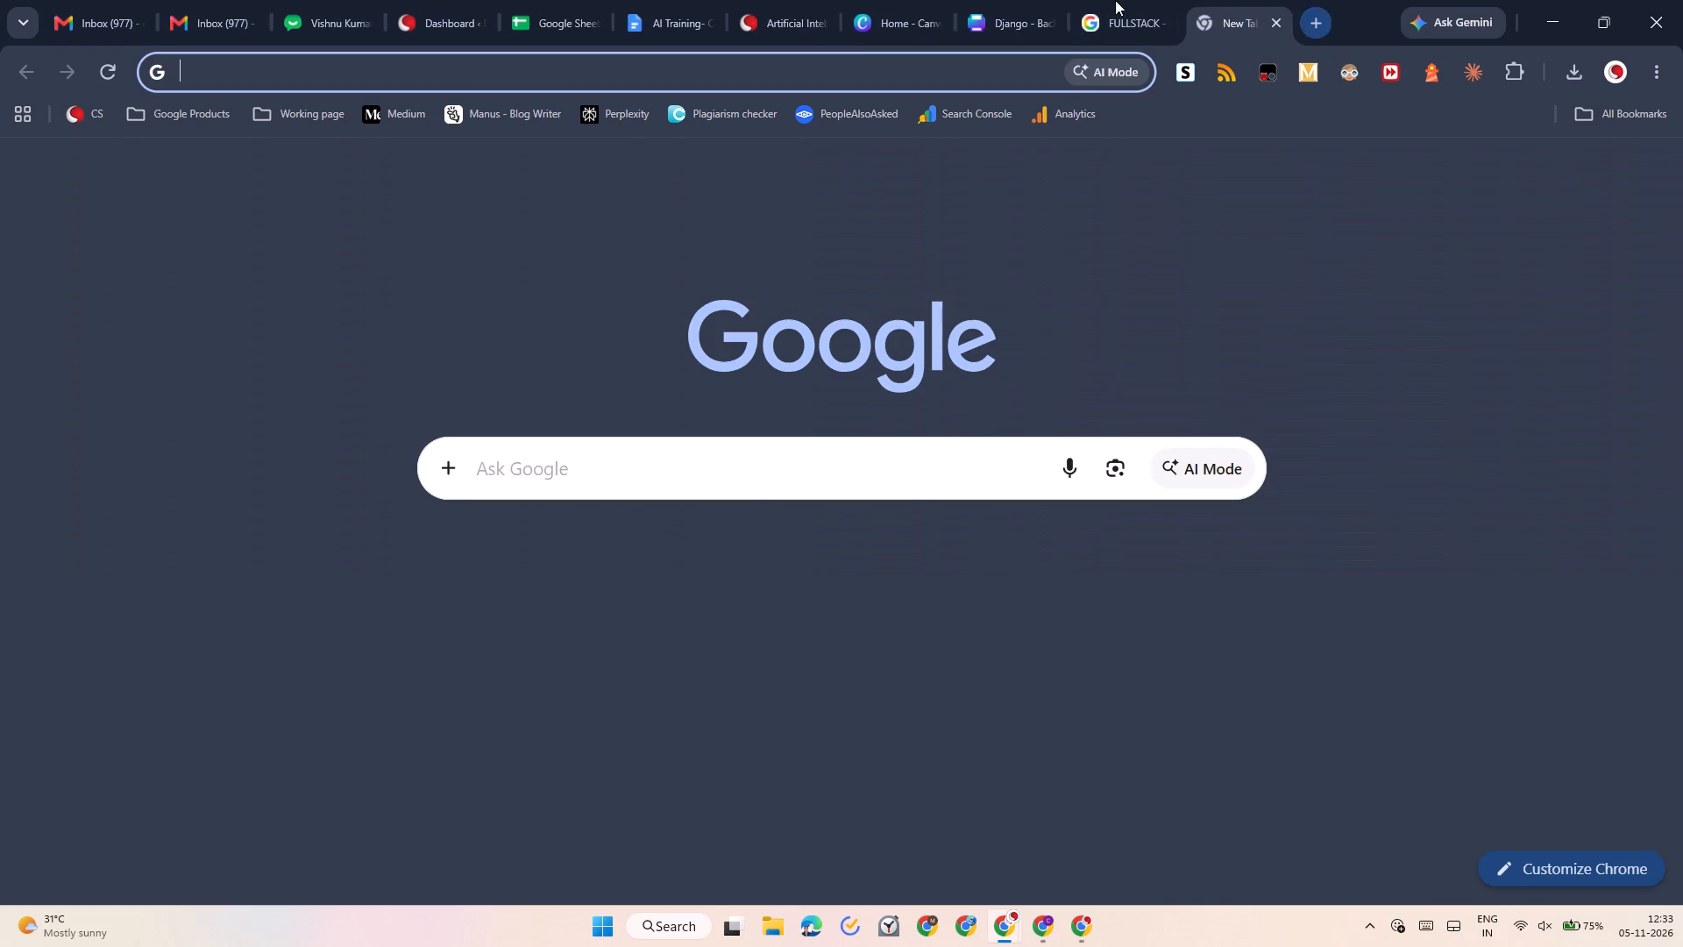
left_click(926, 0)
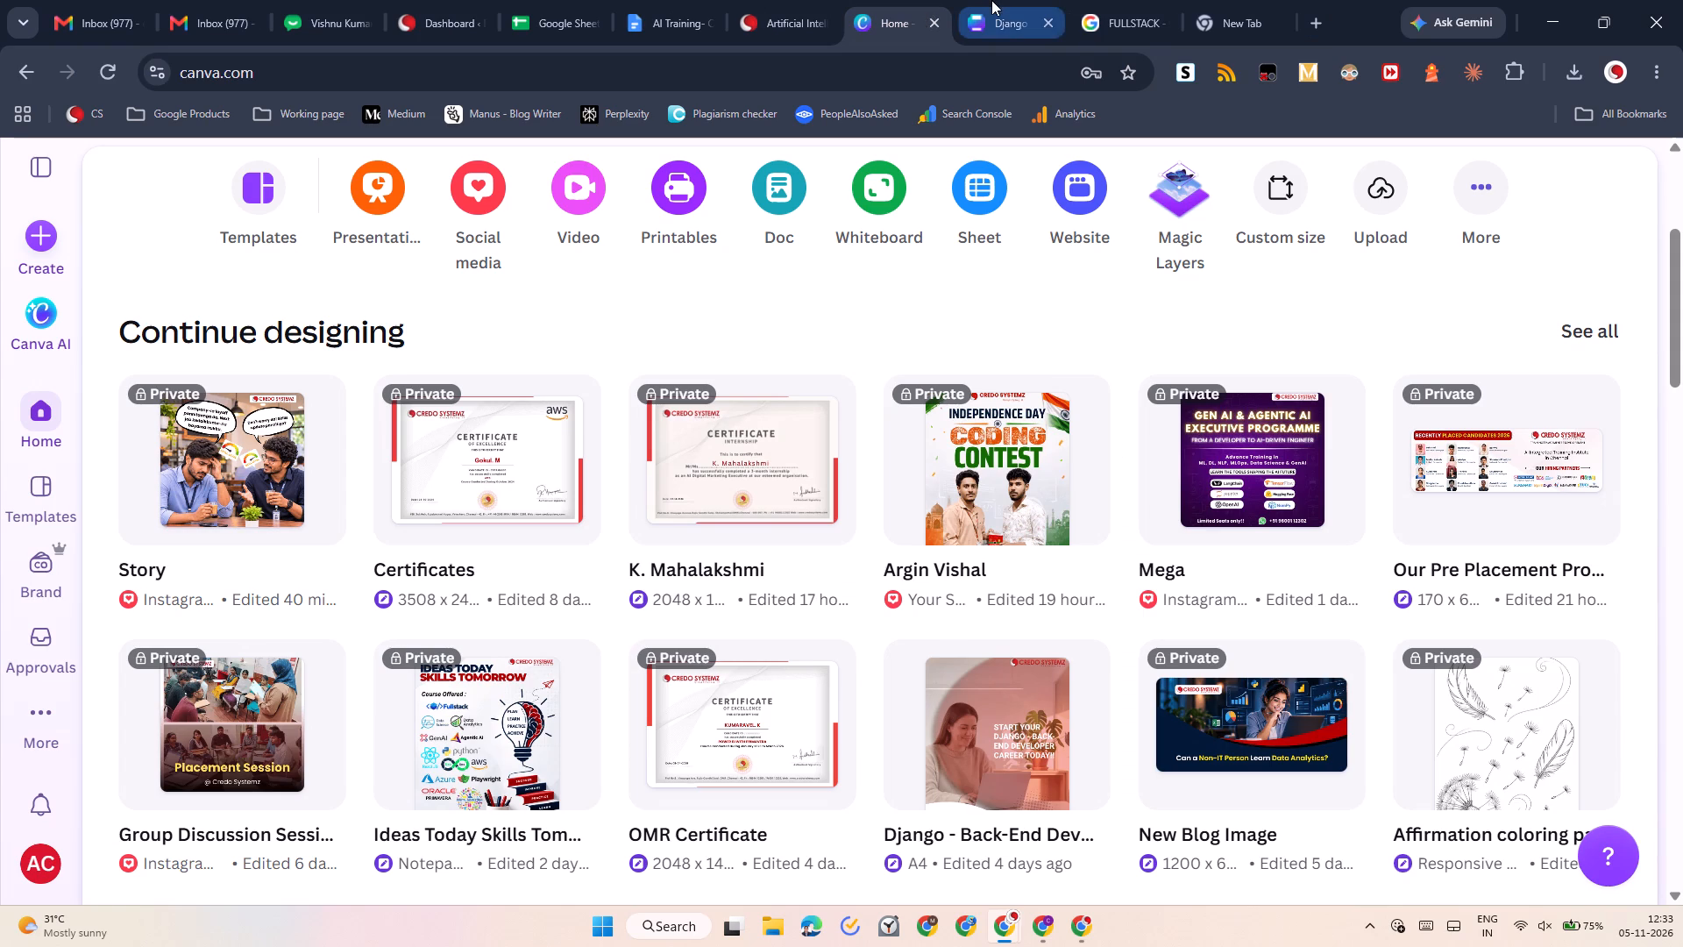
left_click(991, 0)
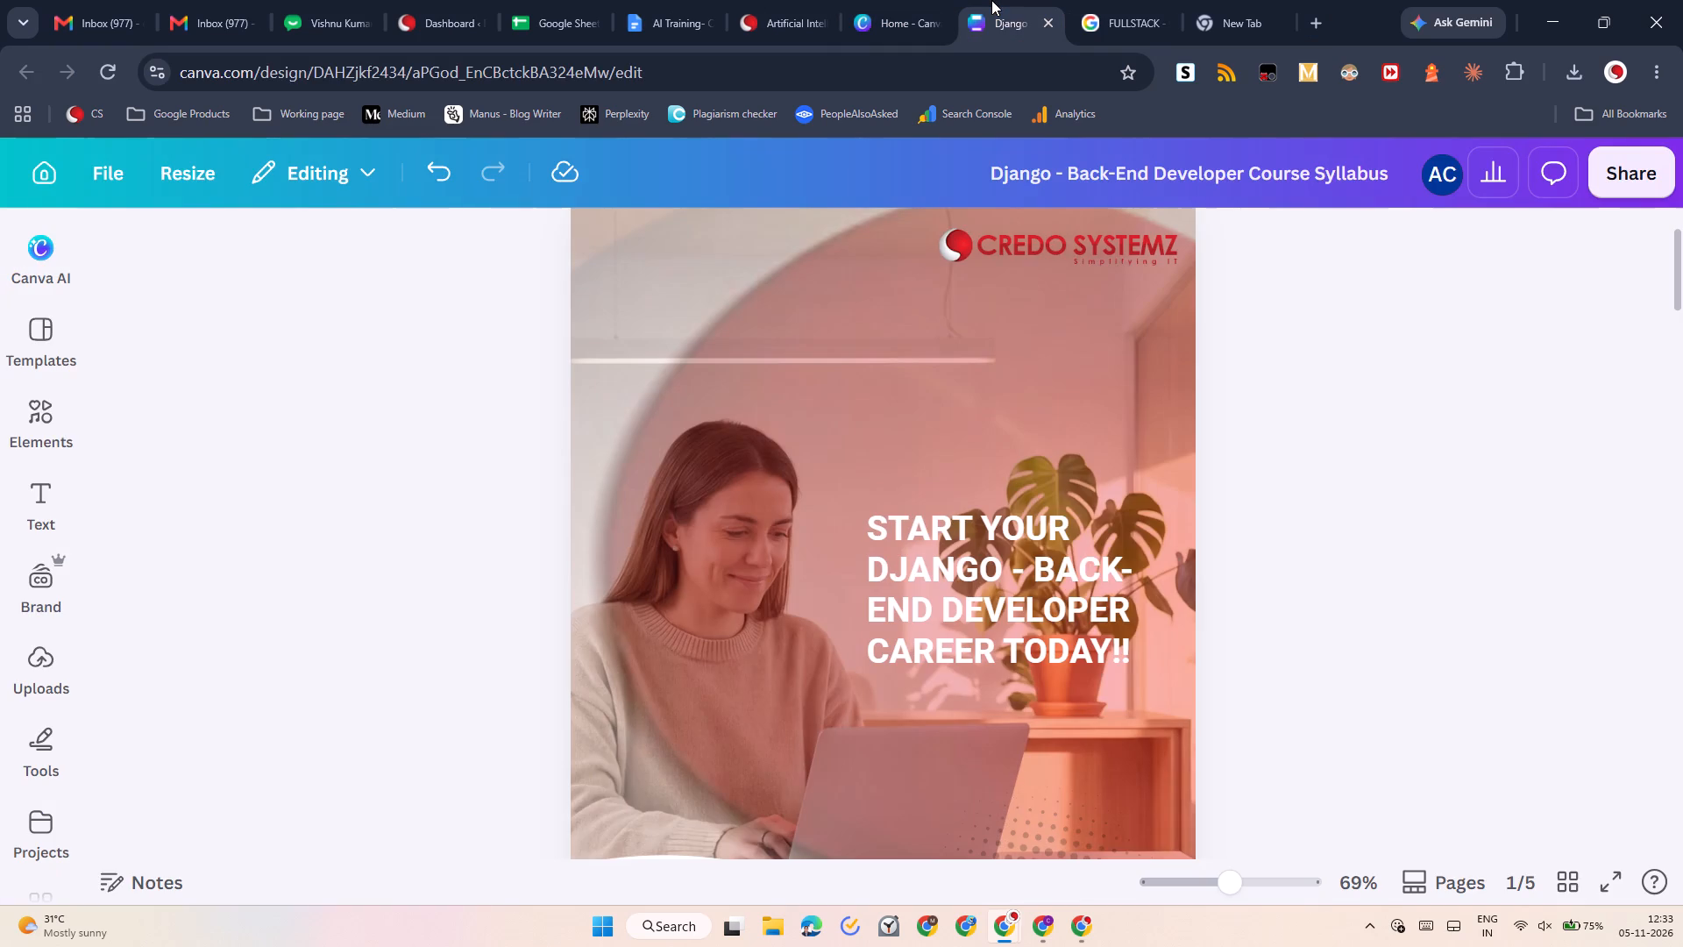
Reword the page 1 cover title to "START YOUR FULLSTACK DJANGO DEVELOPER CAREER TODAY!!", replacing the Back-End wording.
triple_click(983, 608)
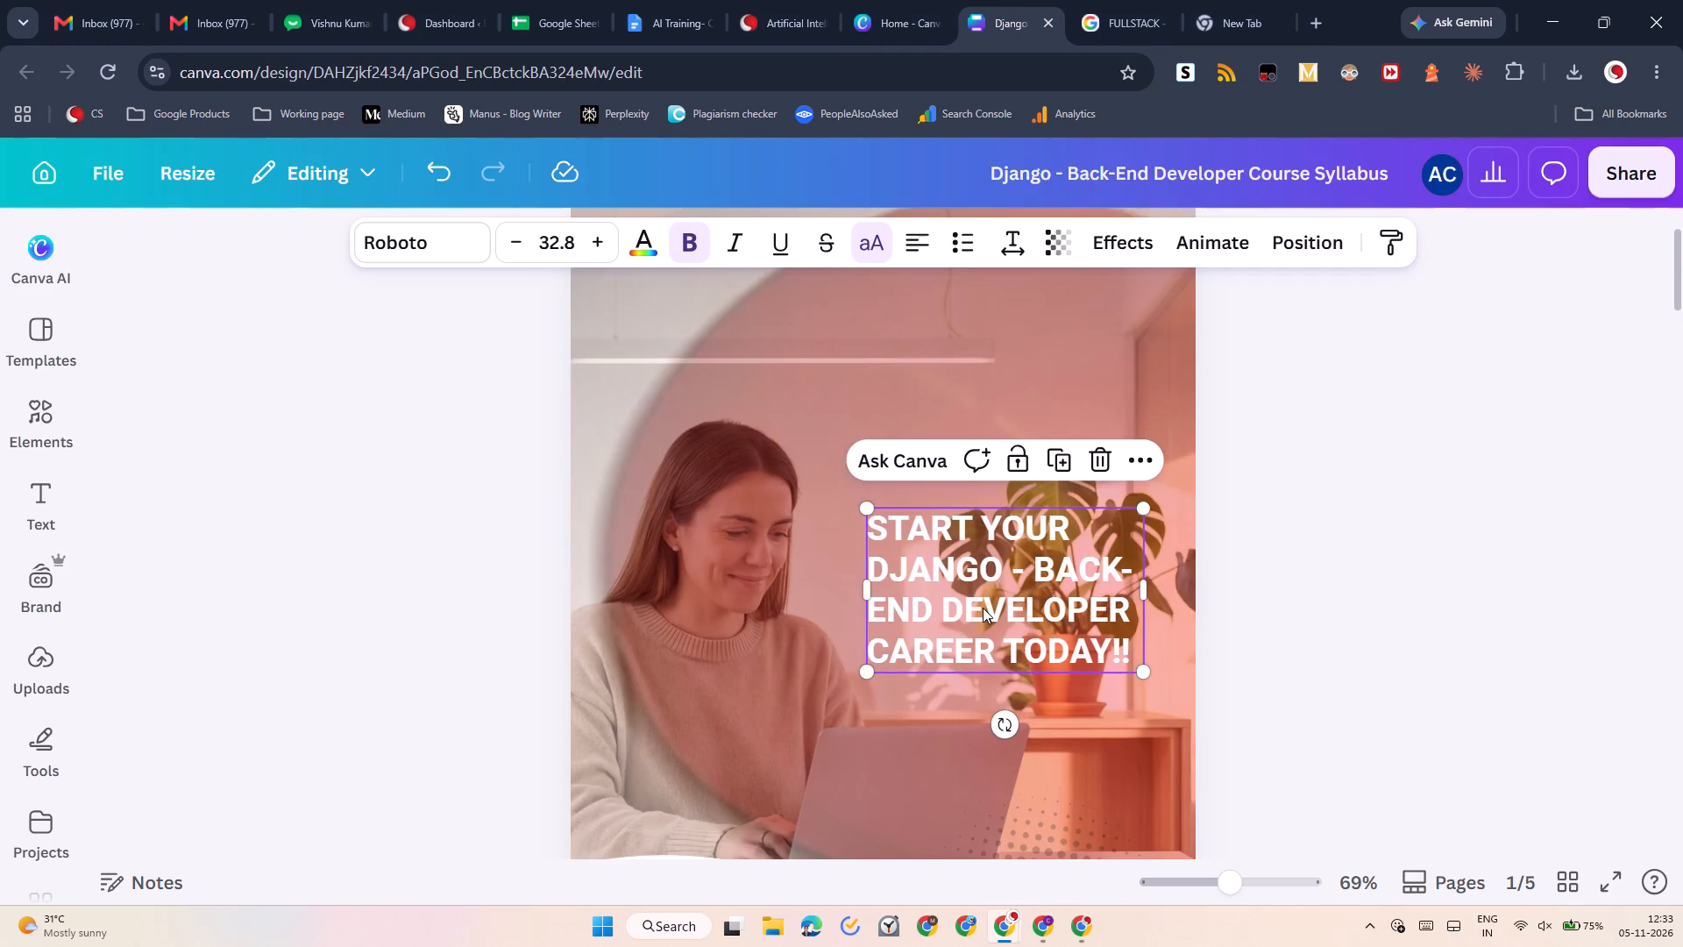
left_click(988, 587)
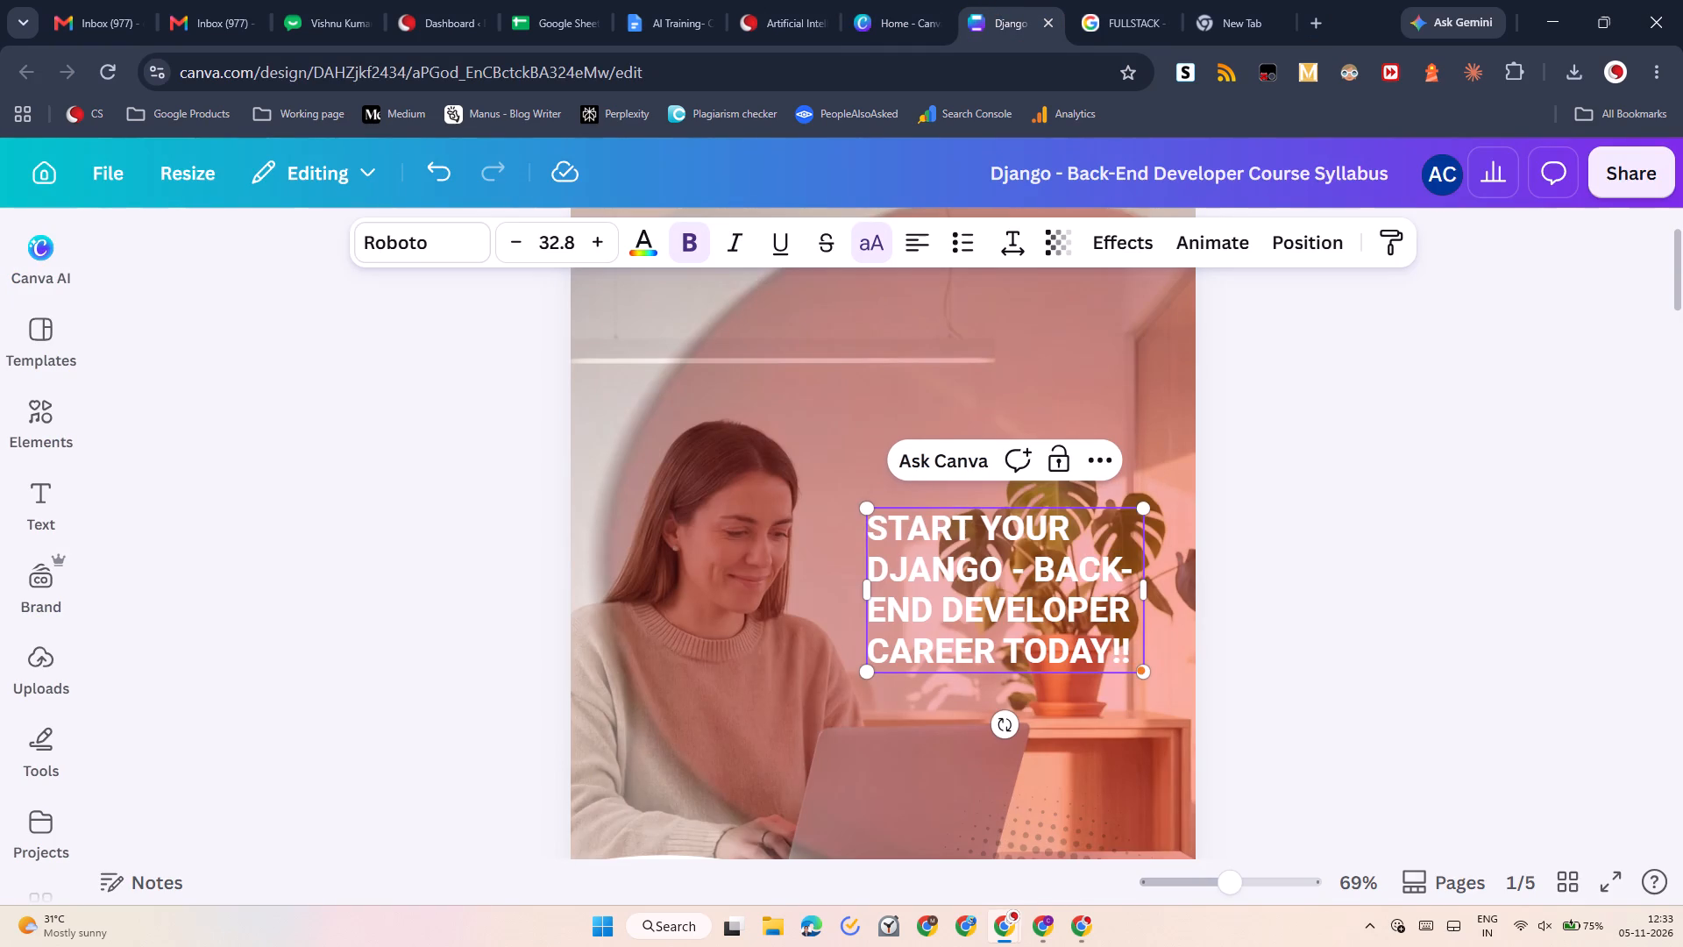
left_click_drag(933, 614, 1009, 575)
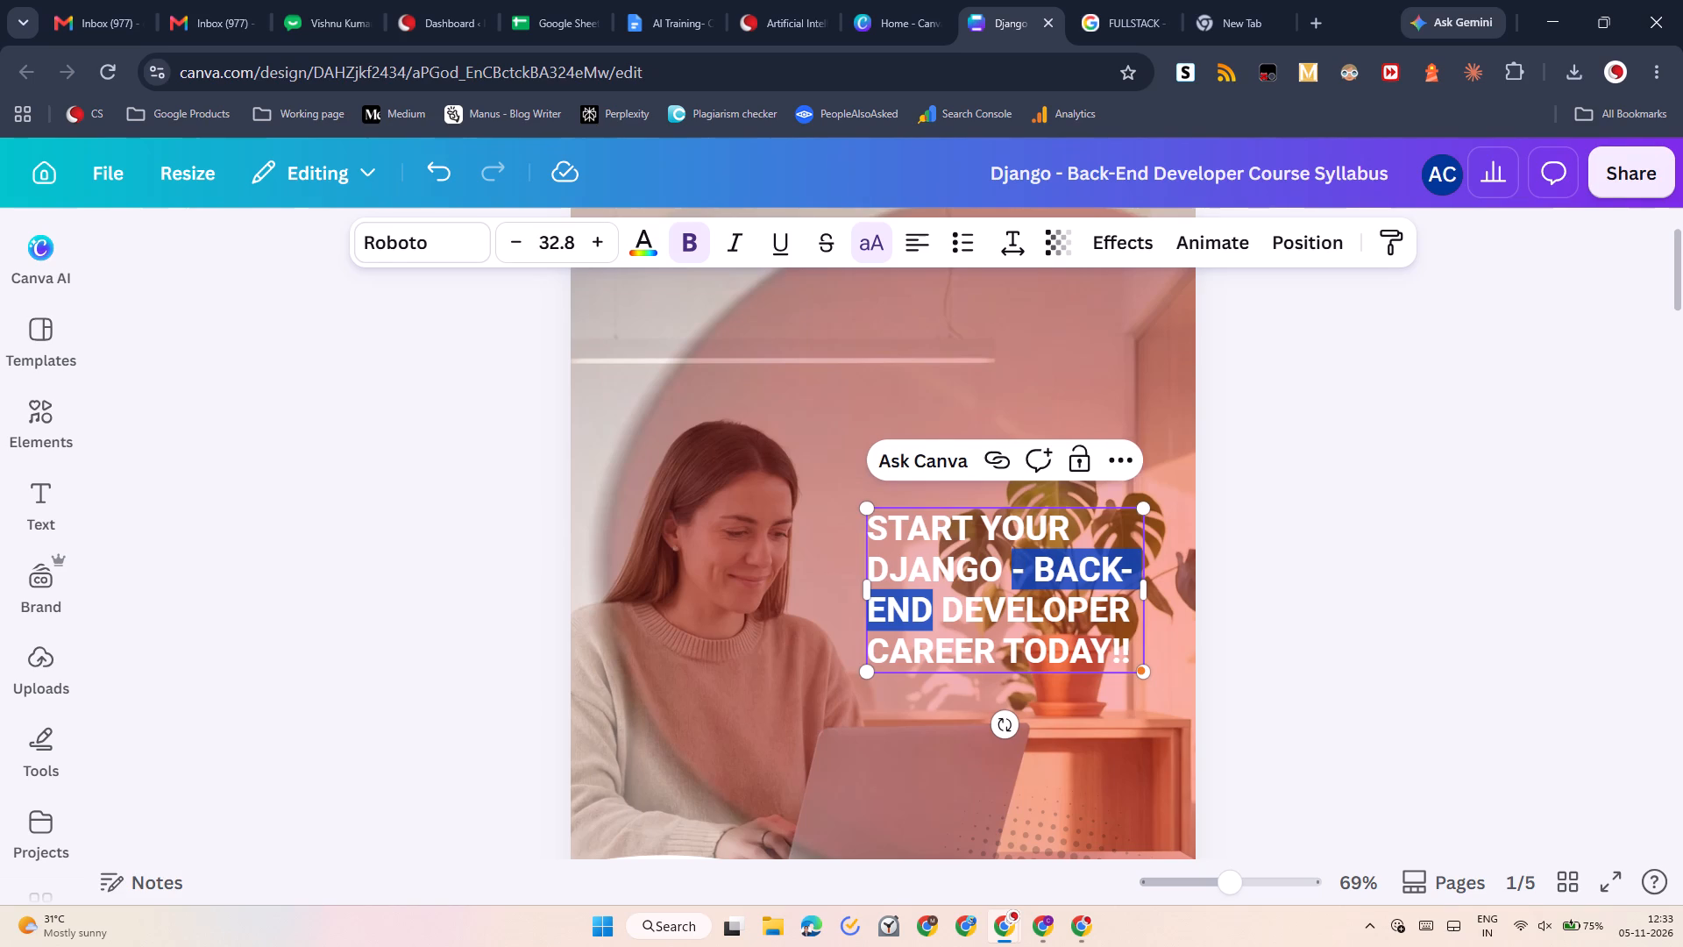
key("BackSpace")
key("BackSpace")
left_click_drag(951, 559, 970, 560)
key("Left")
key("Left")
key("Left")
key("Left")
key("Left")
type("FULL")
type("STACK")
key("space")
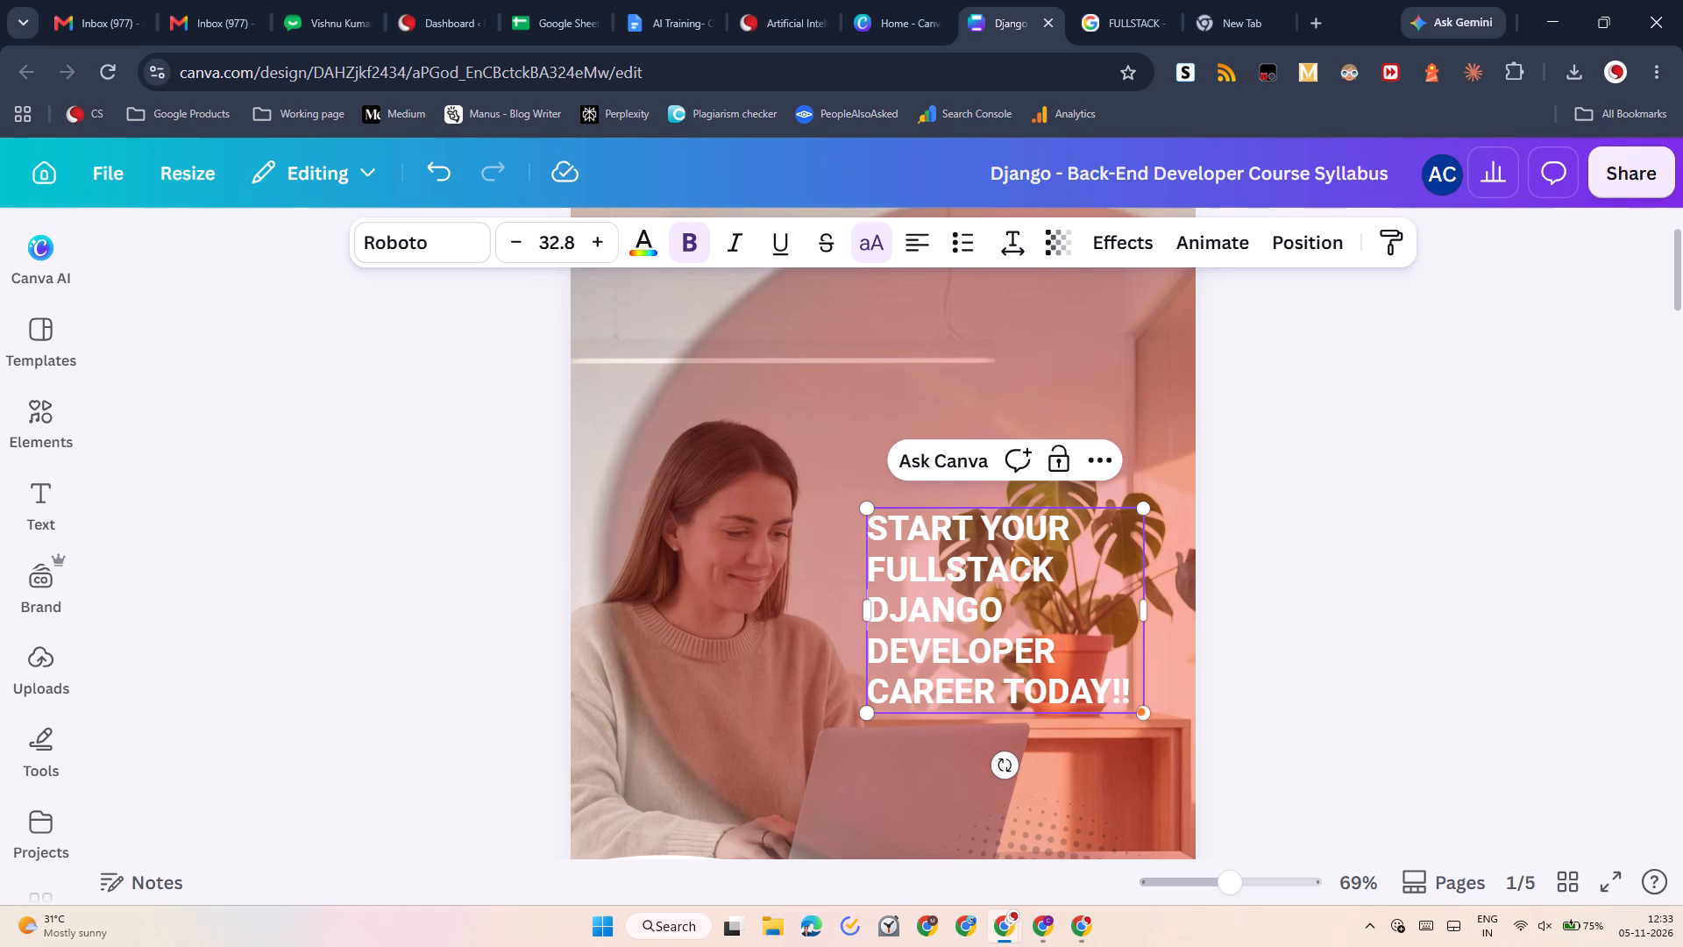
Remove the "- Back-End" wording from the program name below CREDO SYSTEMZ on the page 1 cover.
left_click(792, 653)
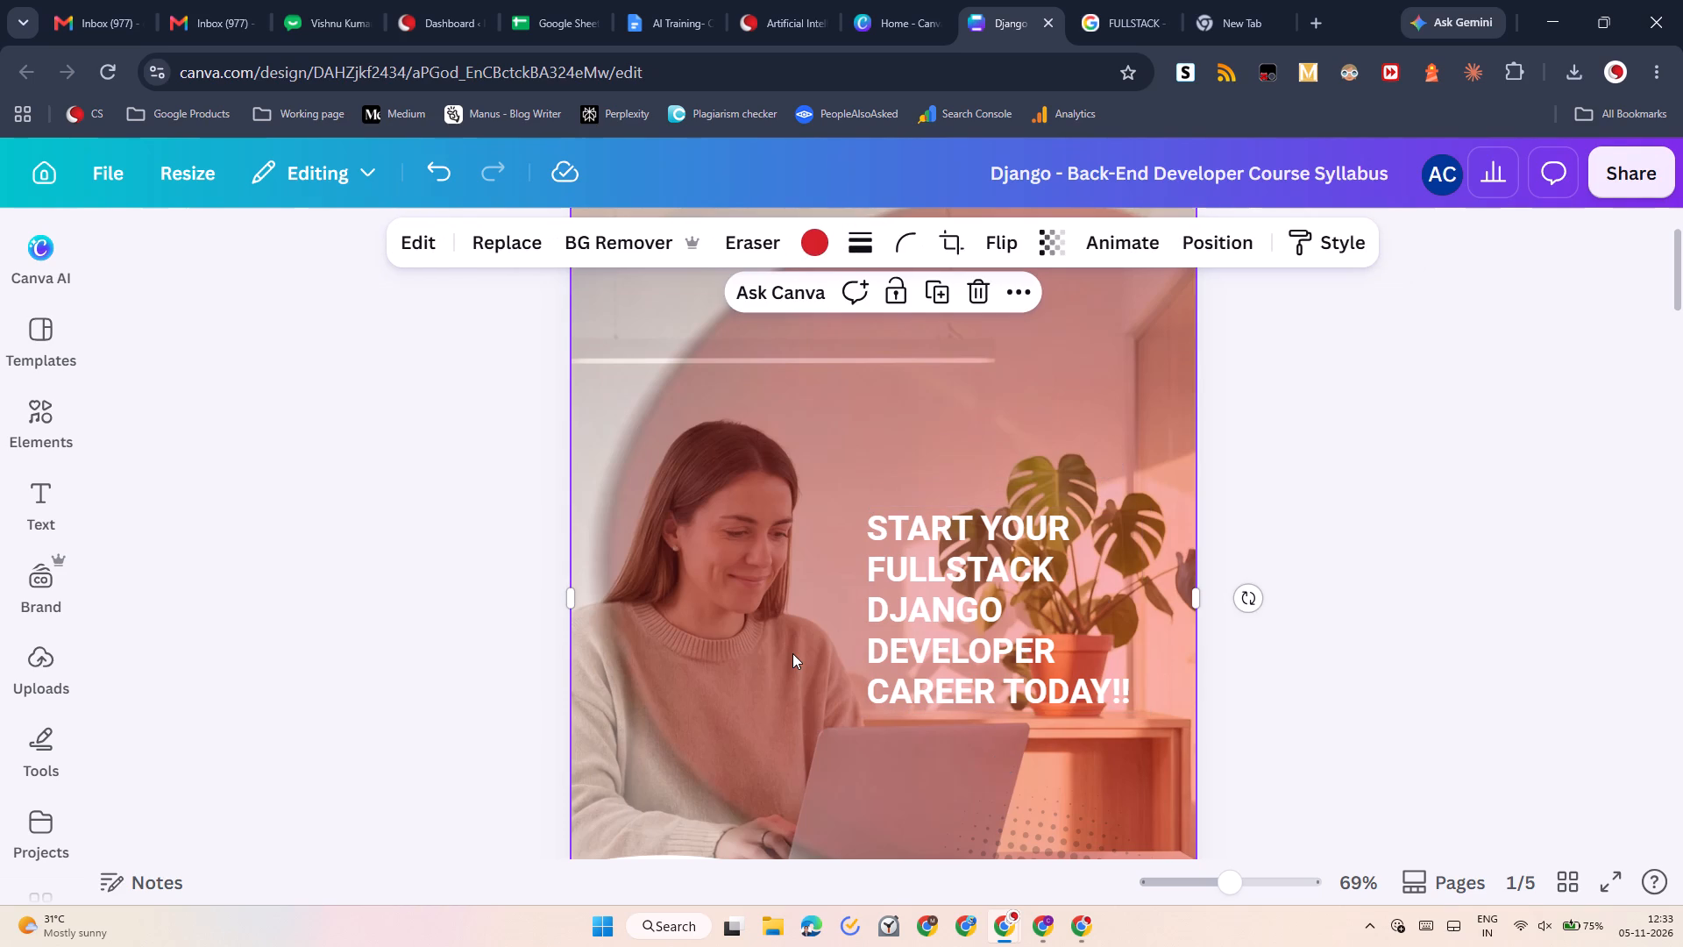
scroll(792, 653, "down", 1)
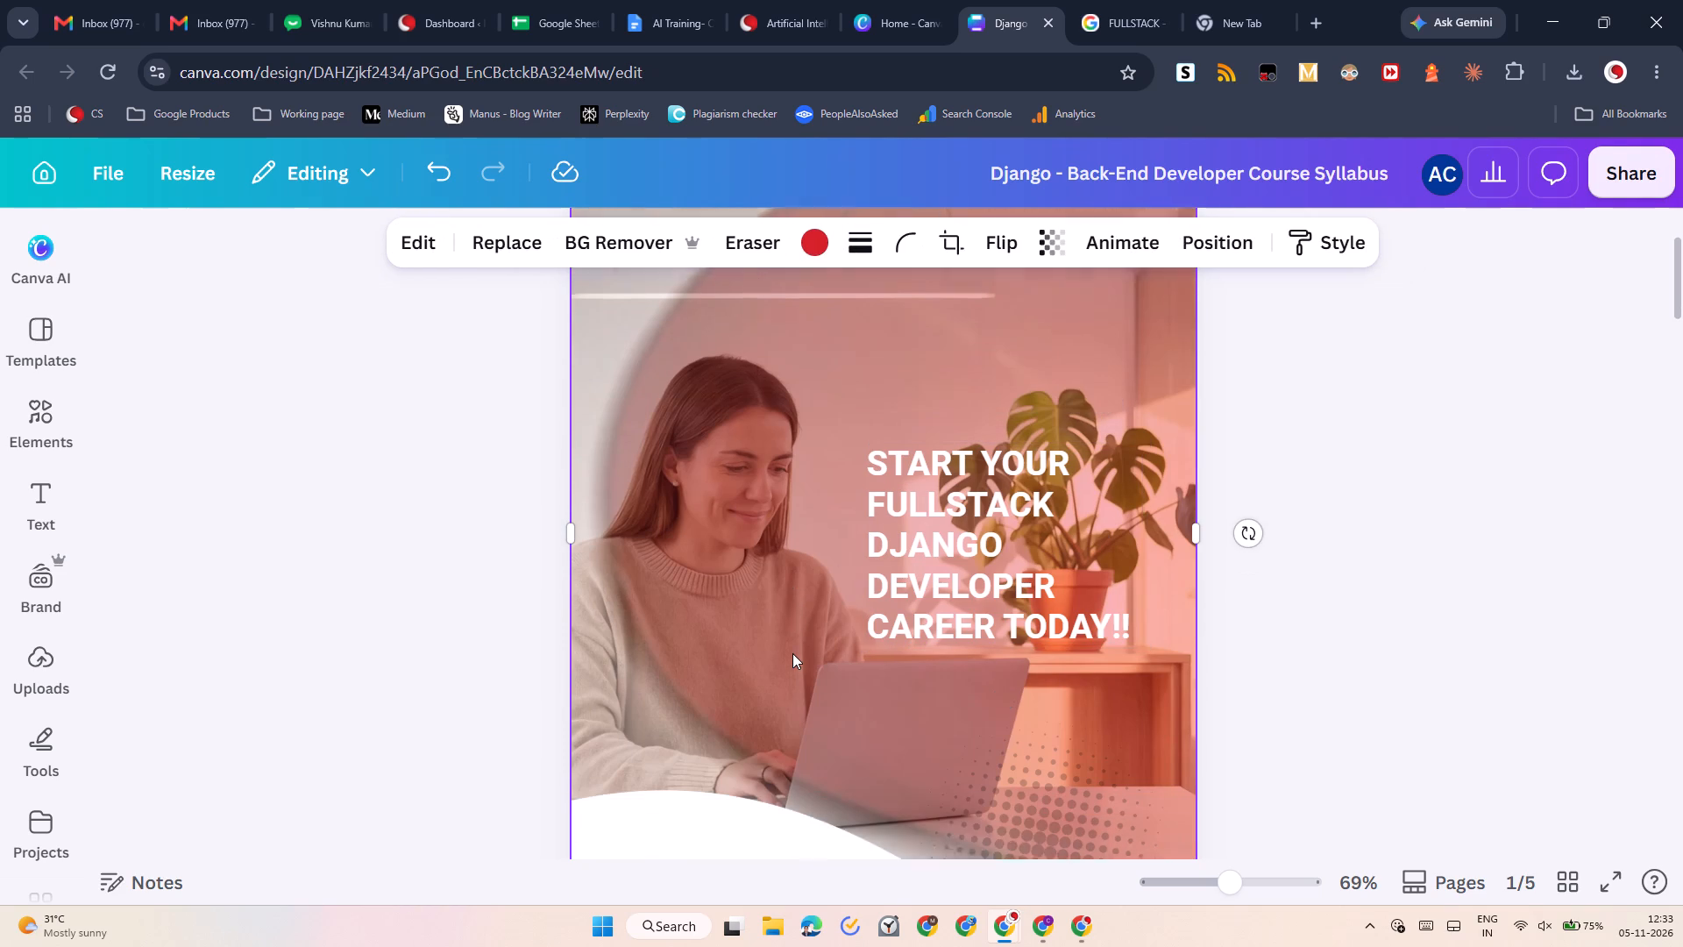
scroll(792, 653, "down", 3)
scroll(763, 608, "up", 1)
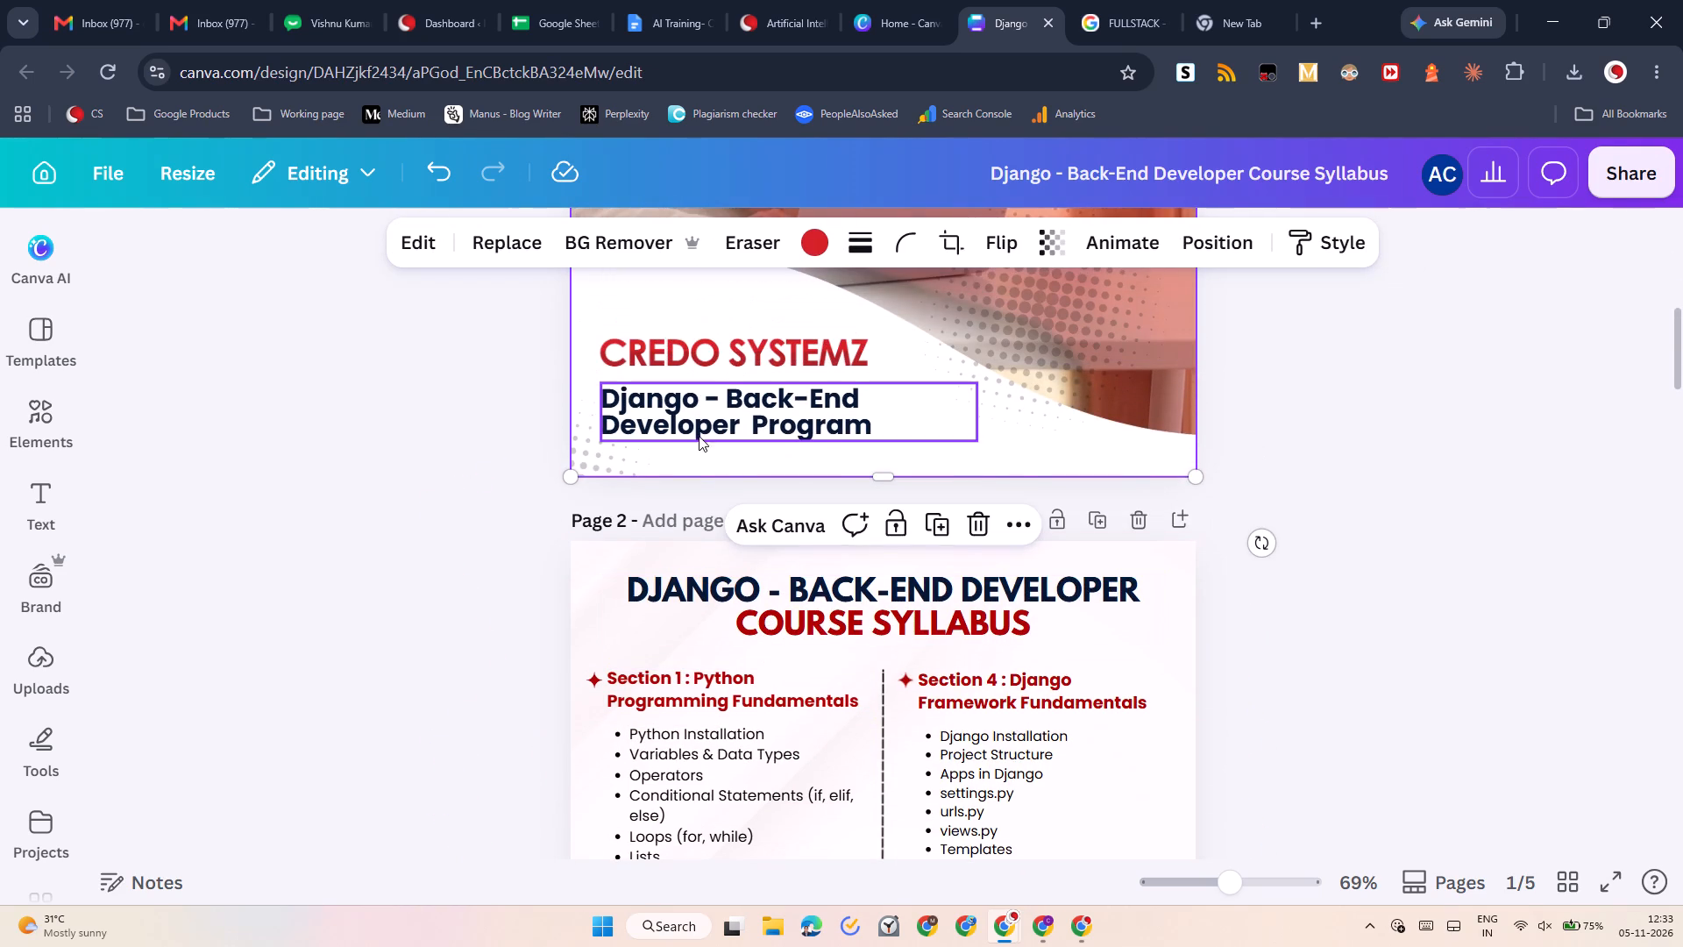
triple_click(669, 402)
left_click(692, 409)
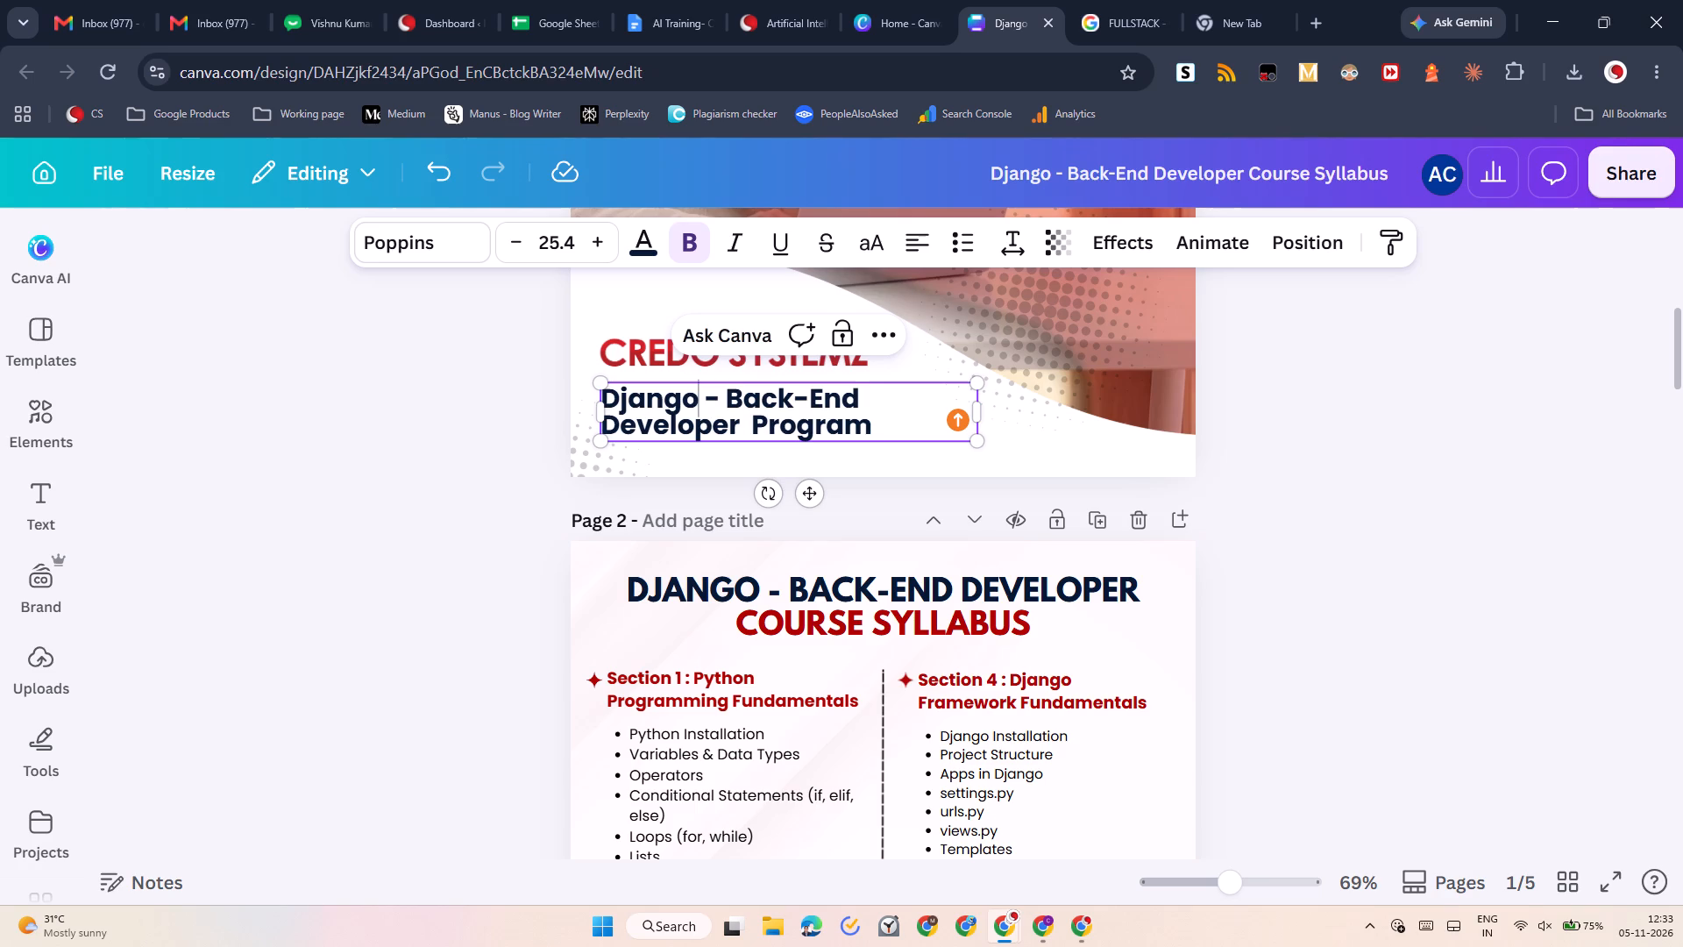
left_click_drag(870, 388, 701, 402)
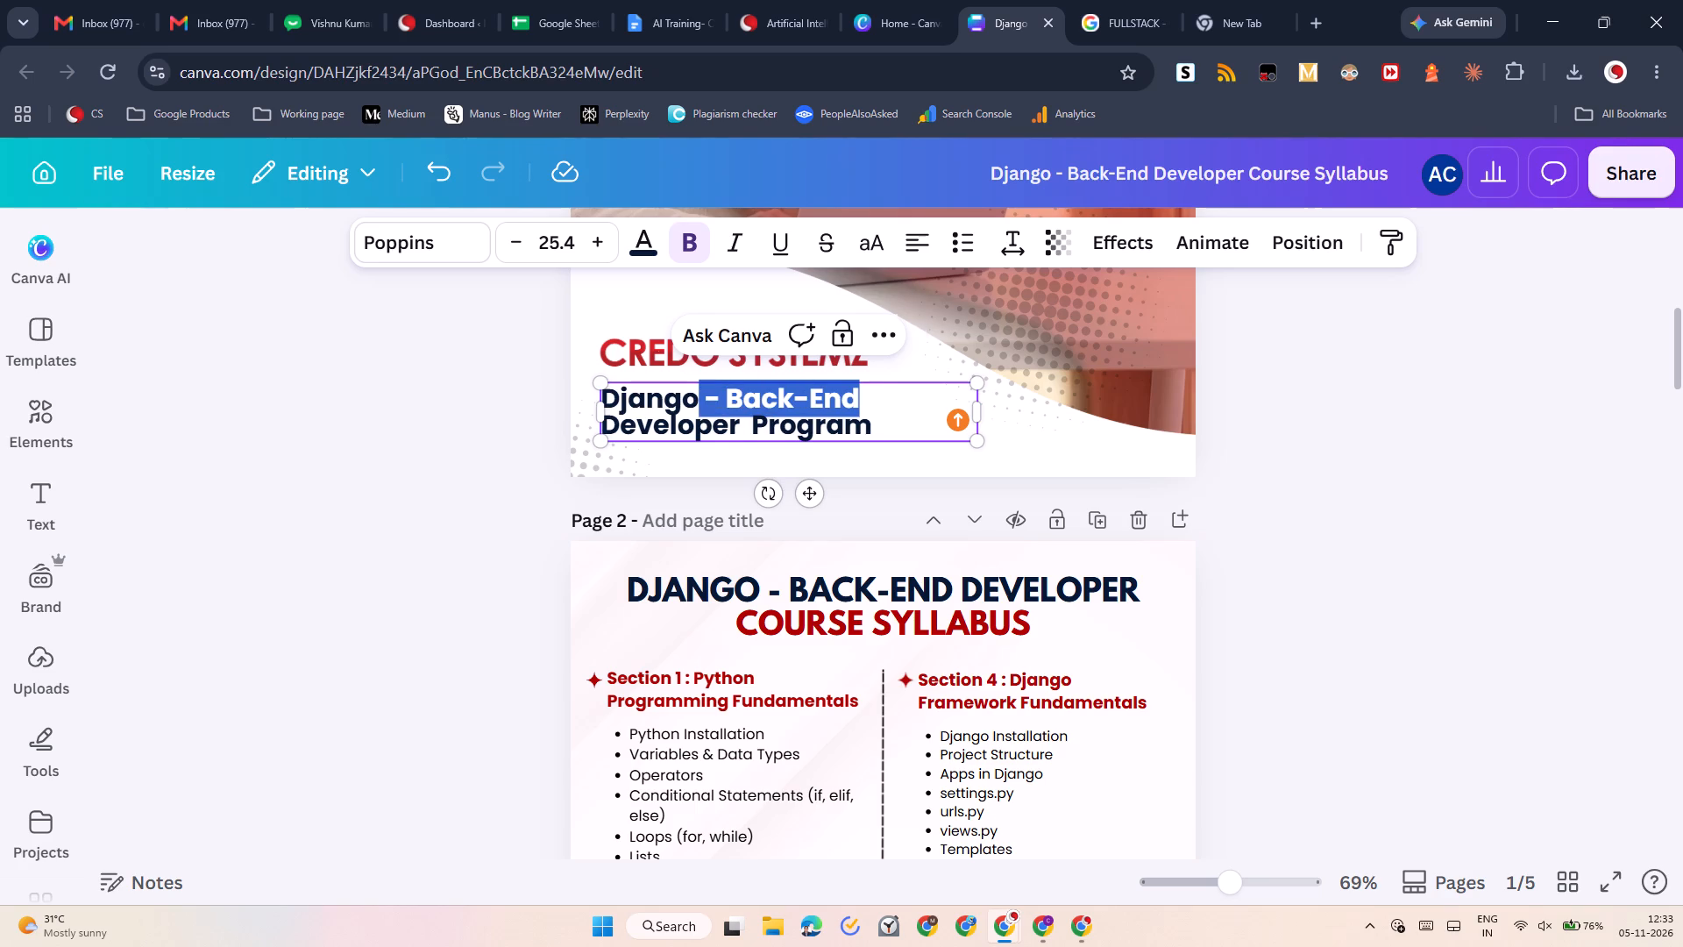
left_click_drag(701, 402, 700, 402)
key("BackSpace")
Insert "Full Stack" before "Django" in the page 1 program name so it reads "Full Stack Django Developer Program".
key("Left")
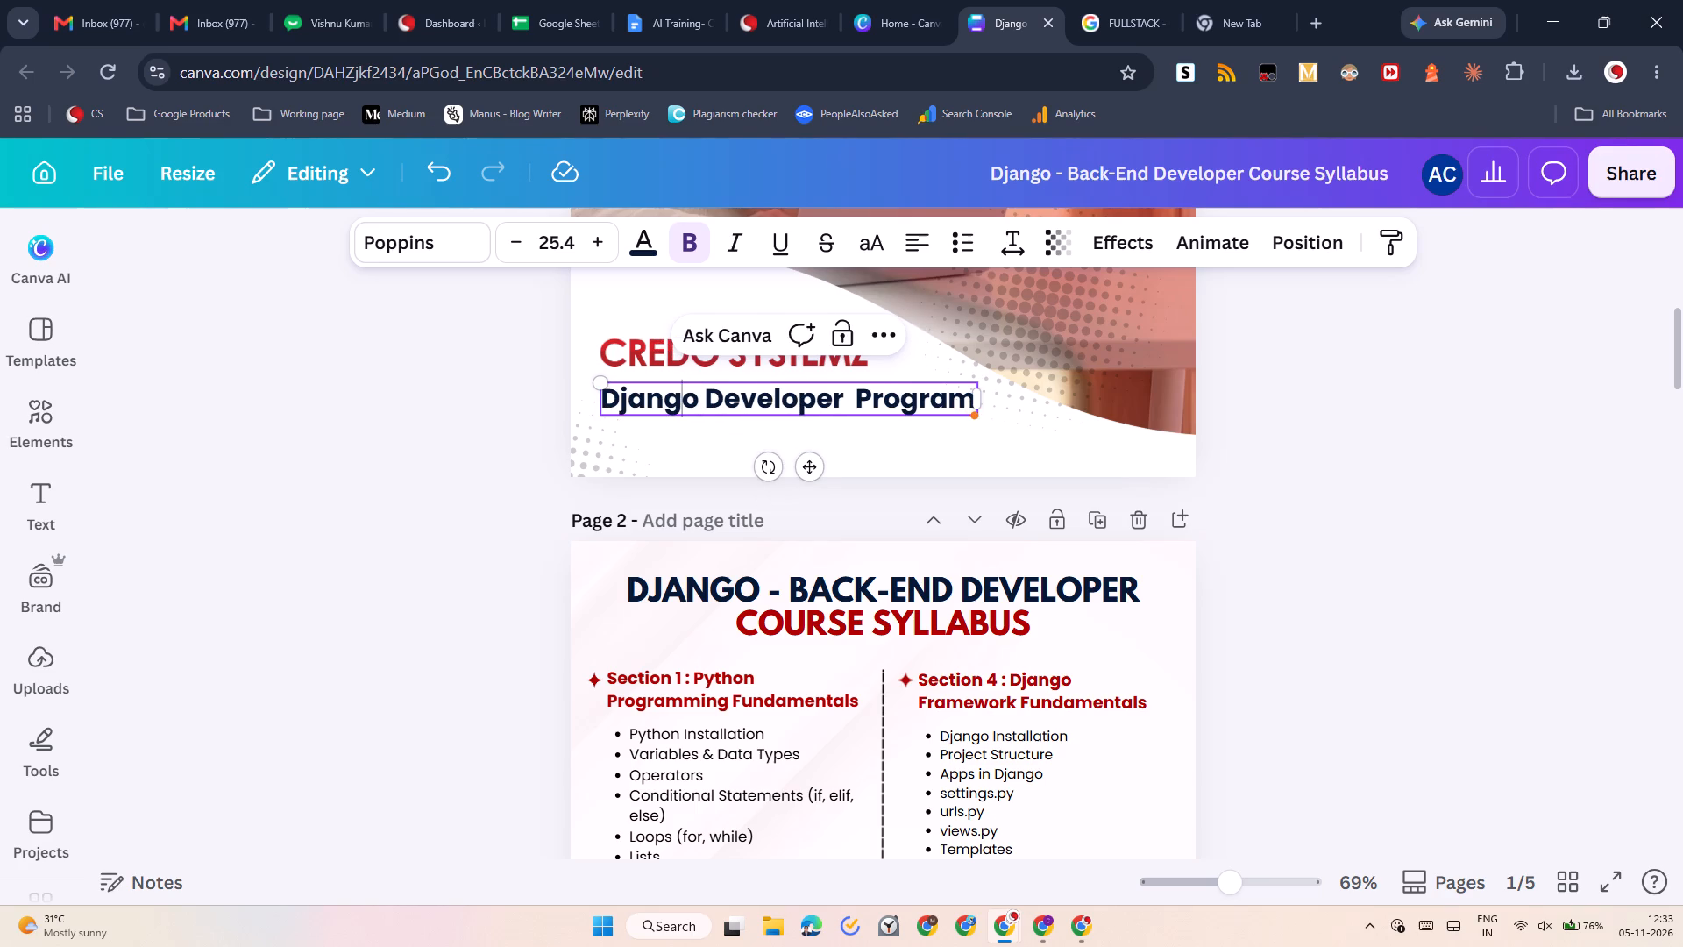
key("Left")
key("Left")
key("Left")
key("Left")
key("Left")
key("BackSpace")
key("f")
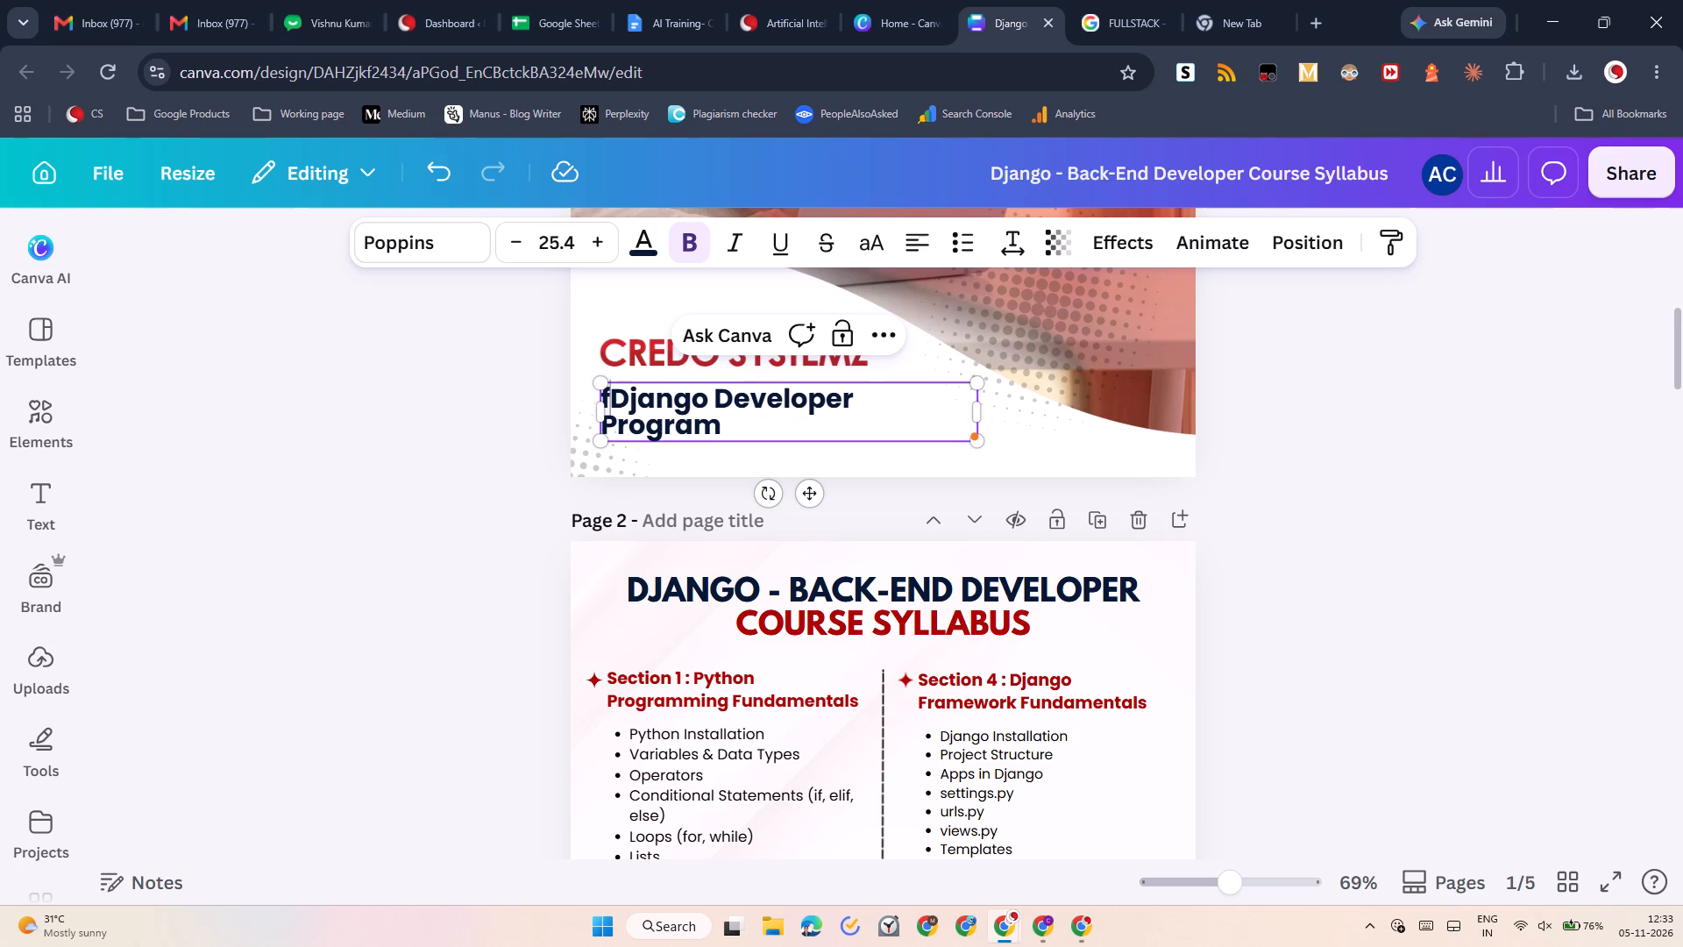
key("BackSpace")
key("f")
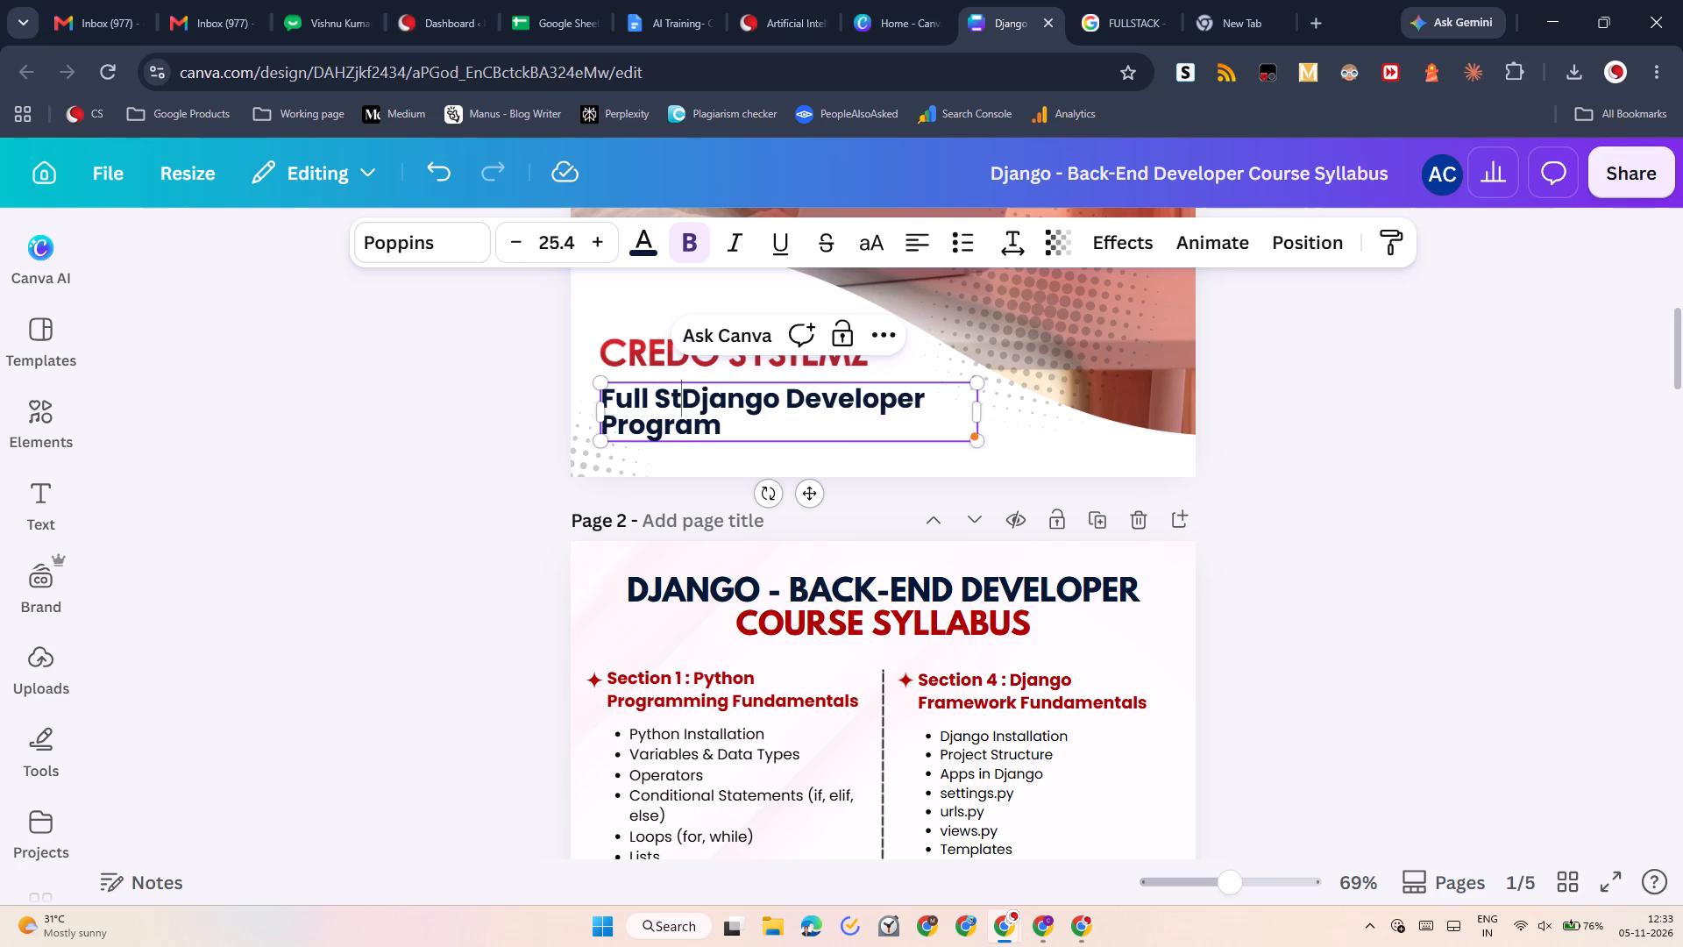
key("c")
key("BackSpace")
type("ack")
key("space")
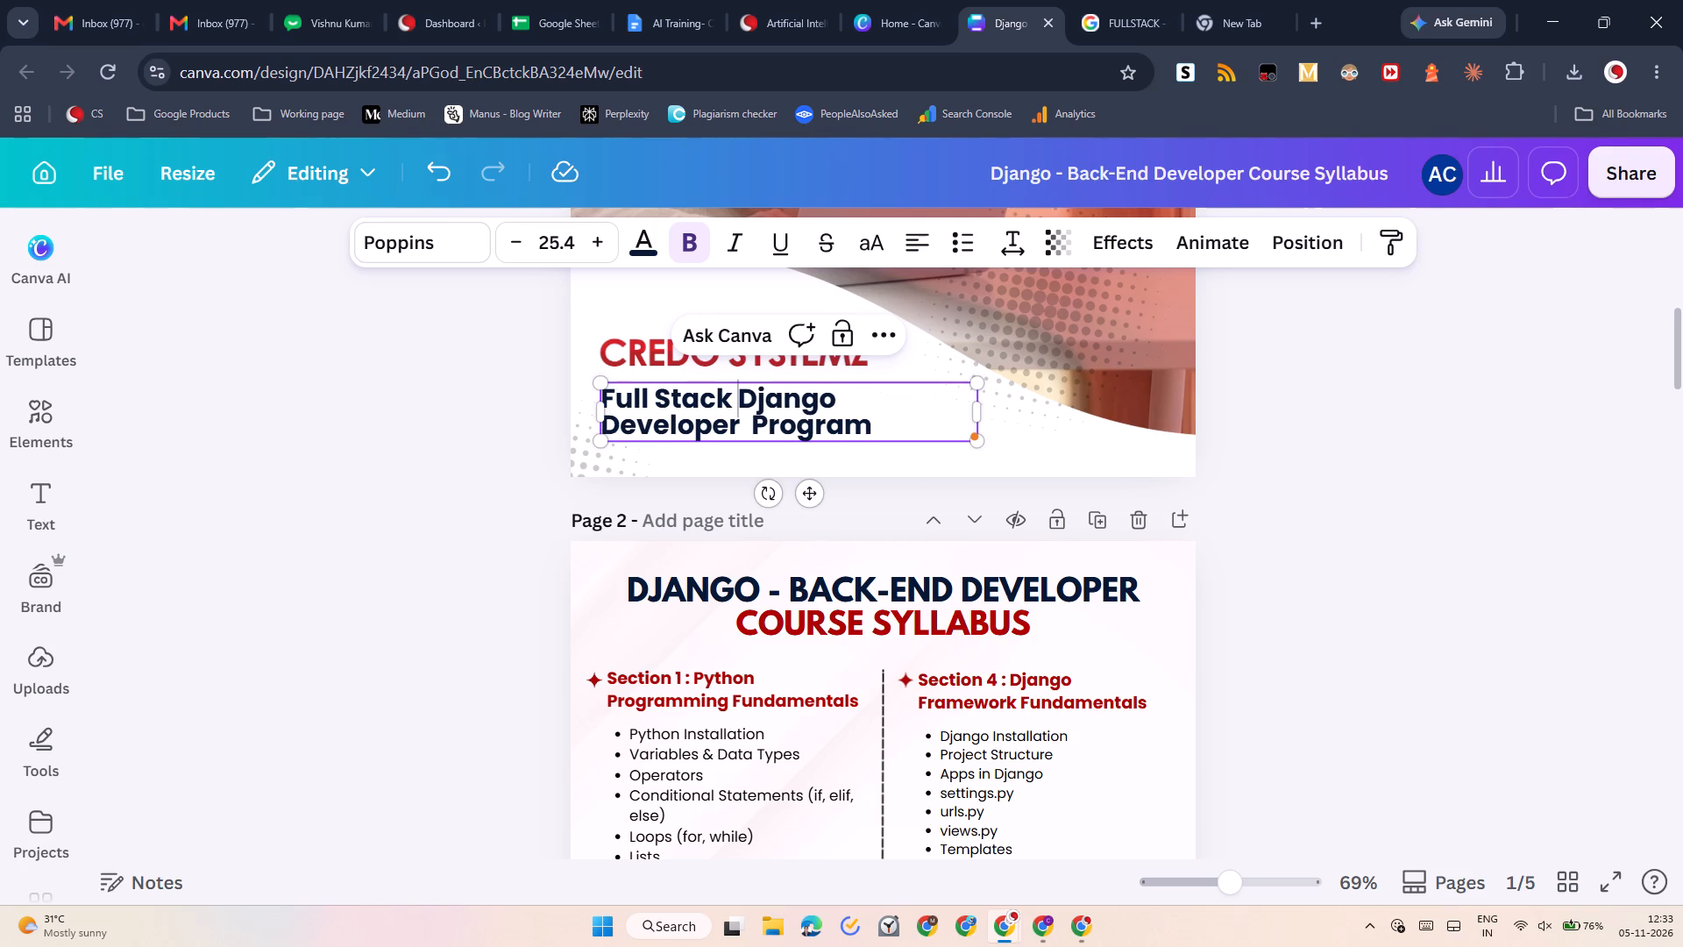
Replace "DJANGO - BACK-END" in the page 2 heading with "FULLSTACK DJANGO DEVELOPER" copied from the page 1 cover title.
triple_click(685, 585)
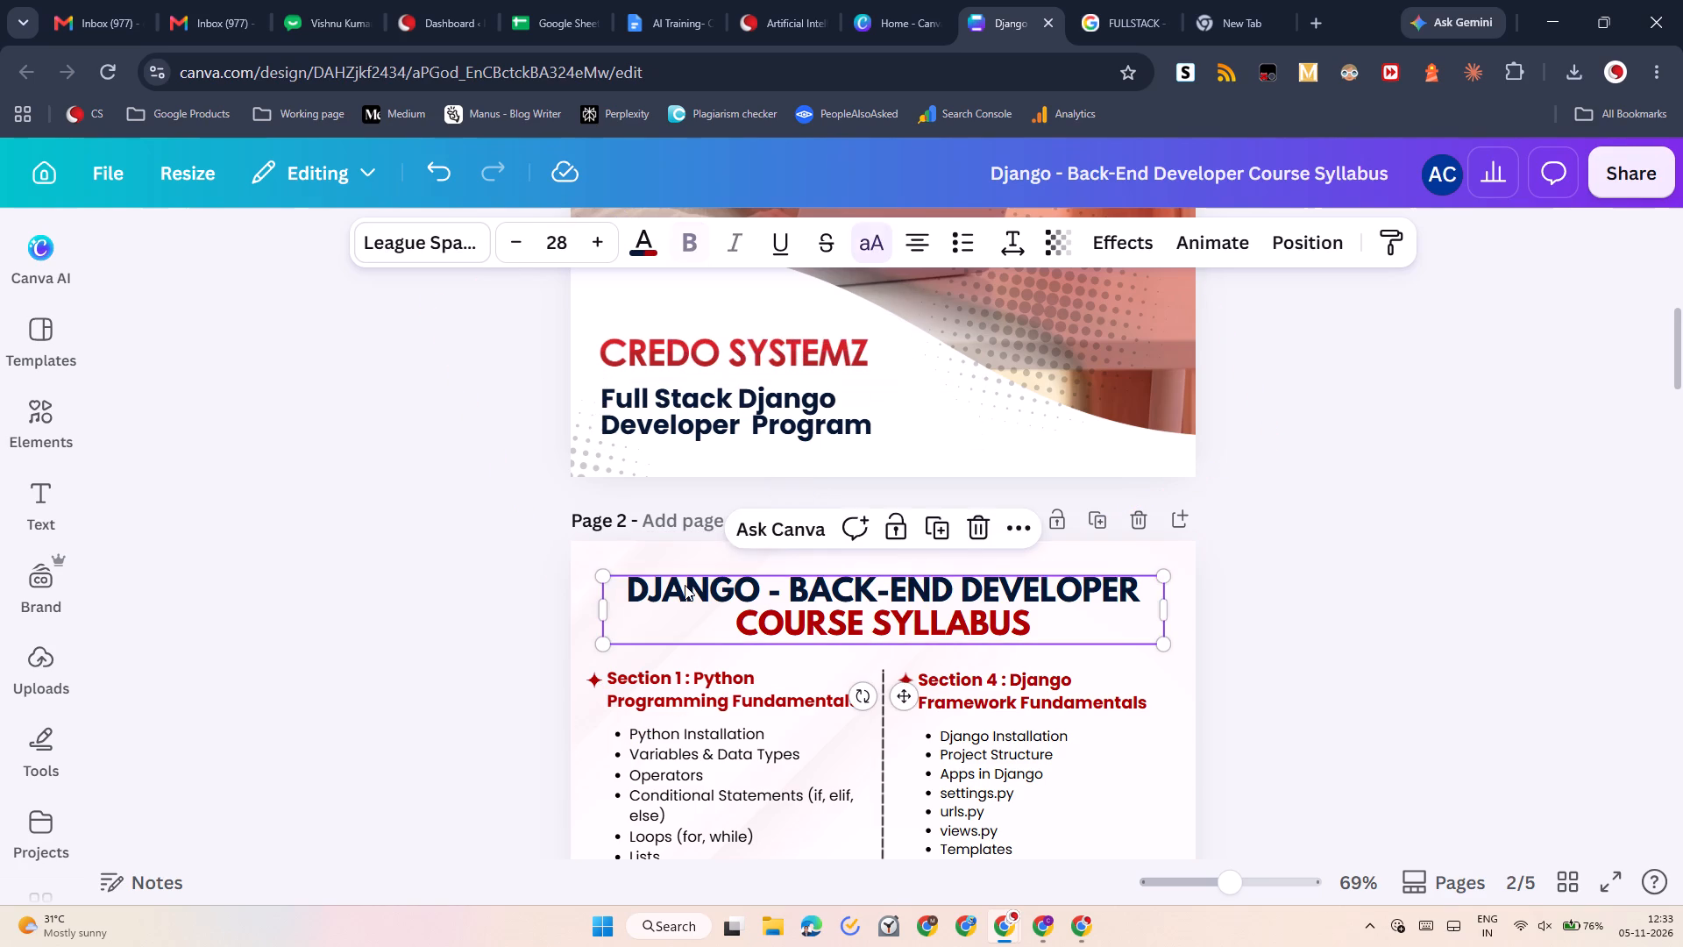
left_click(776, 600)
scroll(776, 600, "up", 1)
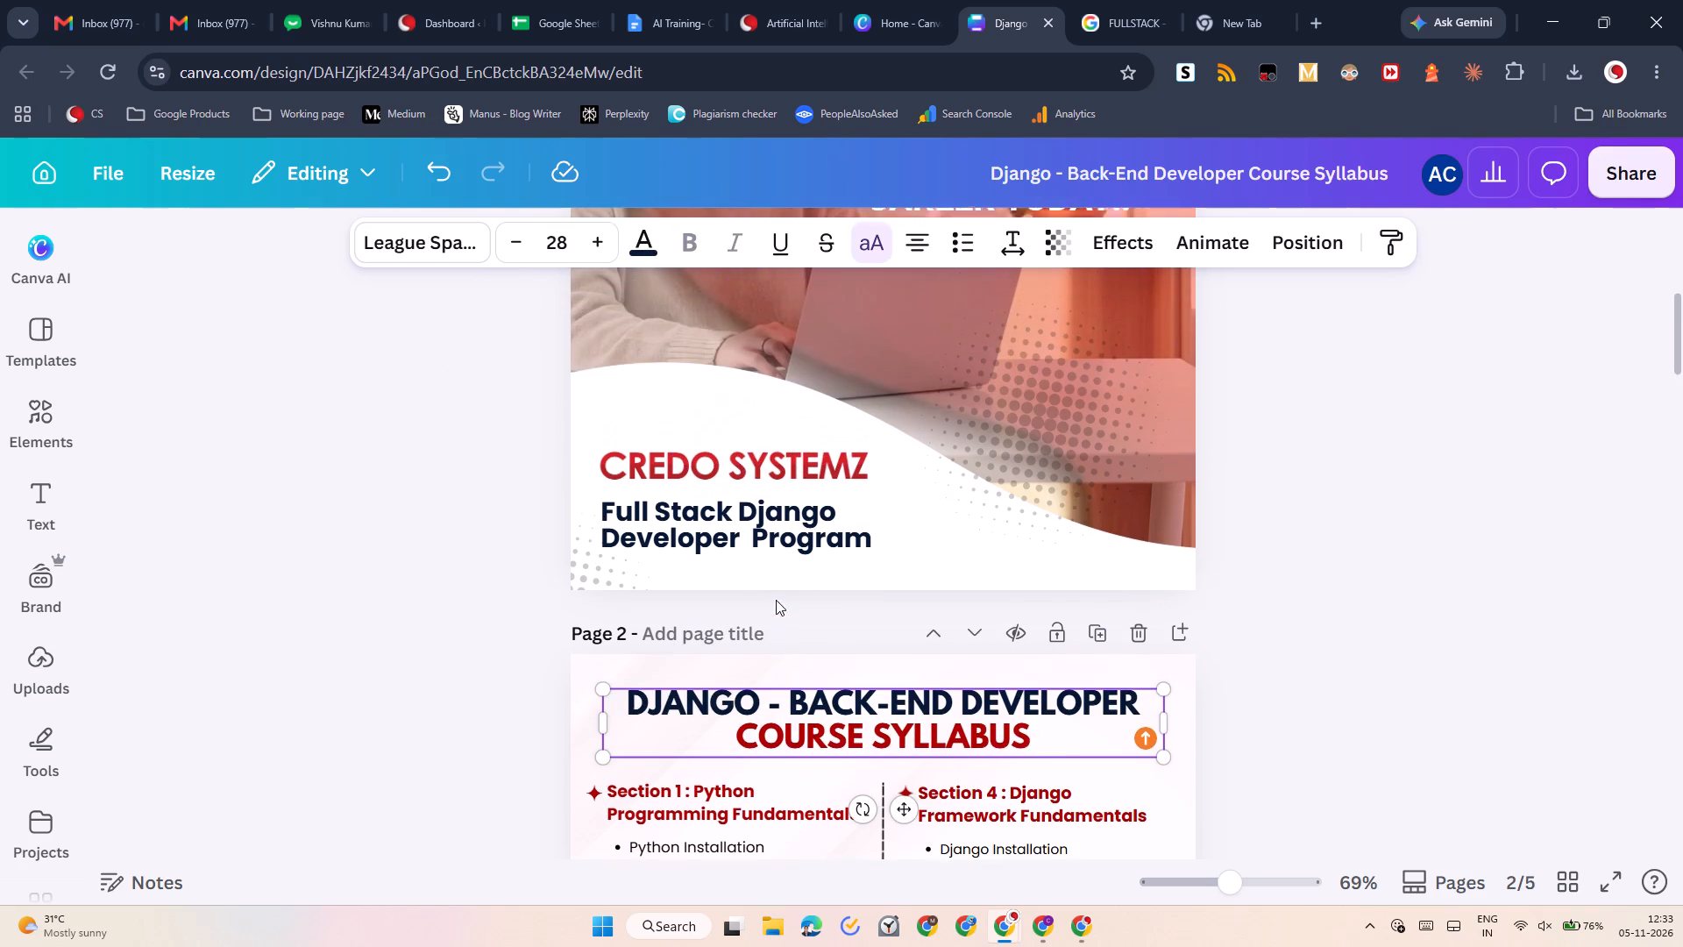
scroll(911, 388, "up", 2)
left_click(931, 409)
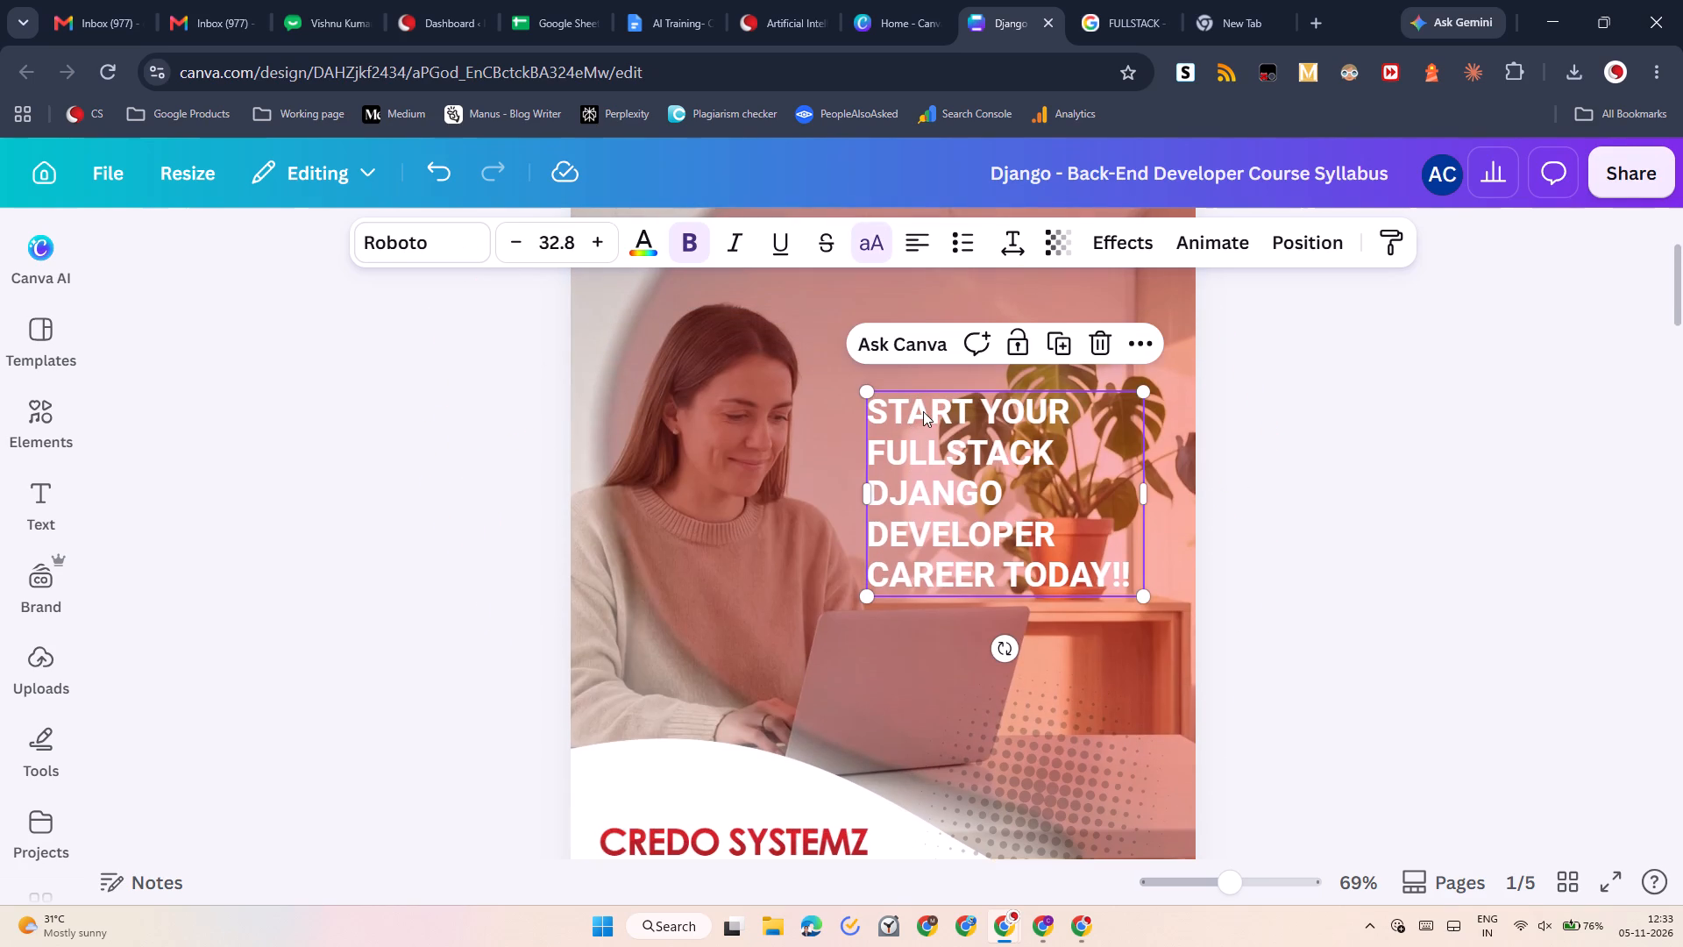
triple_click(923, 411)
left_click(923, 411)
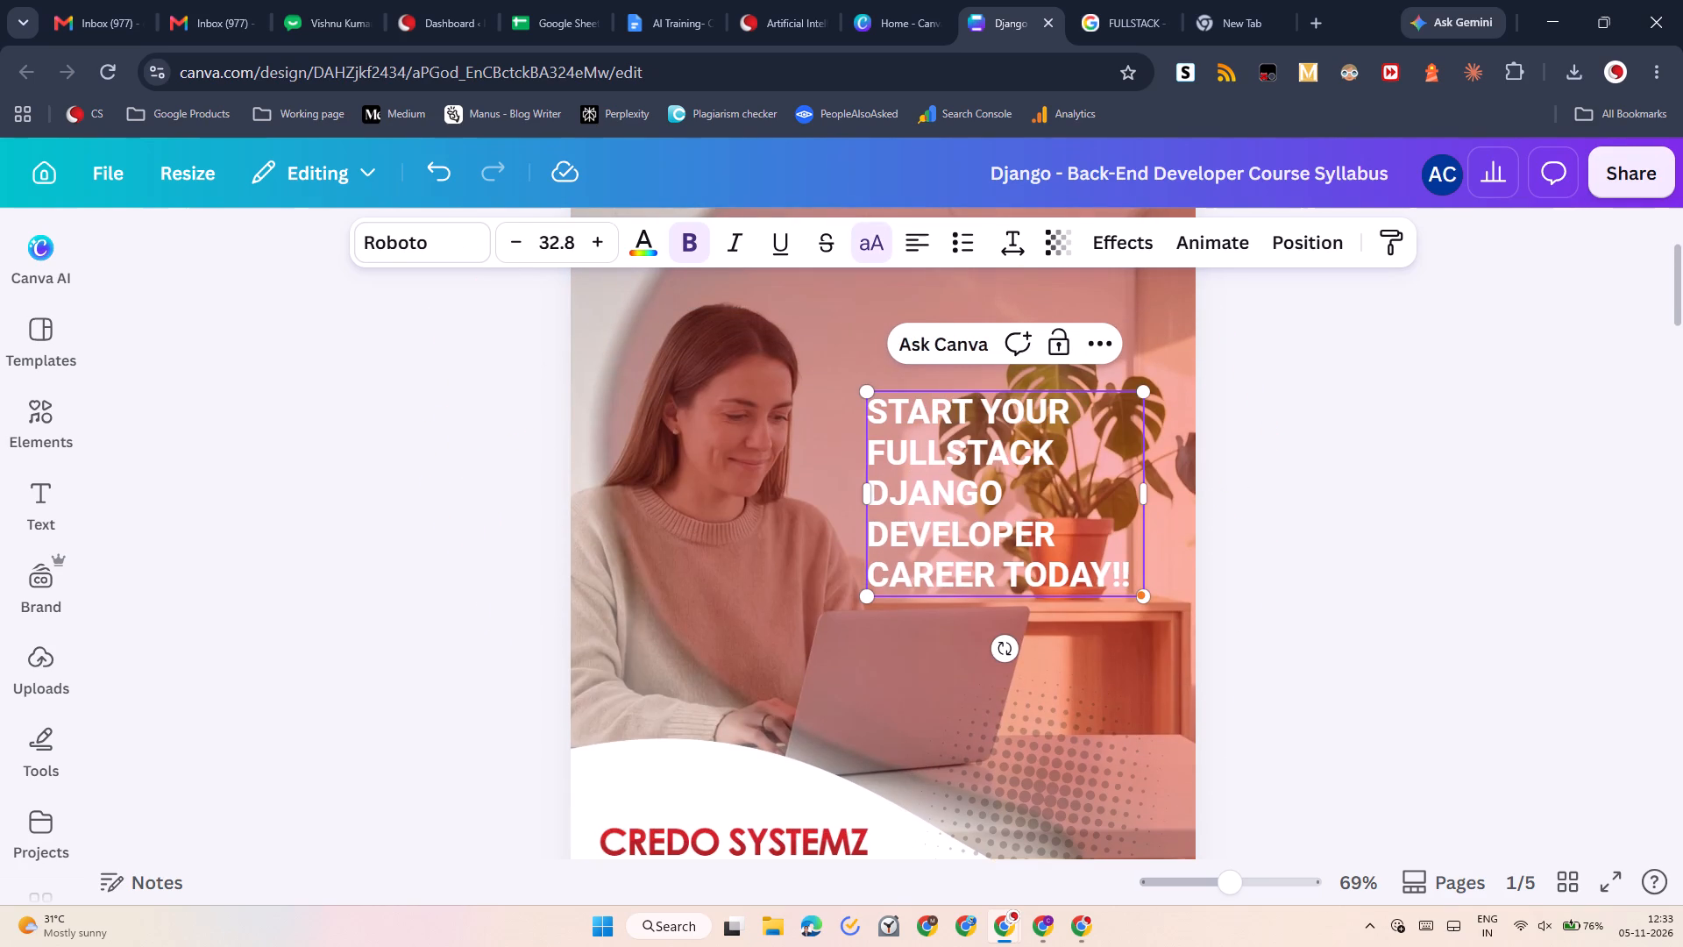
left_click_drag(875, 453, 1045, 518)
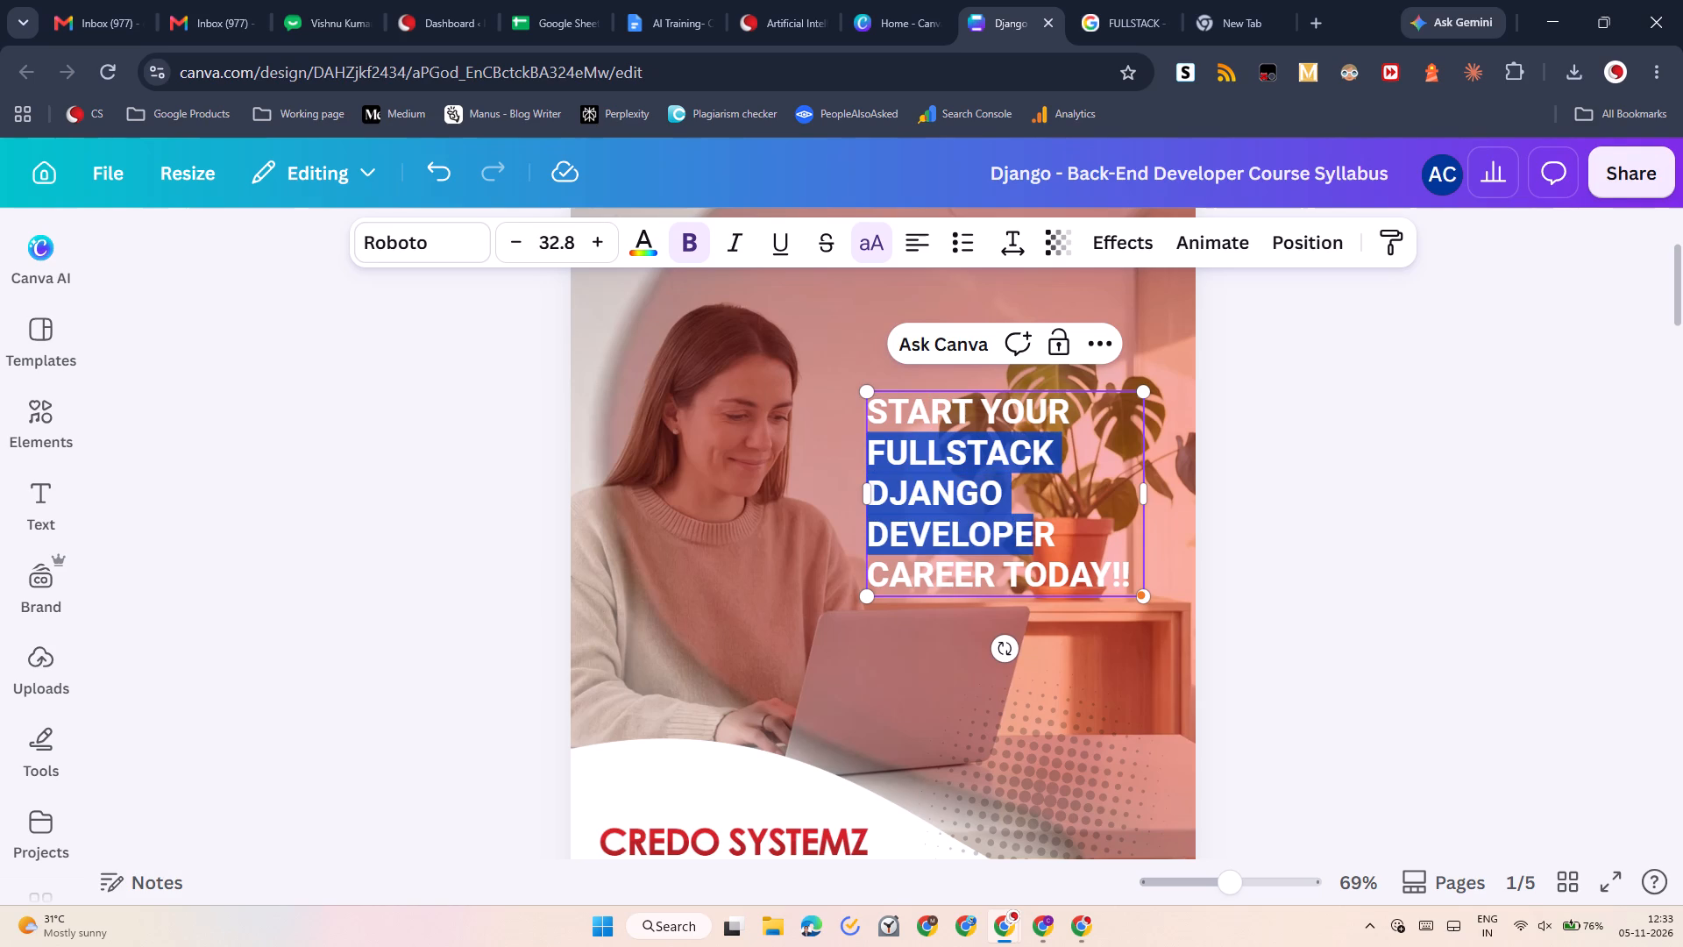
left_click_drag(1045, 518, 1053, 524)
key("ctrl+c")
left_click(958, 517)
scroll(958, 517, "down", 2)
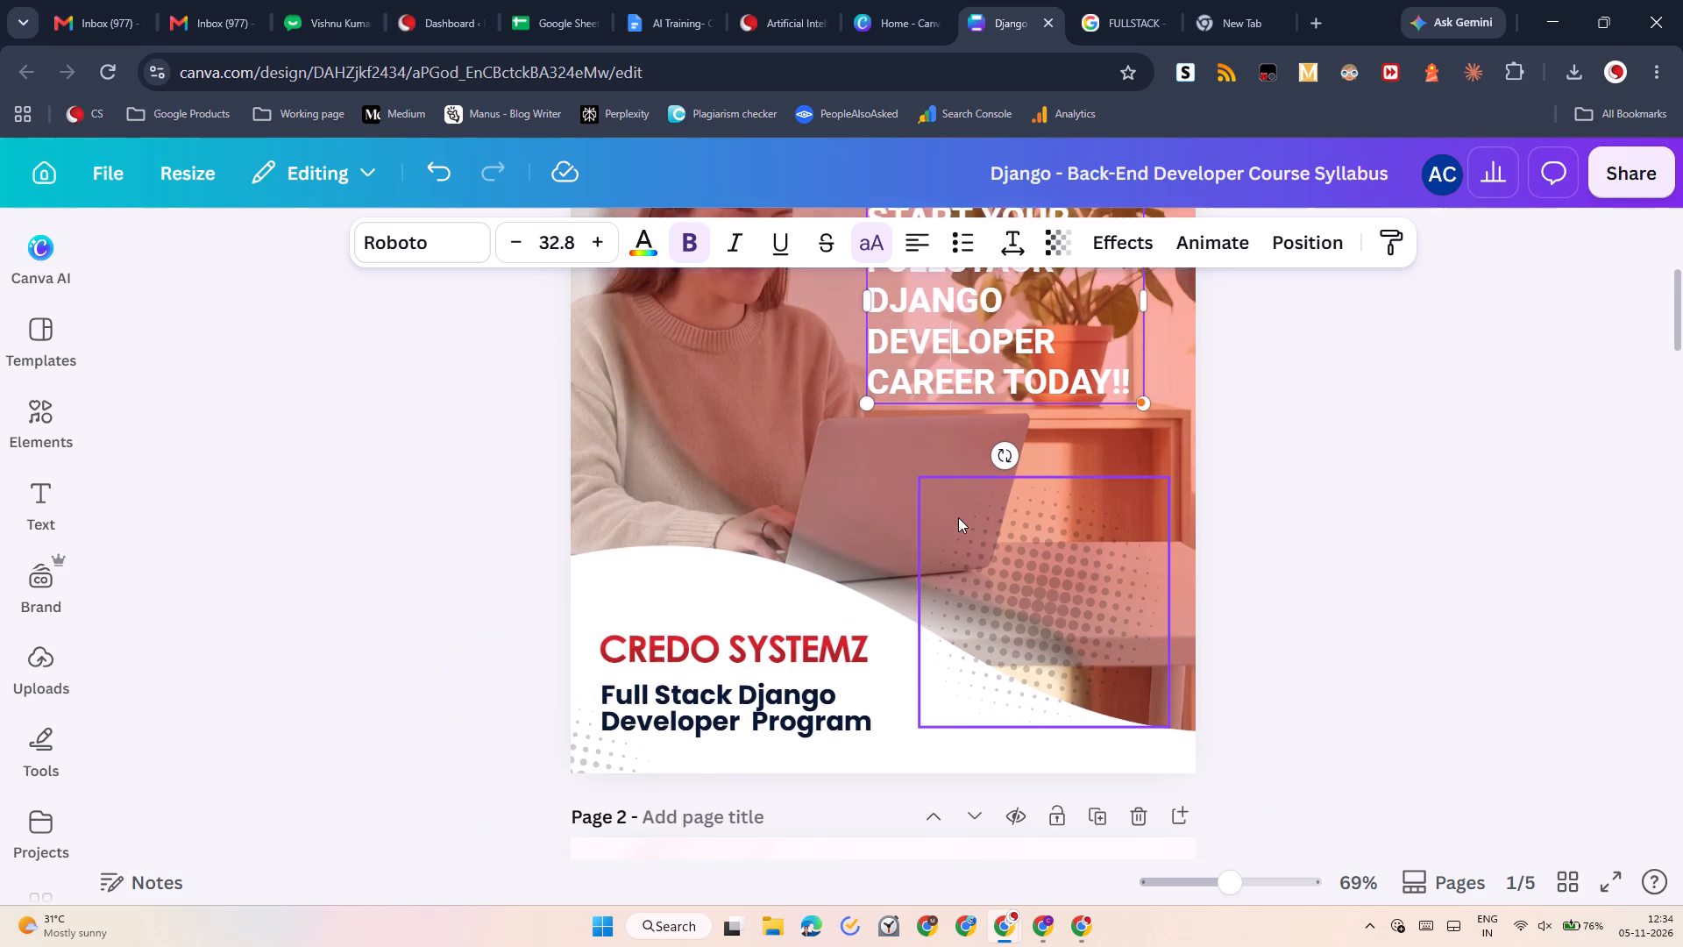
double_click(759, 816)
left_click(703, 827)
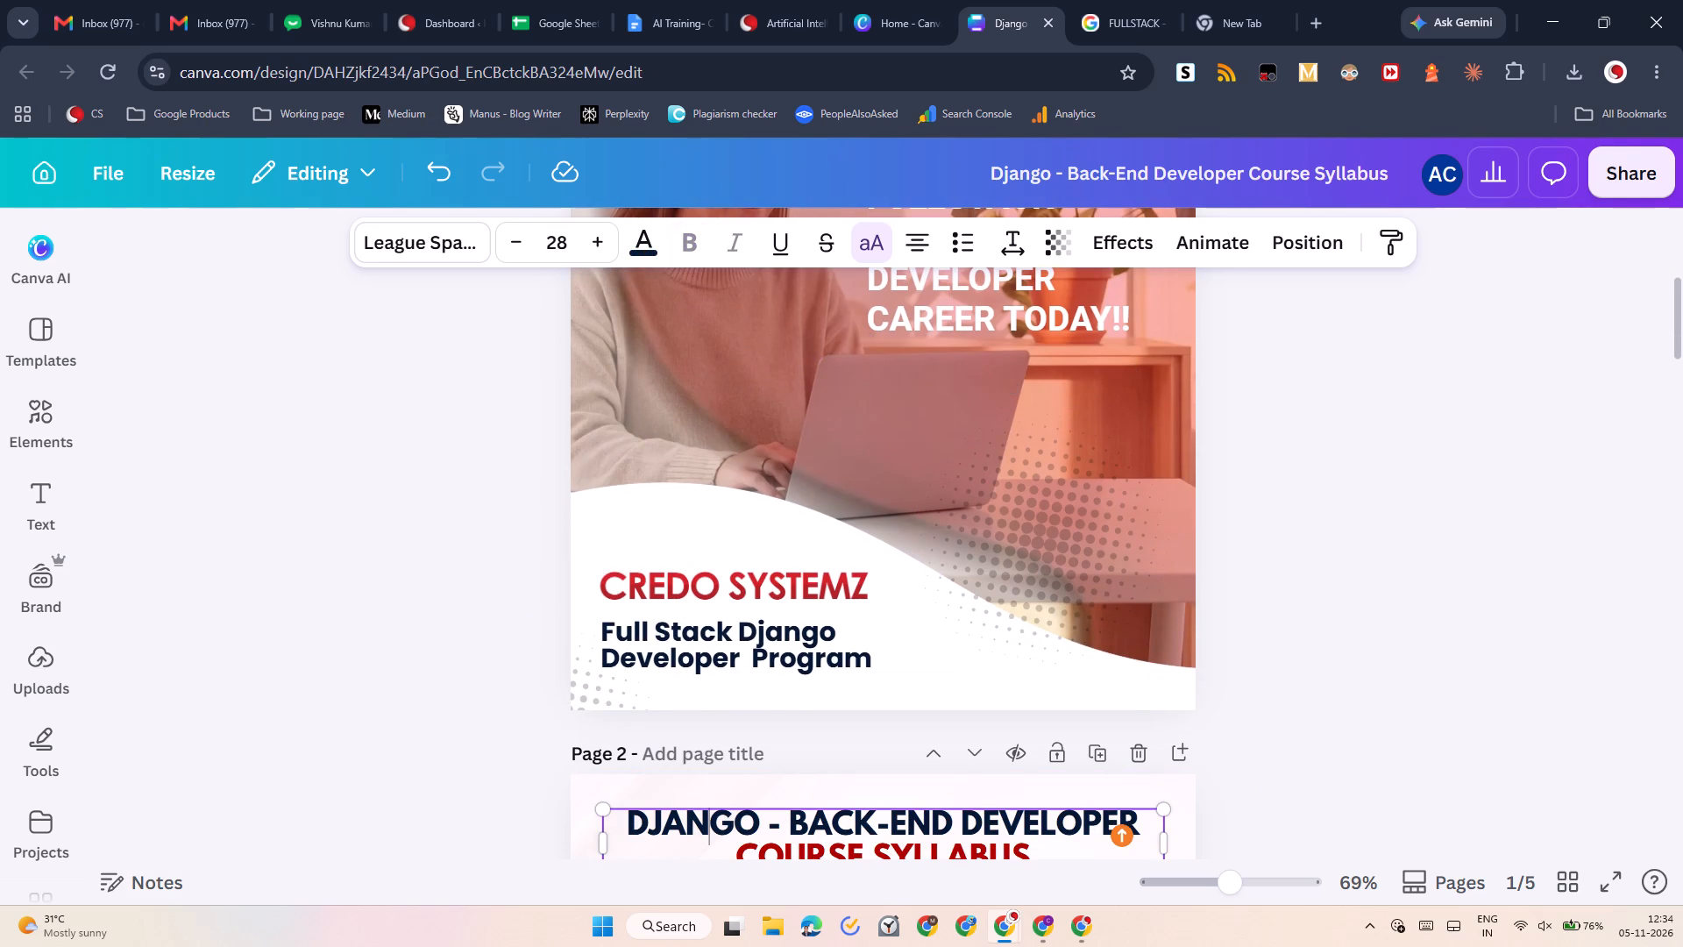
left_click_drag(628, 829, 885, 817)
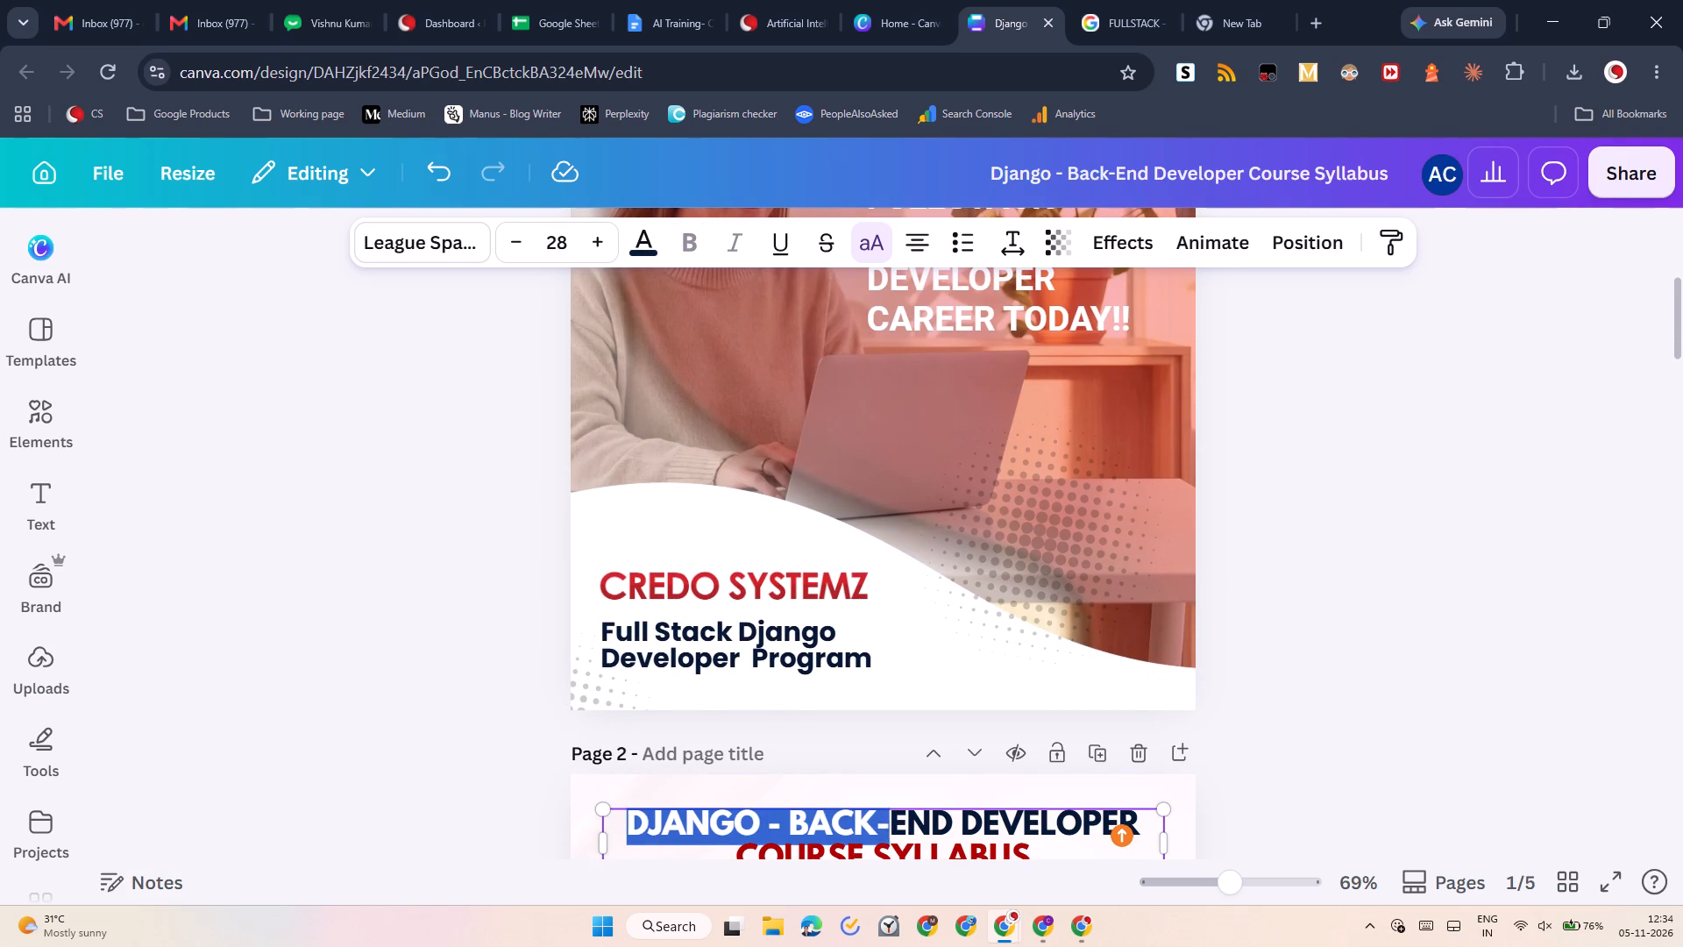
left_click_drag(885, 817, 959, 810)
key("ctrl+v")
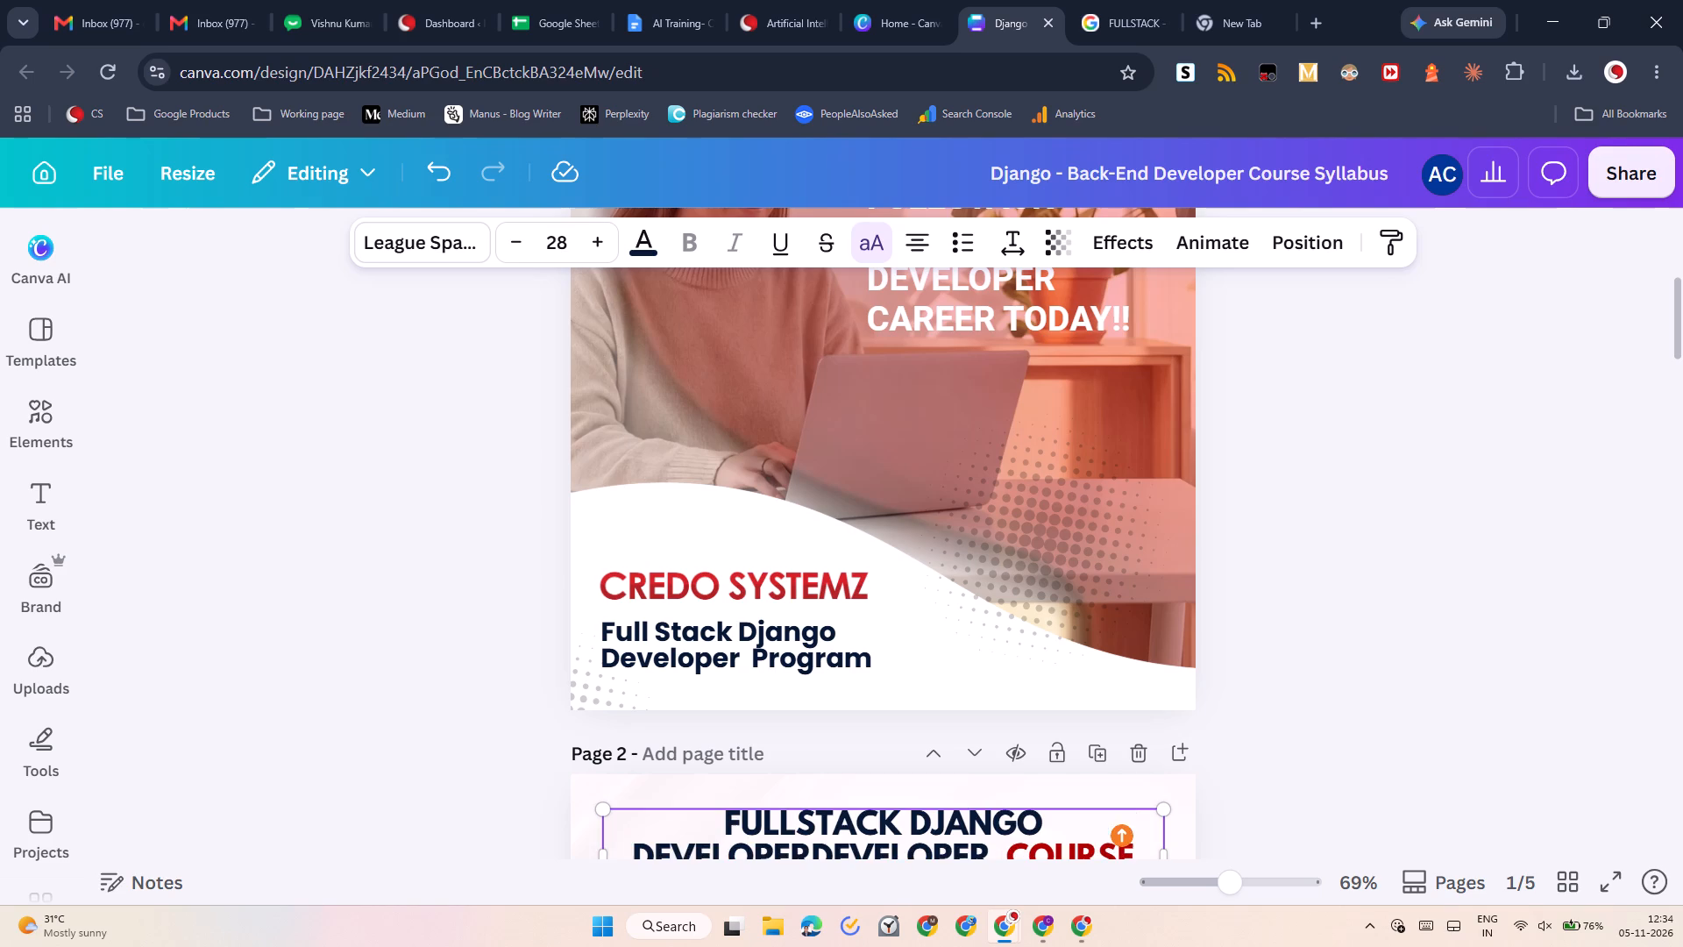
Delete the duplicated "DEVELOPER" so the page 2 heading reads "FULLSTACK DJANGO DEVELOPER COURSE SYLLABUS".
scroll(884, 807, "down", 1)
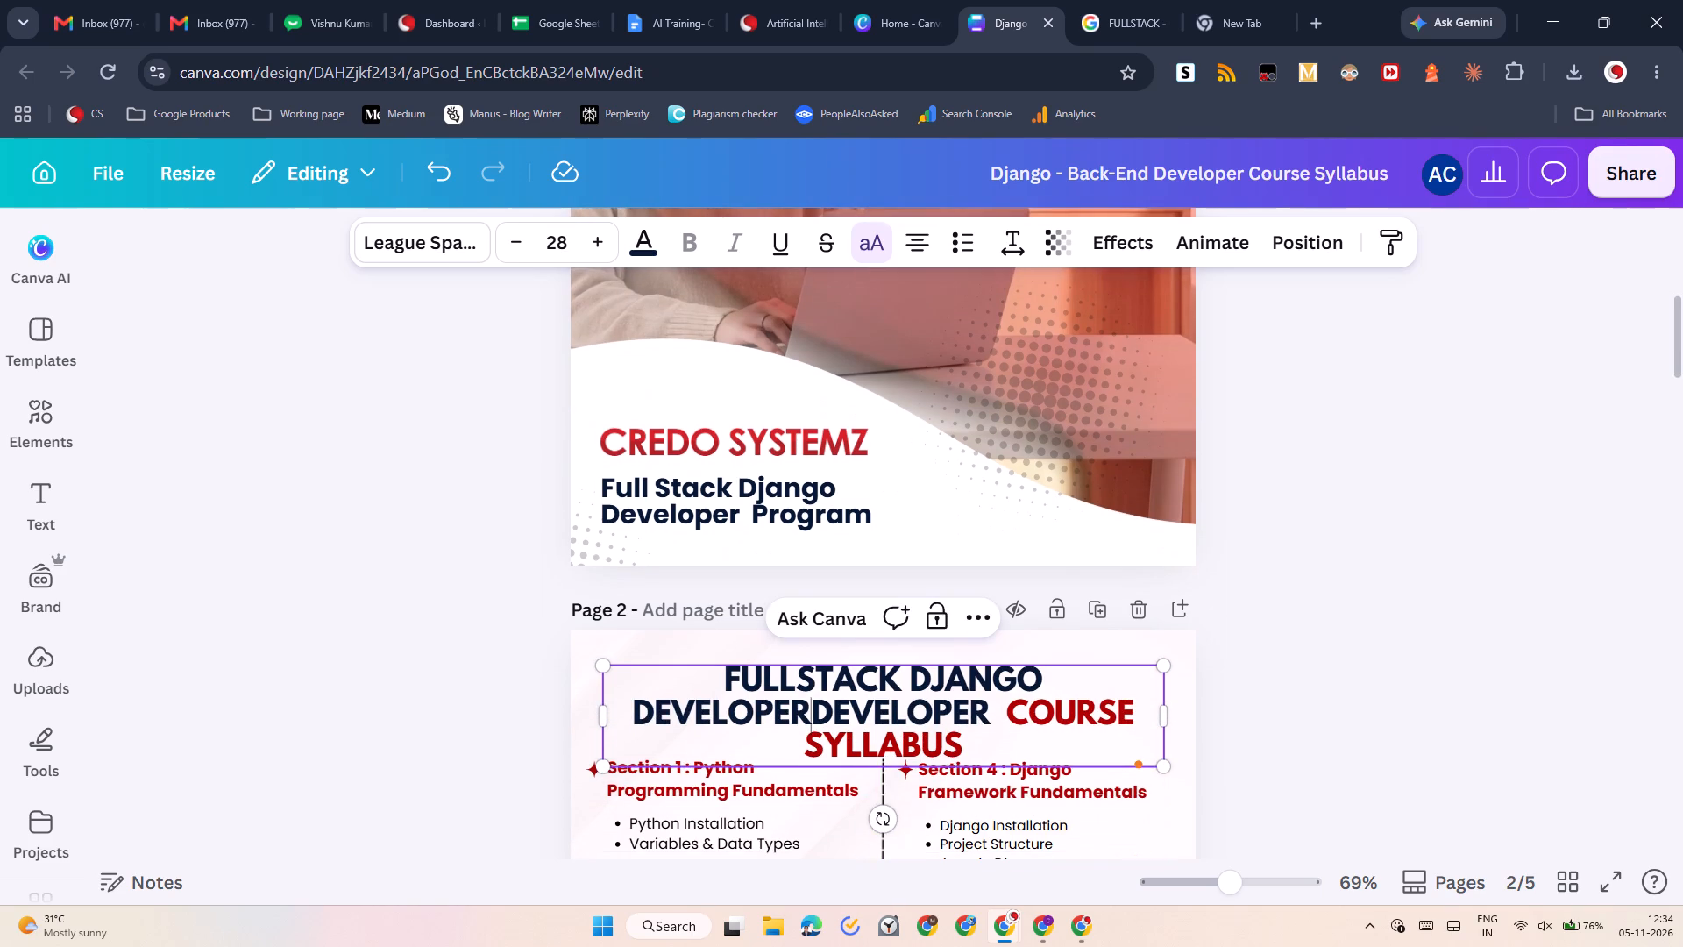
left_click_drag(810, 712, 644, 705)
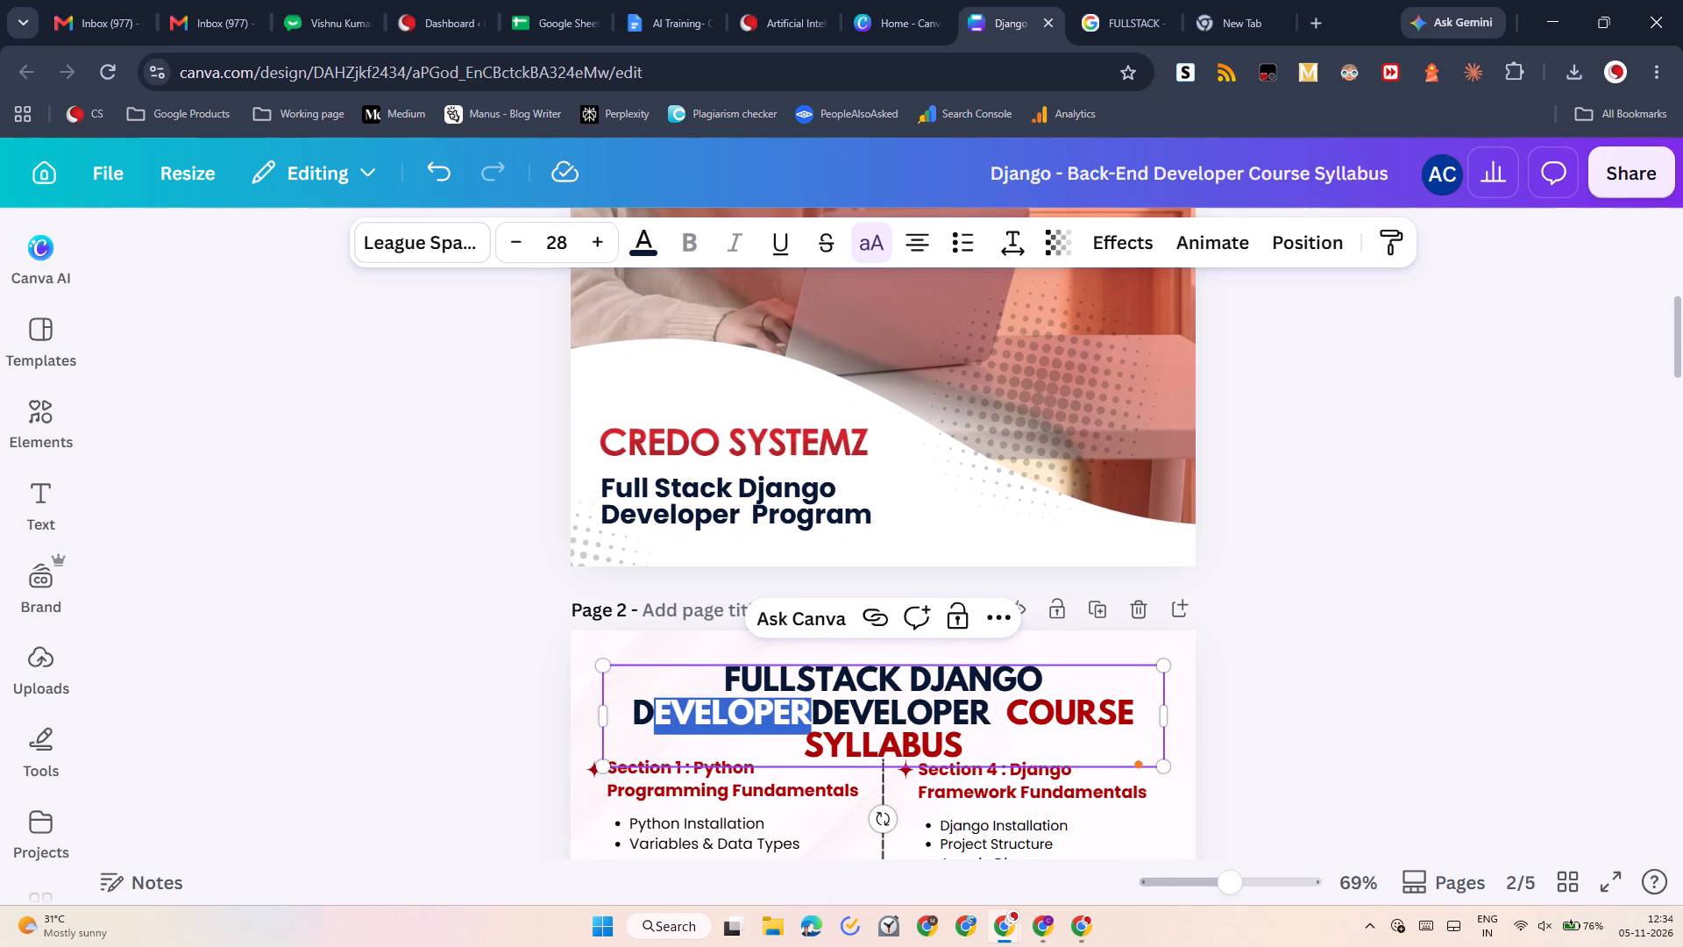
key("BackSpace")
key("BackSpace")
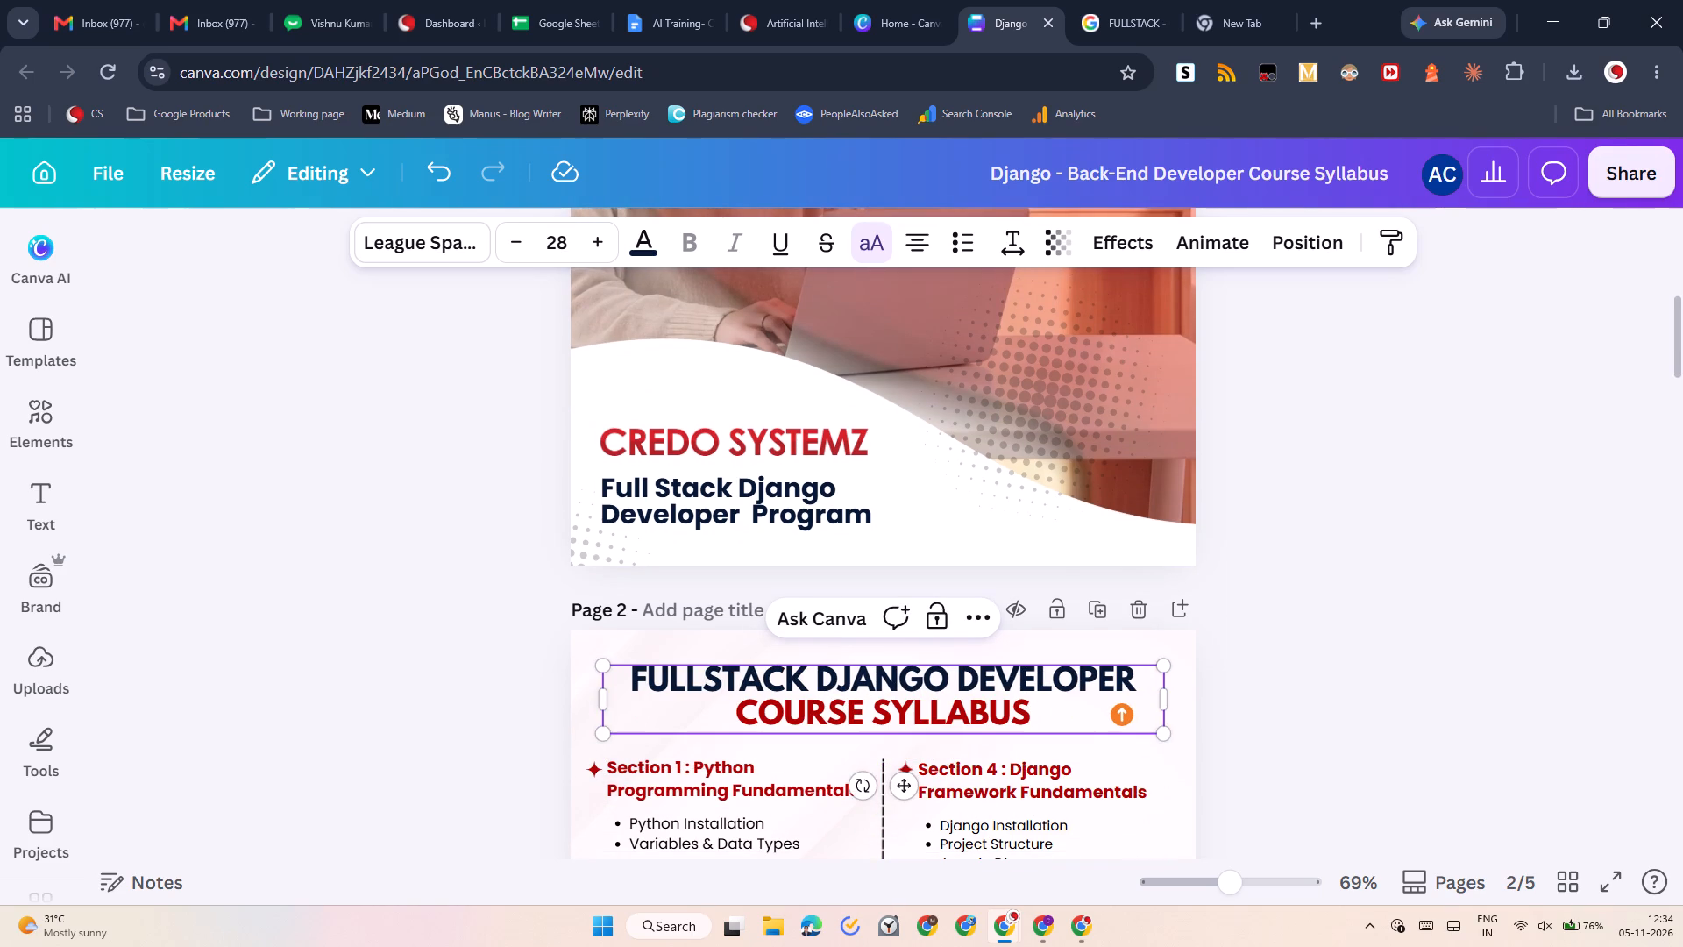
Copy the words "FULLSTACK DJANGO" from the page 2 heading.
left_click_drag(948, 679, 747, 680)
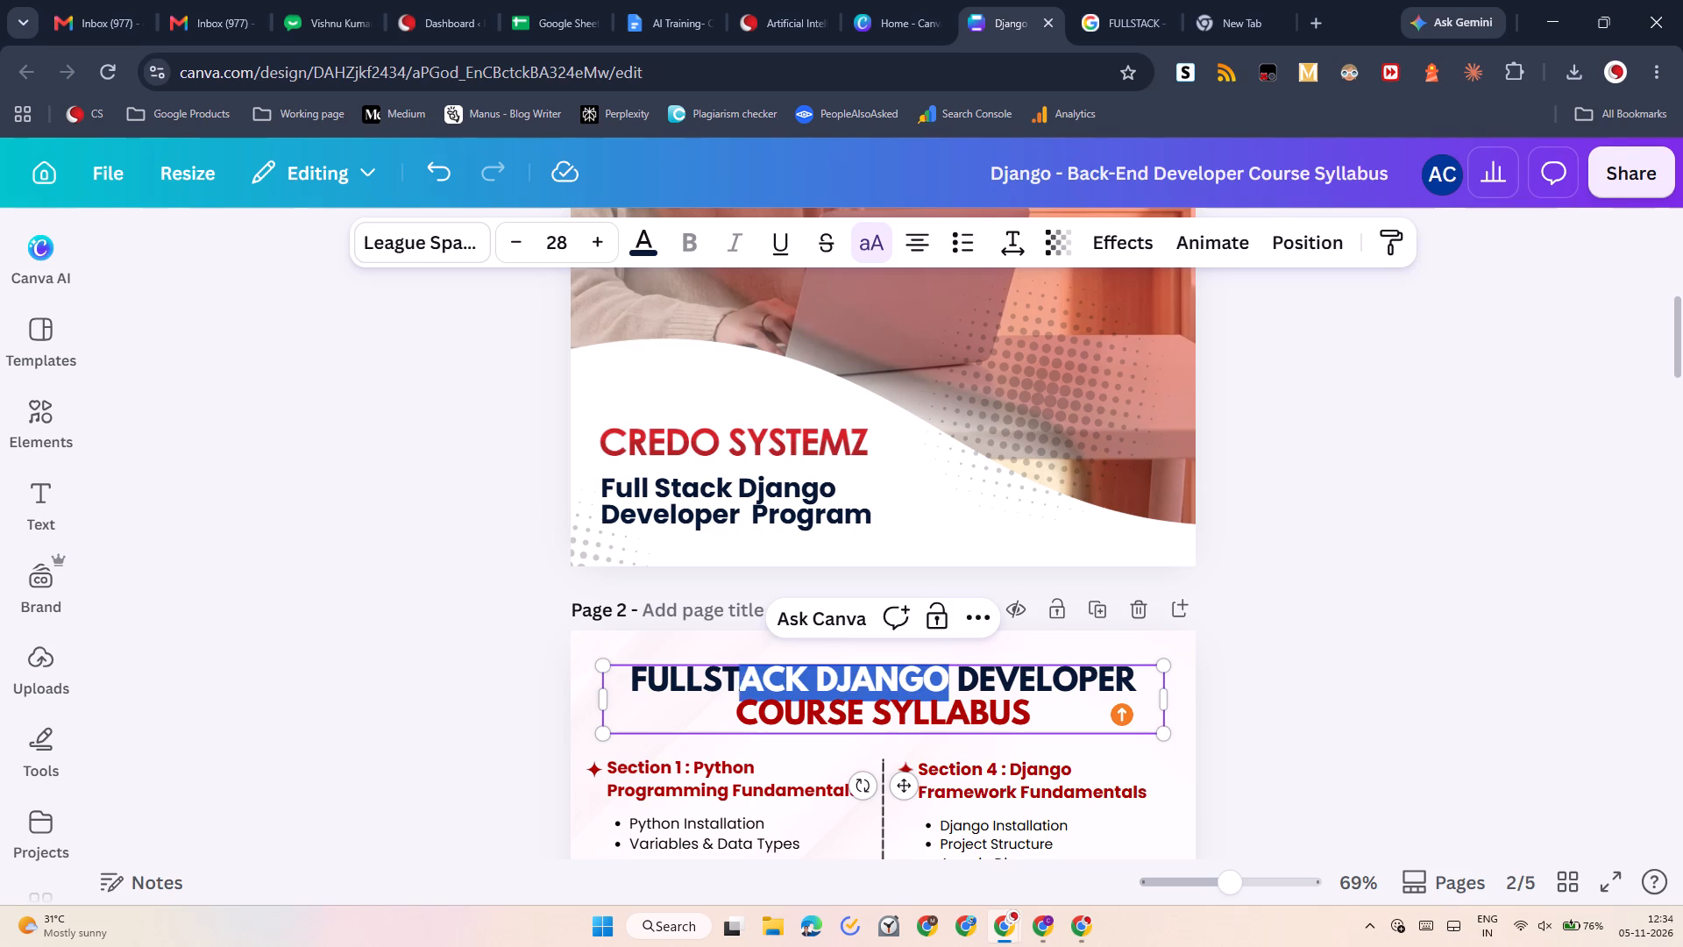
left_click_drag(747, 680, 628, 686)
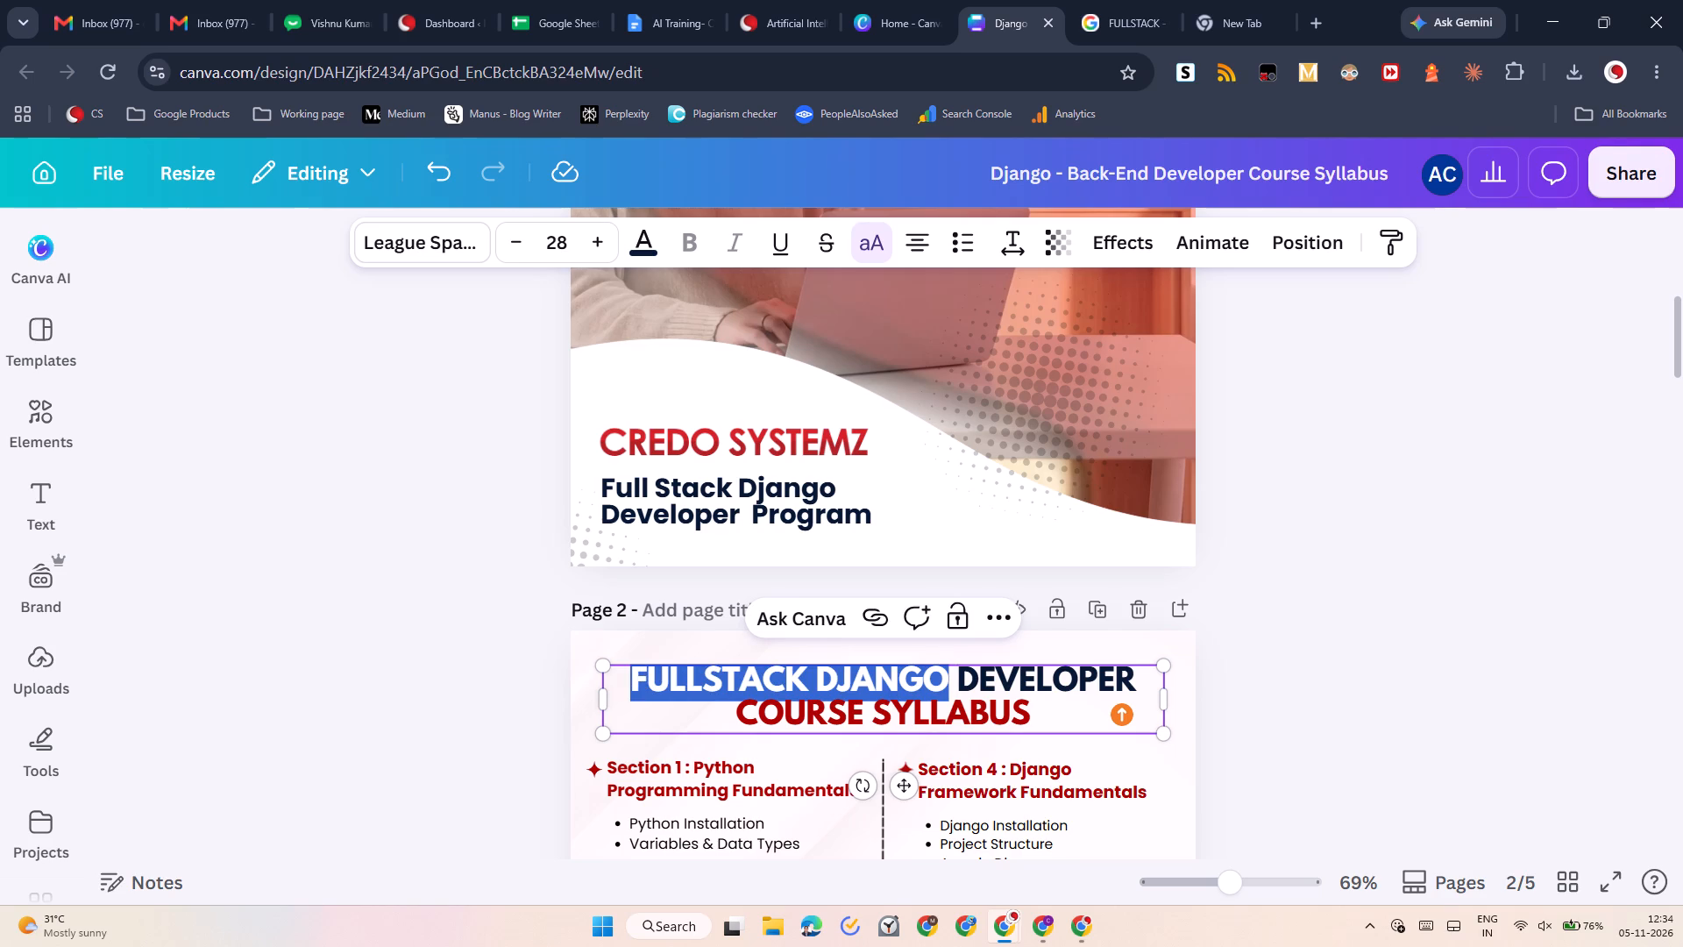
key("ctrl+c")
left_click(723, 670)
Review pages 1 to 3, including the section lists and the dashed line and ornamental divider on page 3.
scroll(723, 670, "up", 2)
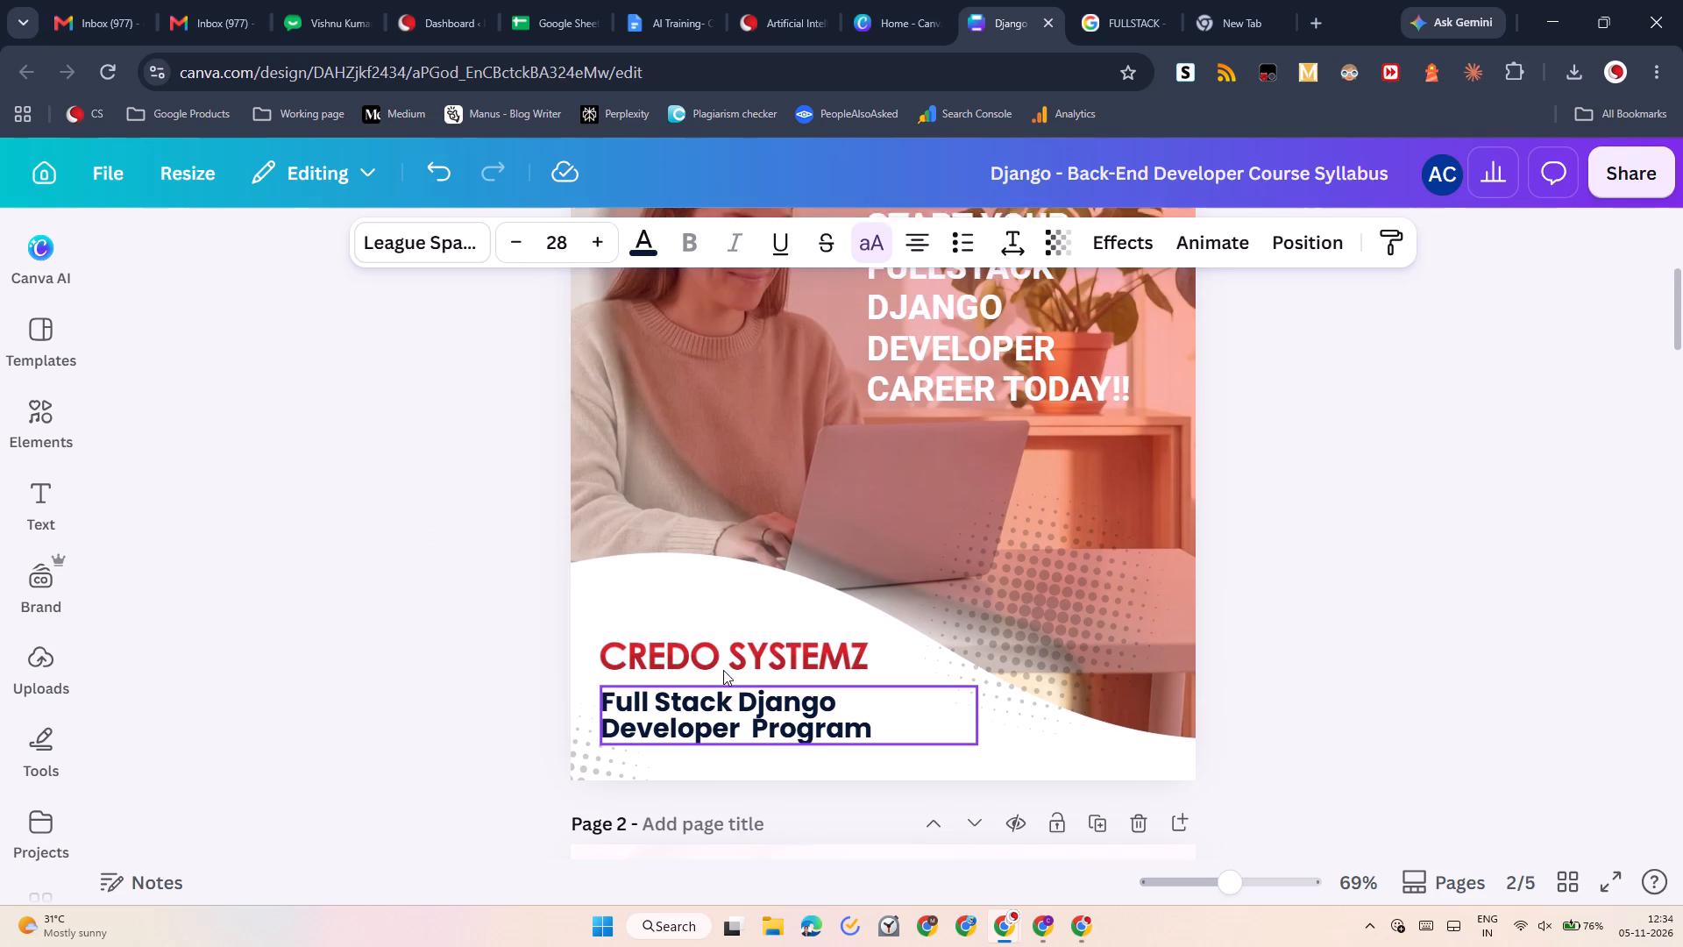
scroll(723, 670, "up", 1)
scroll(723, 670, "down", 3)
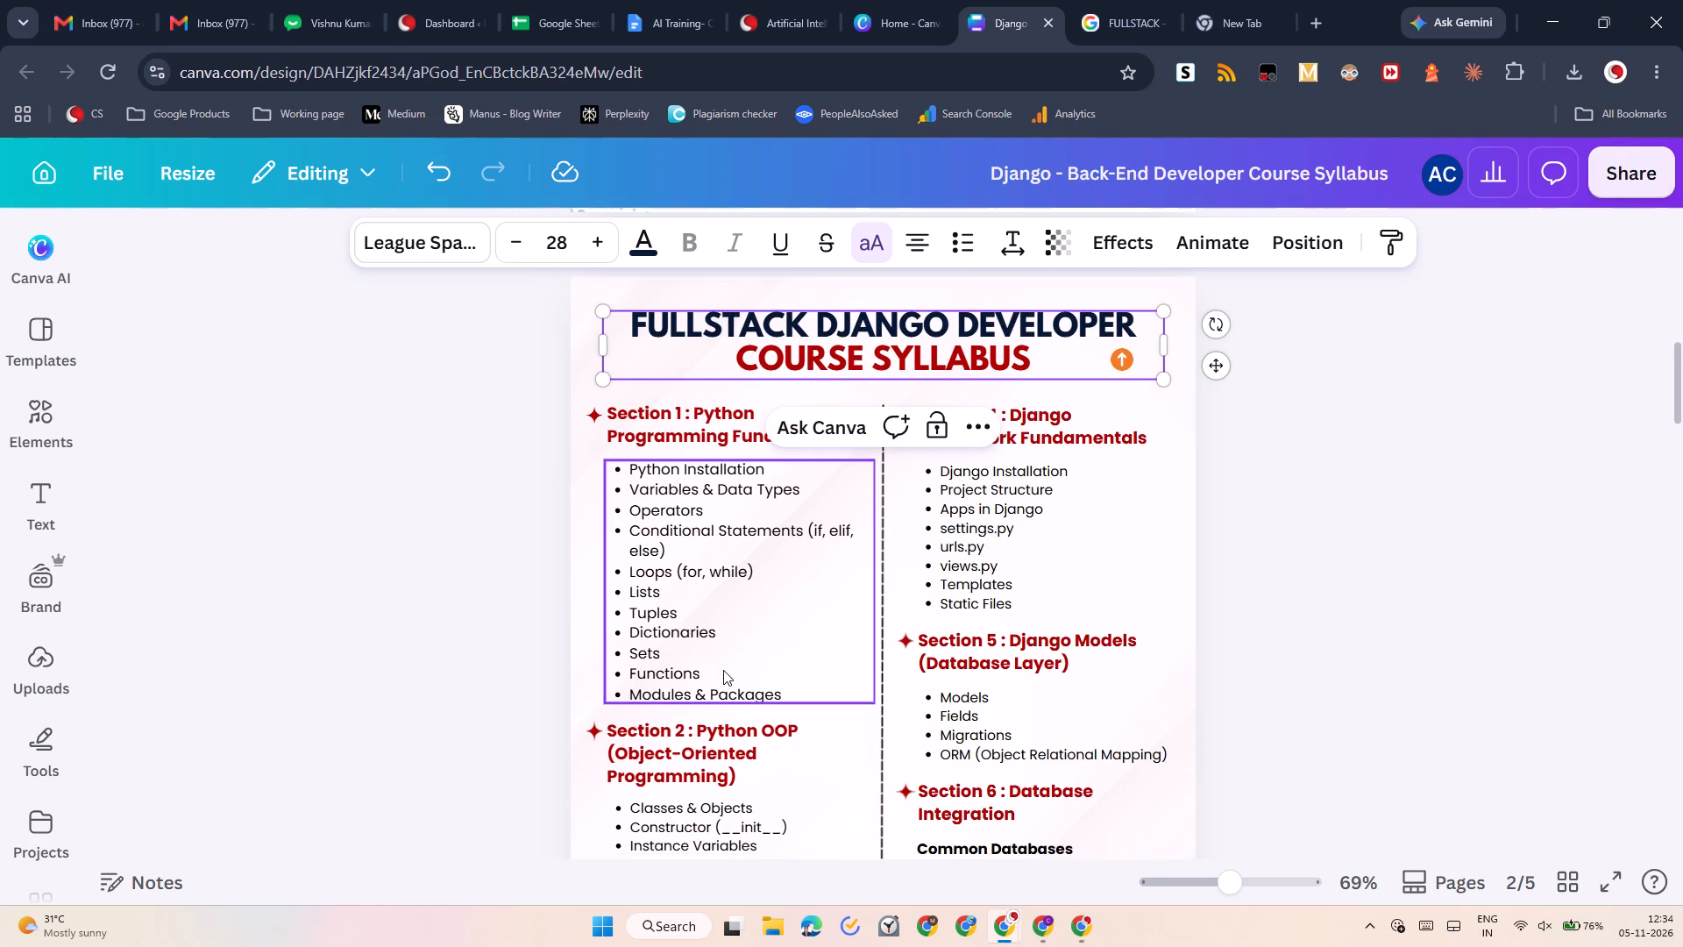
scroll(763, 586, "up", 1)
scroll(724, 523, "down", 3)
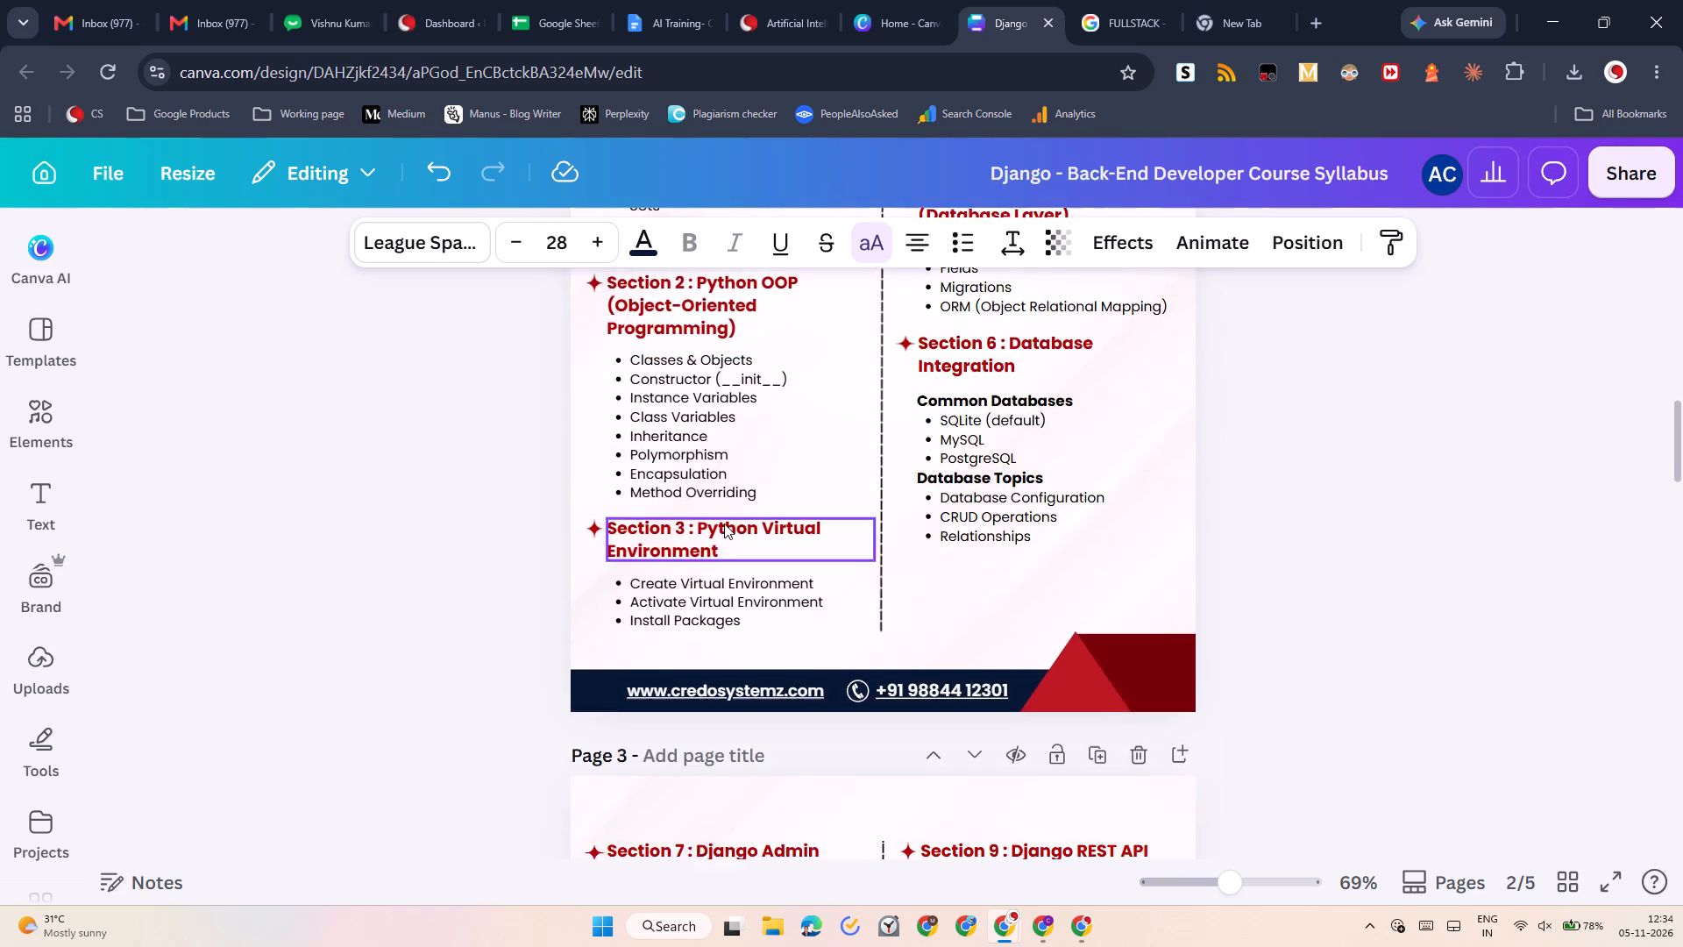
scroll(724, 523, "down", 1)
left_click(720, 552)
scroll(720, 552, "down", 2)
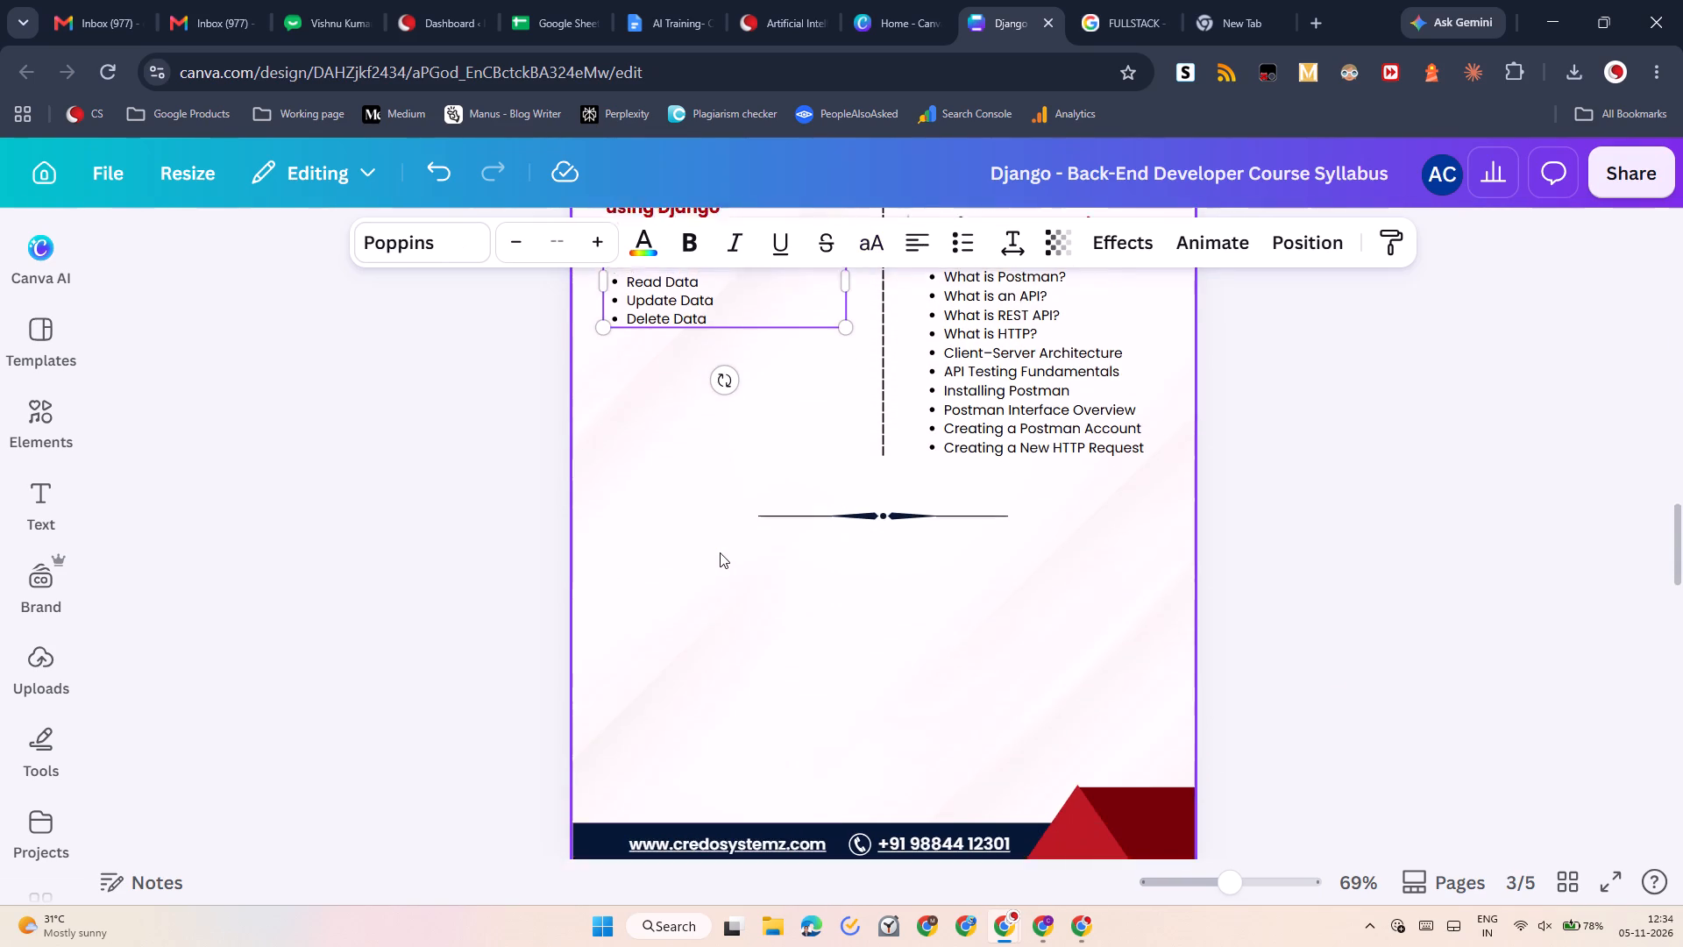
scroll(718, 606, "down", 2)
scroll(718, 606, "up", 2)
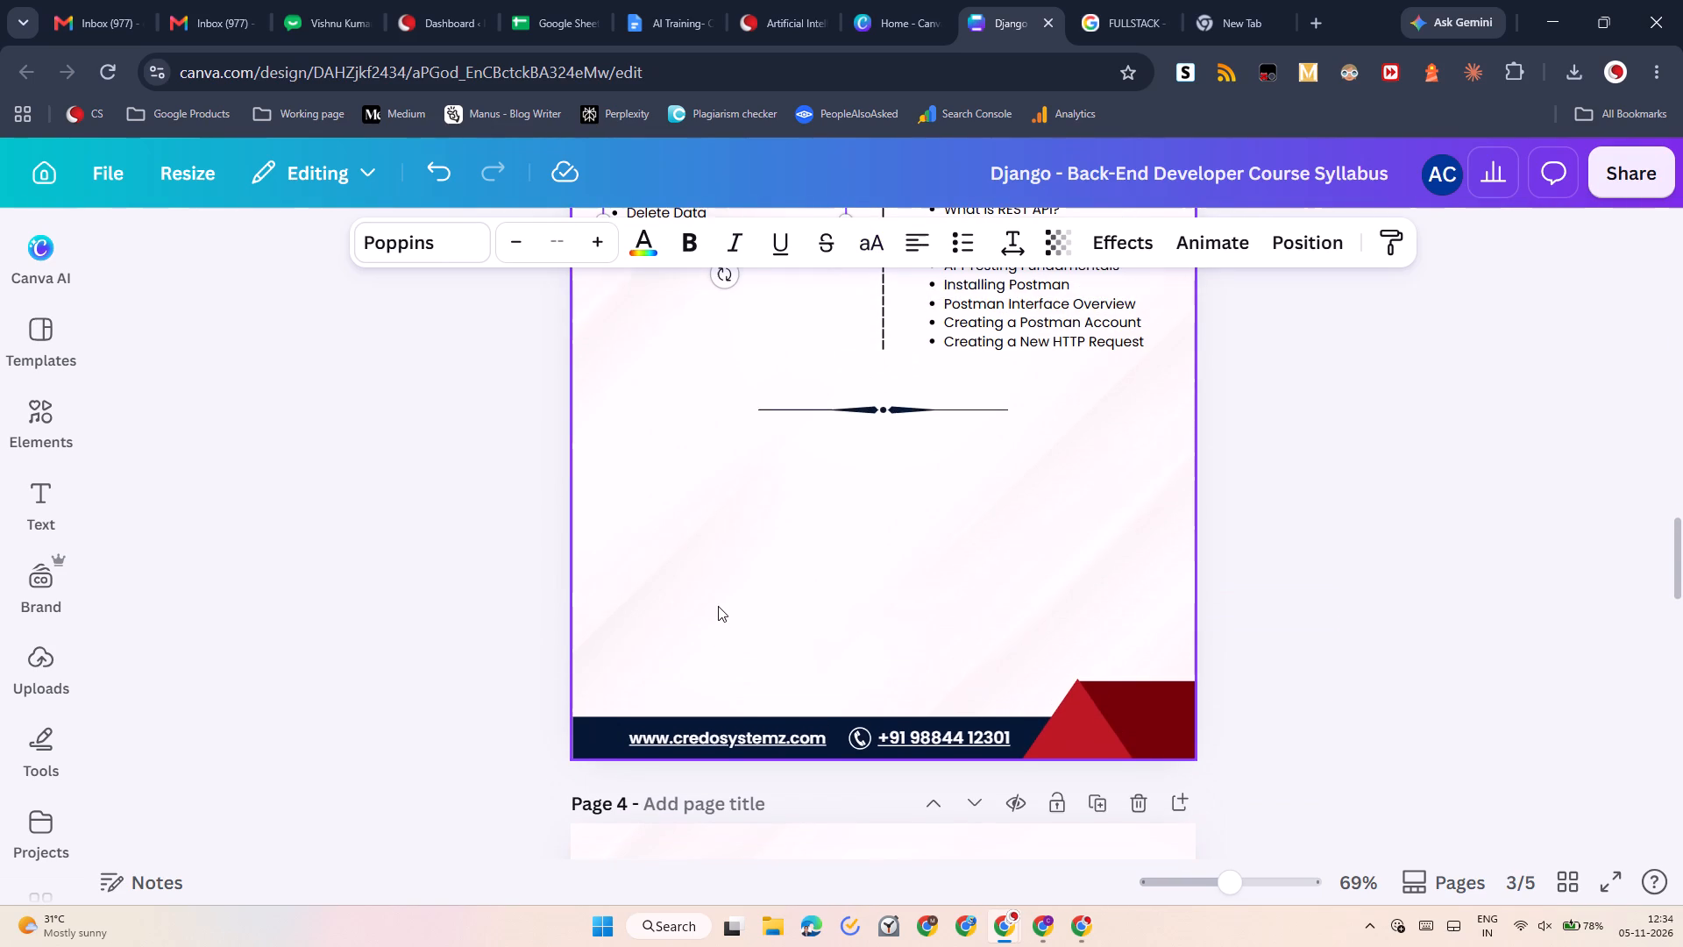
left_click(882, 348)
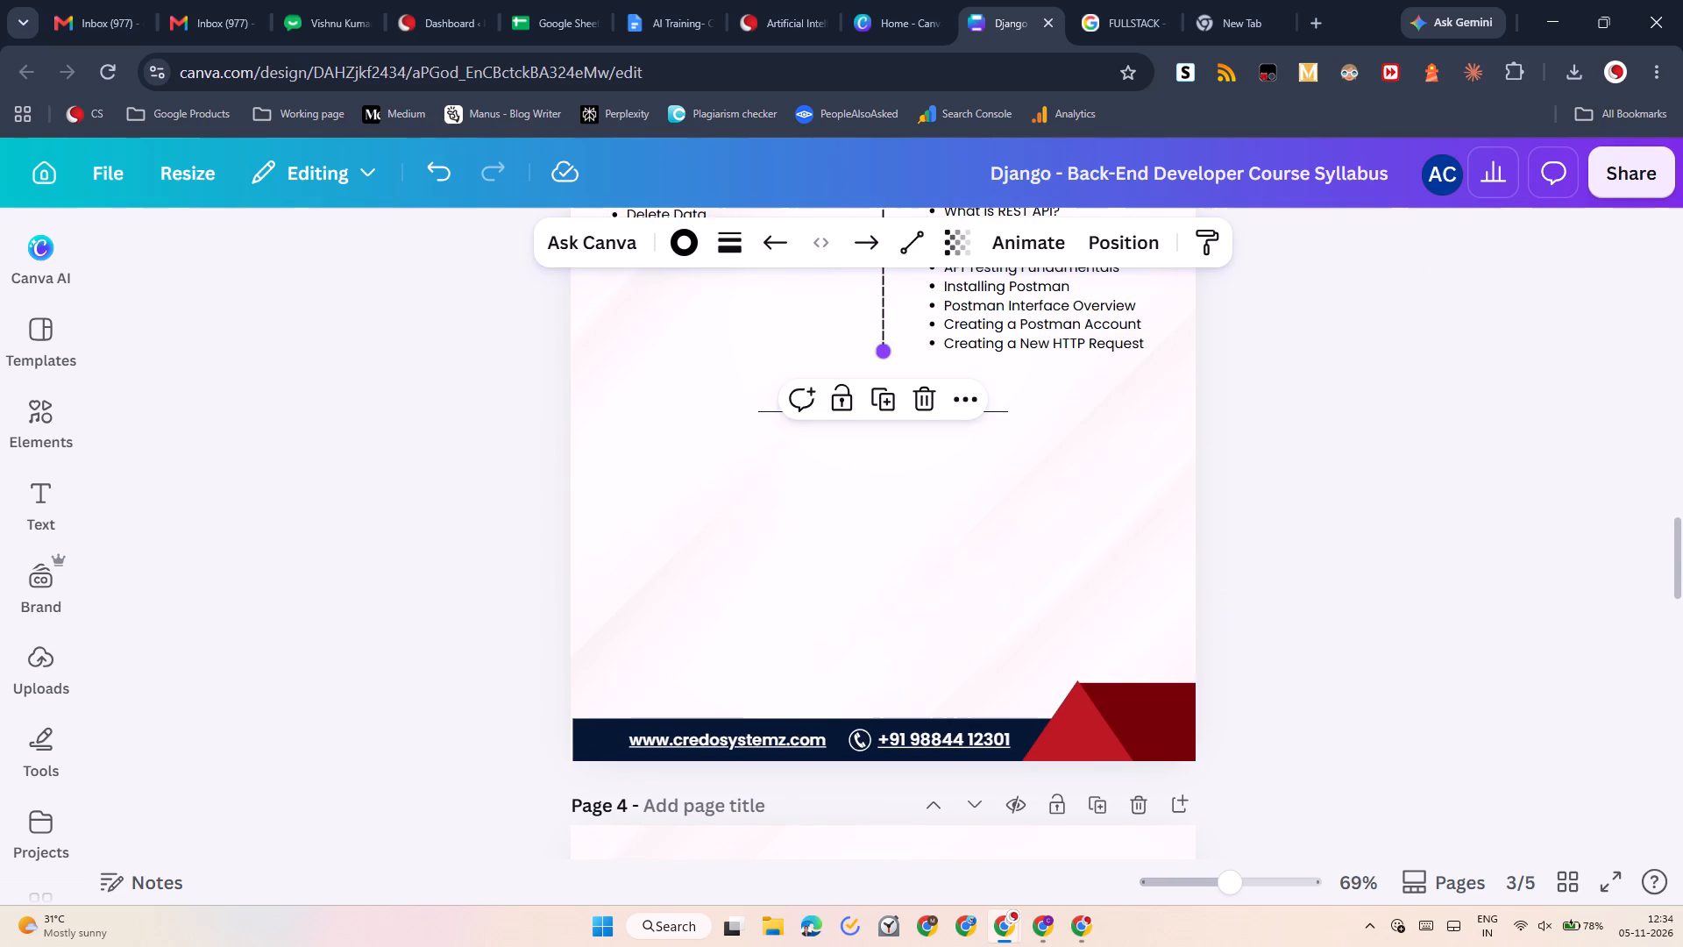
left_click(828, 355)
left_click(878, 411)
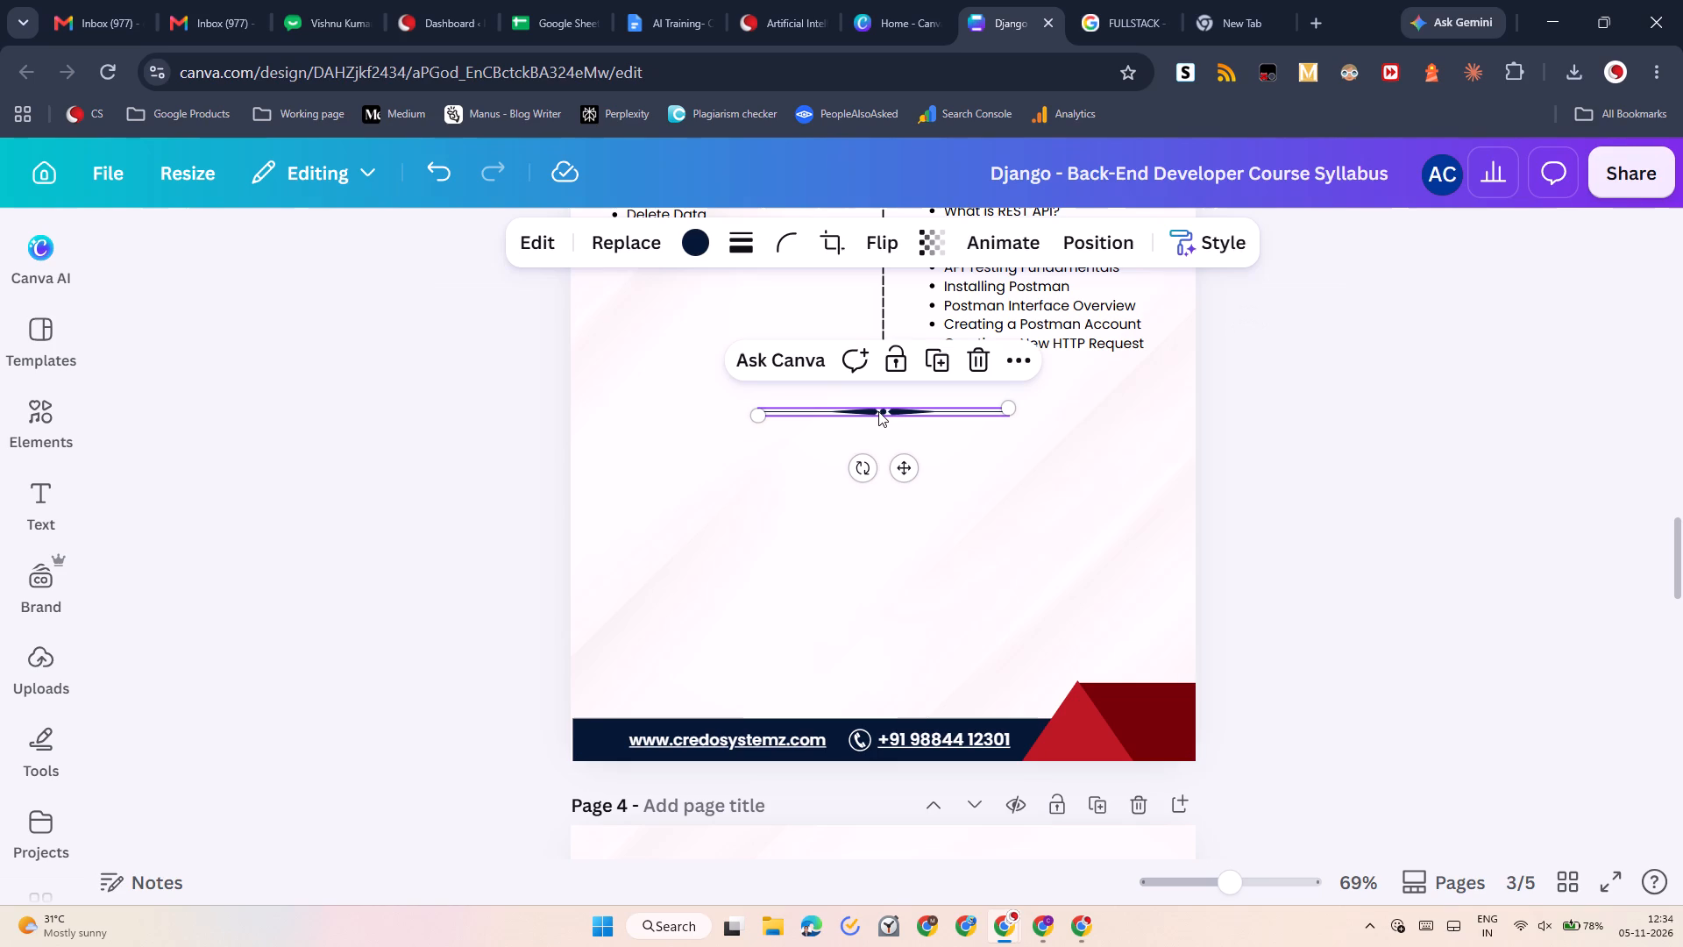
left_click(805, 481)
Look through the page 4 certificate text and the page 5 contact page for the course name.
scroll(805, 481, "down", 3)
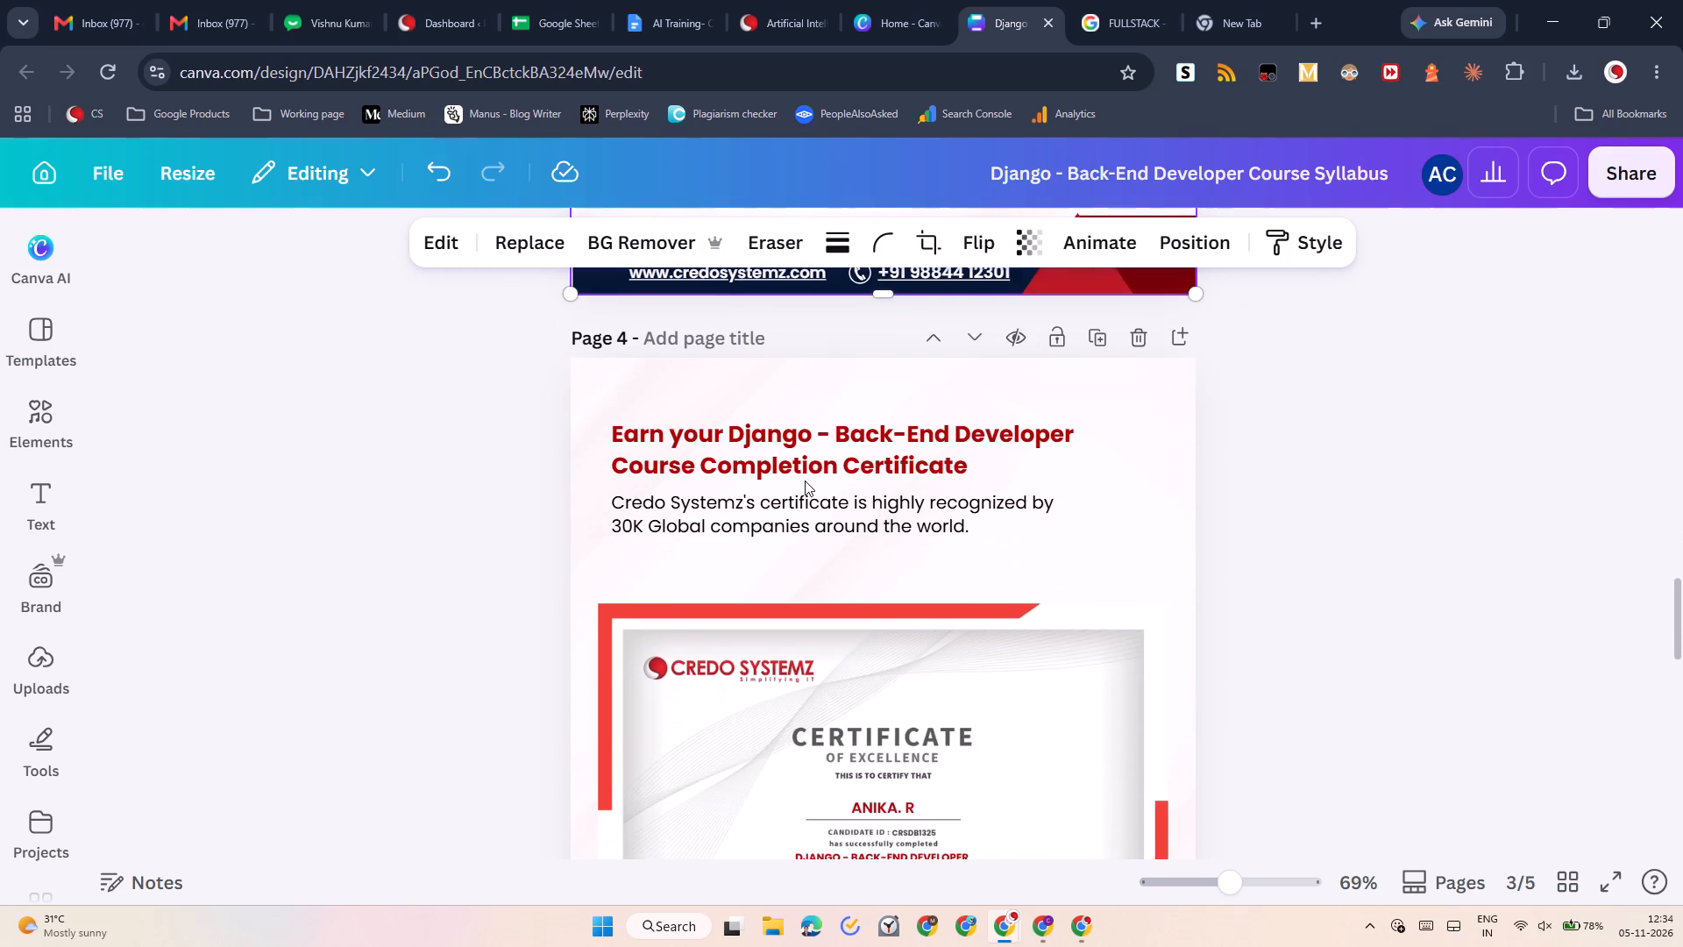
scroll(797, 599, "down", 1)
triple_click(841, 649)
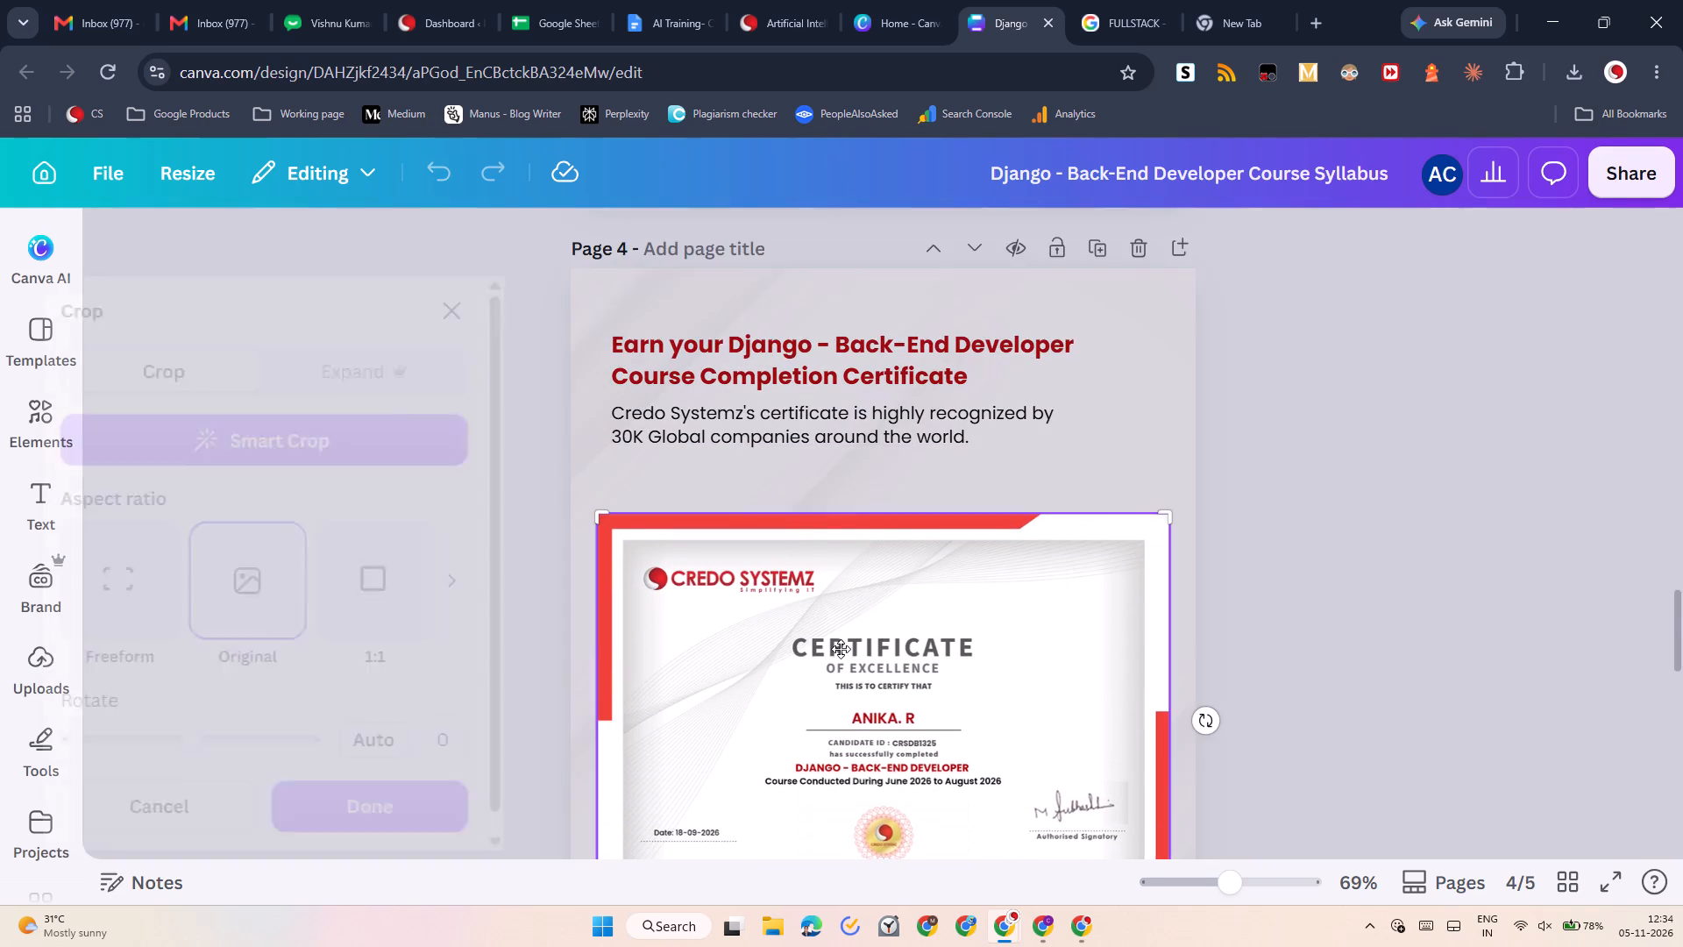
scroll(868, 747, "down", 2)
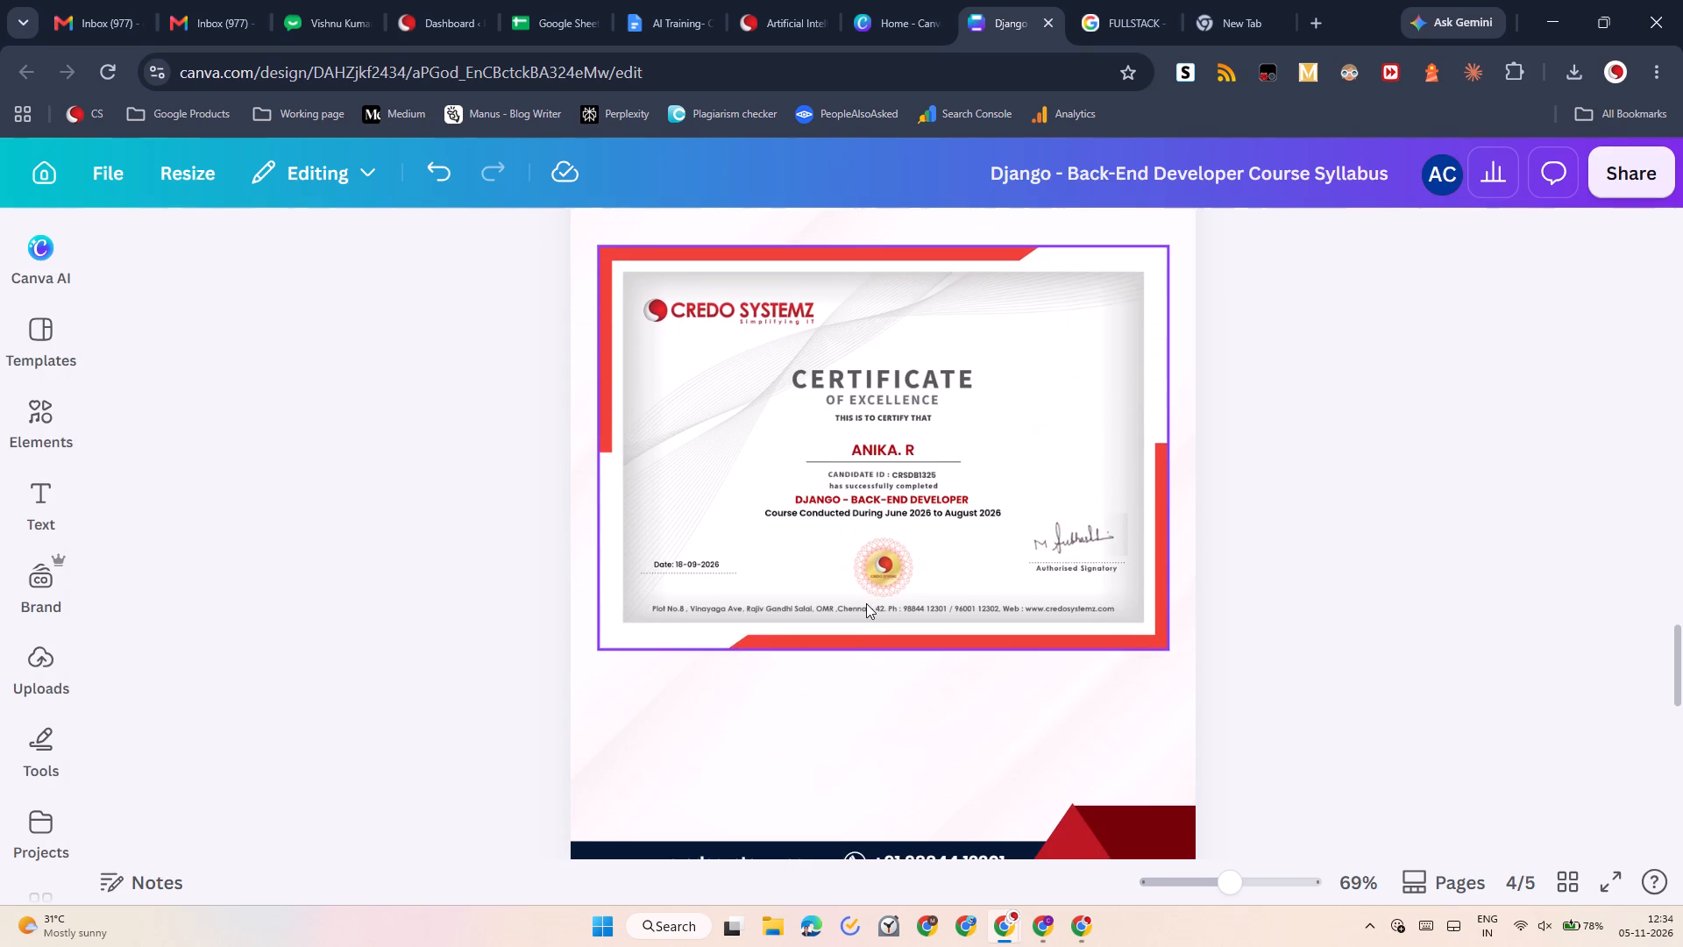
scroll(866, 603, "down", 4)
scroll(853, 457, "down", 2)
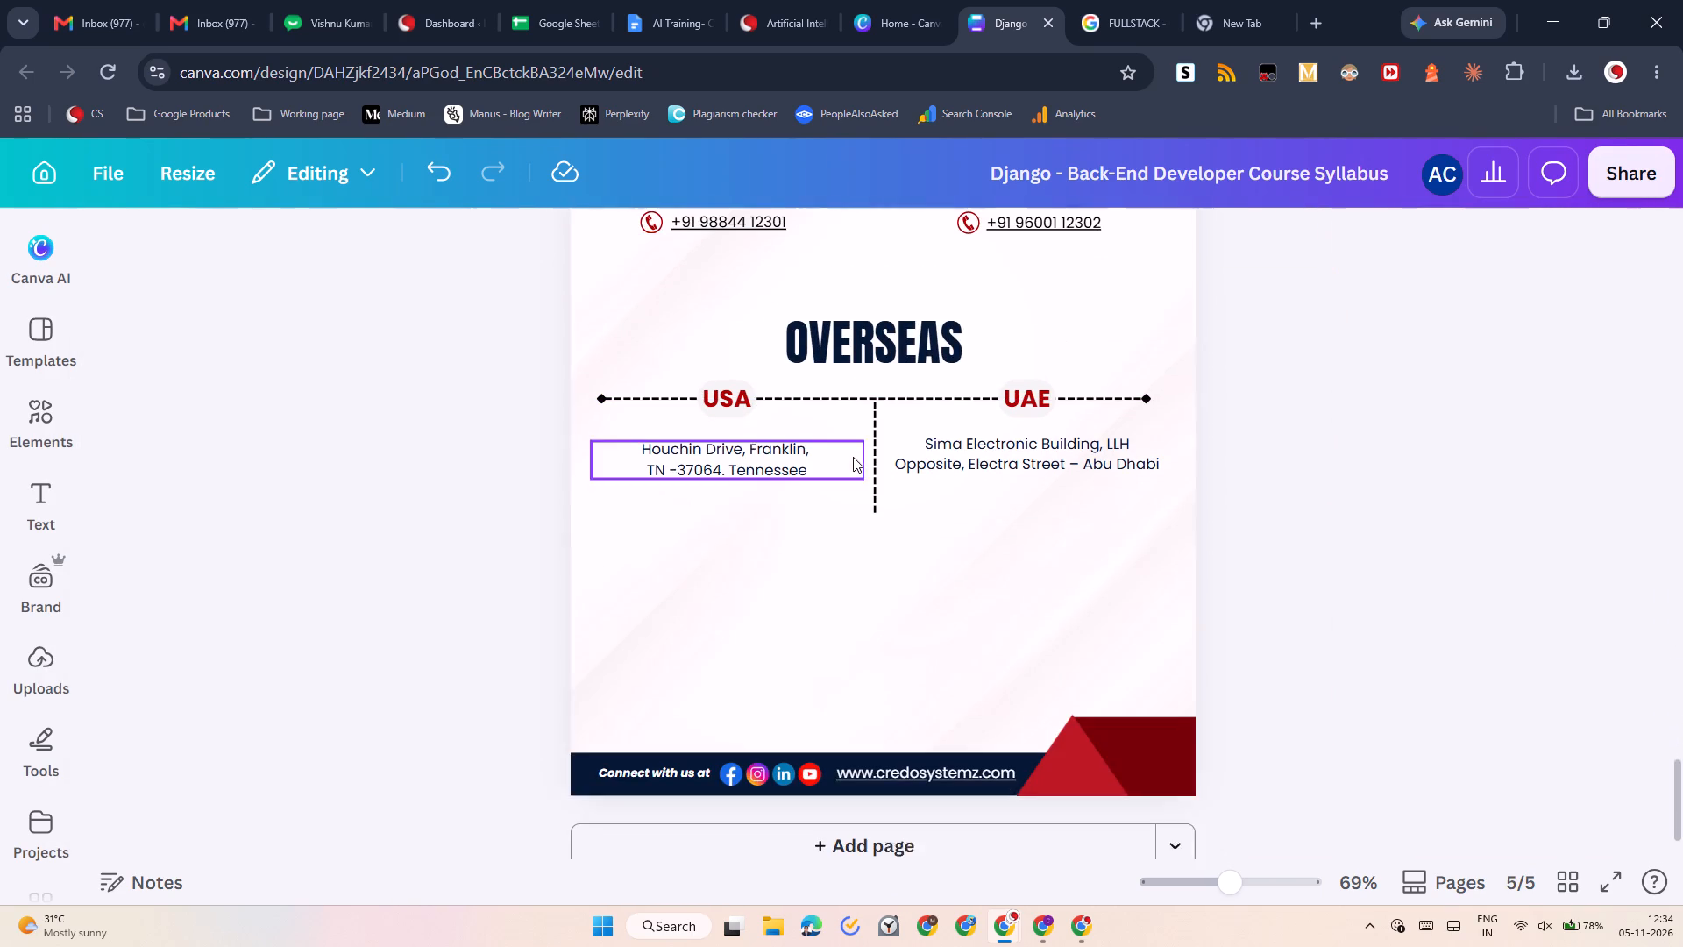
Replace "Django" in the page 4 certificate heading with the copied "FULLSTACK Django", removing the leftover letters around it.
scroll(853, 457, "down", 2)
scroll(853, 457, "up", 6)
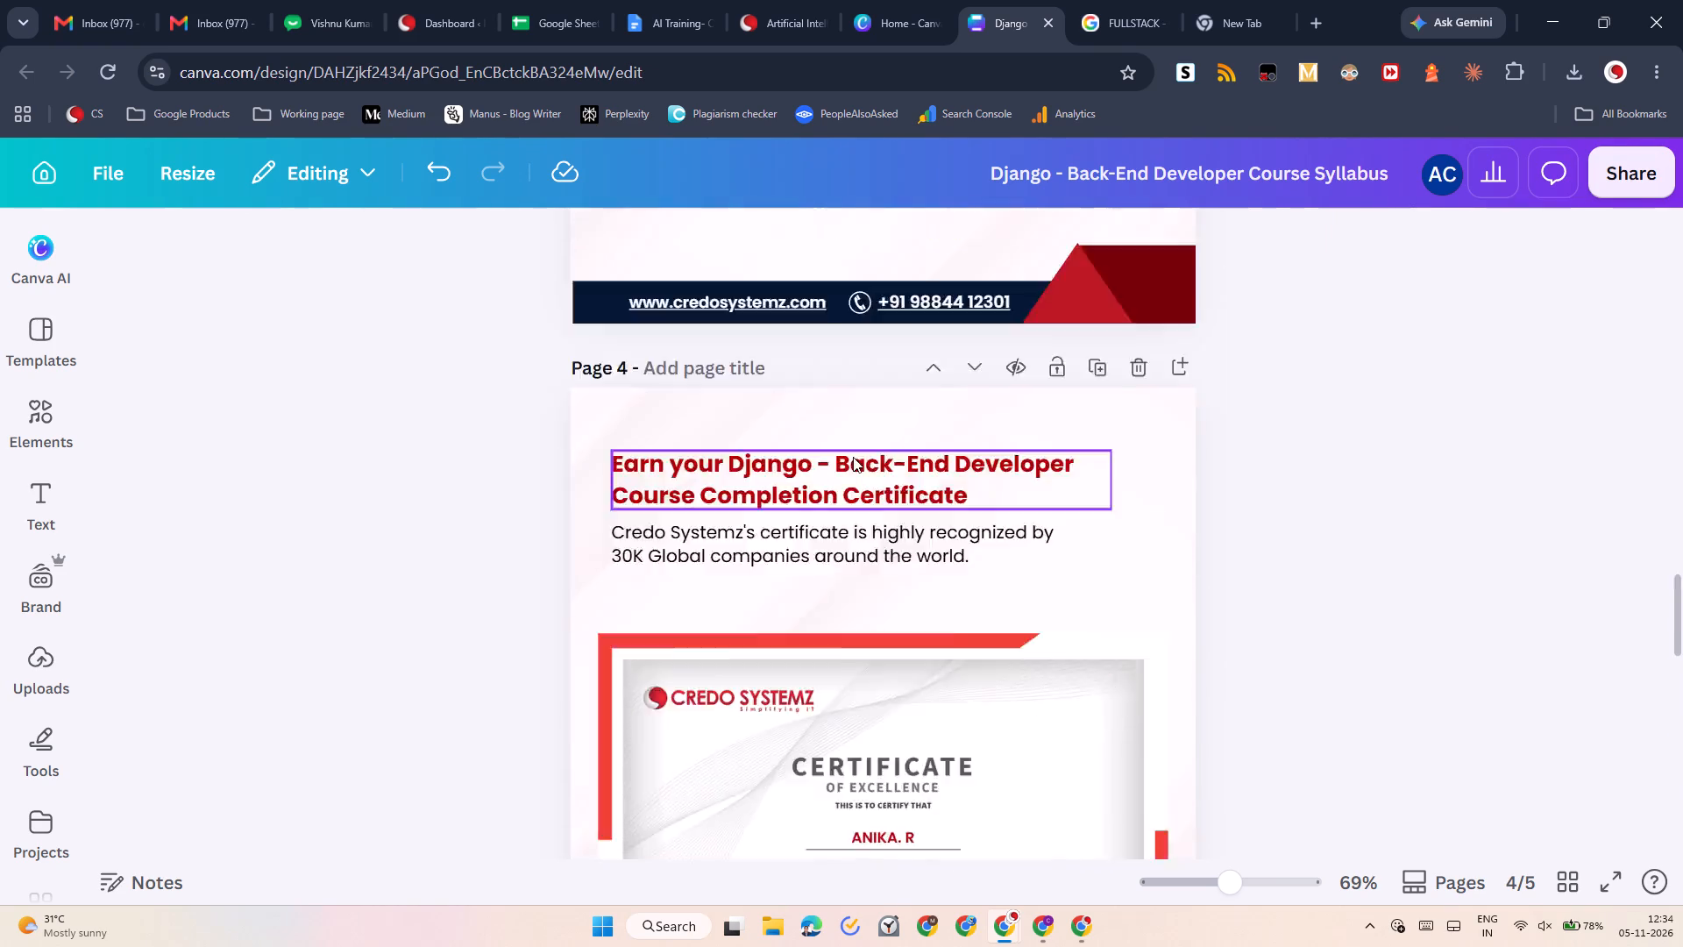
triple_click(817, 700)
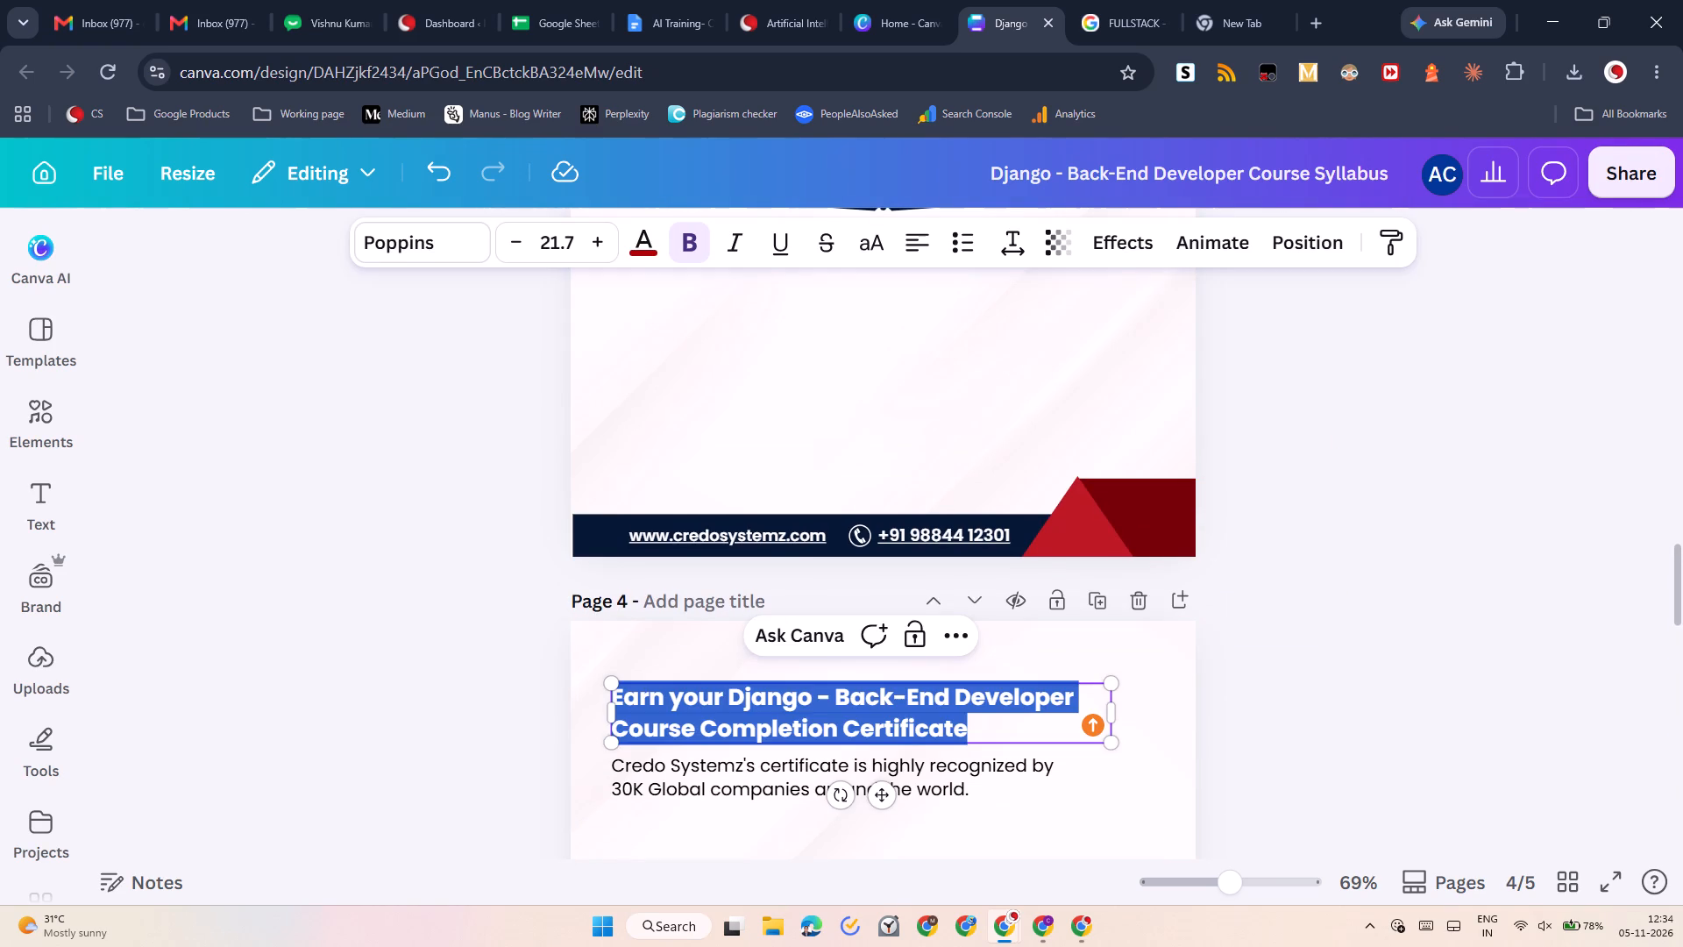
left_click(829, 704)
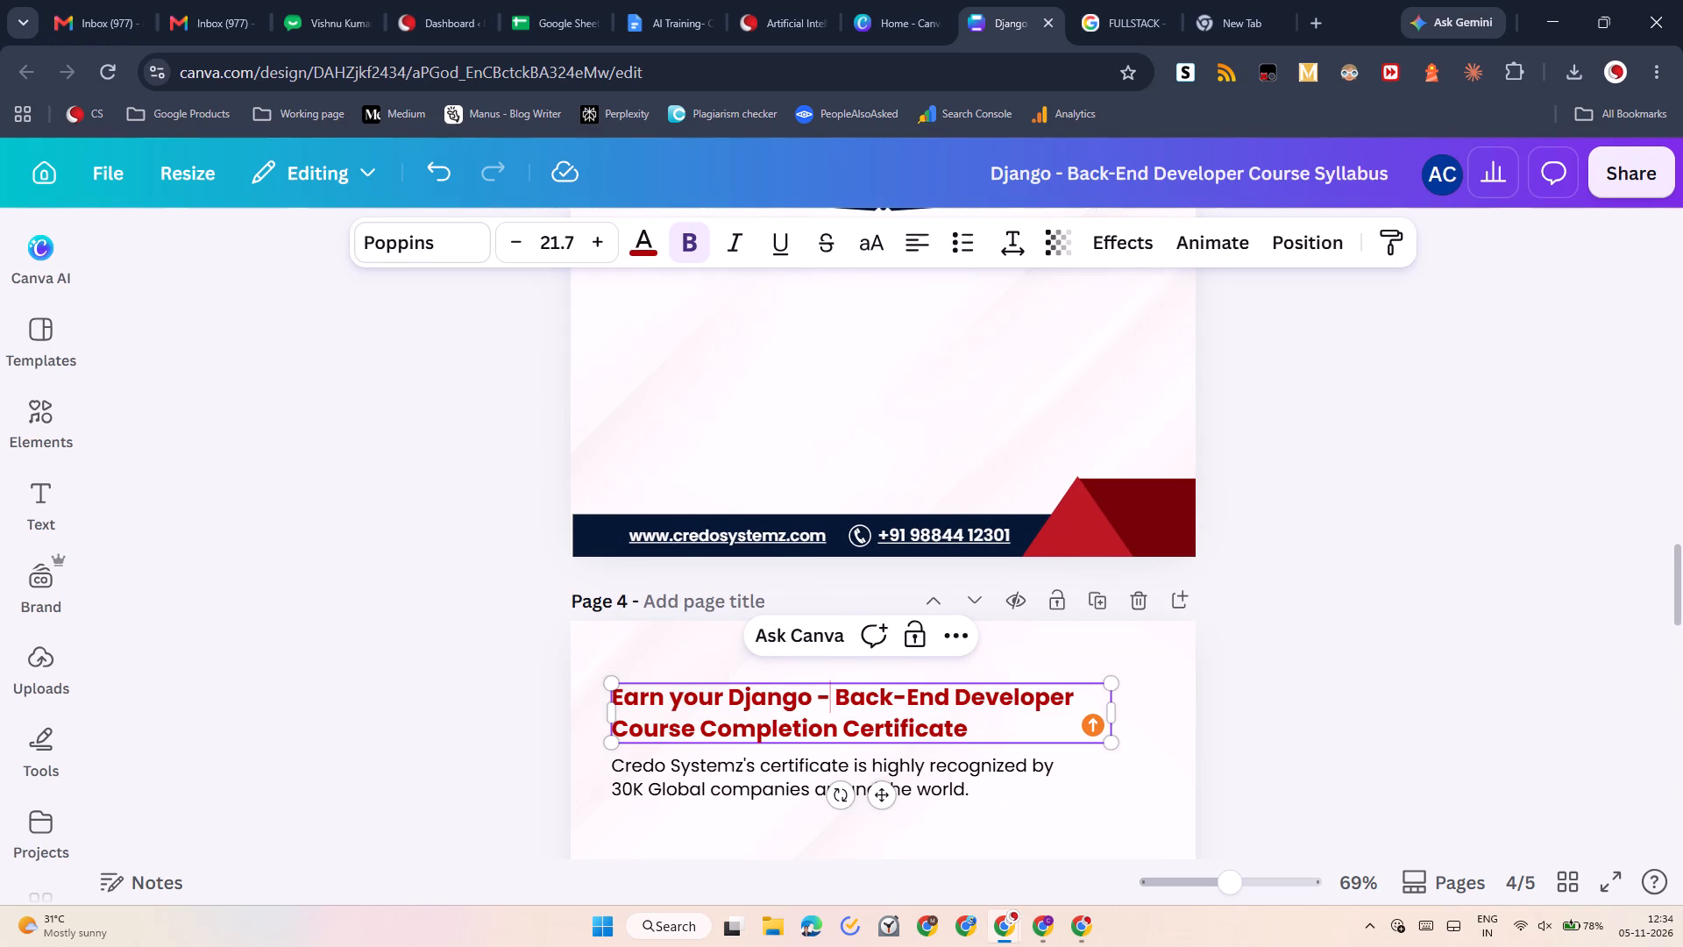
left_click(736, 697)
key("Left")
left_click(736, 697, "ctrl")
key("ctrl+v")
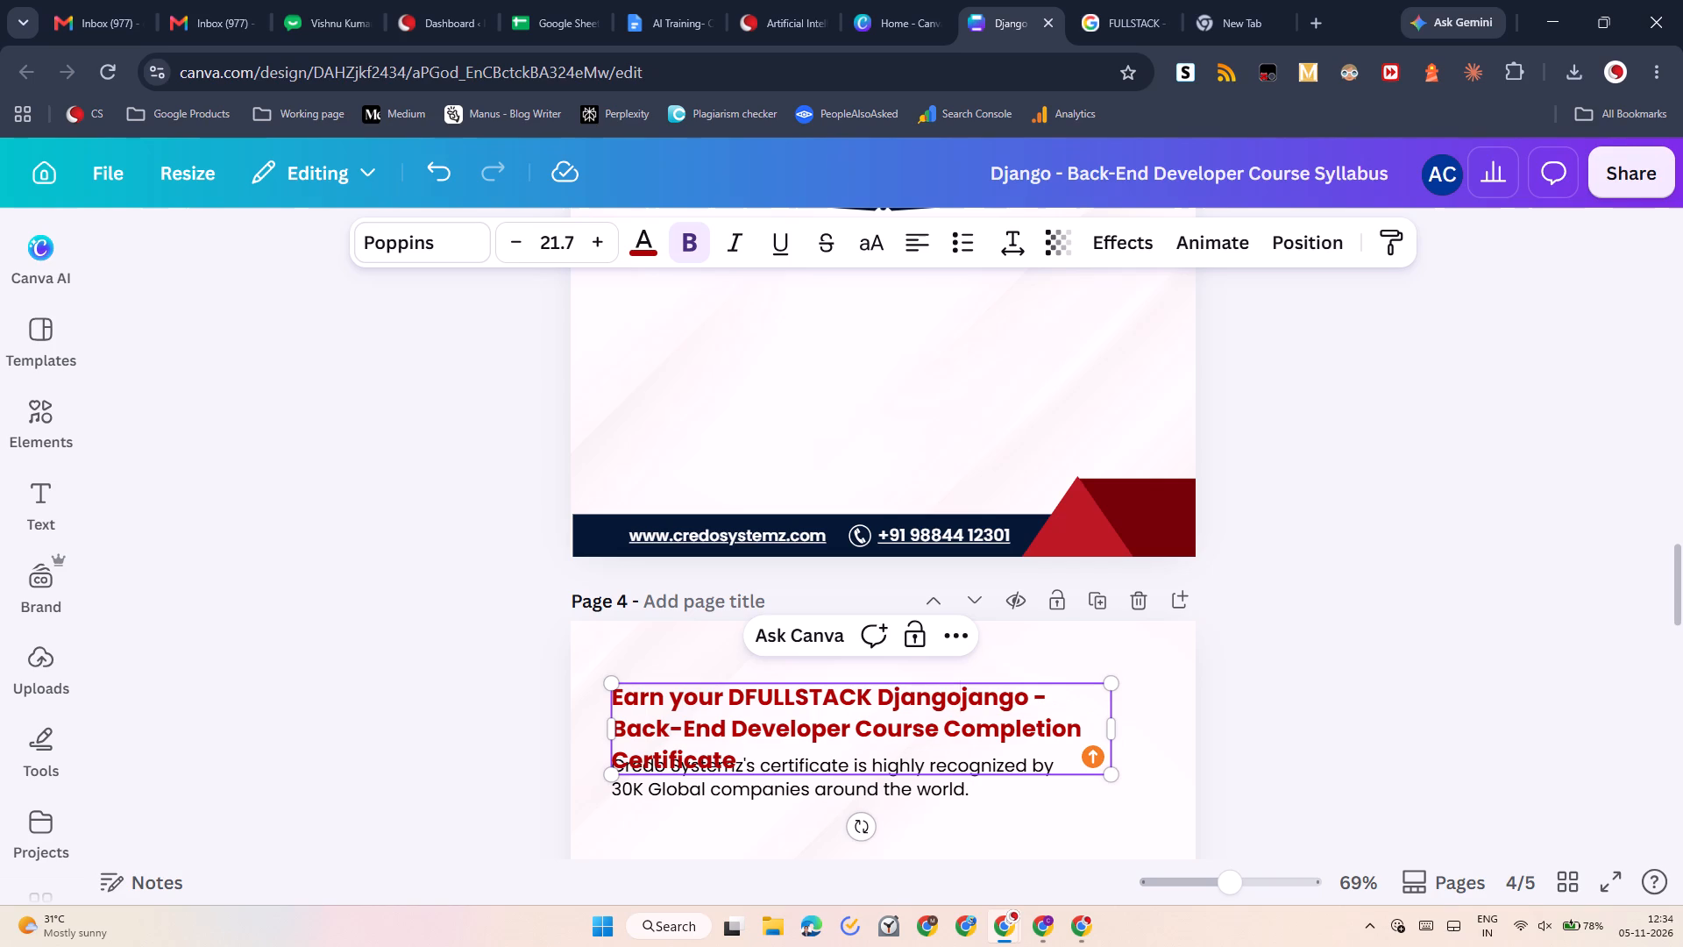
key("BackSpace")
key("BackSpace")
key("BackSpace")
key("BackSpace")
key("BackSpace")
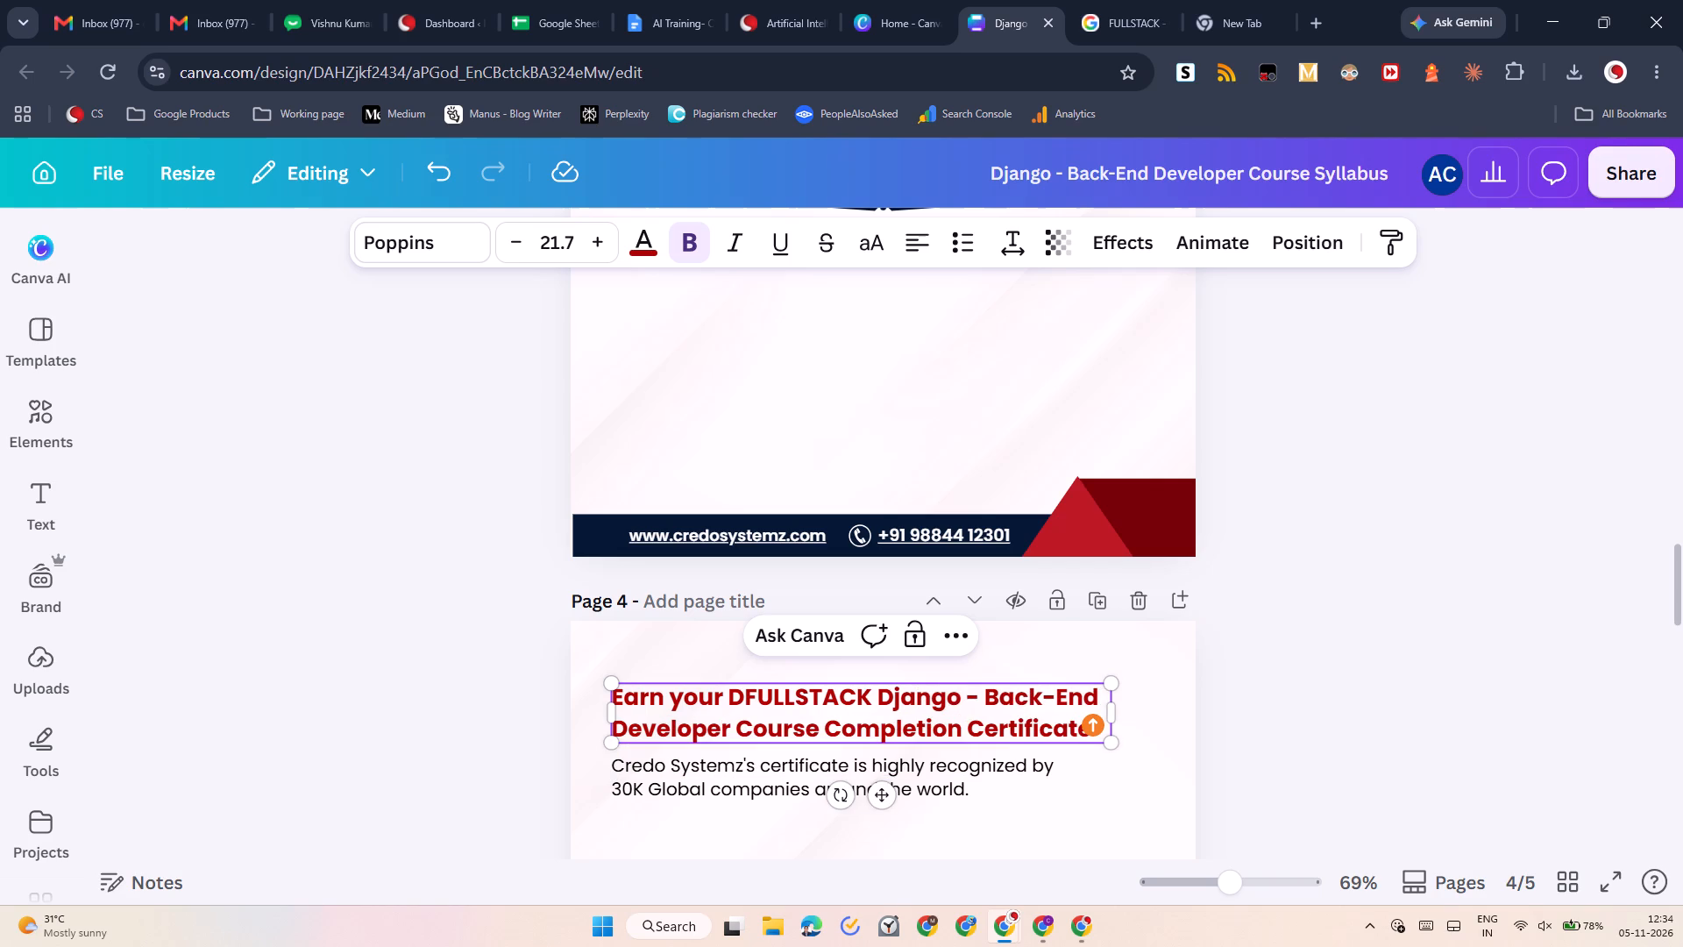
key("Left")
key("Left")
key("Left")
key("Left")
key("Left")
key("Left")
key("Left")
key("Left")
key("Left")
key("Left")
key("Left")
key("Left")
key("Left")
key("Left")
key("Left")
key("Right")
key("Right")
key("Right")
key("Right")
key("BackSpace")
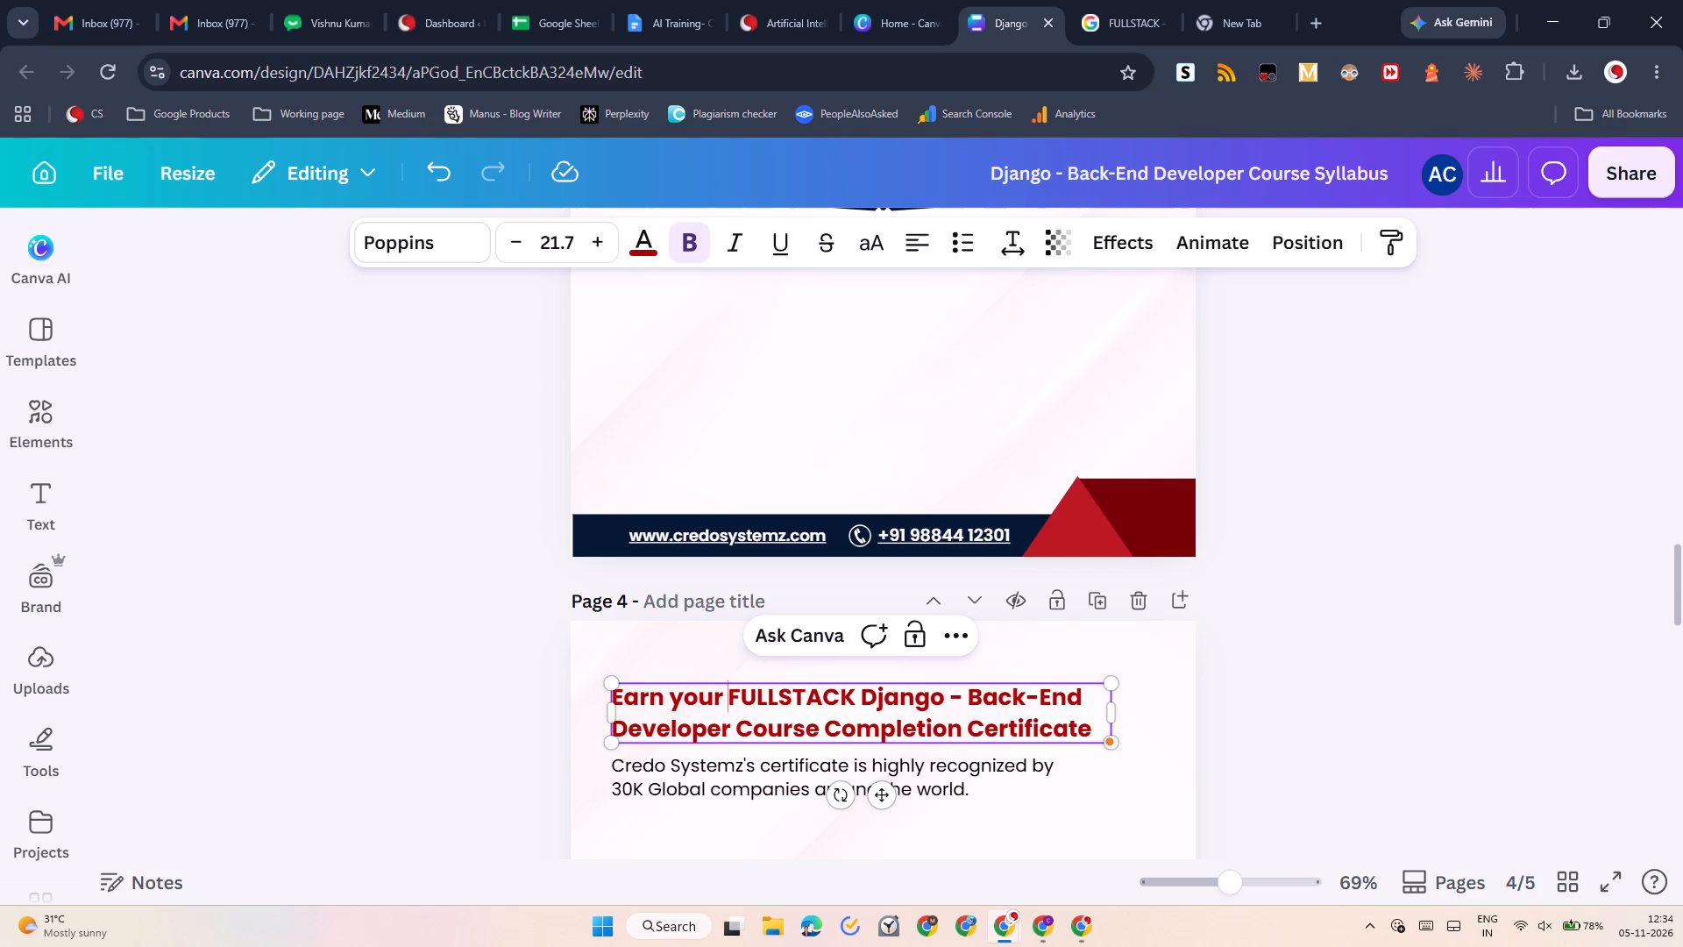
Delete "- Back-End" from the page 4 certificate heading.
left_click_drag(1094, 701, 948, 699)
key("BackSpace")
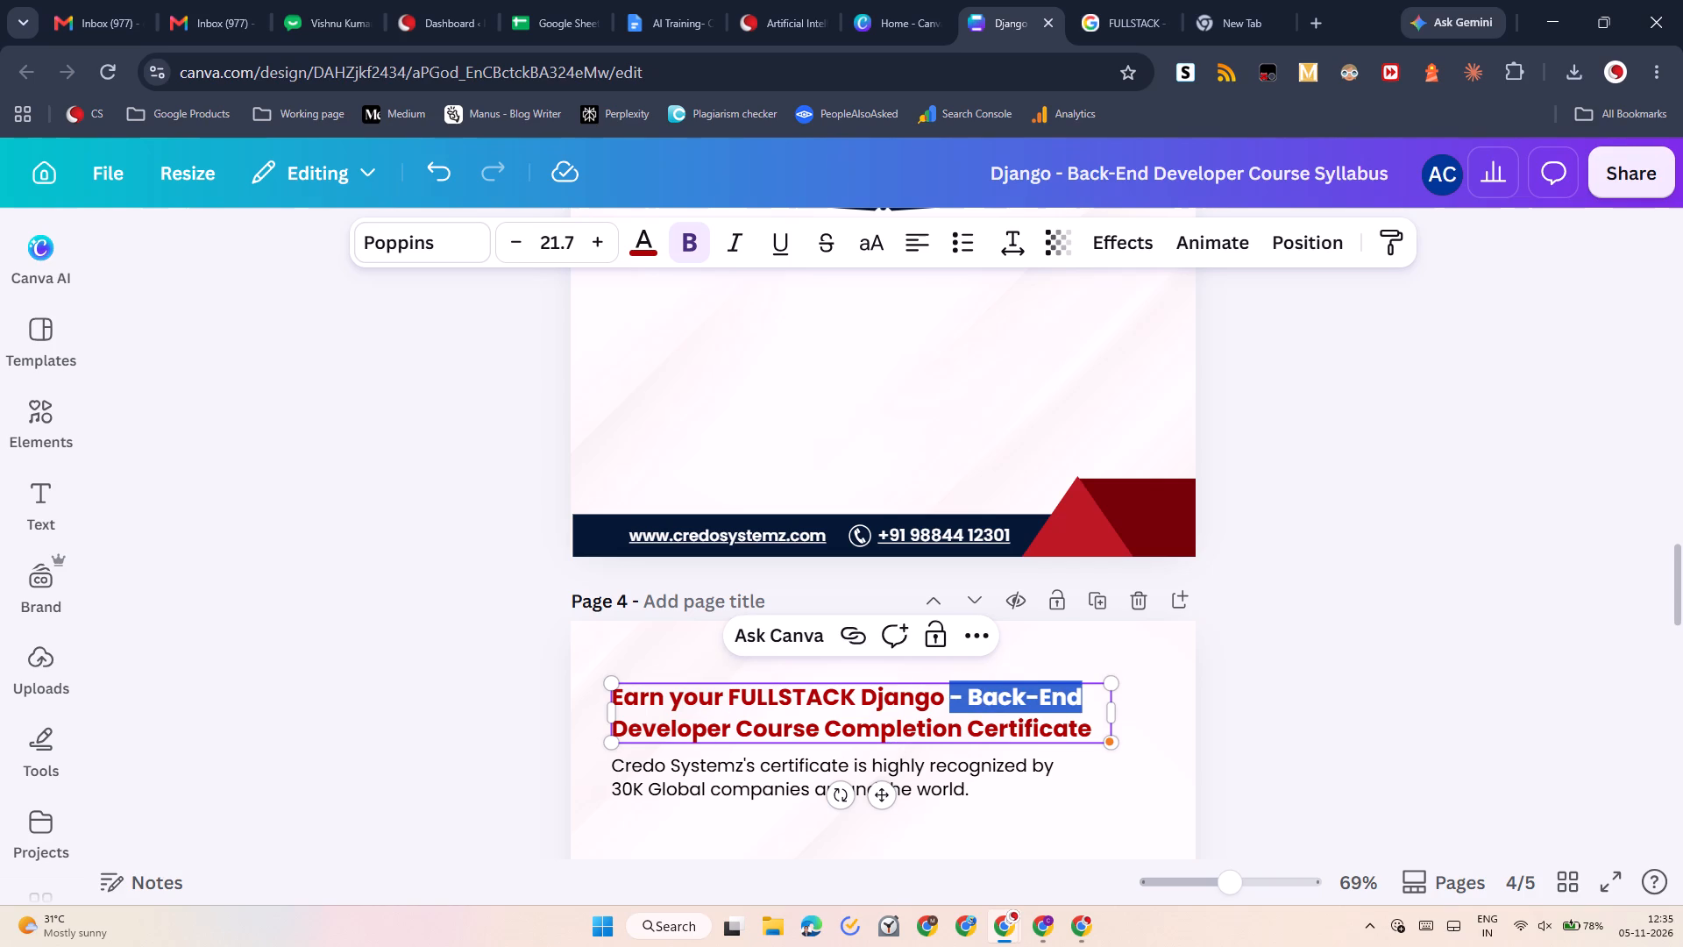
key("BackSpace")
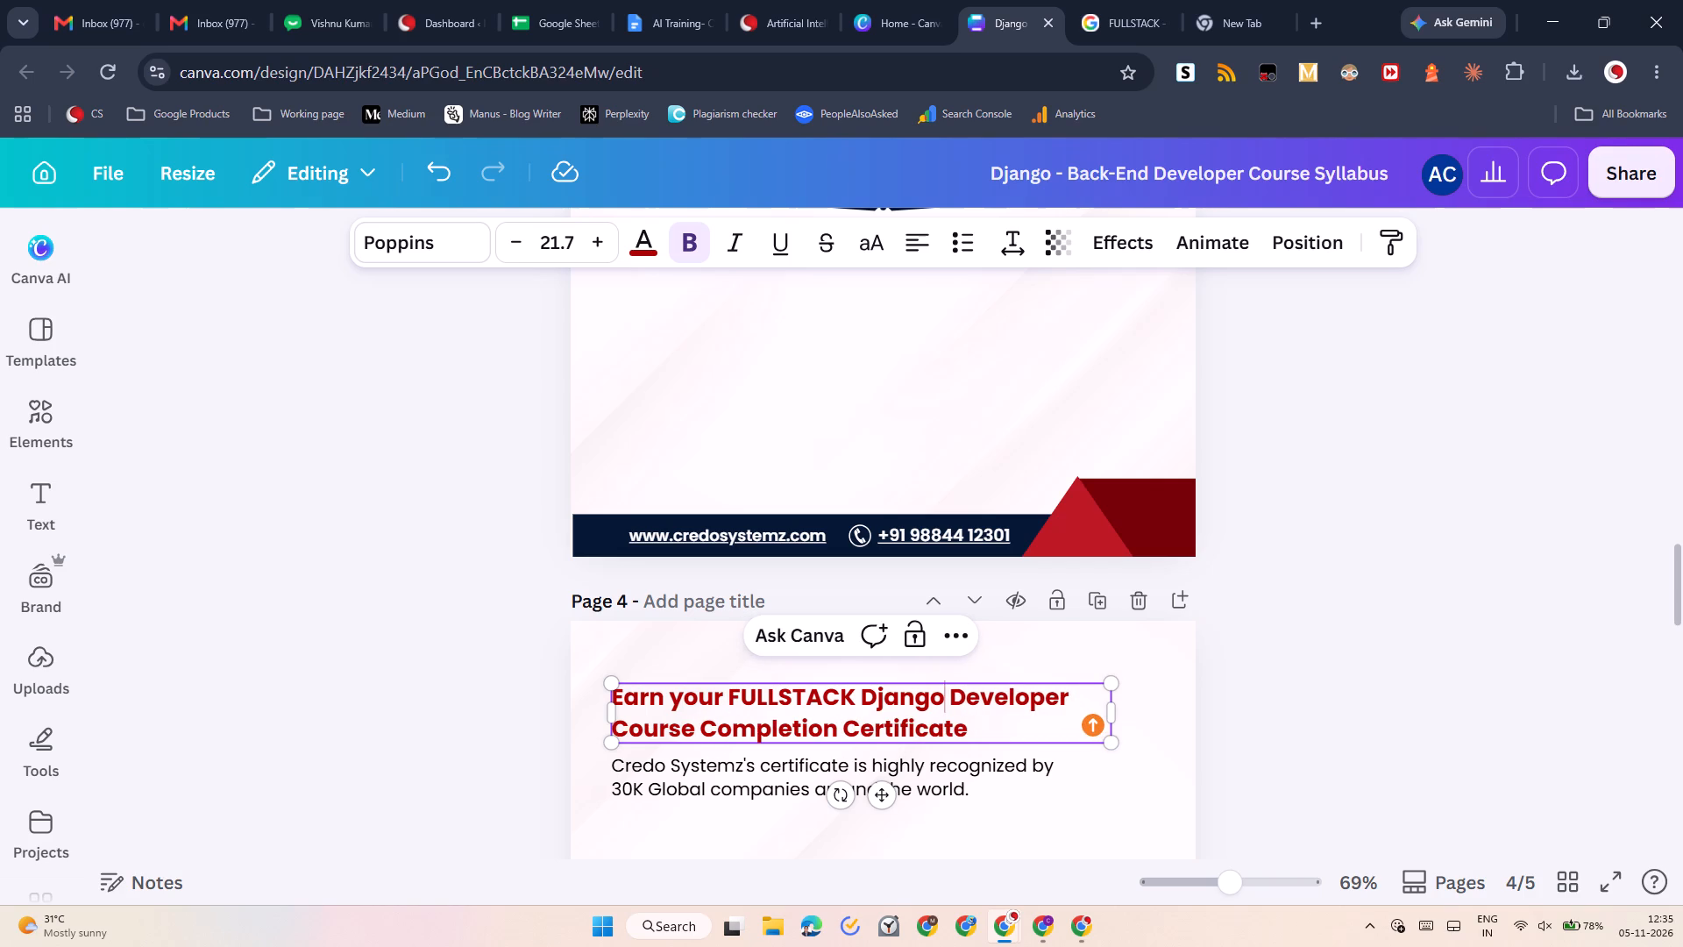
Change the capitalisation of "FULLSTACK" in the page 4 certificate heading to "FullStack".
left_click(844, 705)
key("Right")
key("BackSpace")
key("BackSpace")
key("BackSpace")
key("BackSpace")
key("BackSpace")
key("BackSpace")
key("BackSpace")
key("BackSpace")
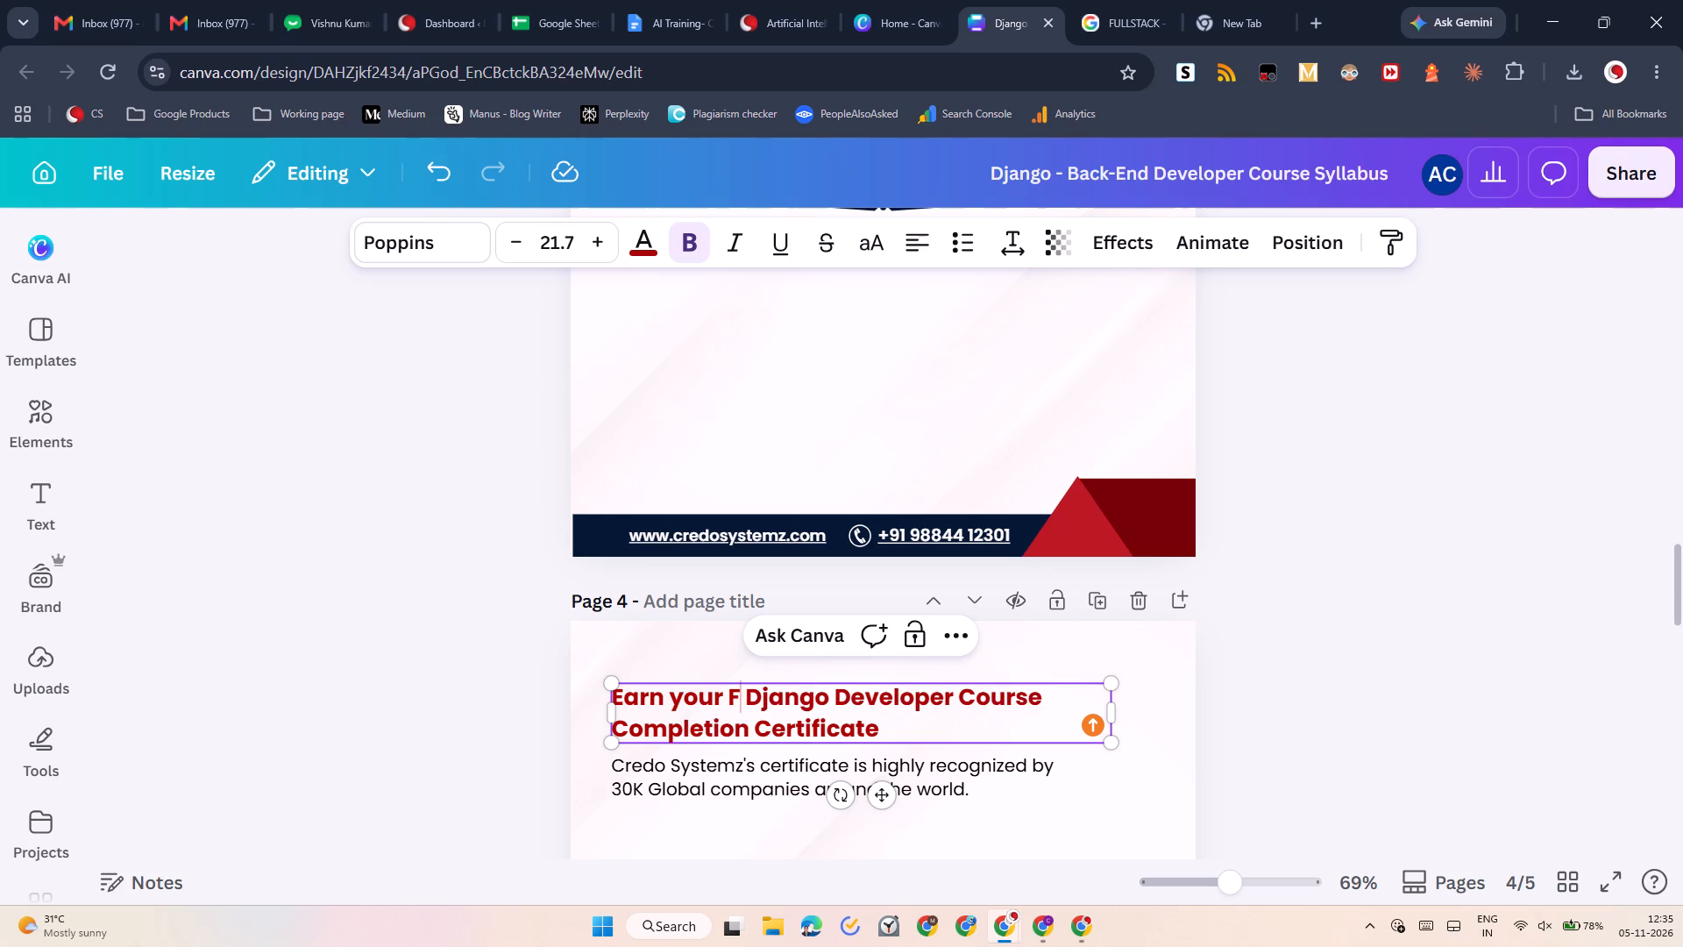
type("ullstack")
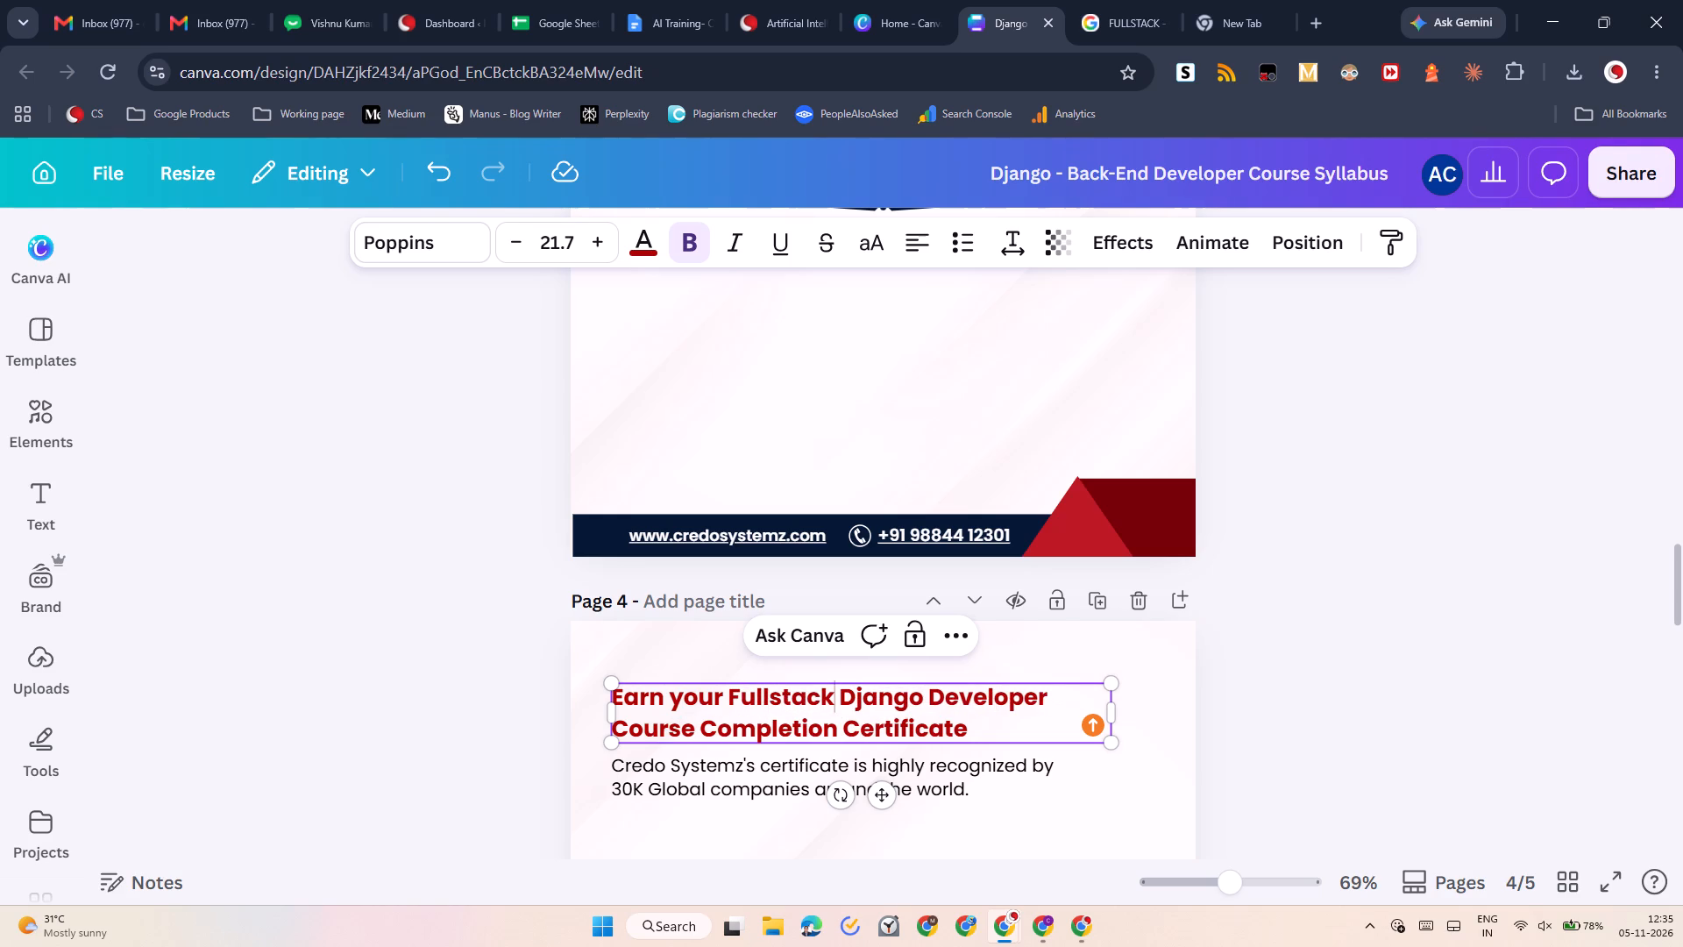
left_click(848, 726)
left_click(777, 700)
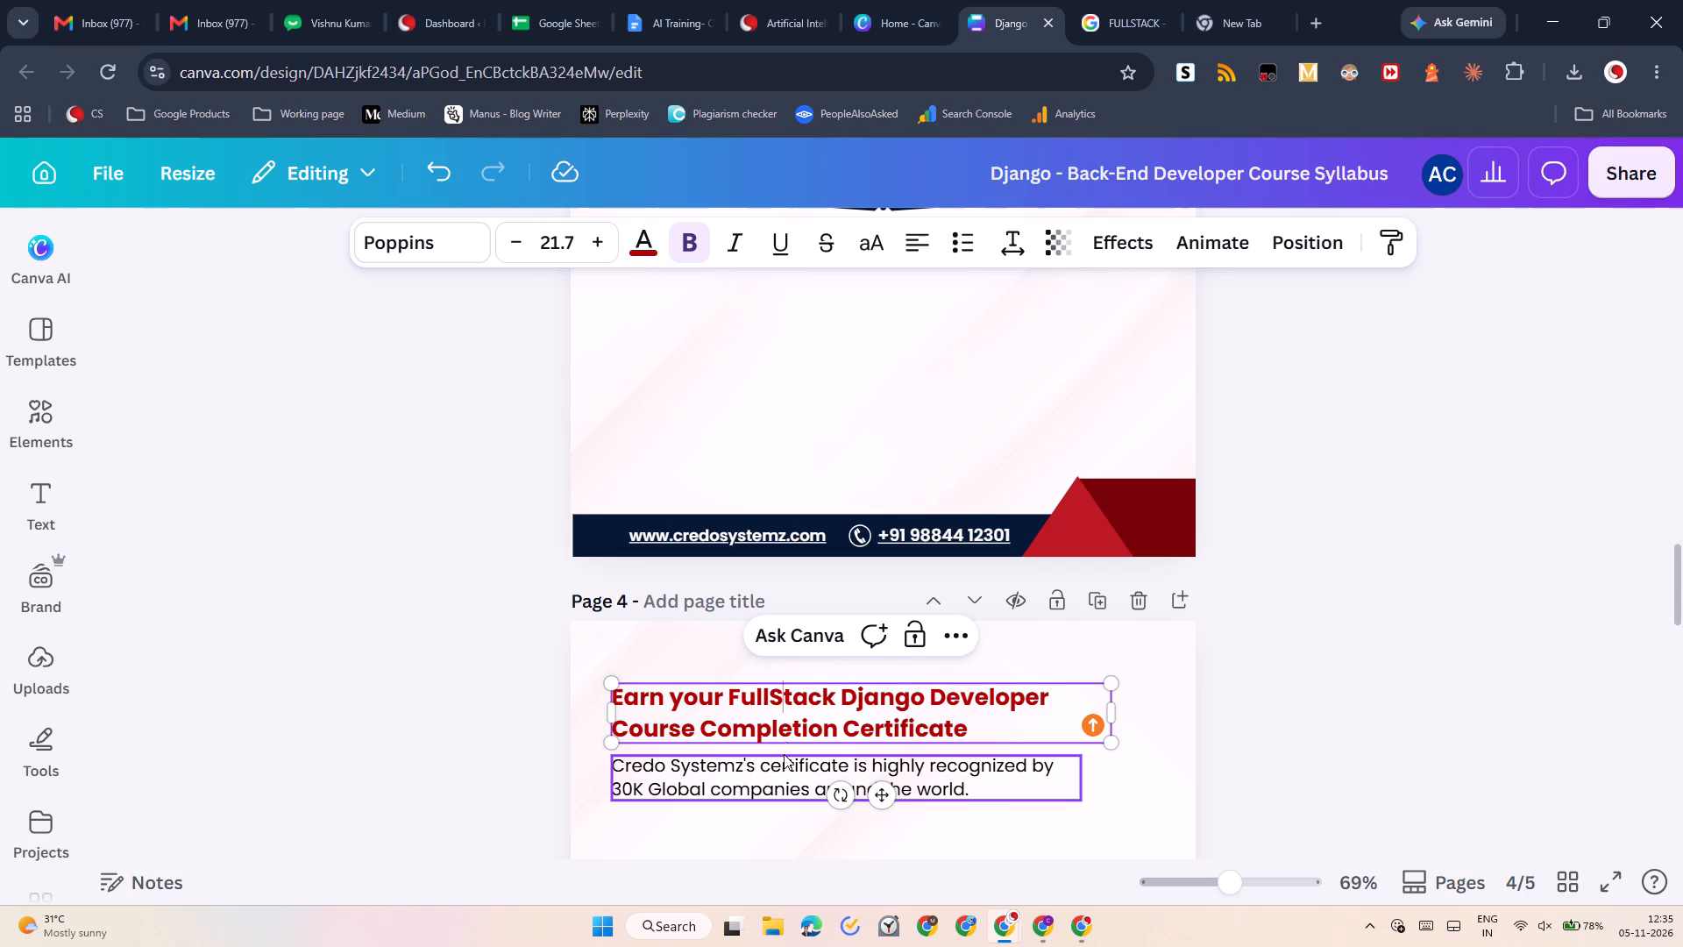
left_click(784, 754)
Search the design for "django" and check each occurrence of the course name from page 1 to page 4.
scroll(784, 754, "down", 2)
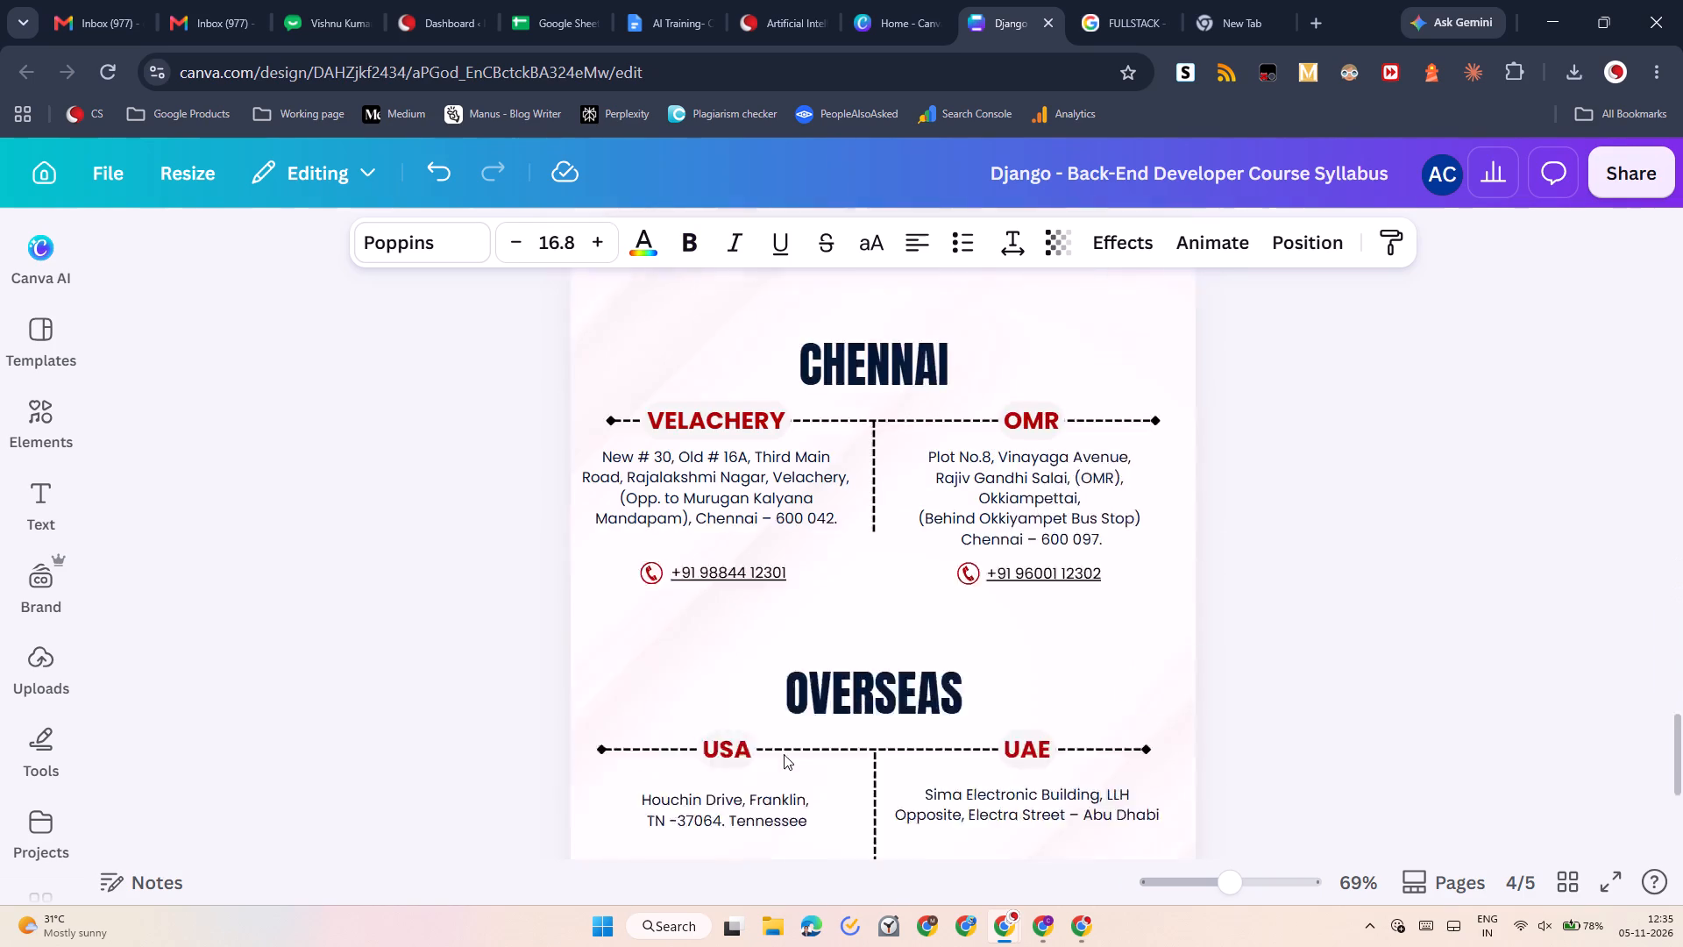
scroll(784, 754, "down", 1)
scroll(784, 754, "up", 5)
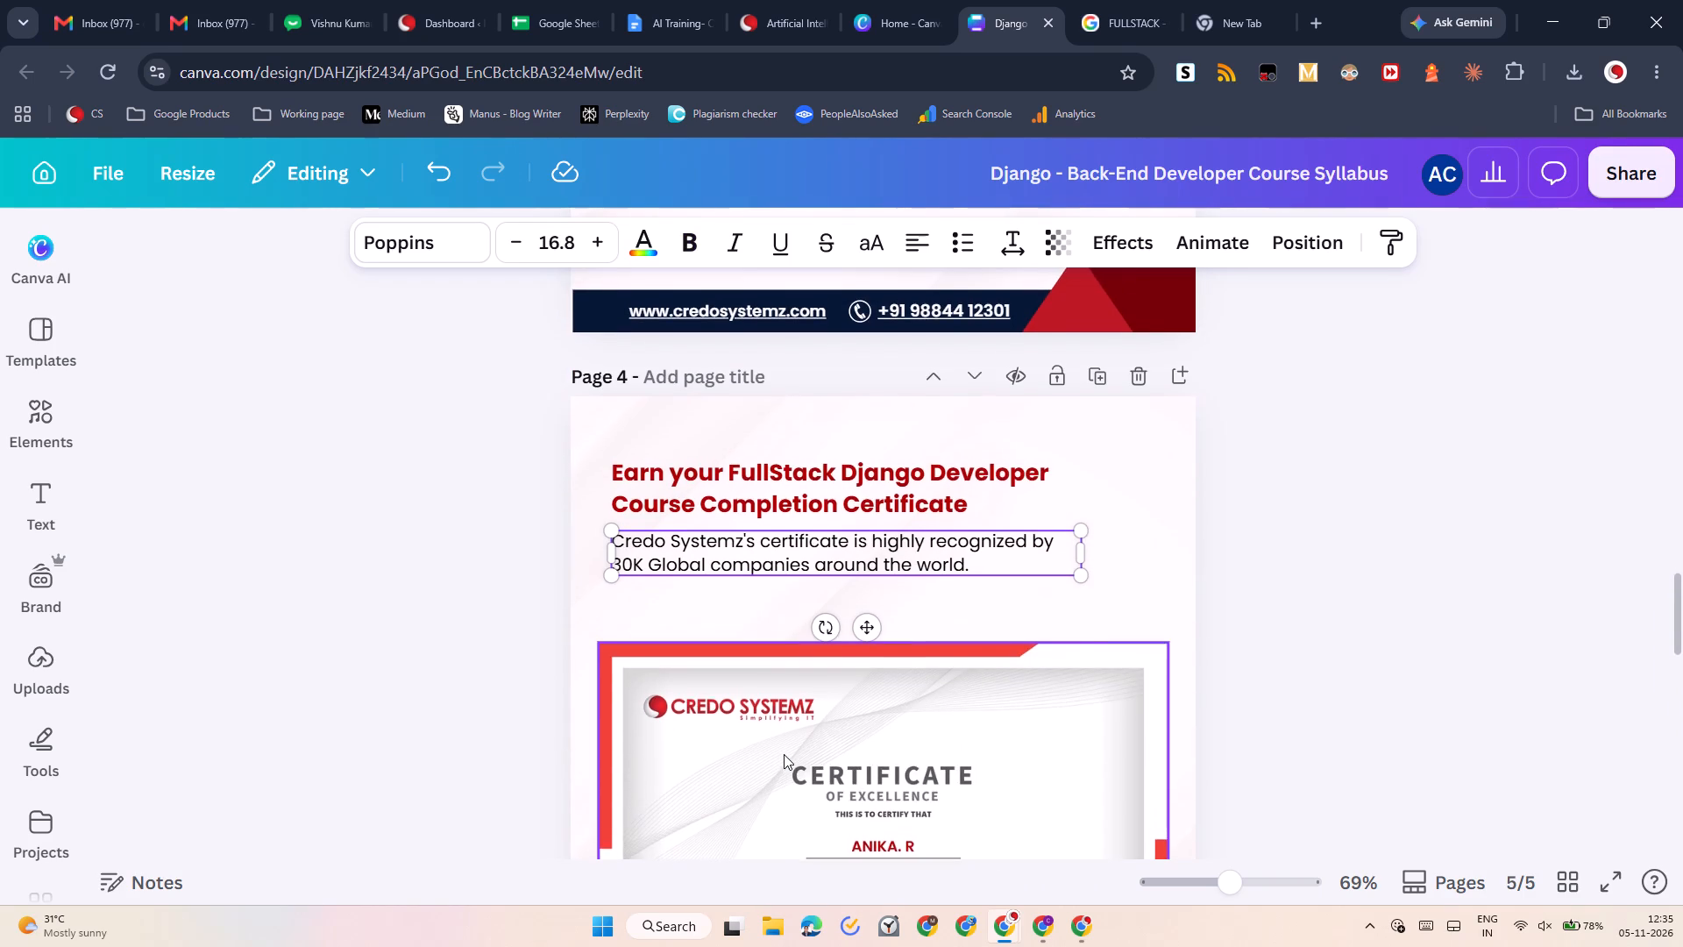
left_click(651, 504)
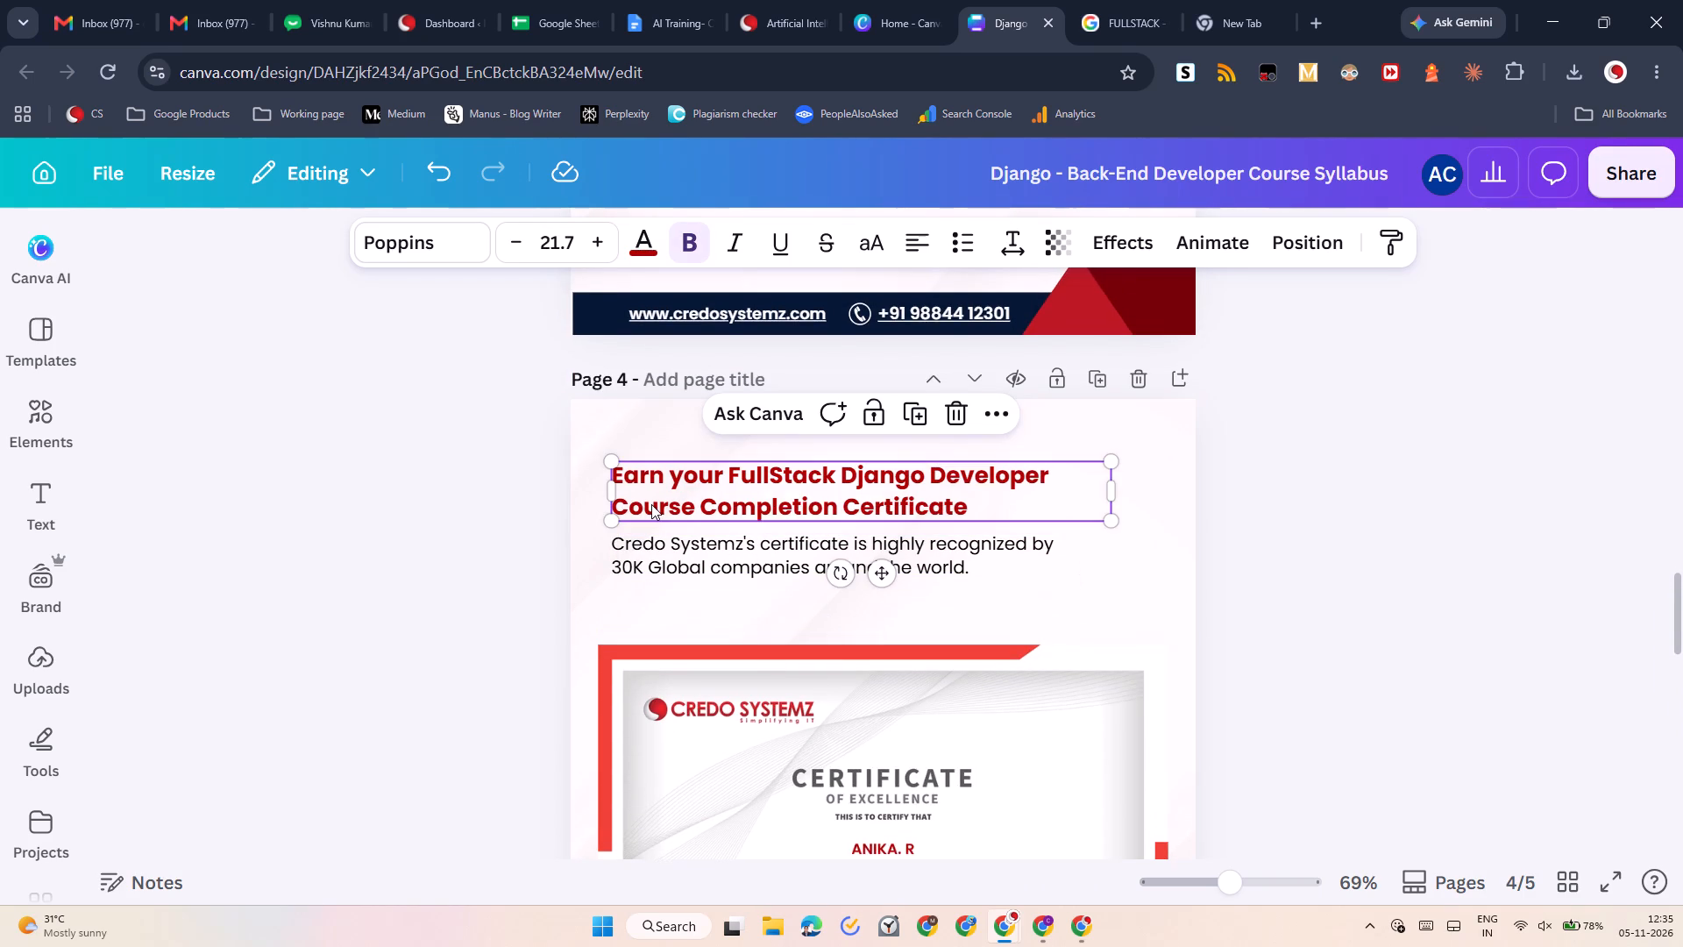
key("ctrl+f")
type("django")
key("Return")
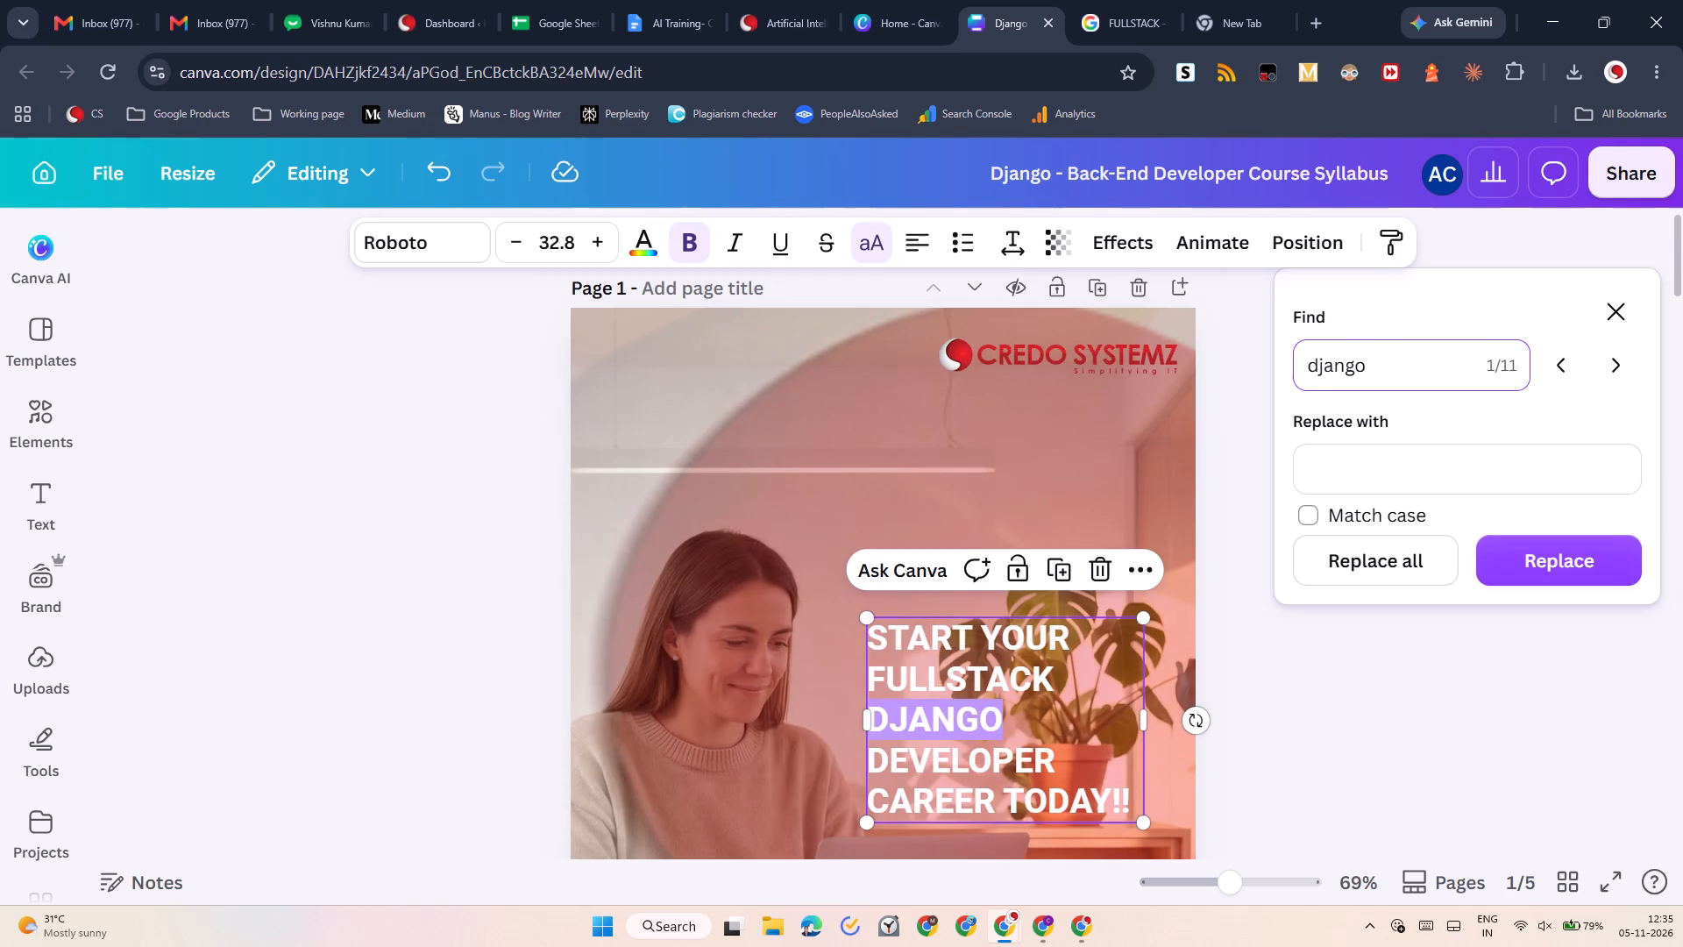
key("Return")
key("Return")
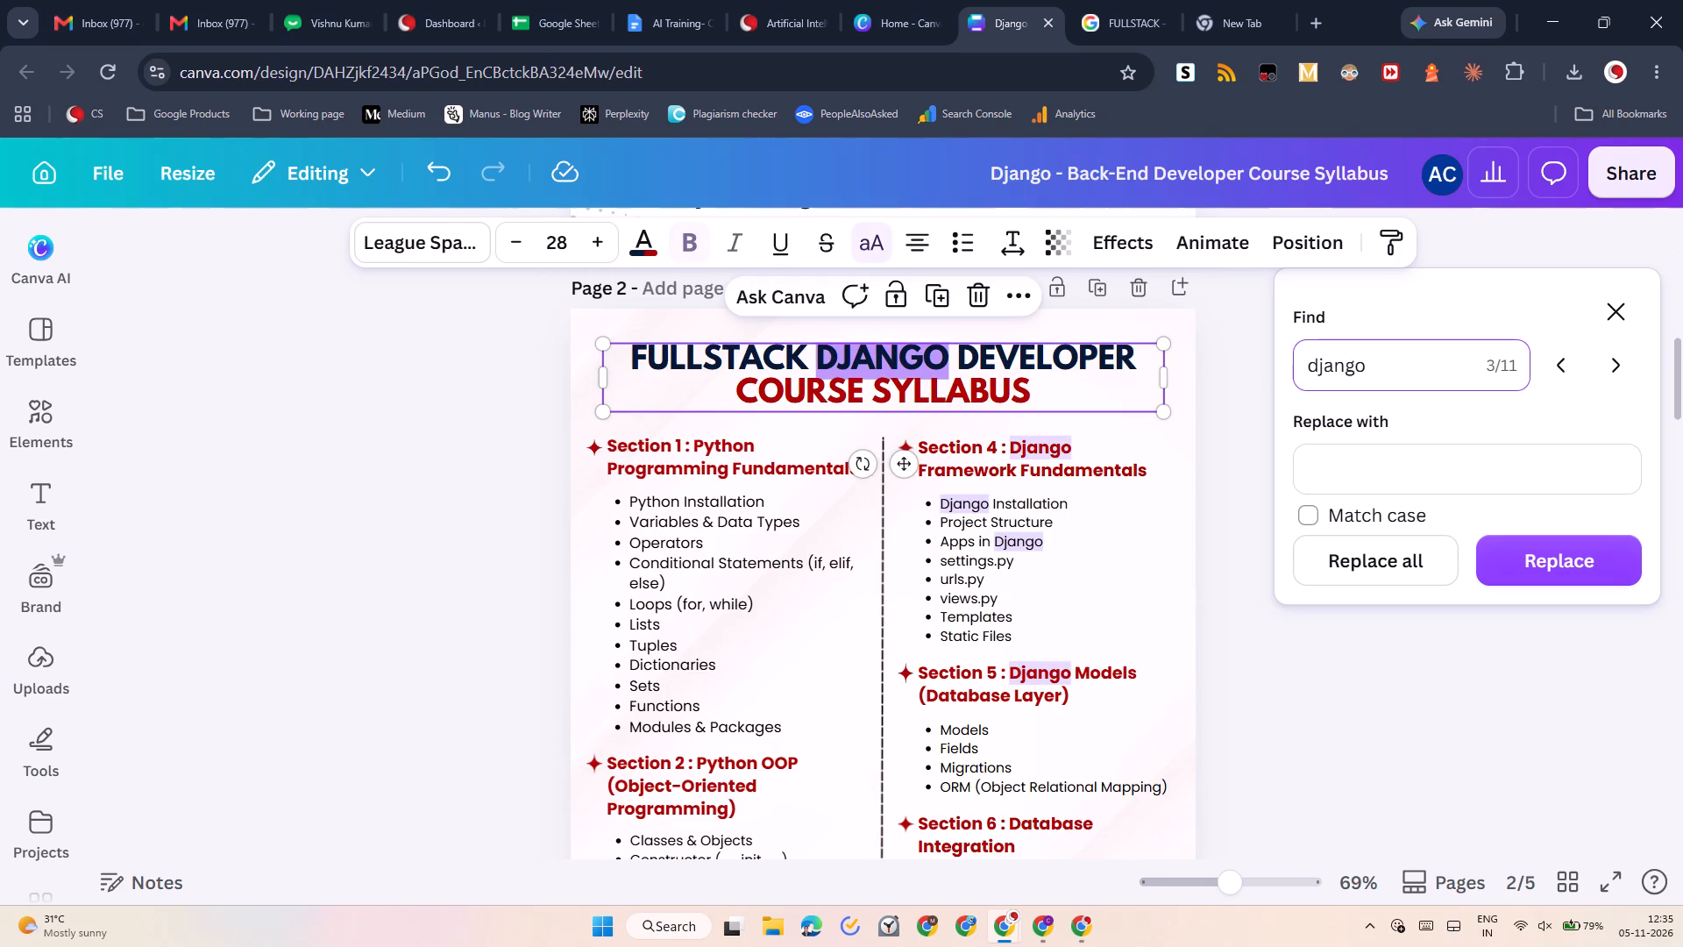
key("Return")
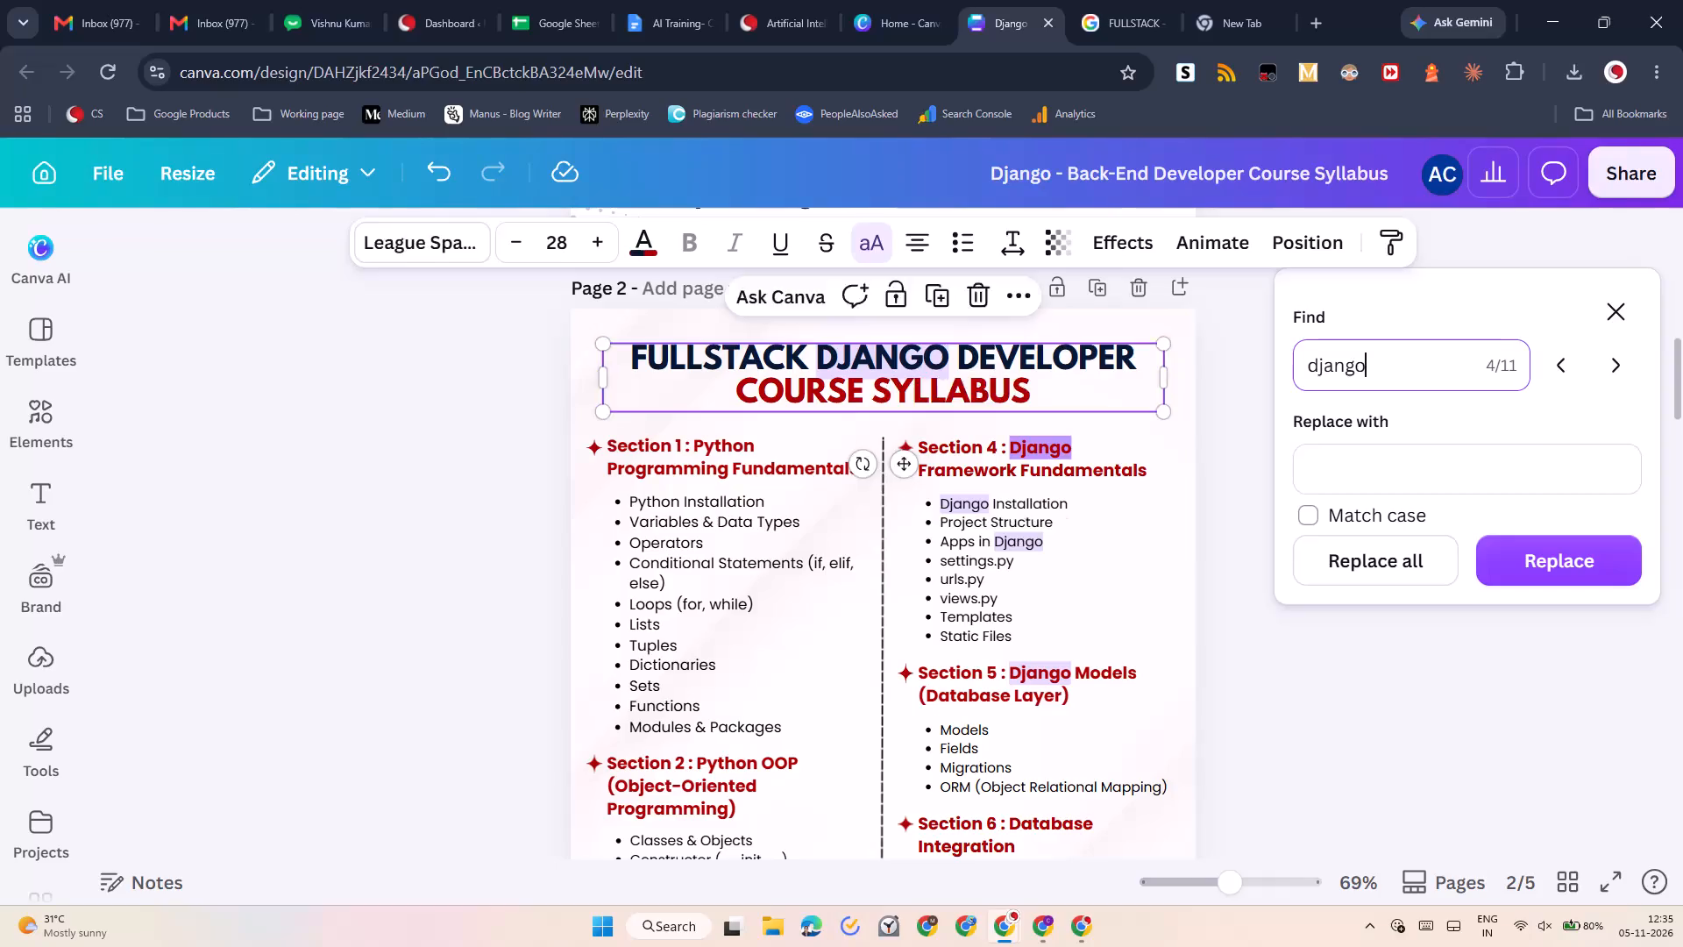
key("Return")
key("Return")
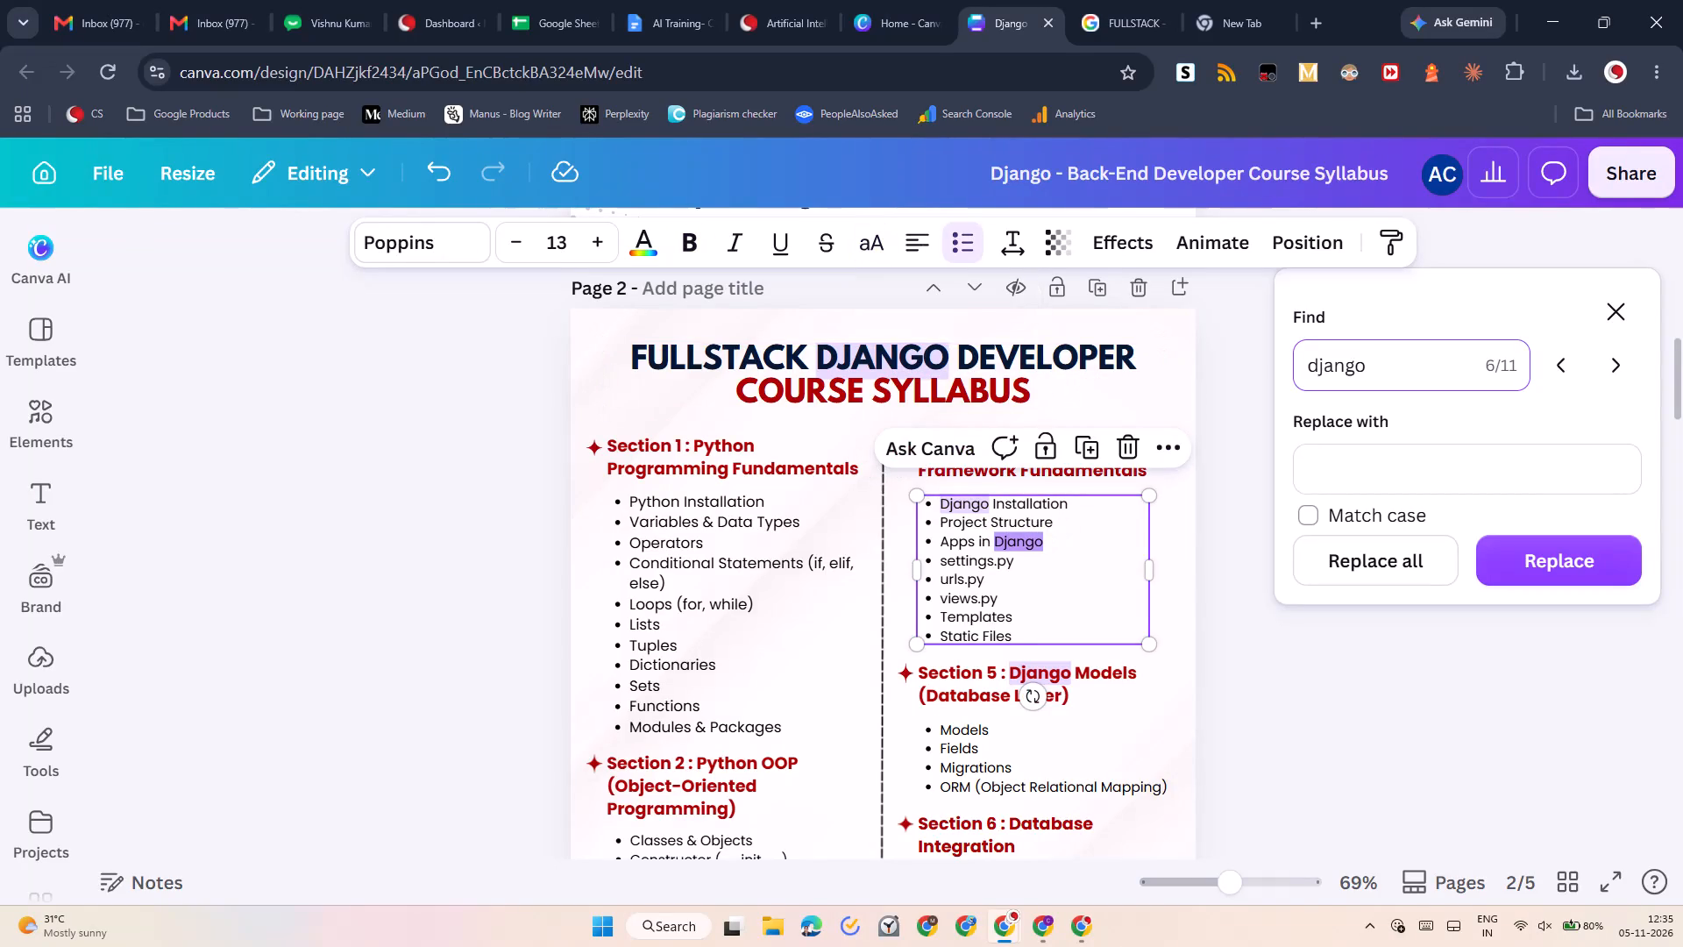
key("Return")
key("Return")
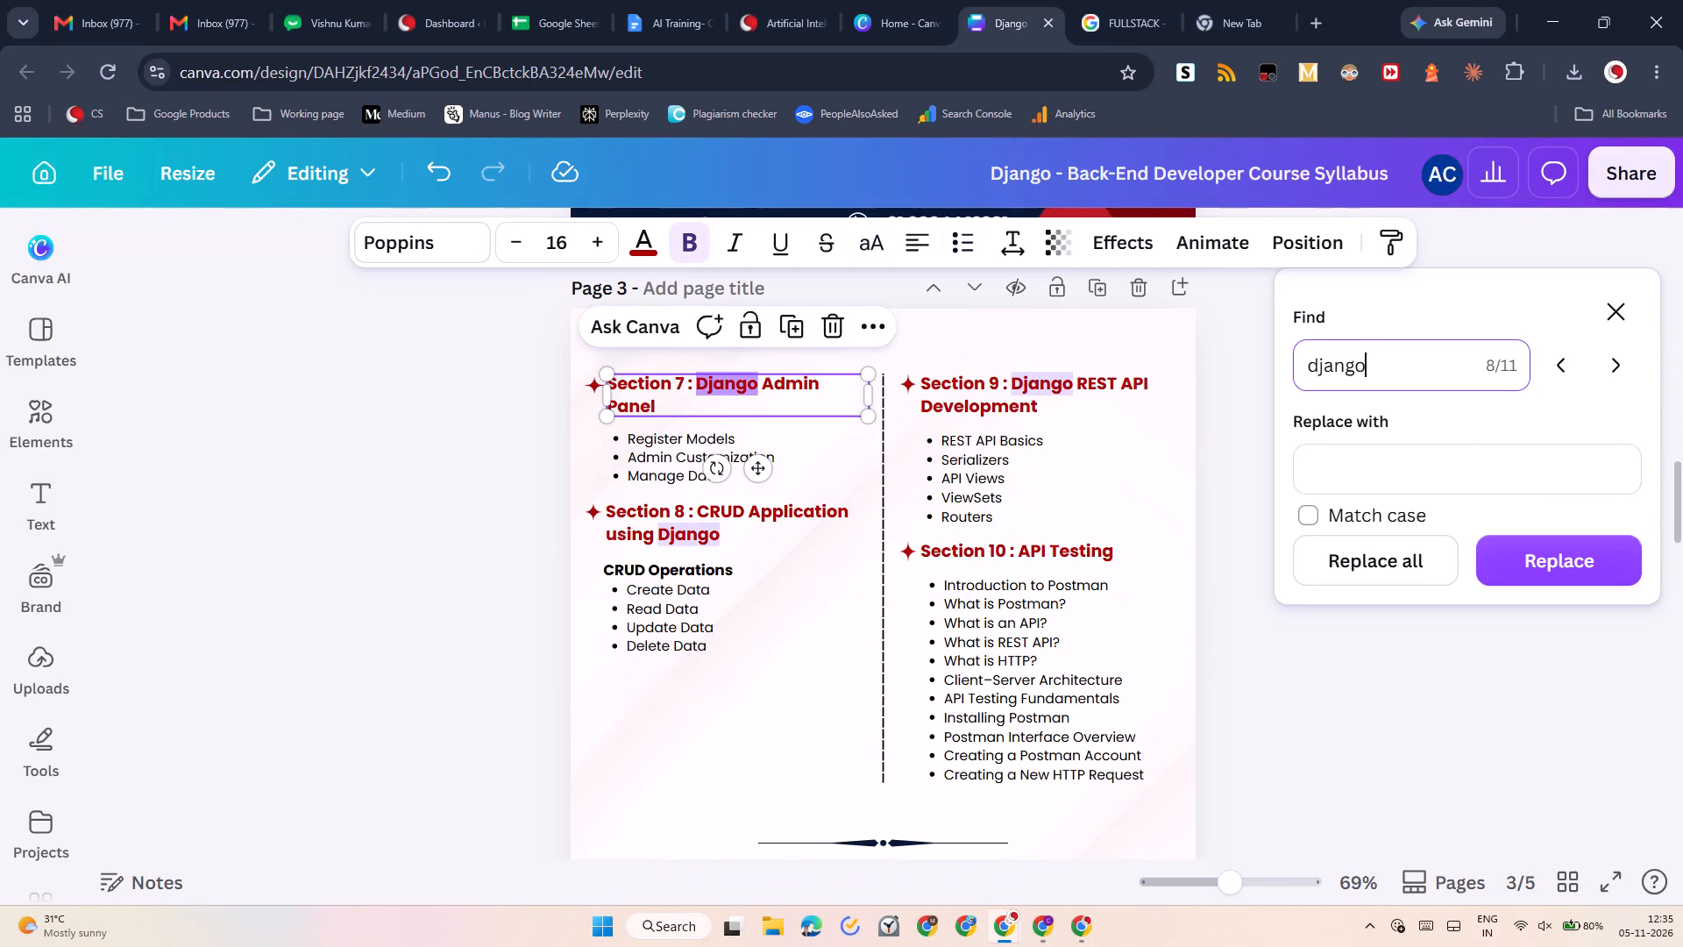
key("Return")
key("Return")
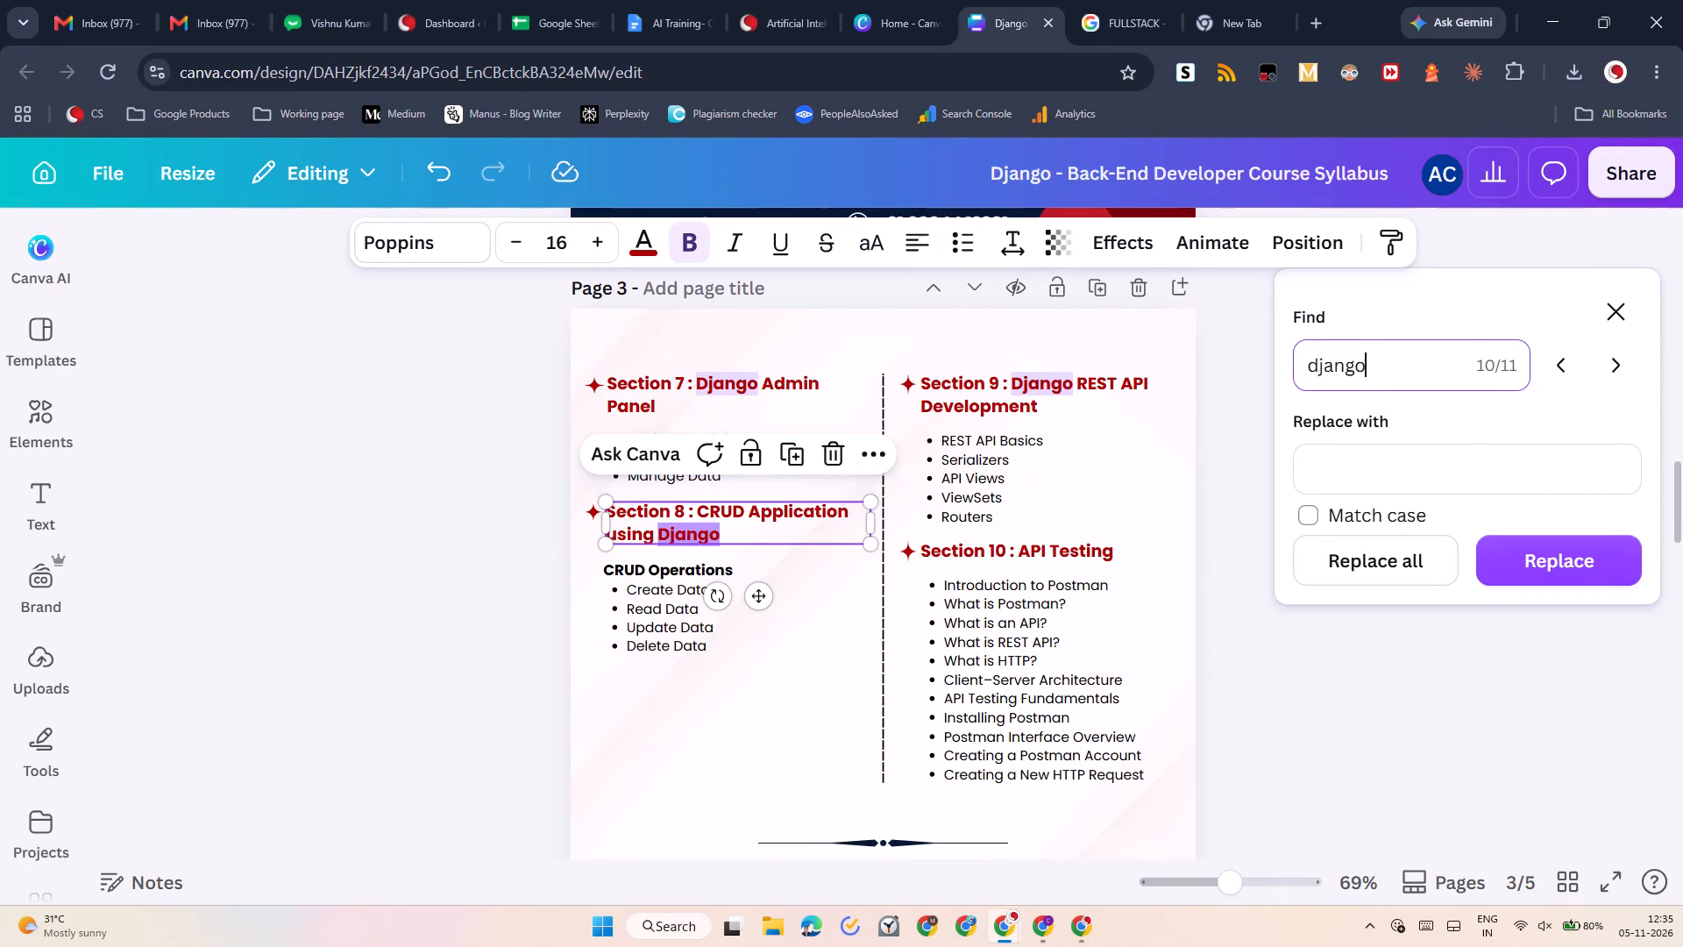
key("Return")
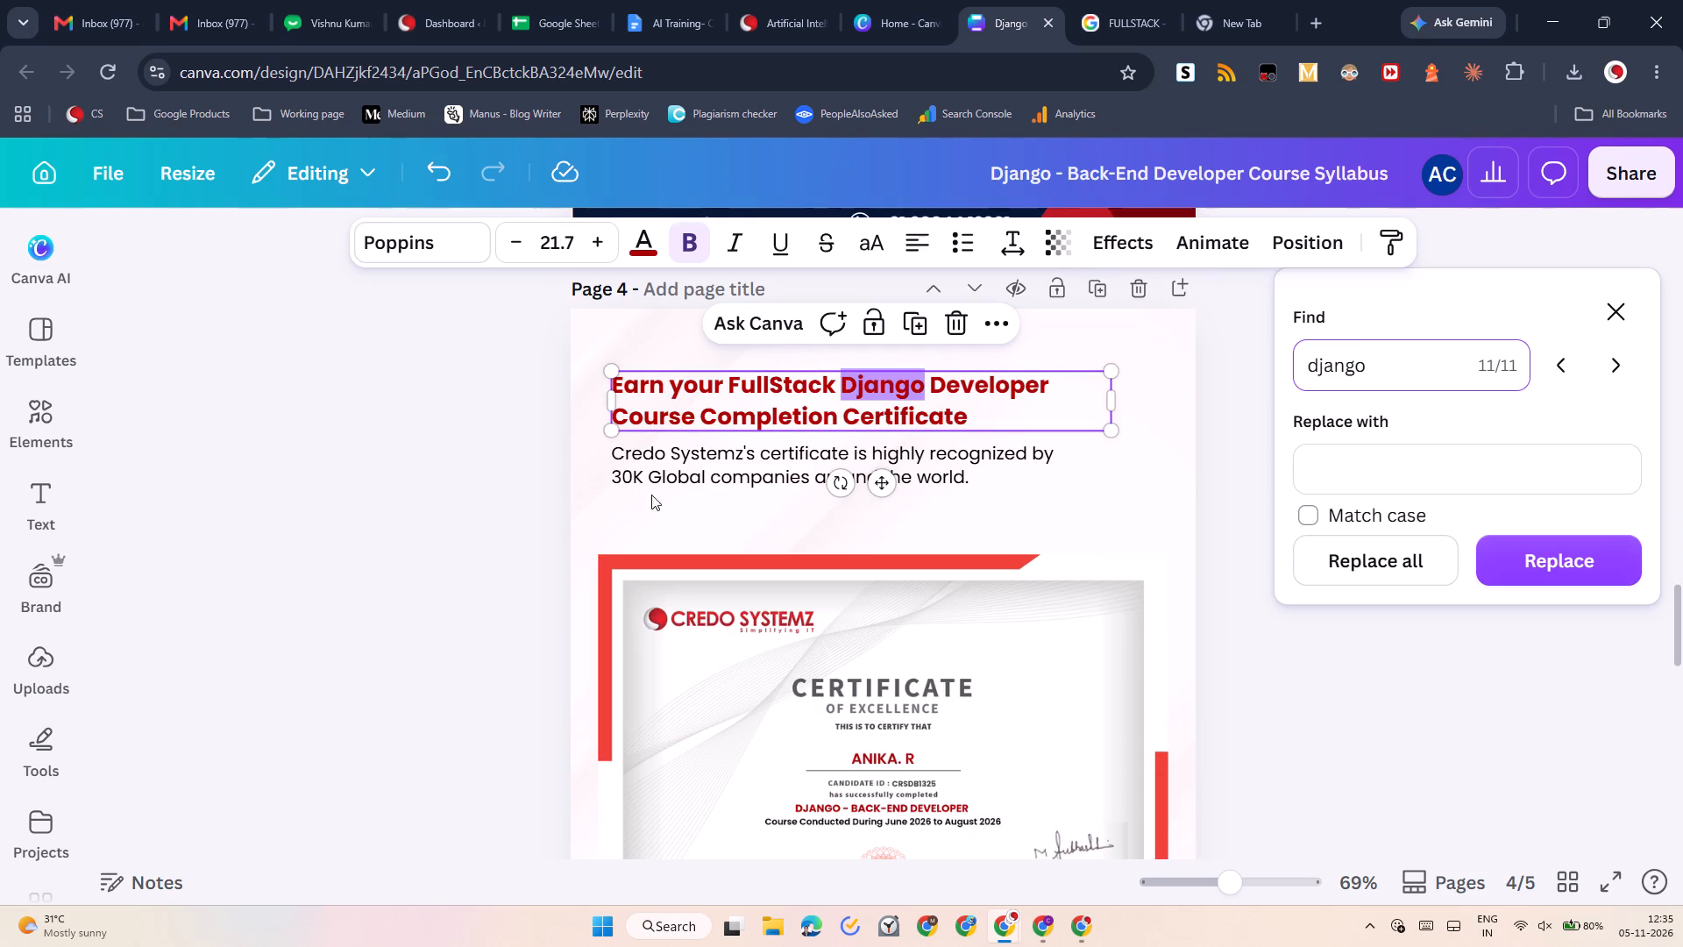
left_click(1609, 317)
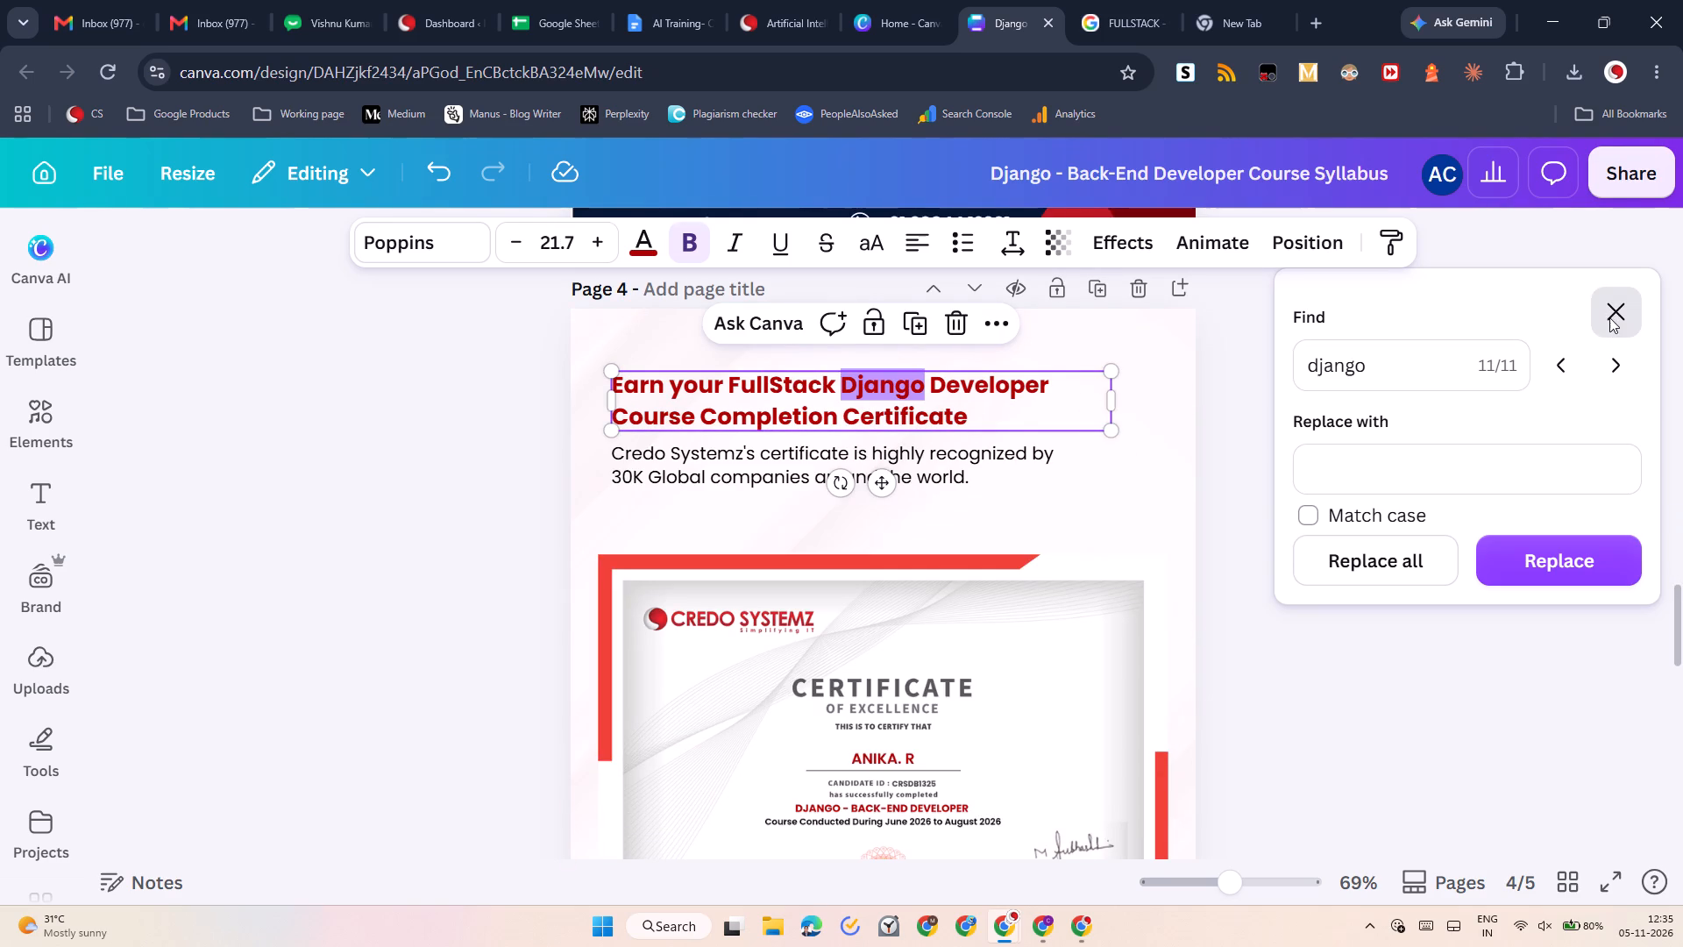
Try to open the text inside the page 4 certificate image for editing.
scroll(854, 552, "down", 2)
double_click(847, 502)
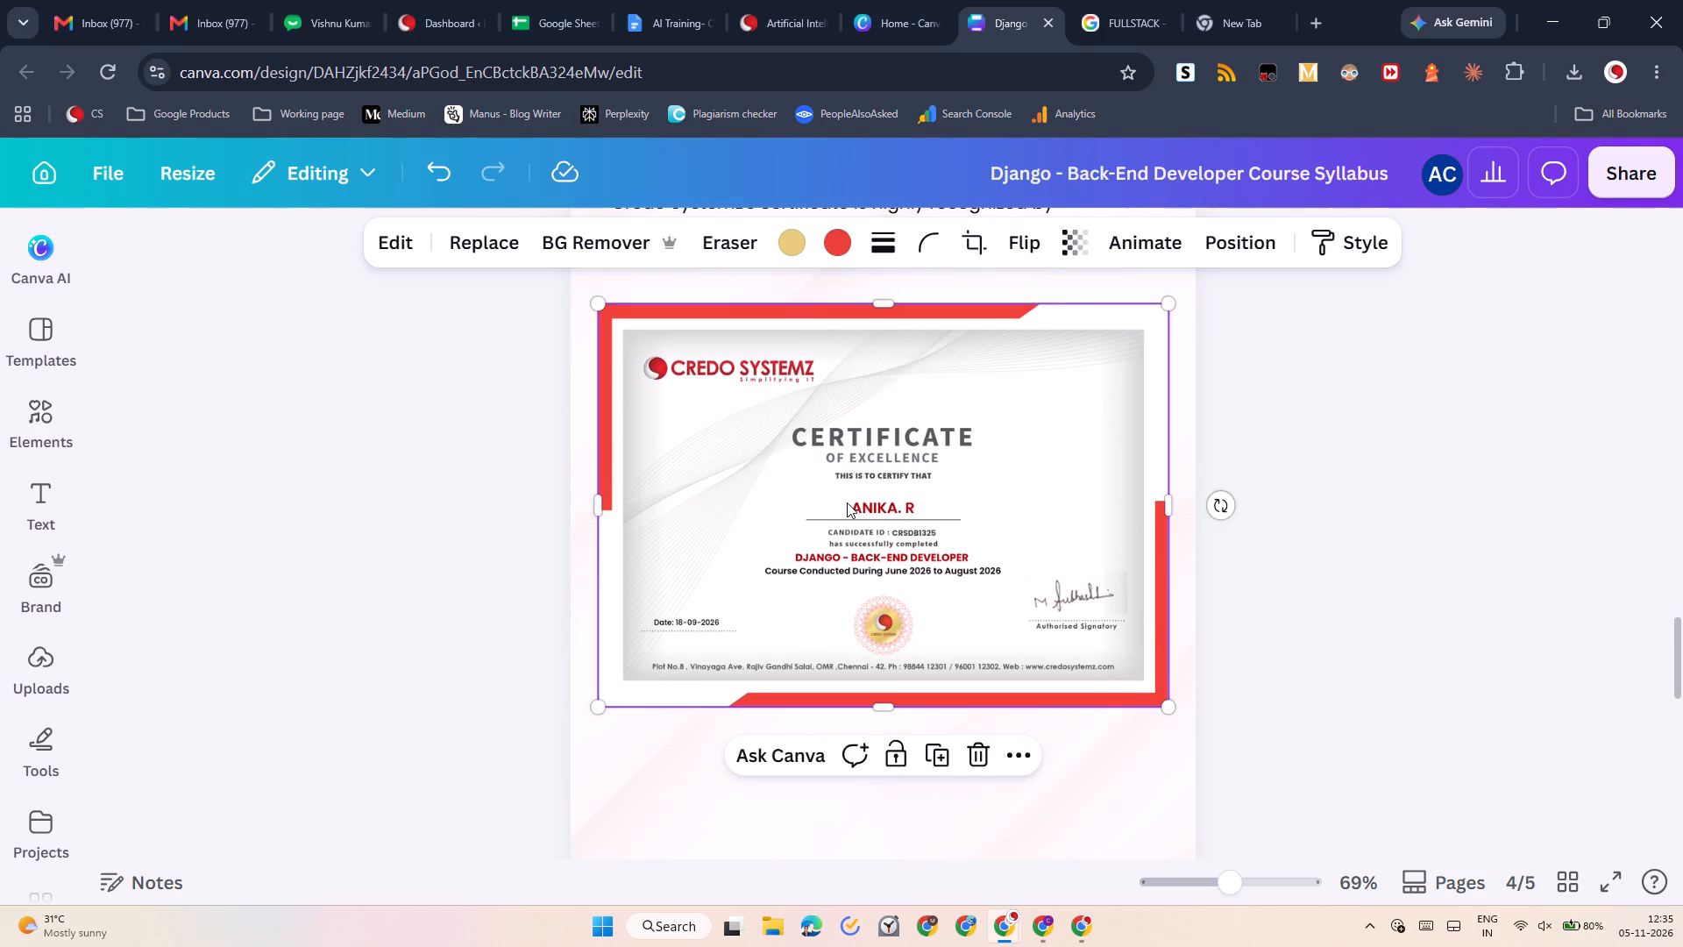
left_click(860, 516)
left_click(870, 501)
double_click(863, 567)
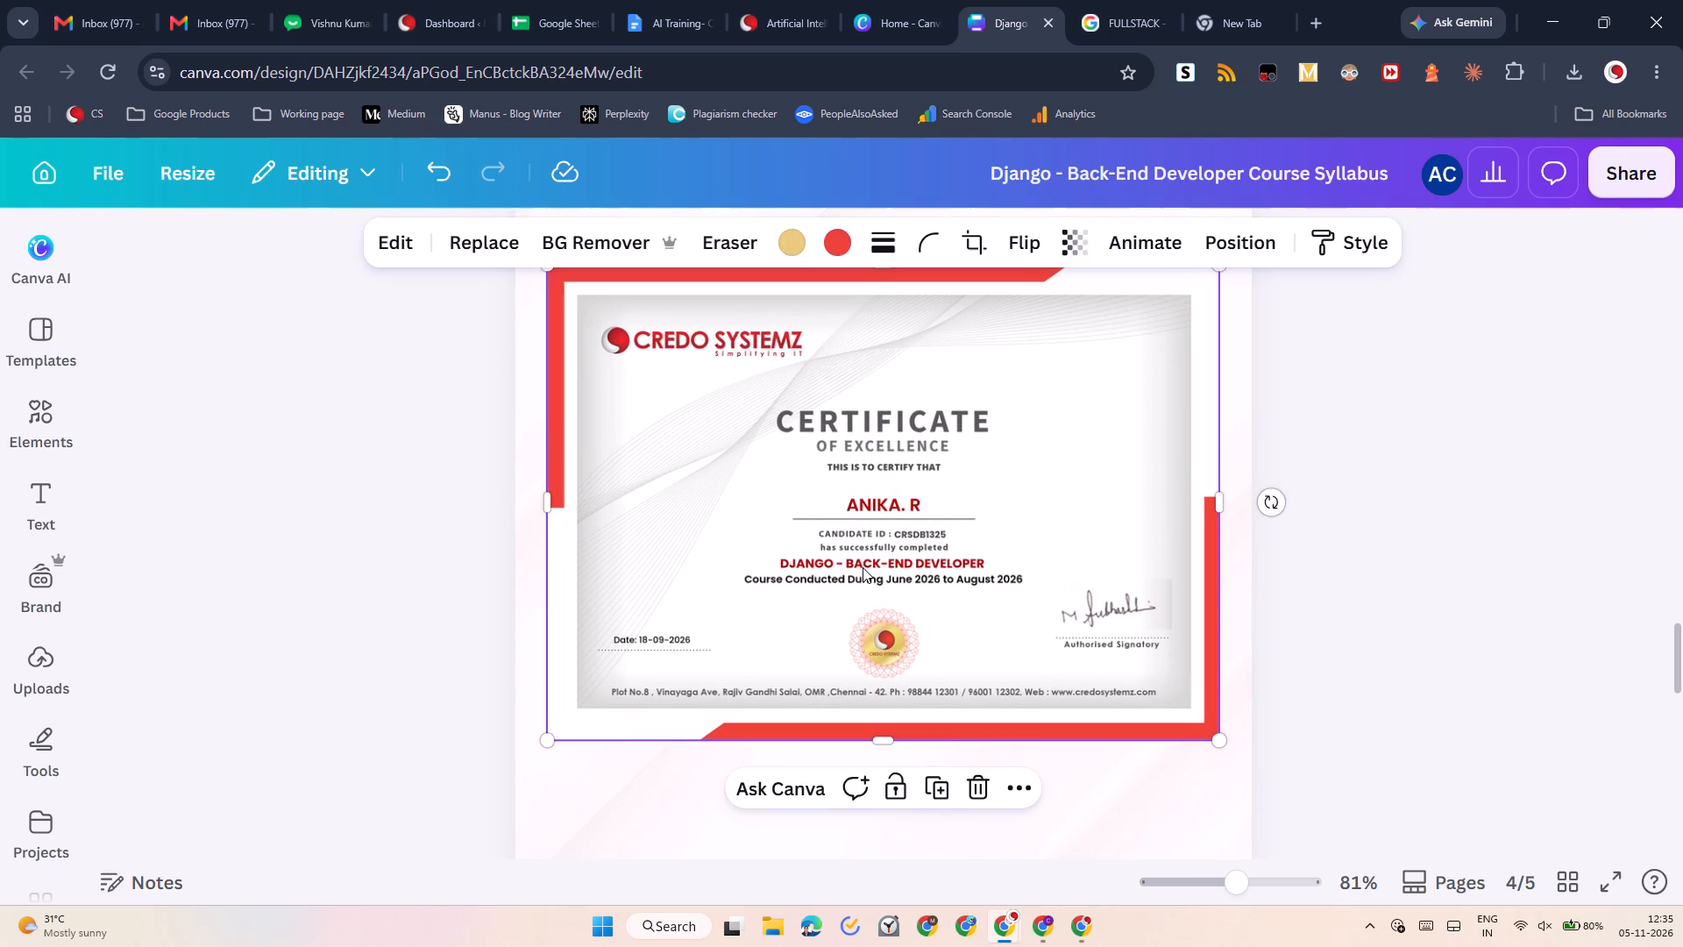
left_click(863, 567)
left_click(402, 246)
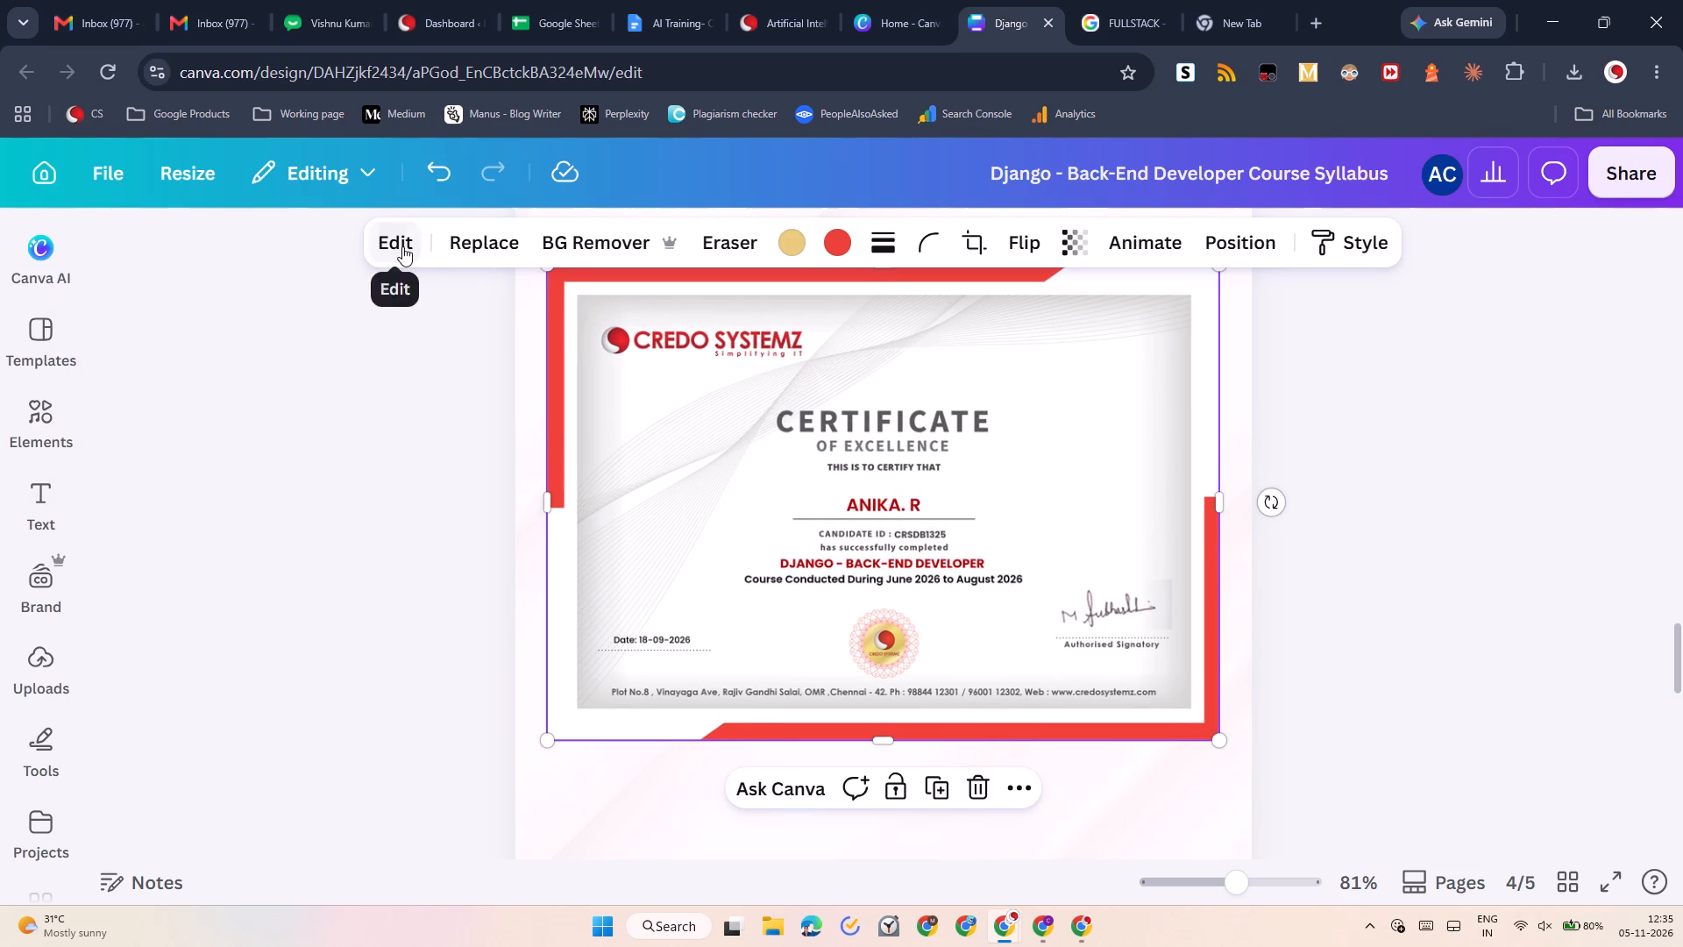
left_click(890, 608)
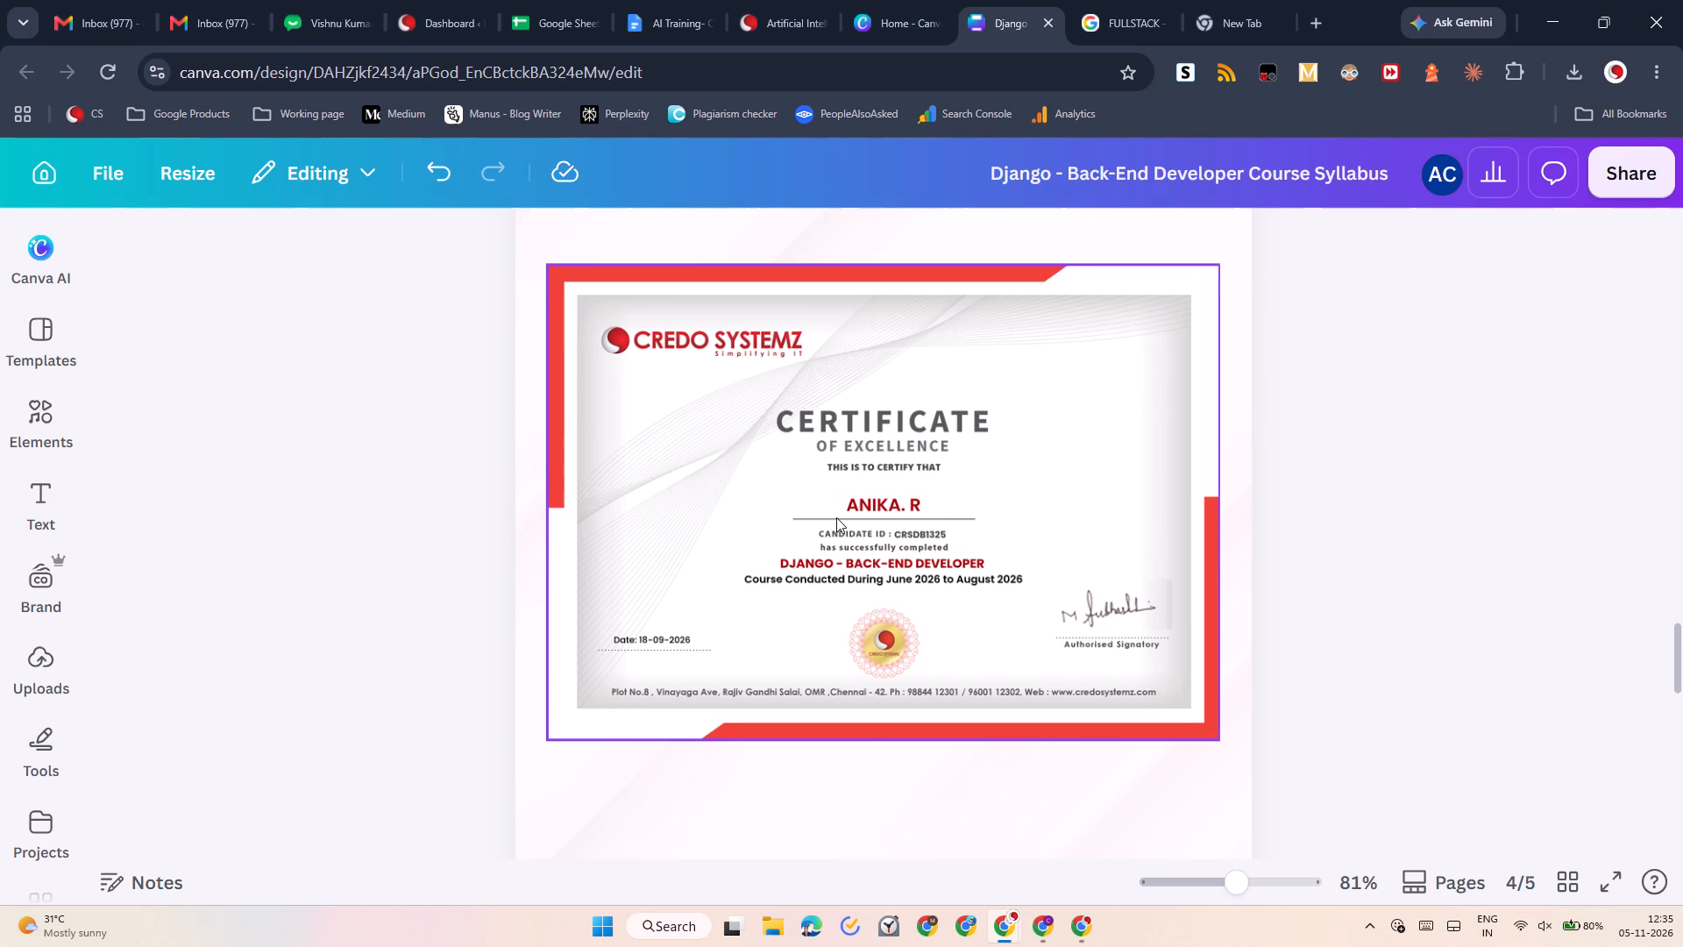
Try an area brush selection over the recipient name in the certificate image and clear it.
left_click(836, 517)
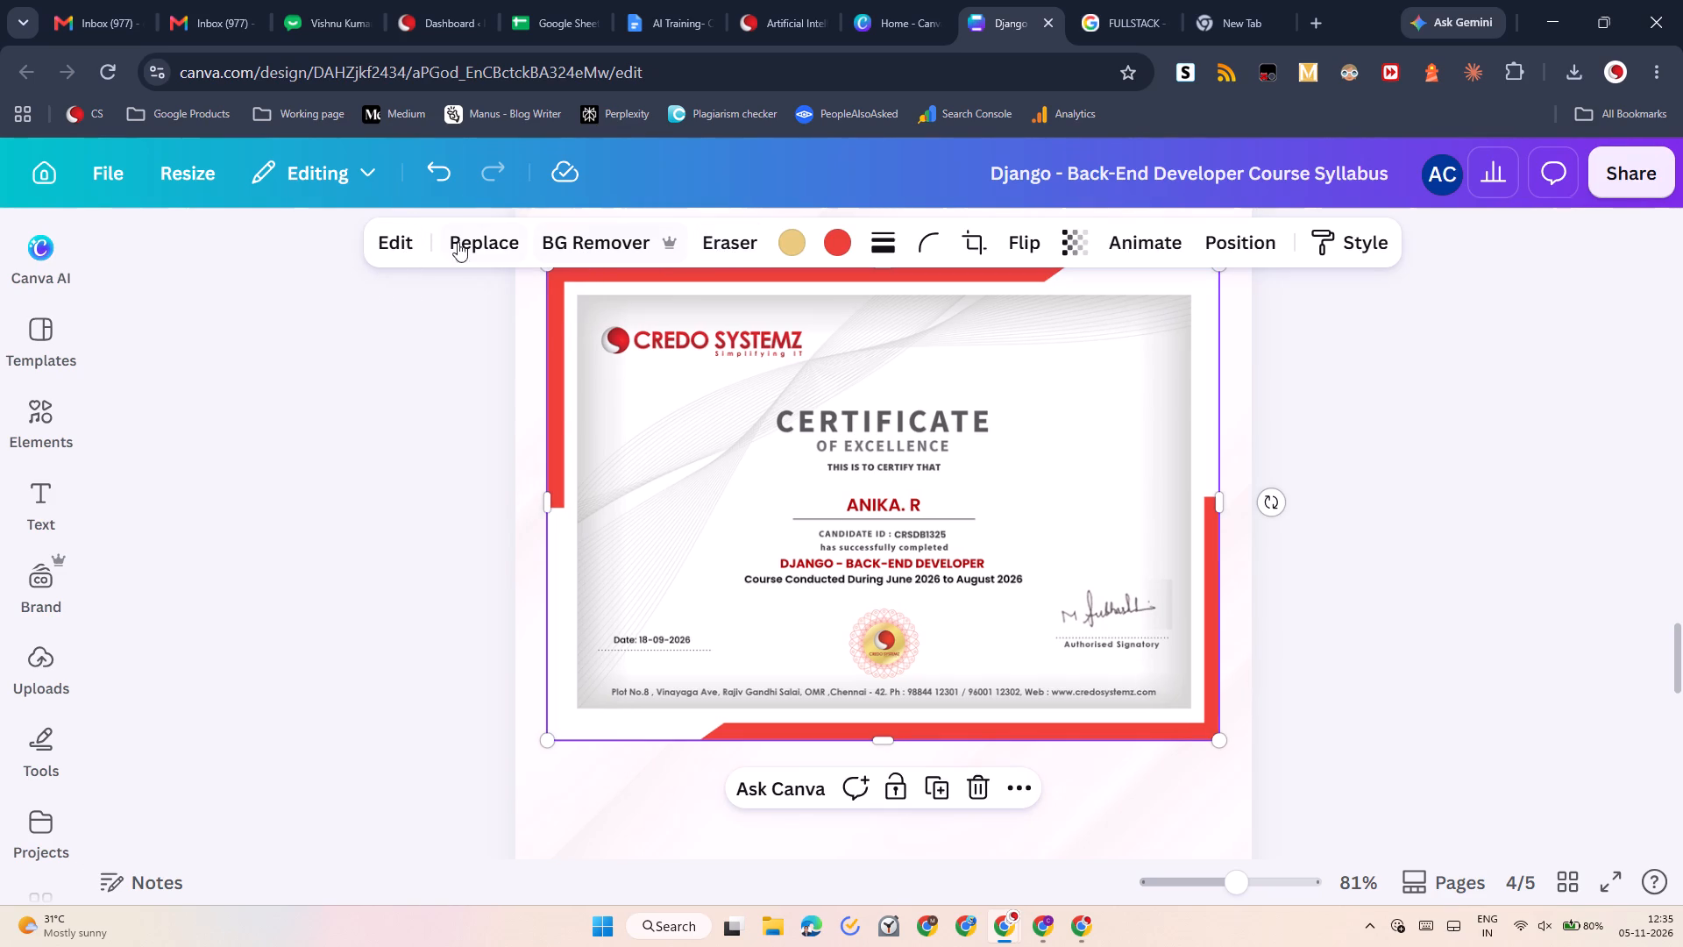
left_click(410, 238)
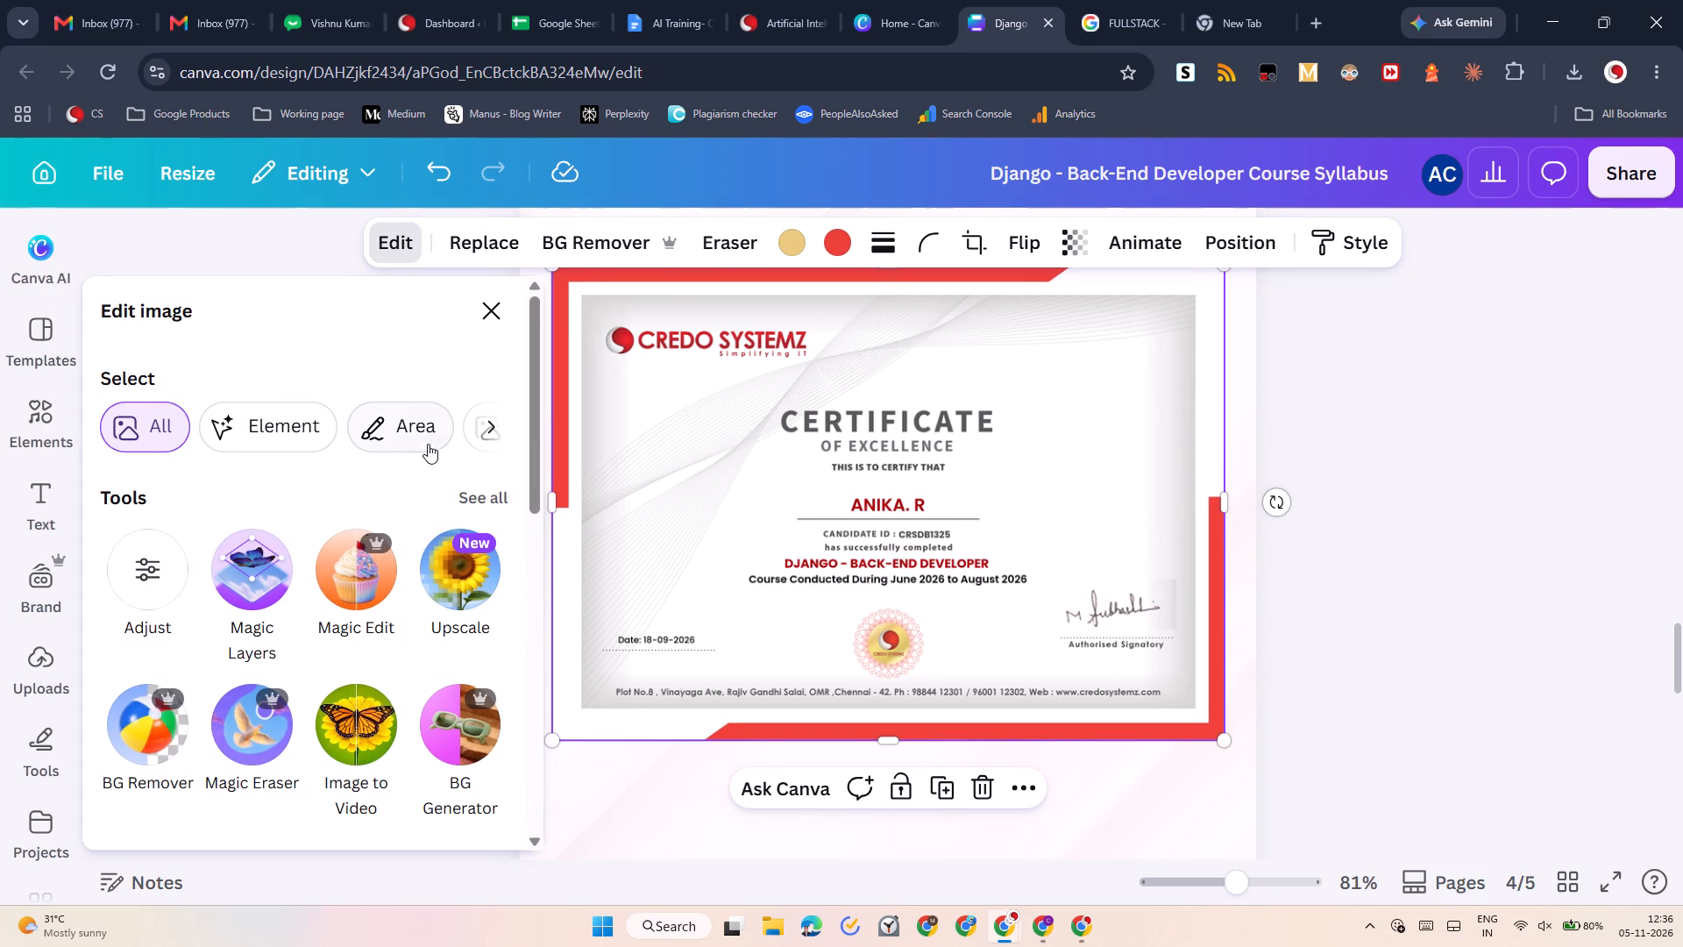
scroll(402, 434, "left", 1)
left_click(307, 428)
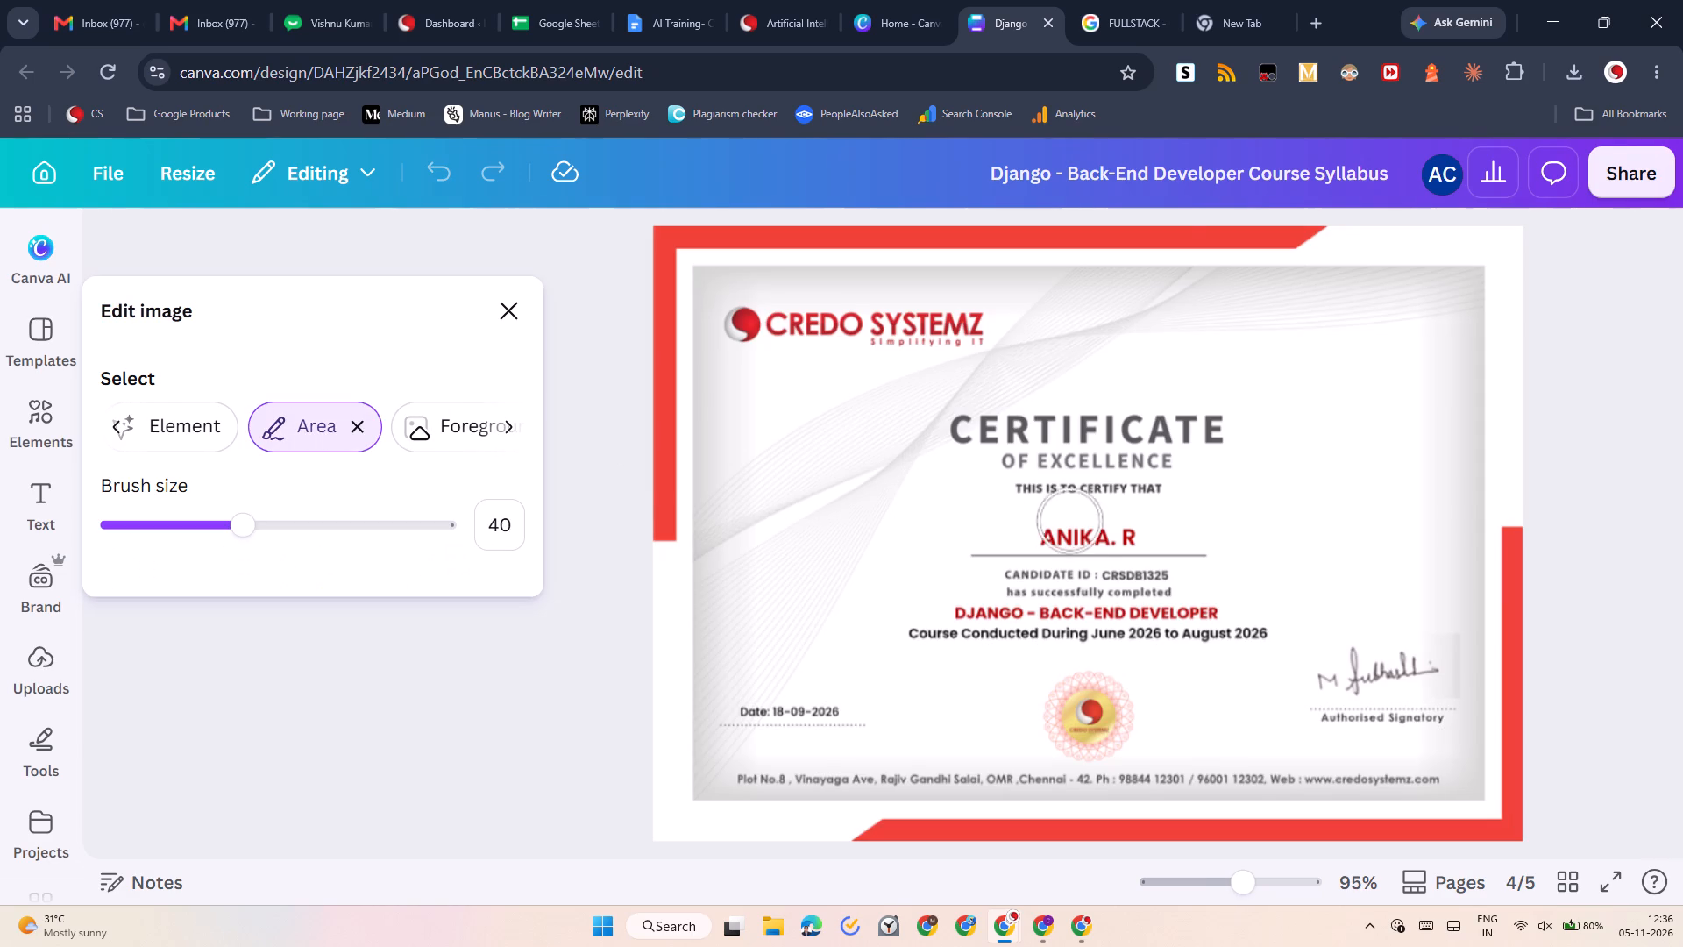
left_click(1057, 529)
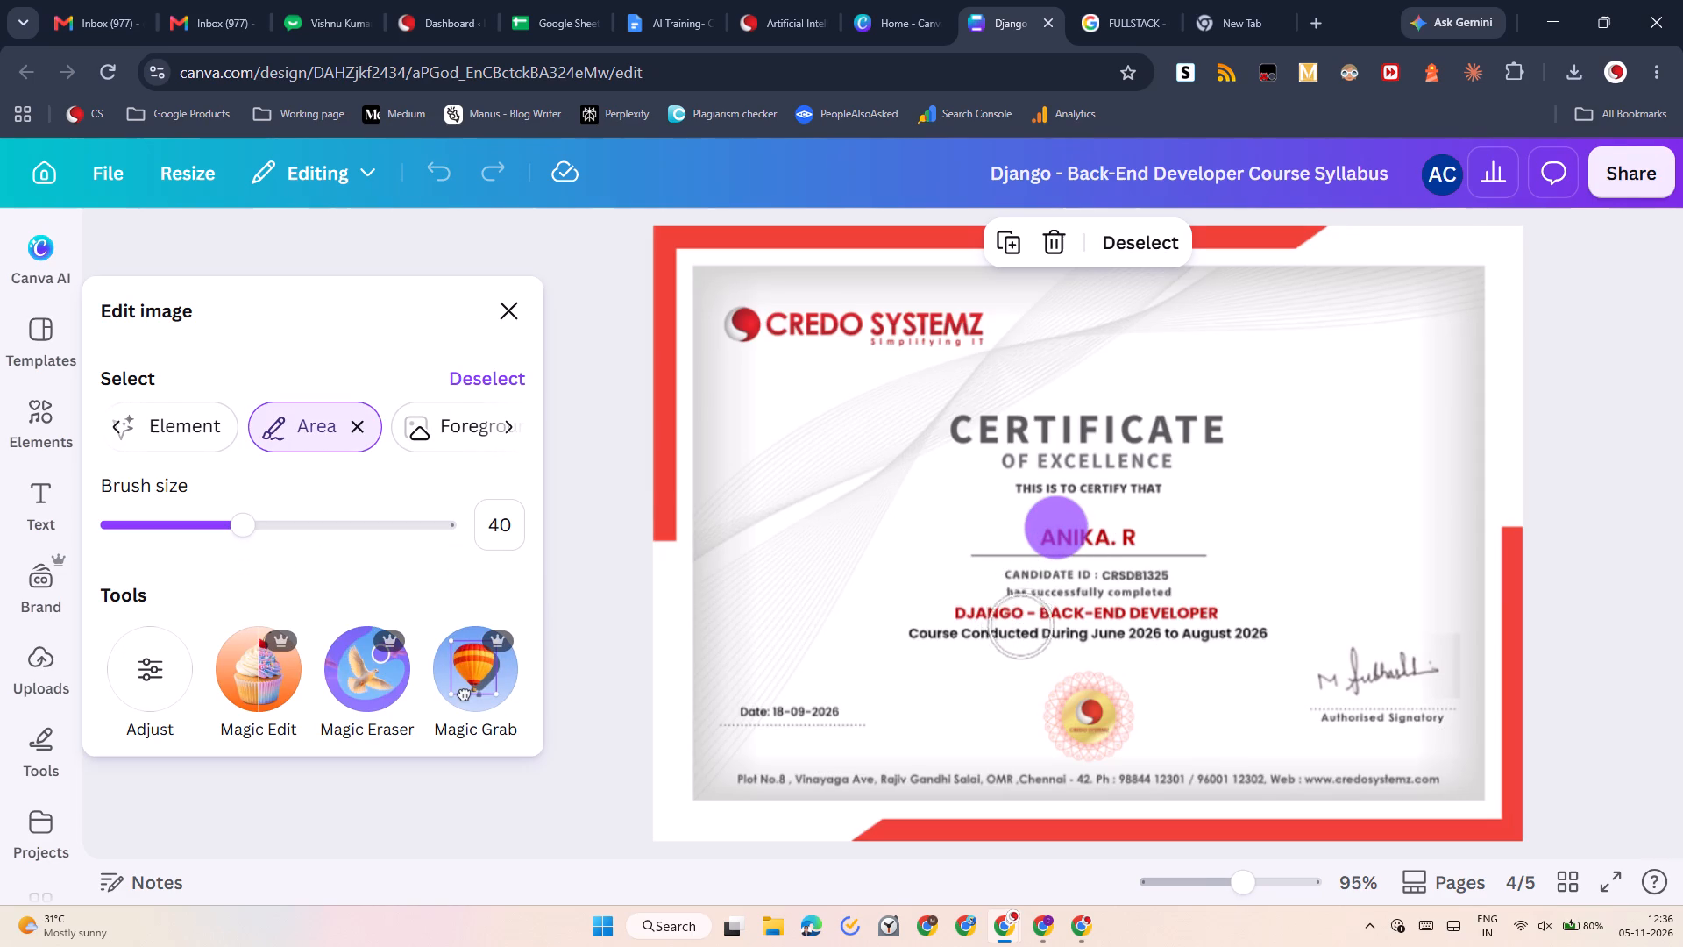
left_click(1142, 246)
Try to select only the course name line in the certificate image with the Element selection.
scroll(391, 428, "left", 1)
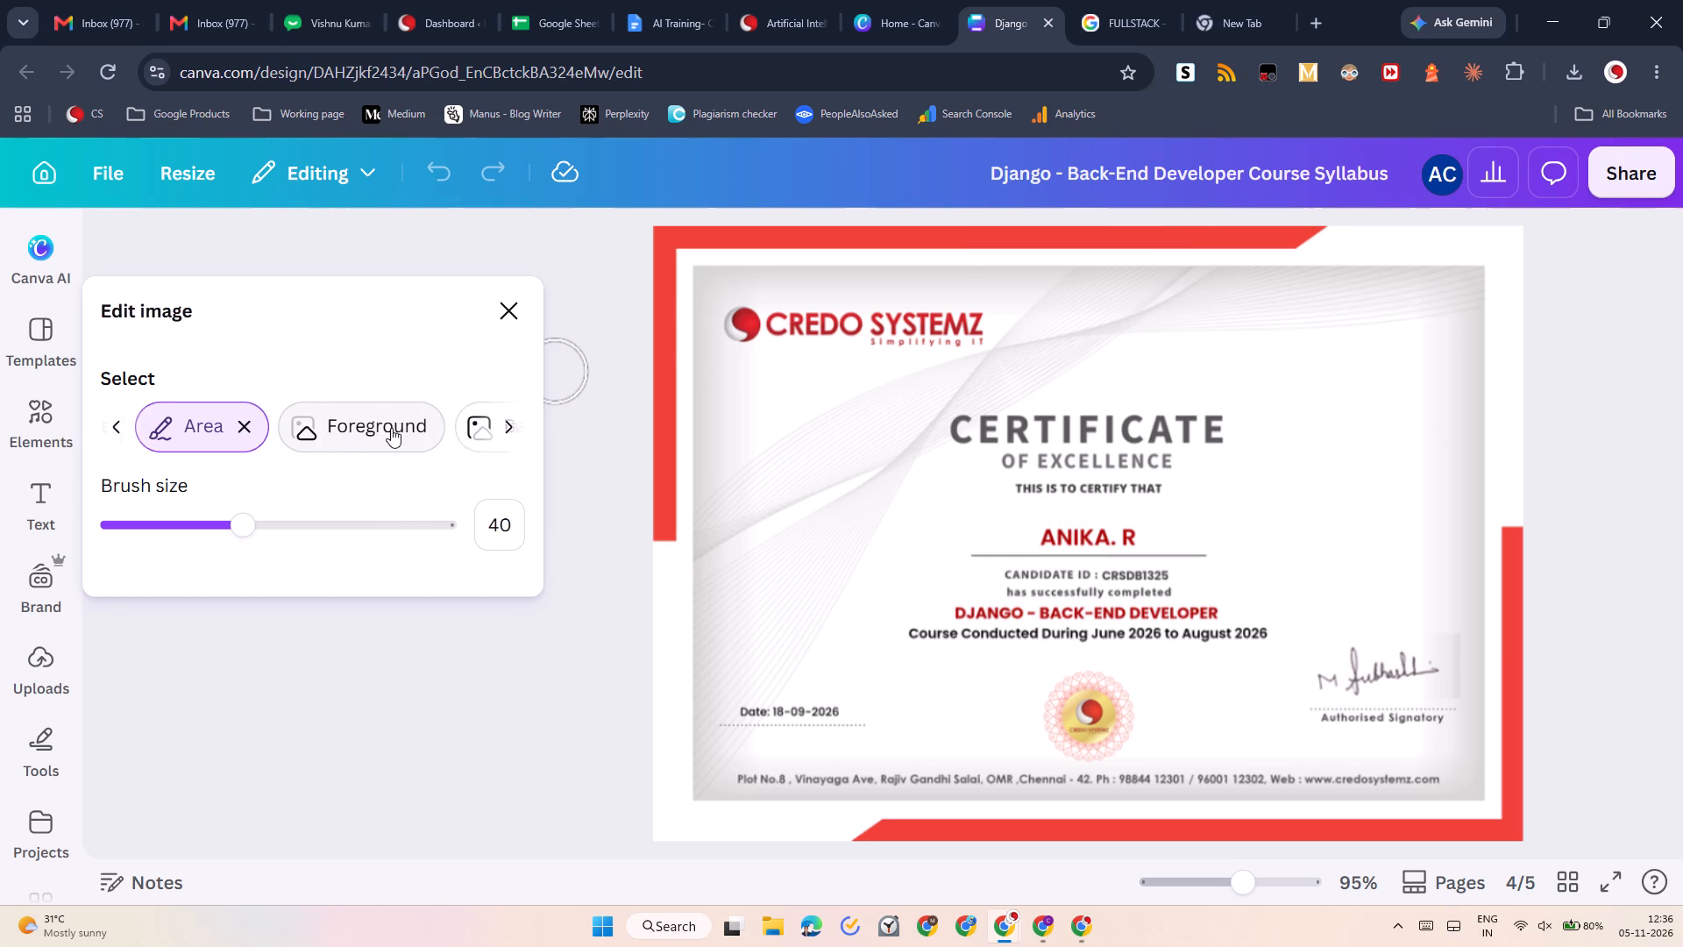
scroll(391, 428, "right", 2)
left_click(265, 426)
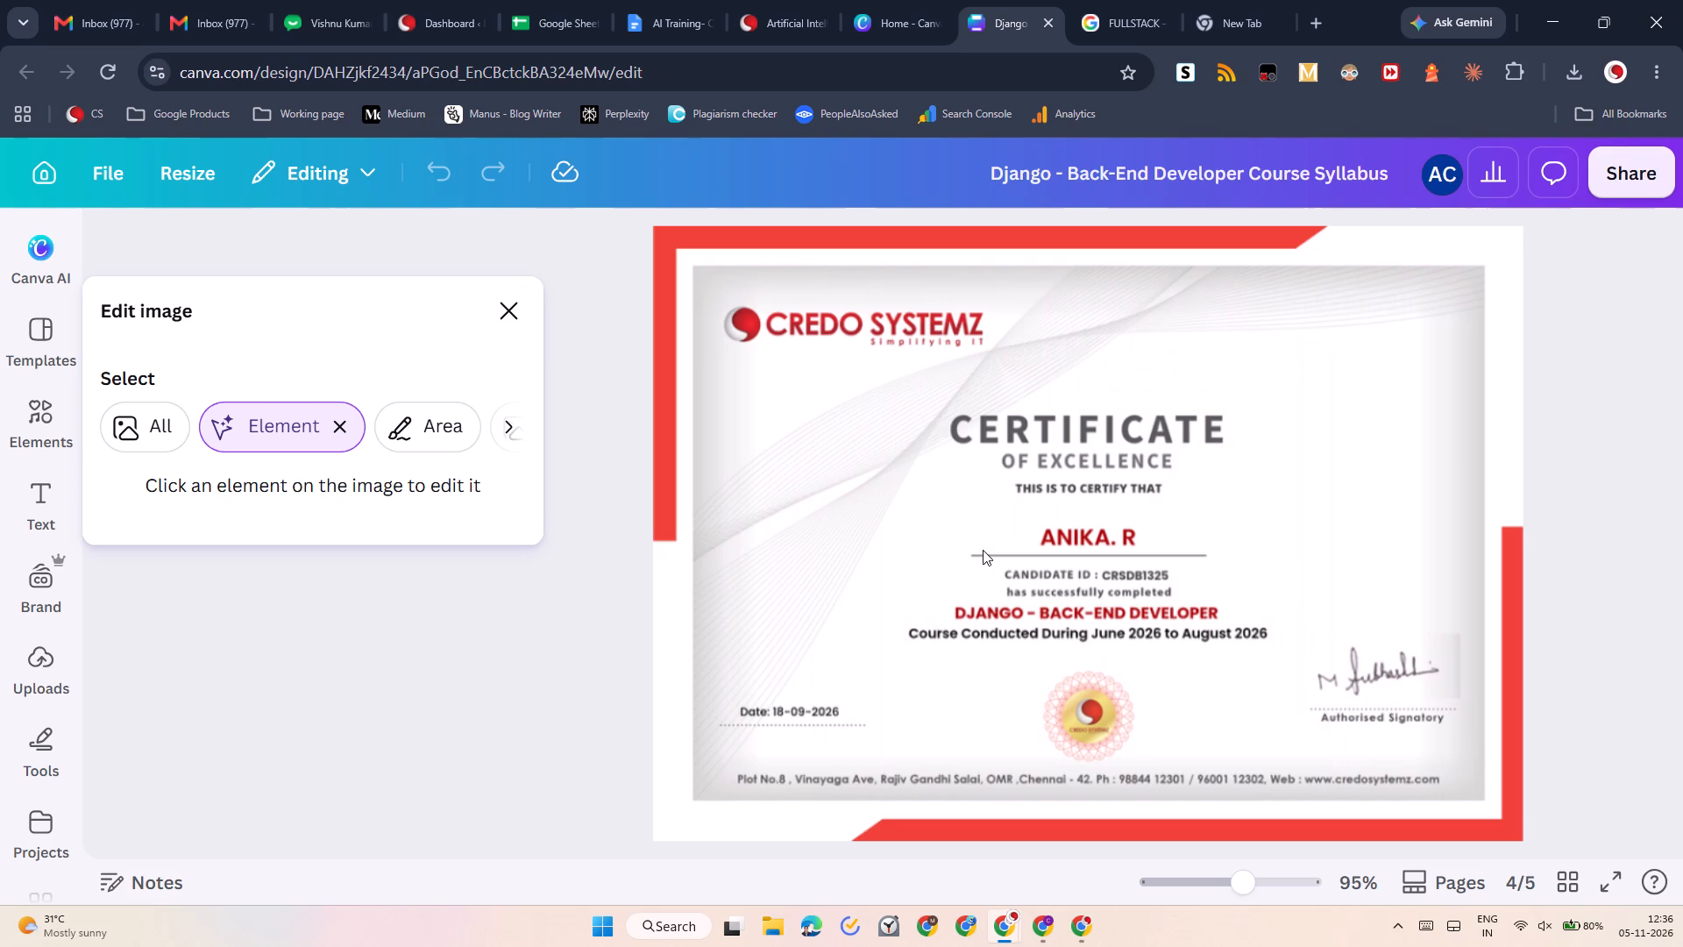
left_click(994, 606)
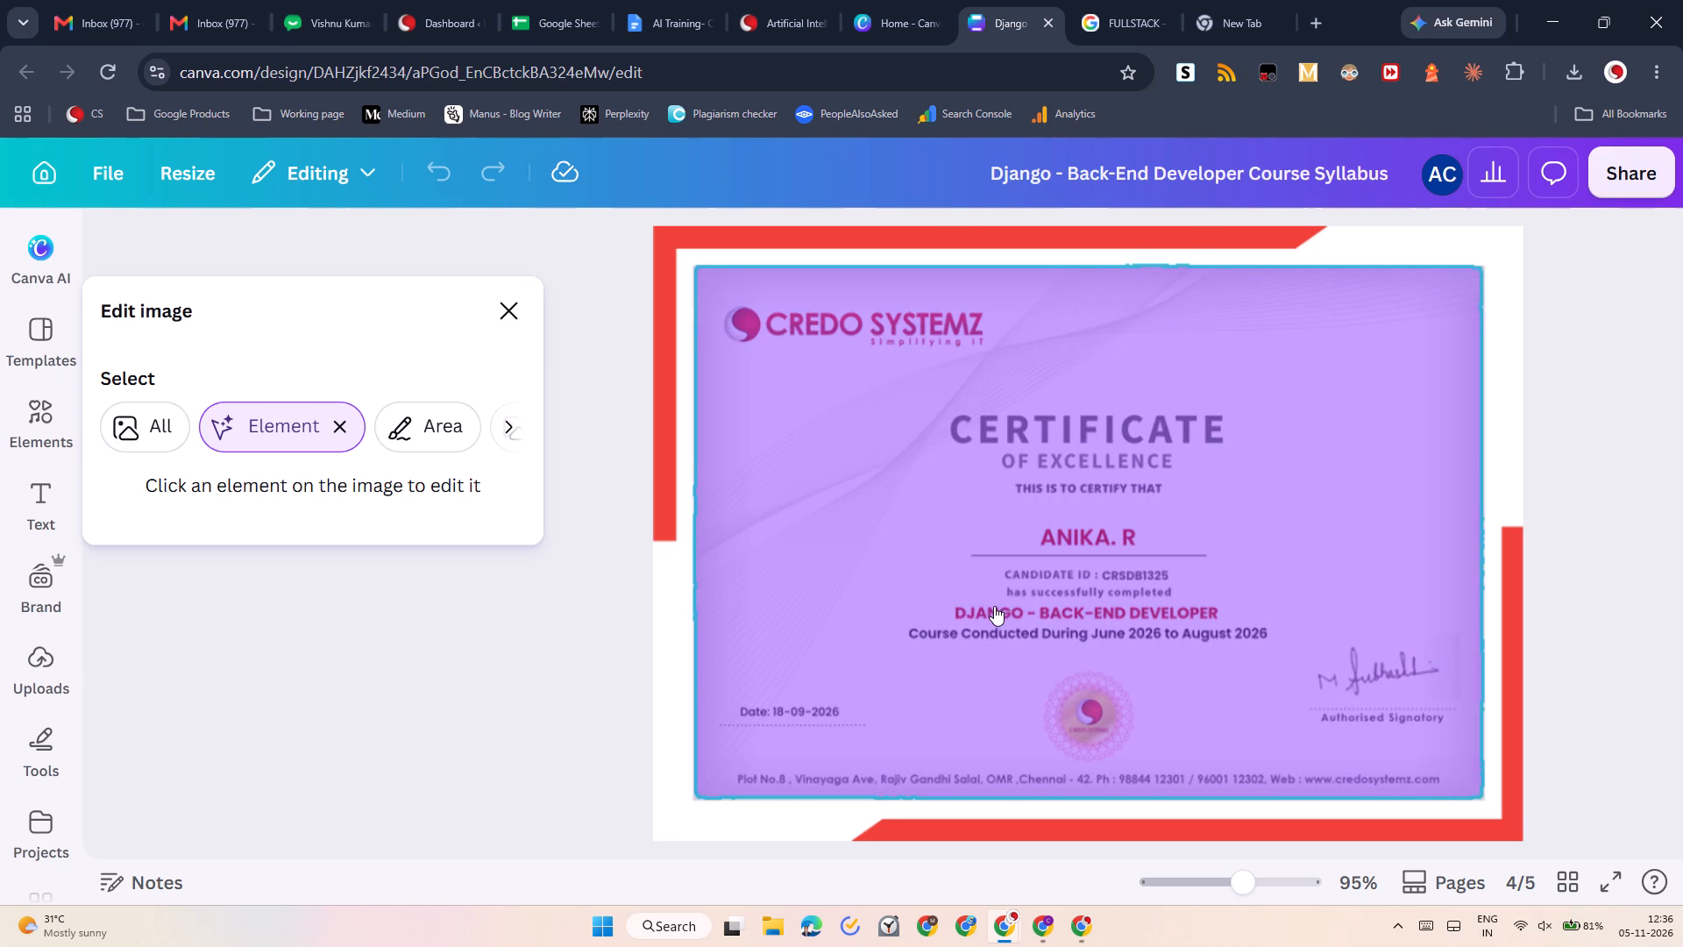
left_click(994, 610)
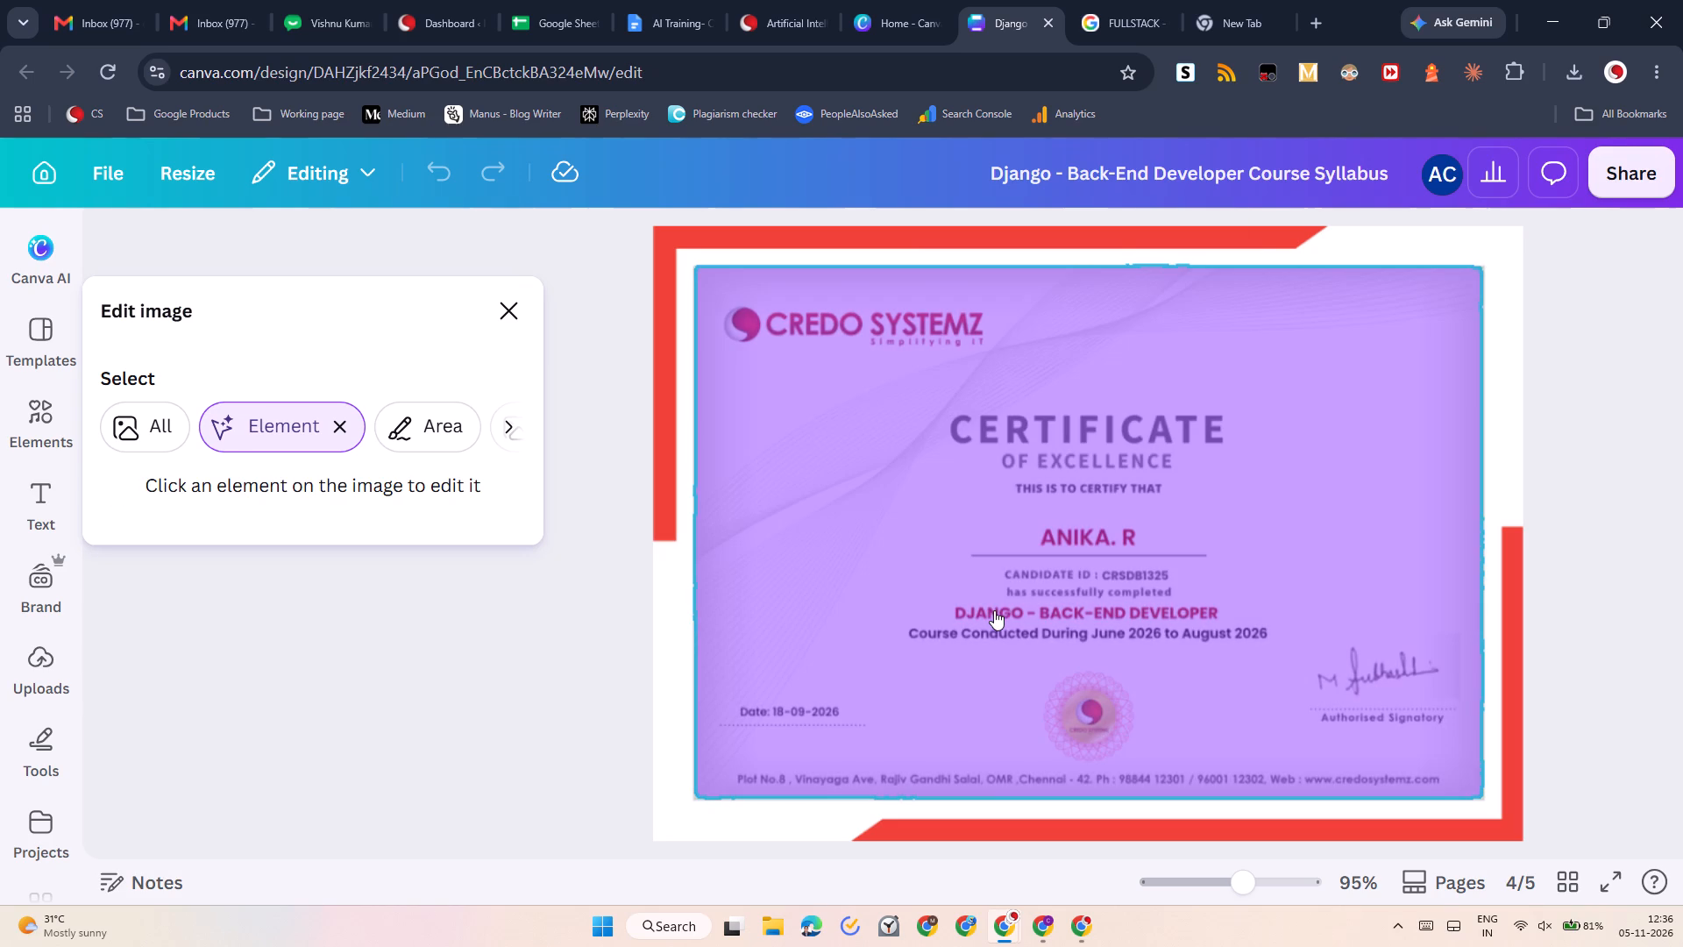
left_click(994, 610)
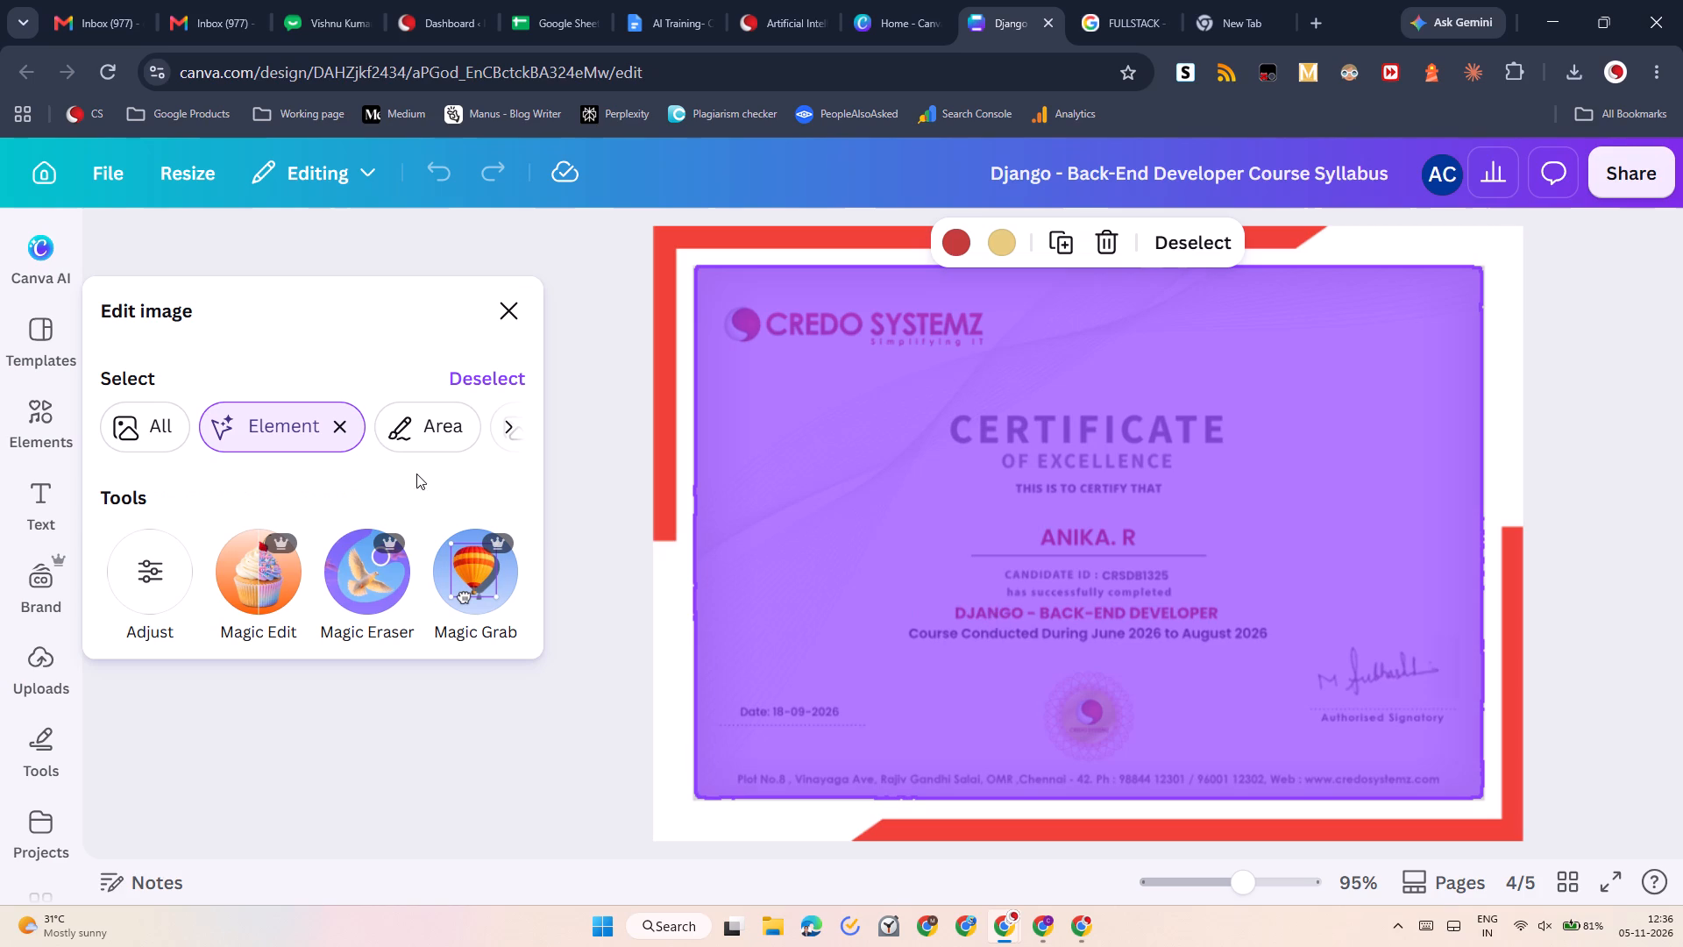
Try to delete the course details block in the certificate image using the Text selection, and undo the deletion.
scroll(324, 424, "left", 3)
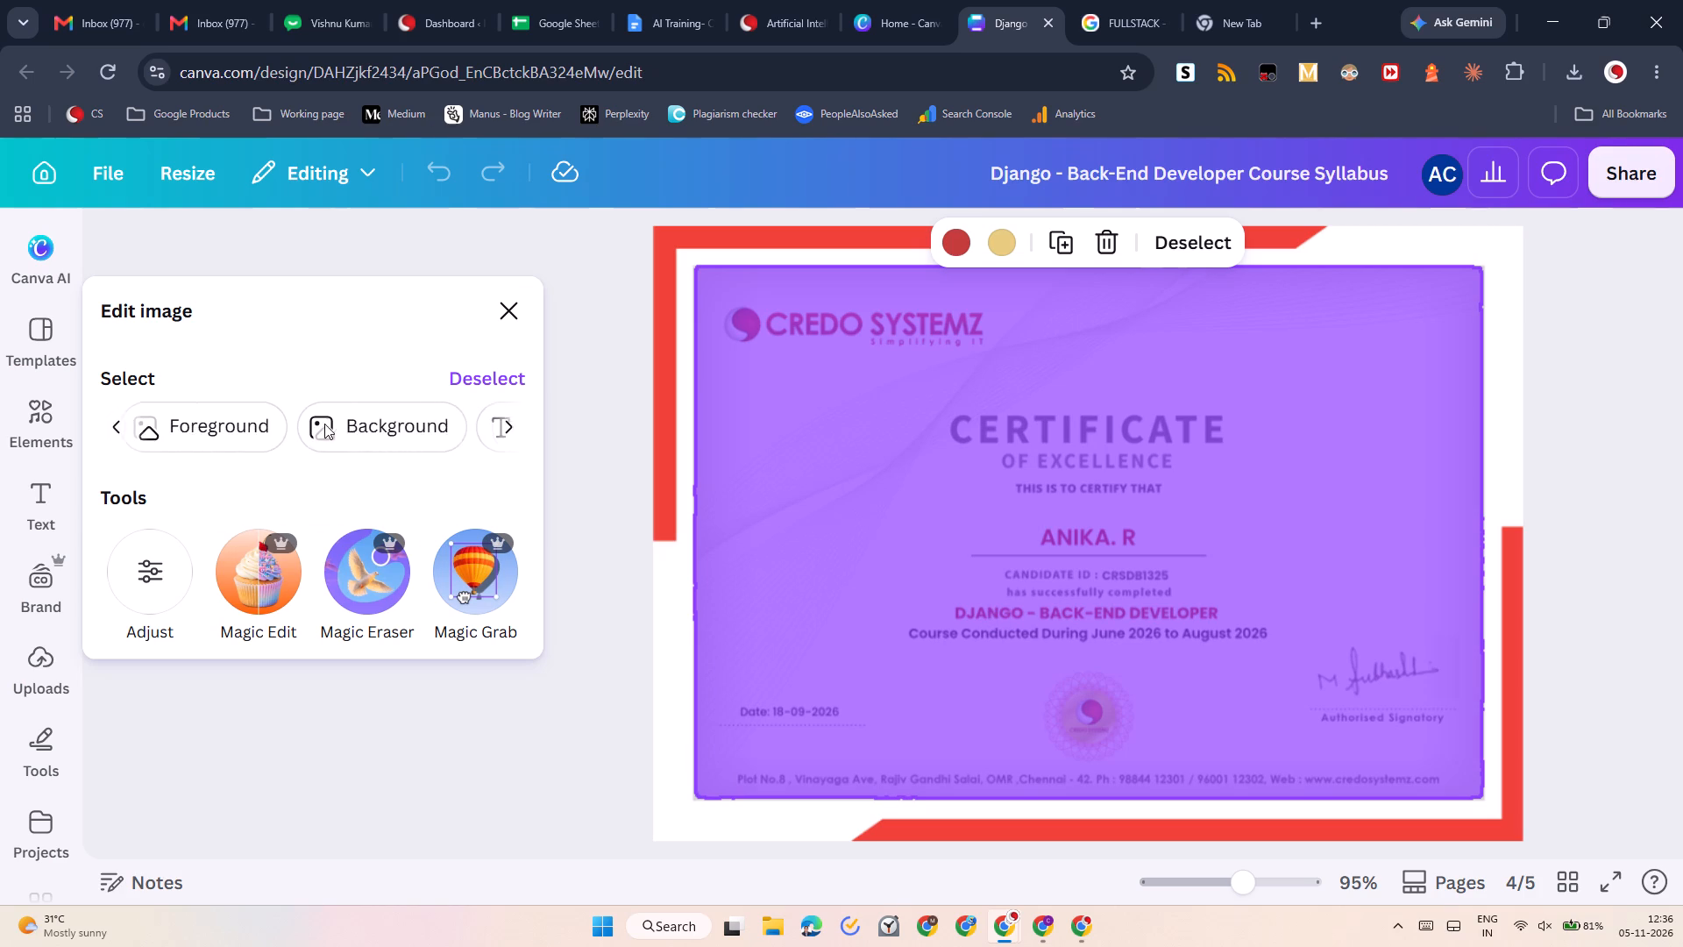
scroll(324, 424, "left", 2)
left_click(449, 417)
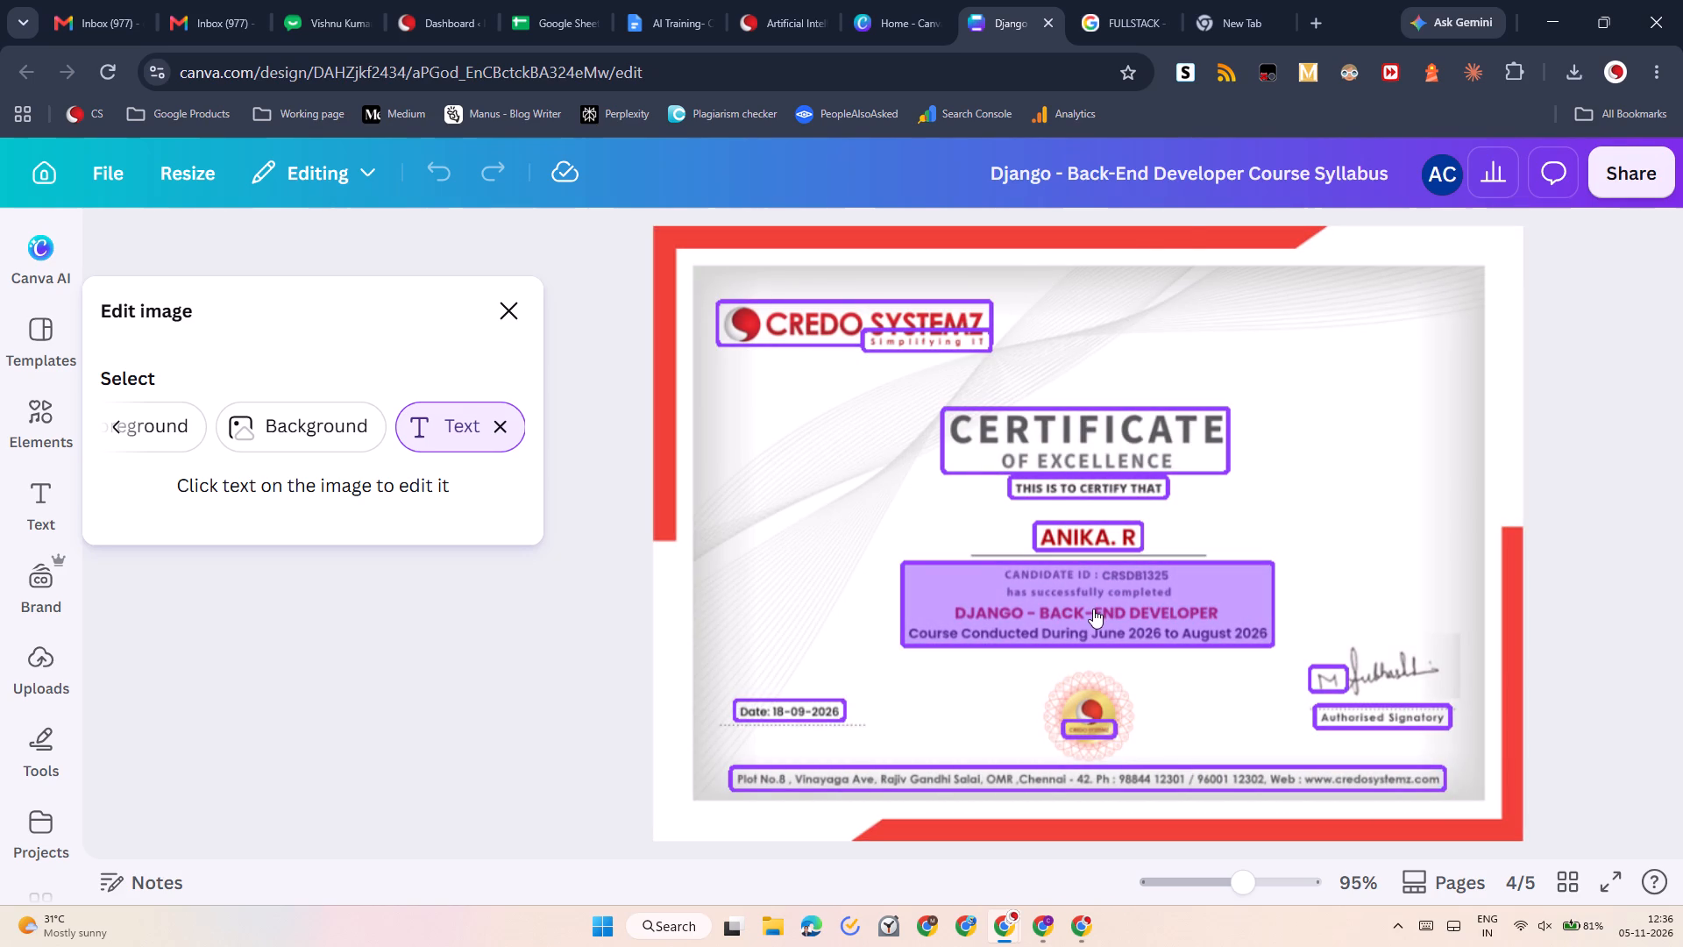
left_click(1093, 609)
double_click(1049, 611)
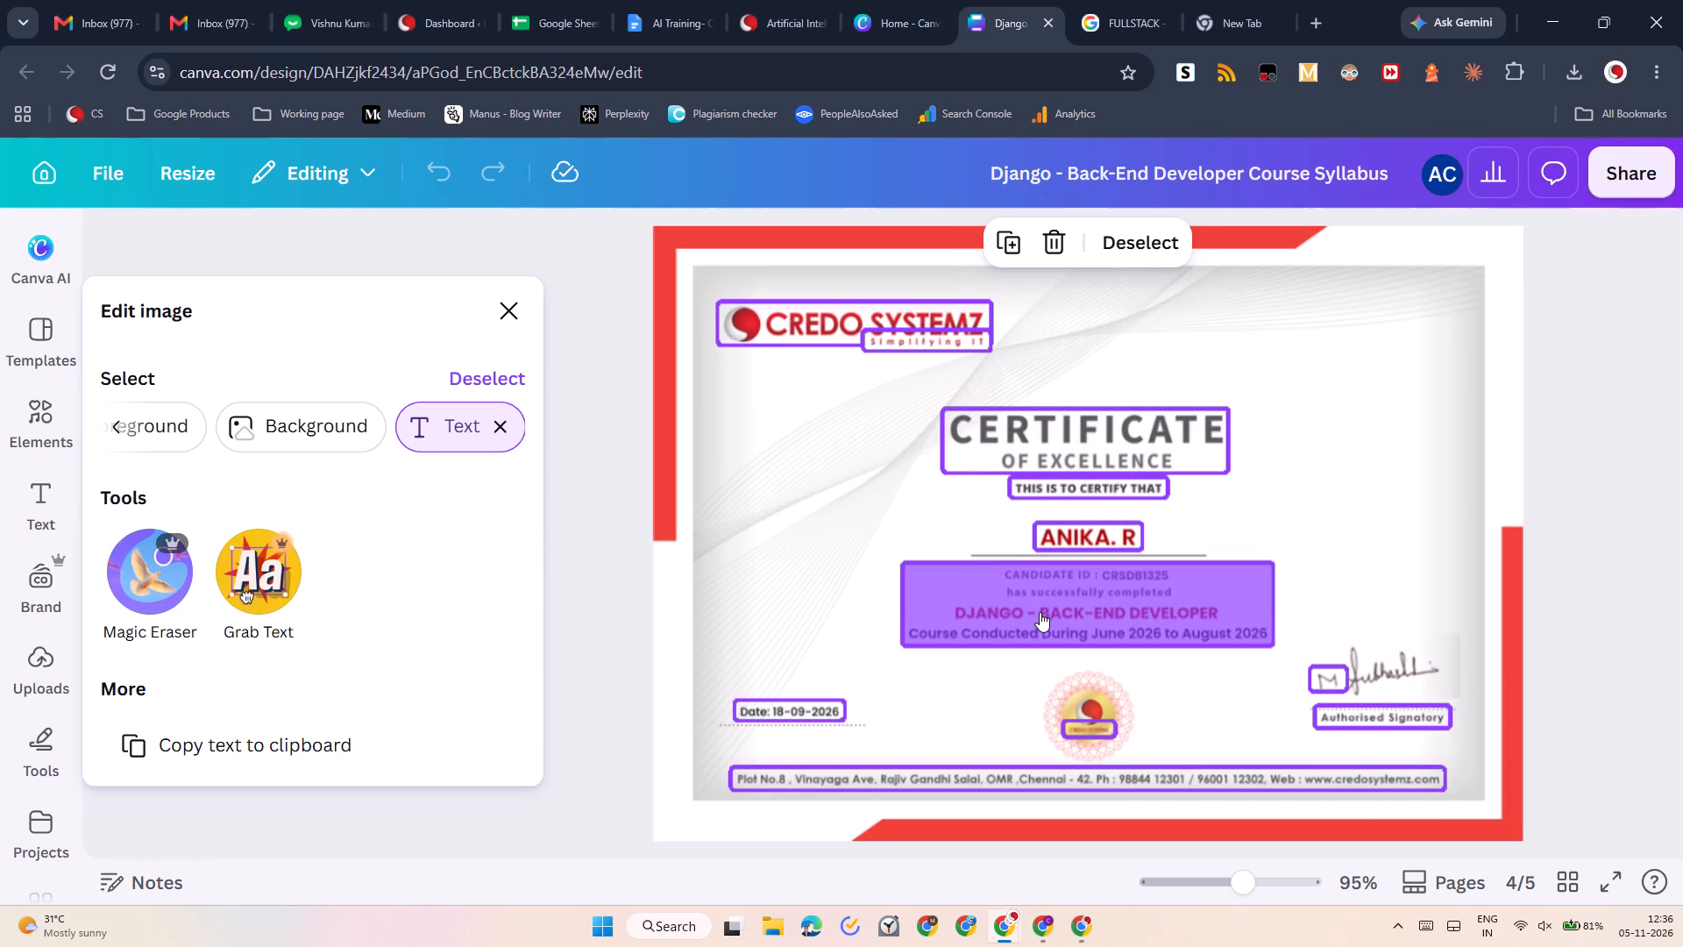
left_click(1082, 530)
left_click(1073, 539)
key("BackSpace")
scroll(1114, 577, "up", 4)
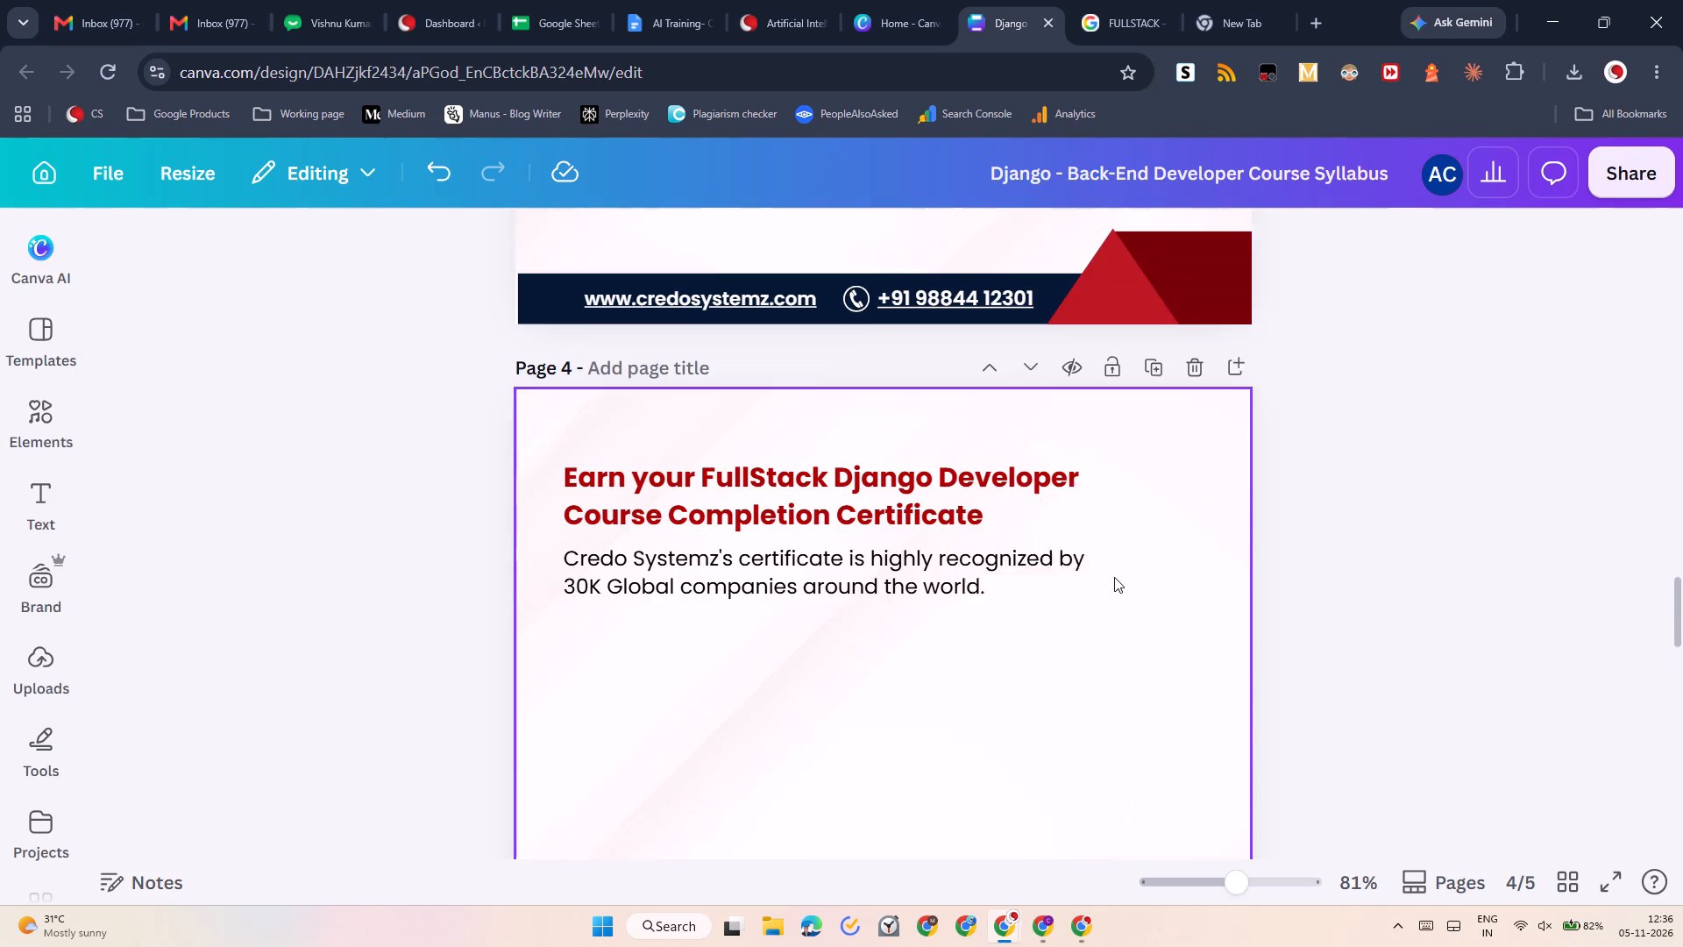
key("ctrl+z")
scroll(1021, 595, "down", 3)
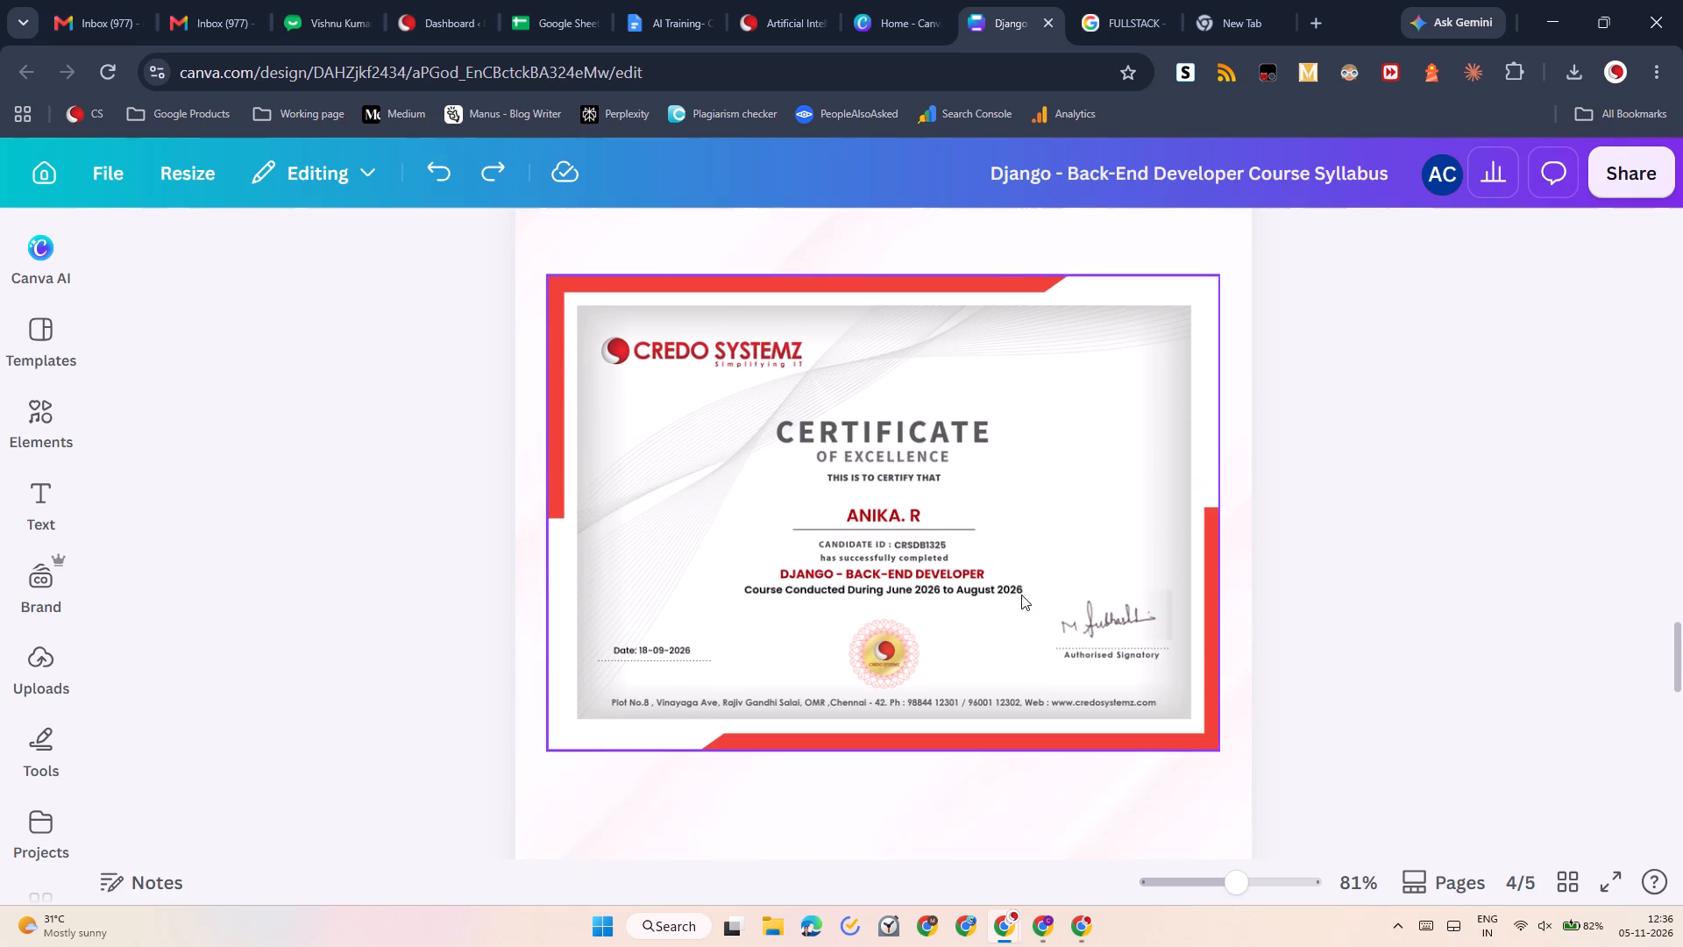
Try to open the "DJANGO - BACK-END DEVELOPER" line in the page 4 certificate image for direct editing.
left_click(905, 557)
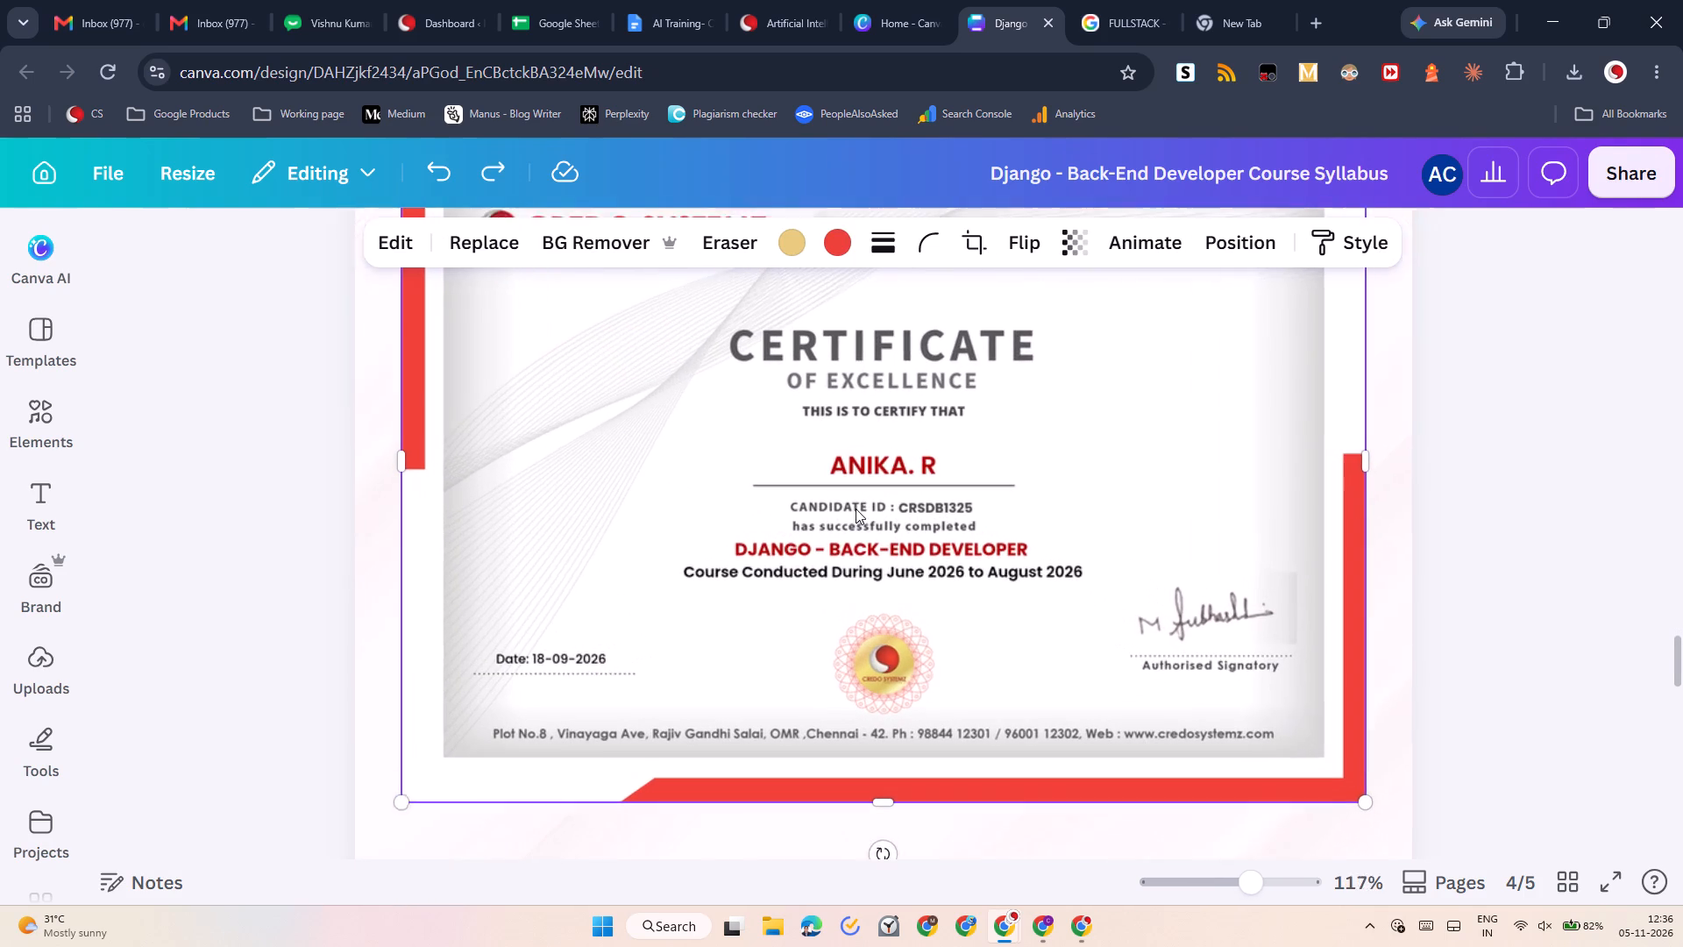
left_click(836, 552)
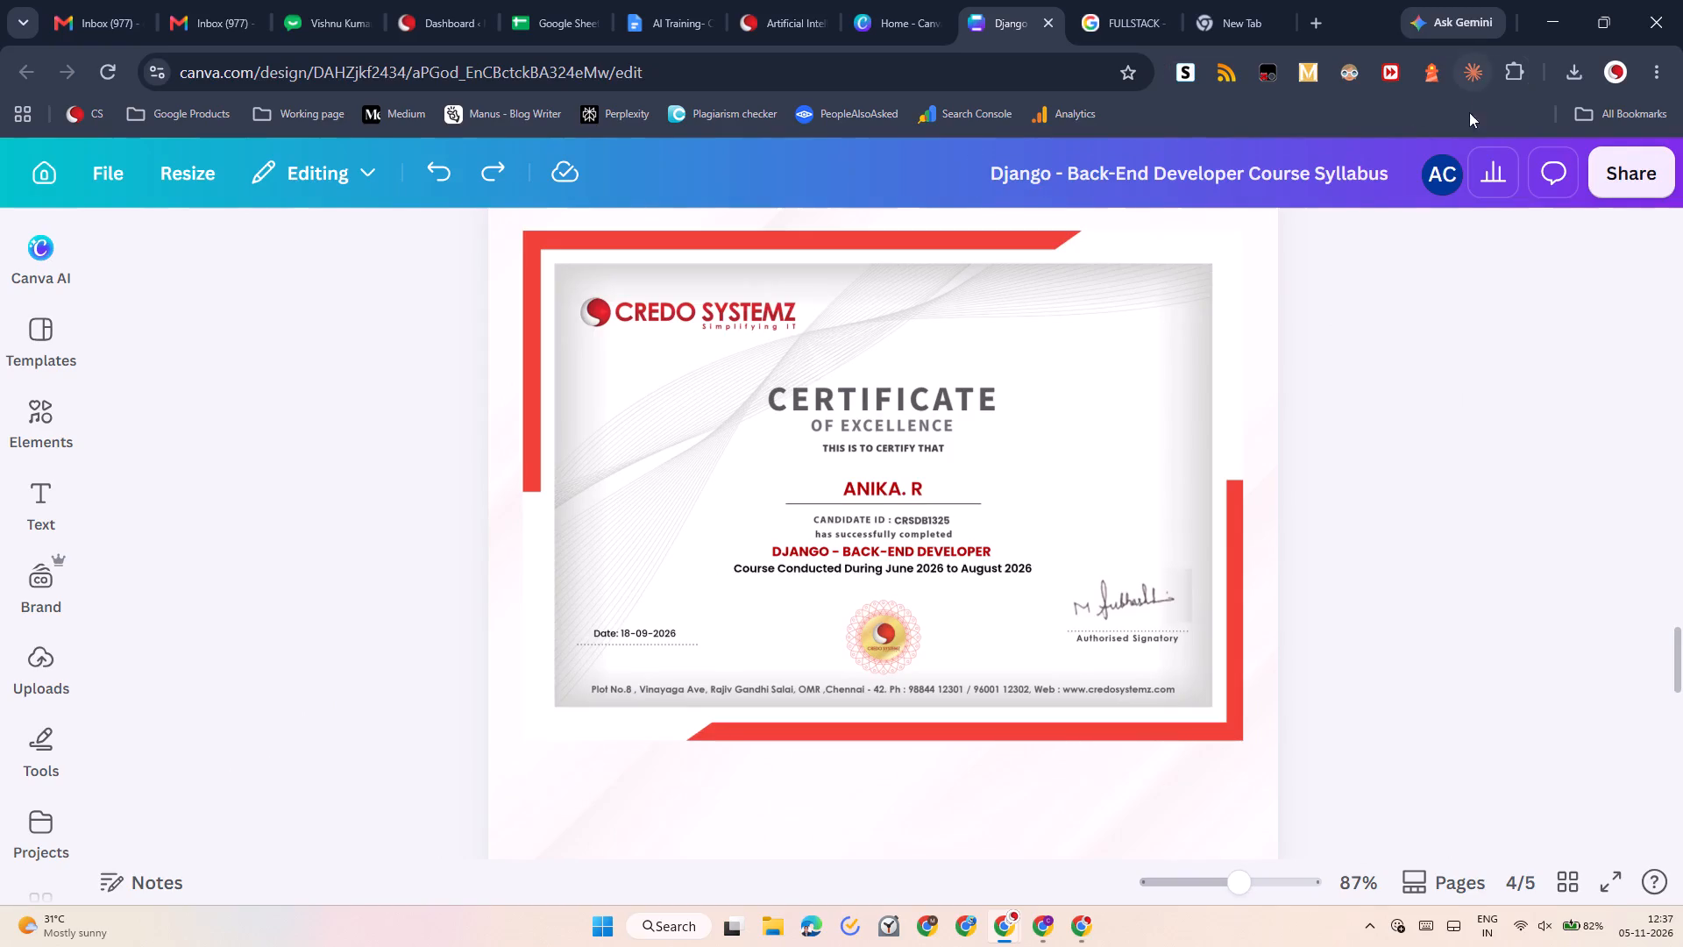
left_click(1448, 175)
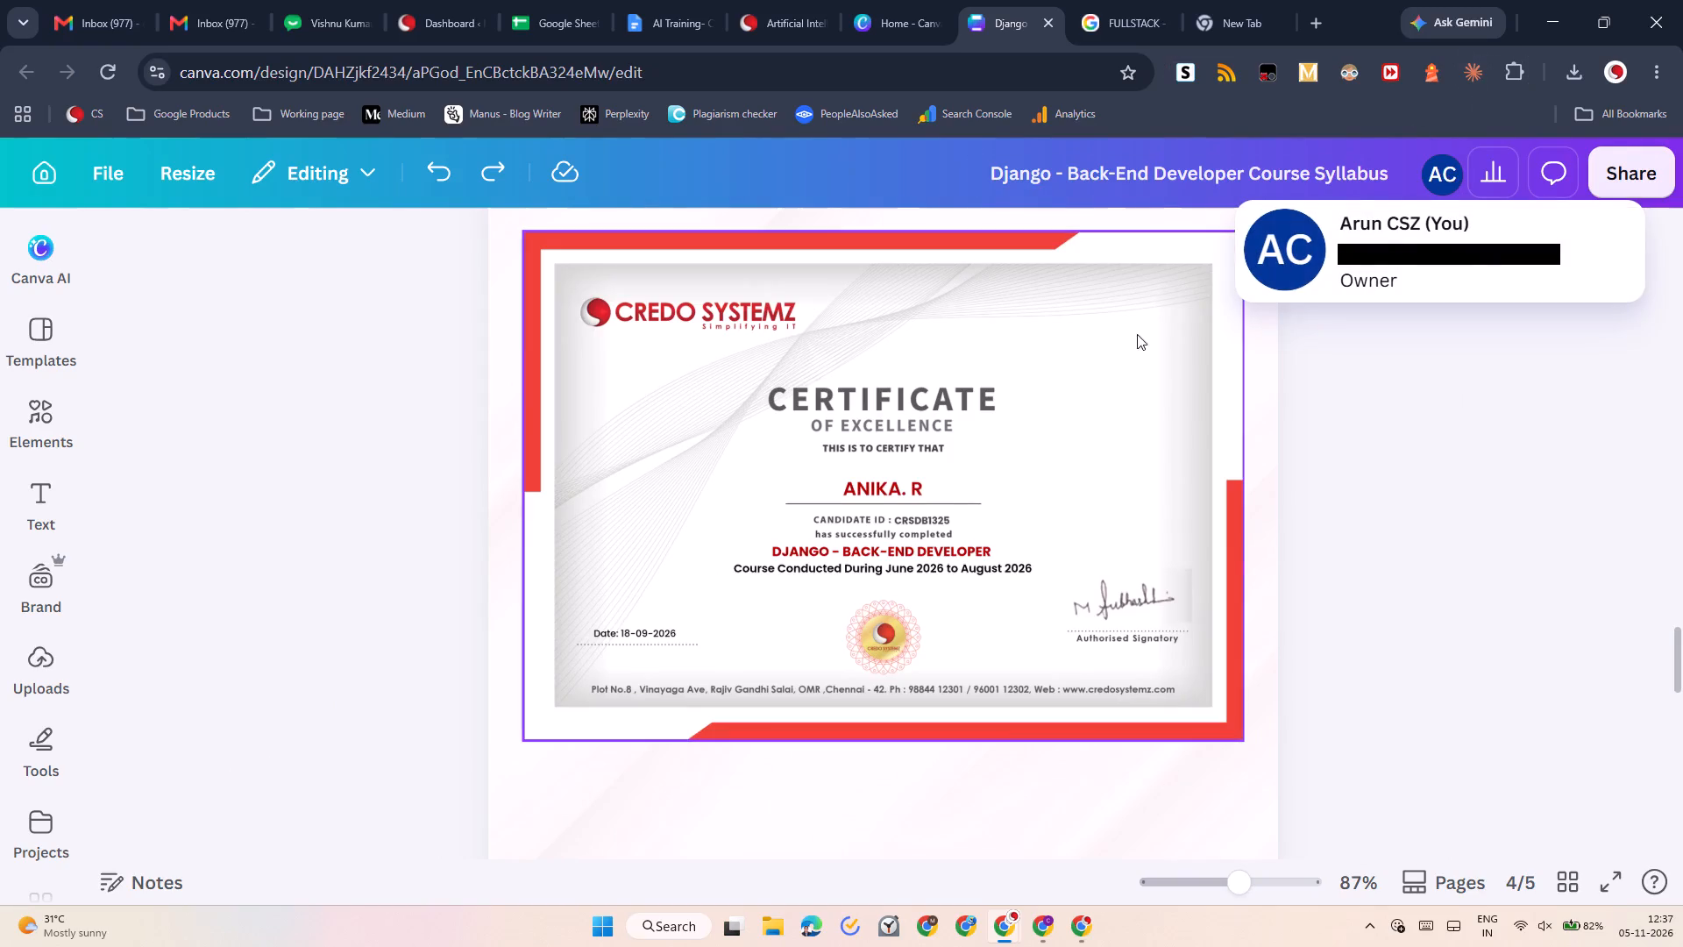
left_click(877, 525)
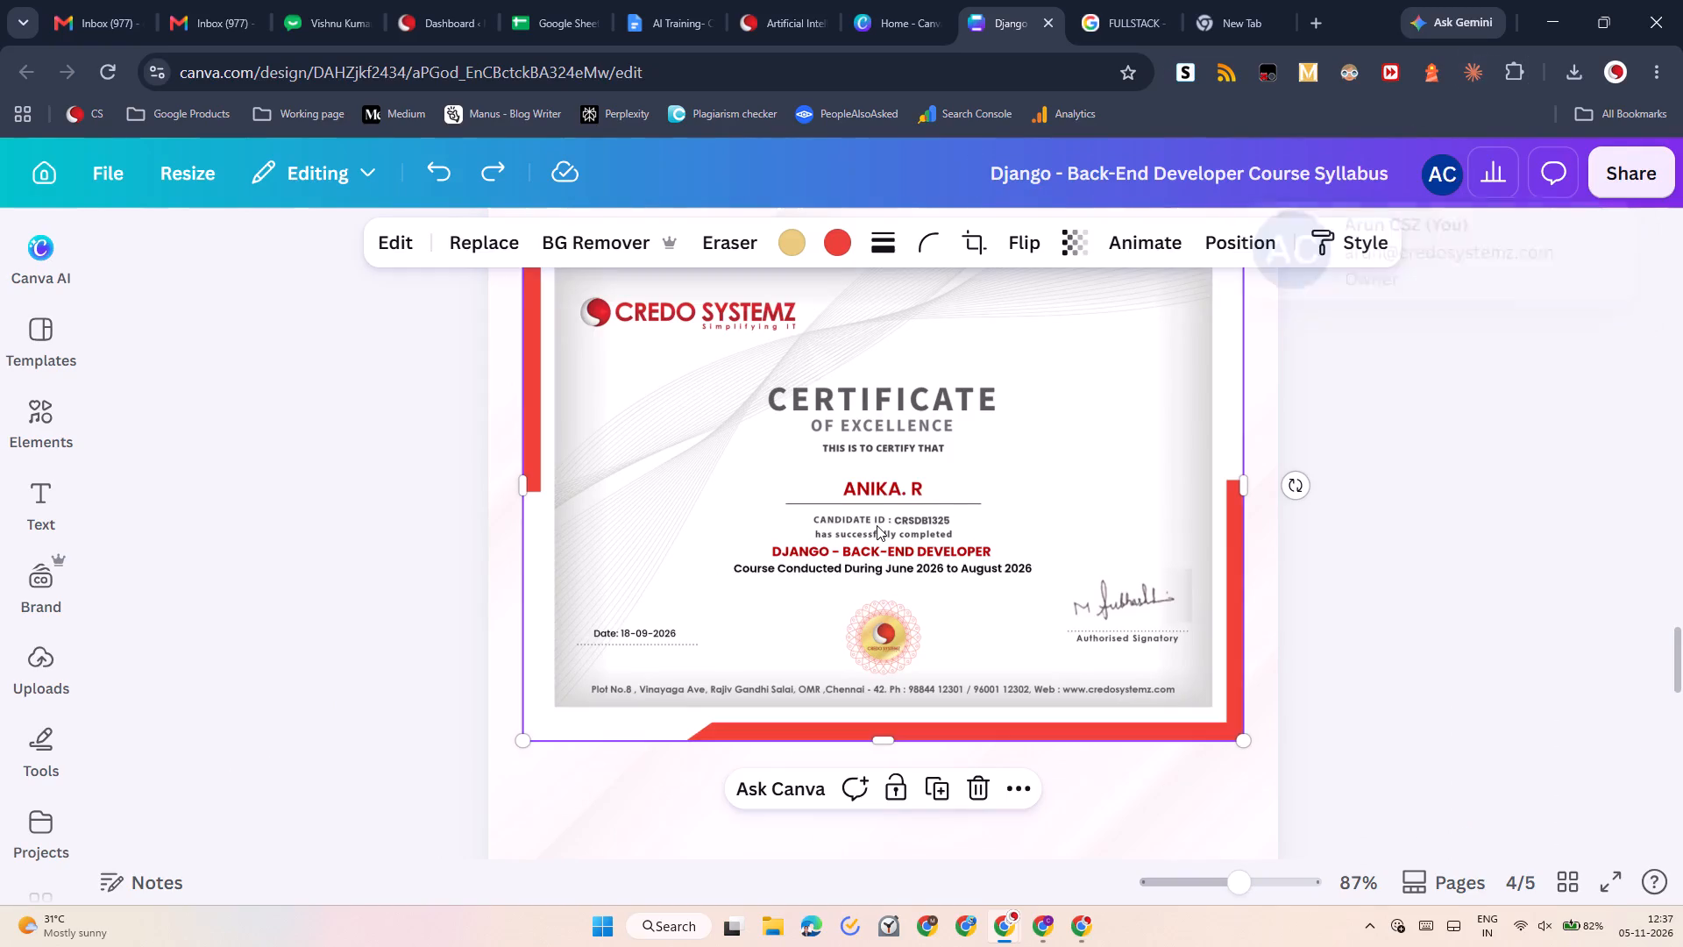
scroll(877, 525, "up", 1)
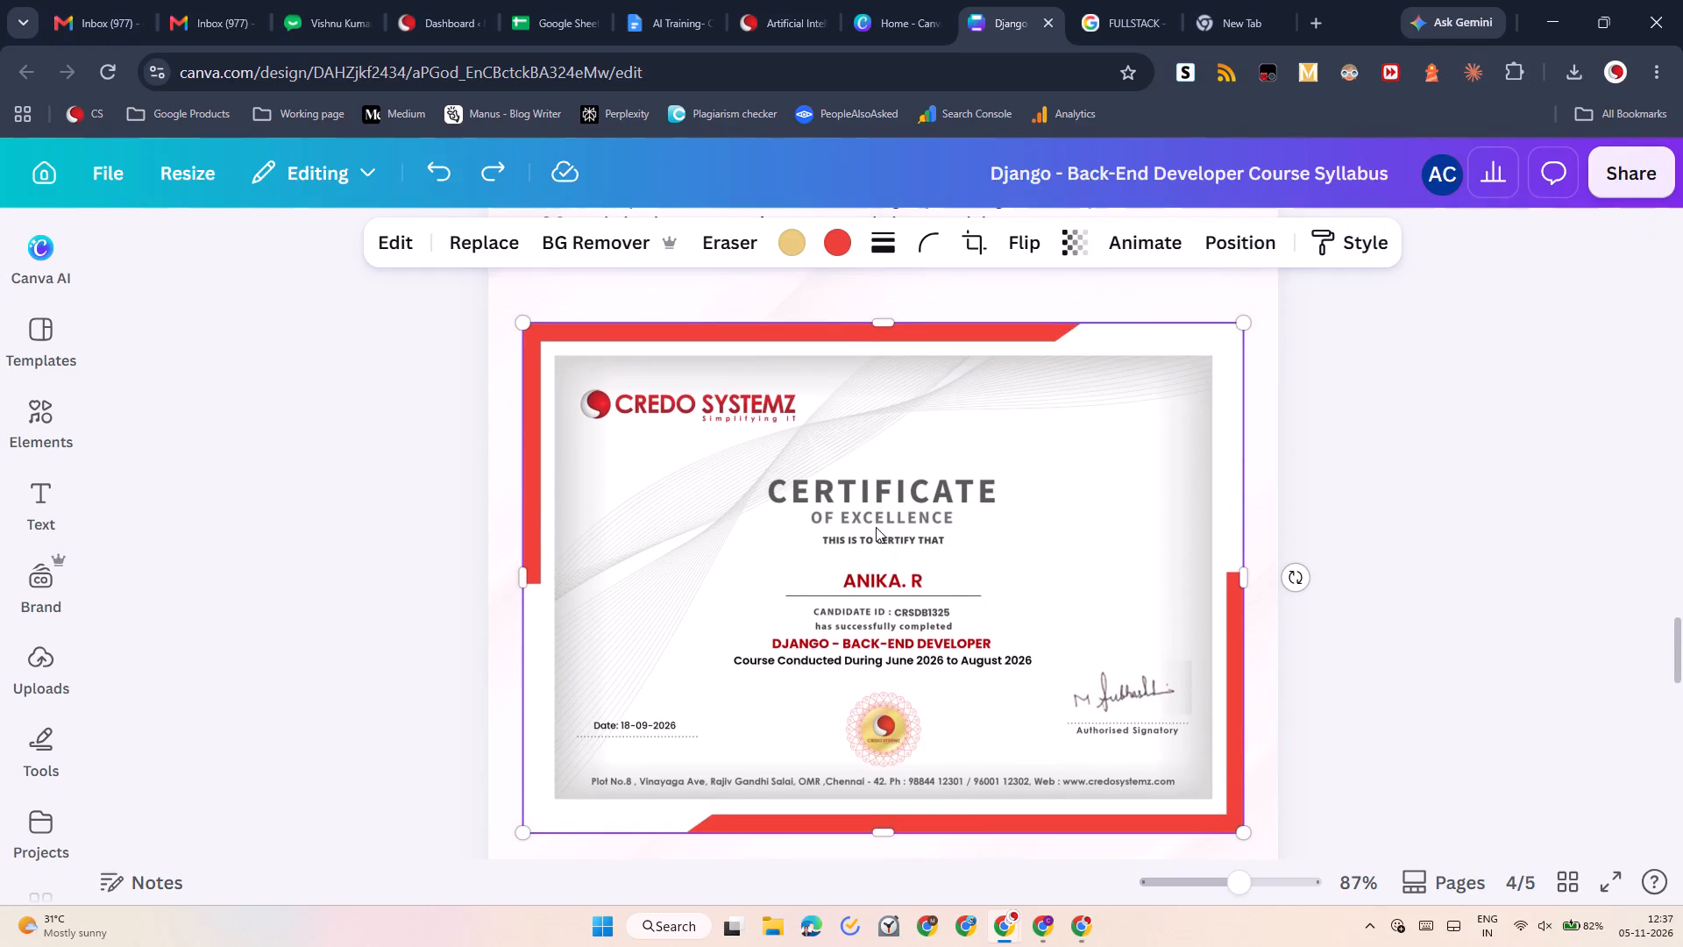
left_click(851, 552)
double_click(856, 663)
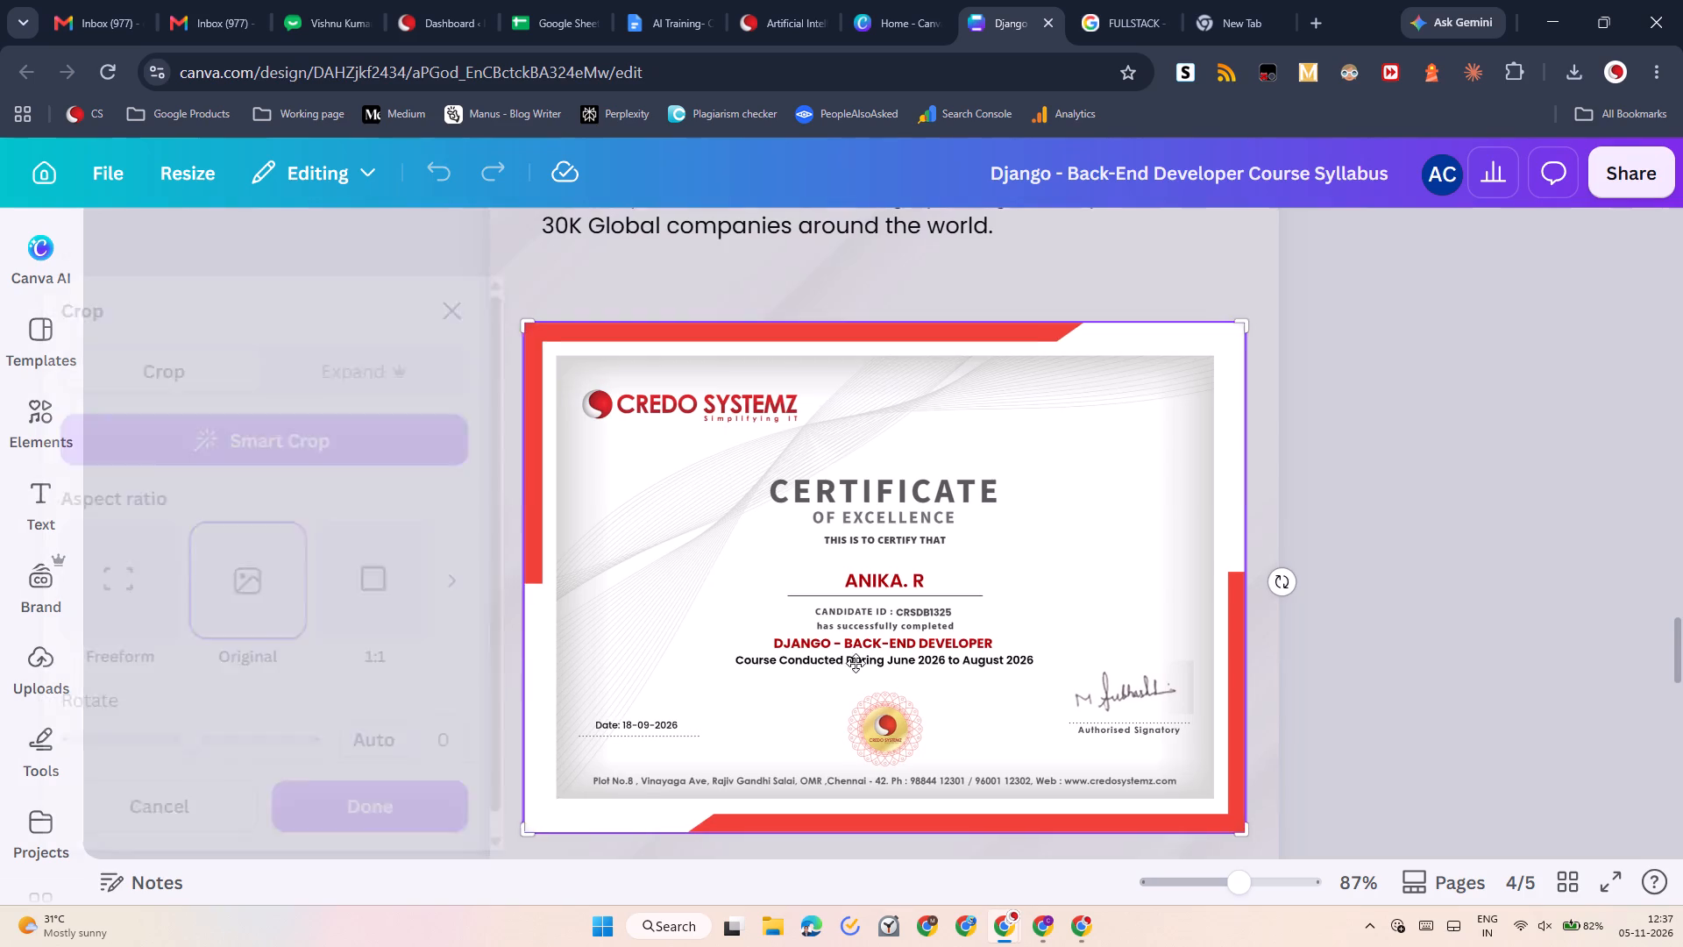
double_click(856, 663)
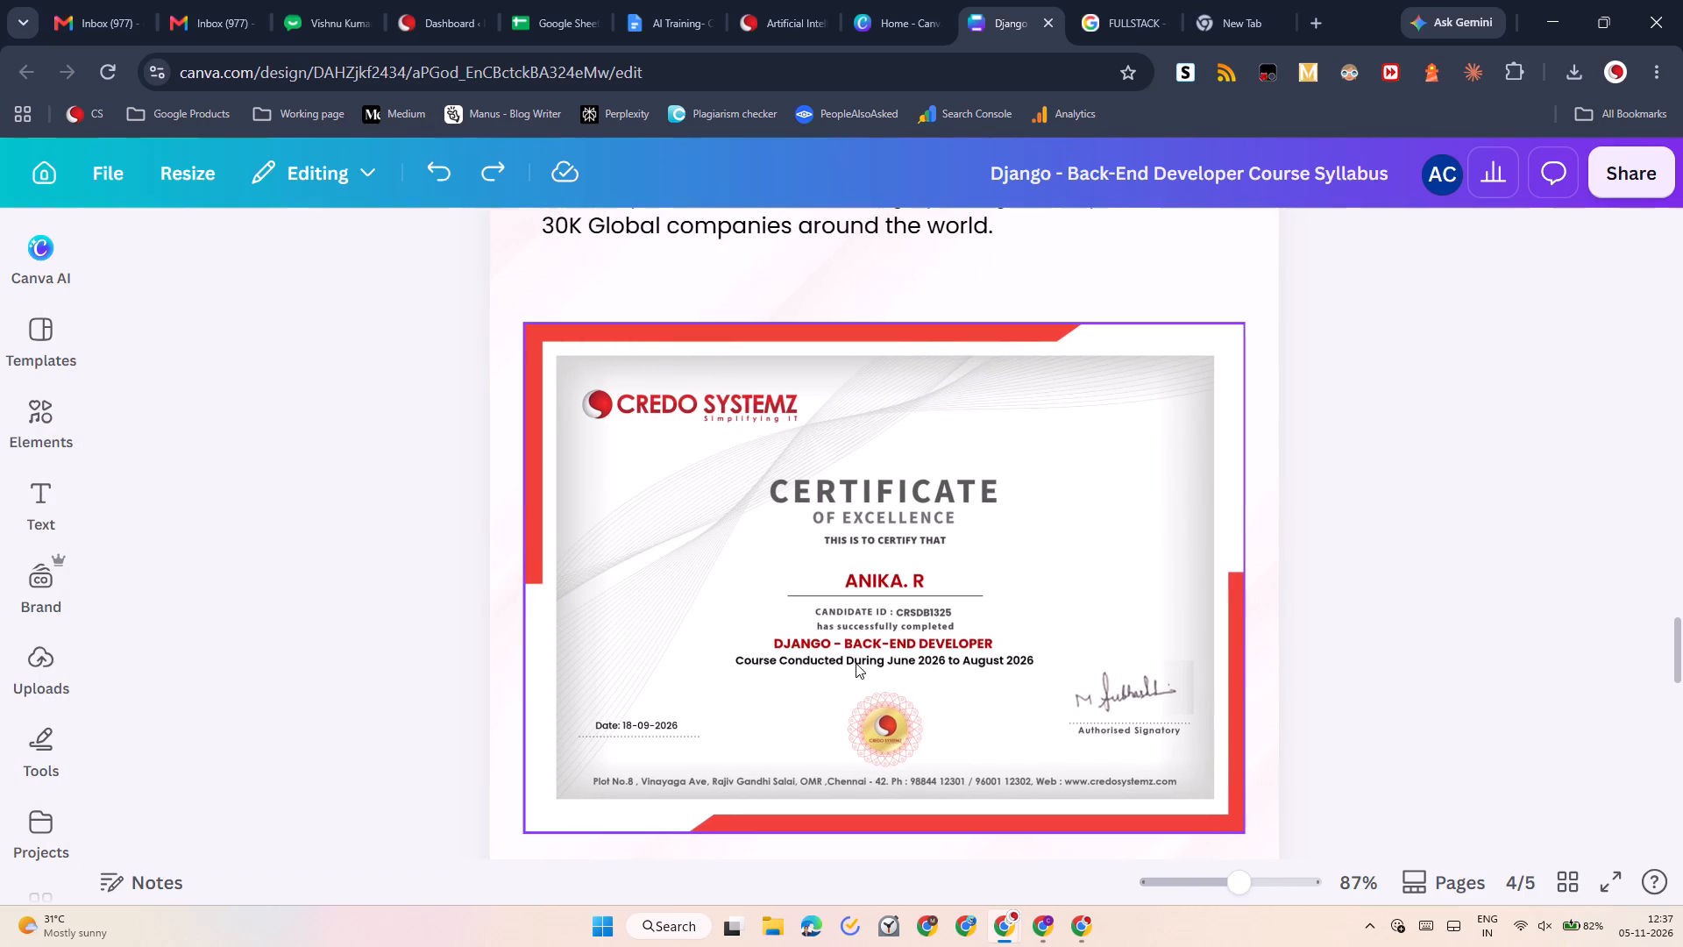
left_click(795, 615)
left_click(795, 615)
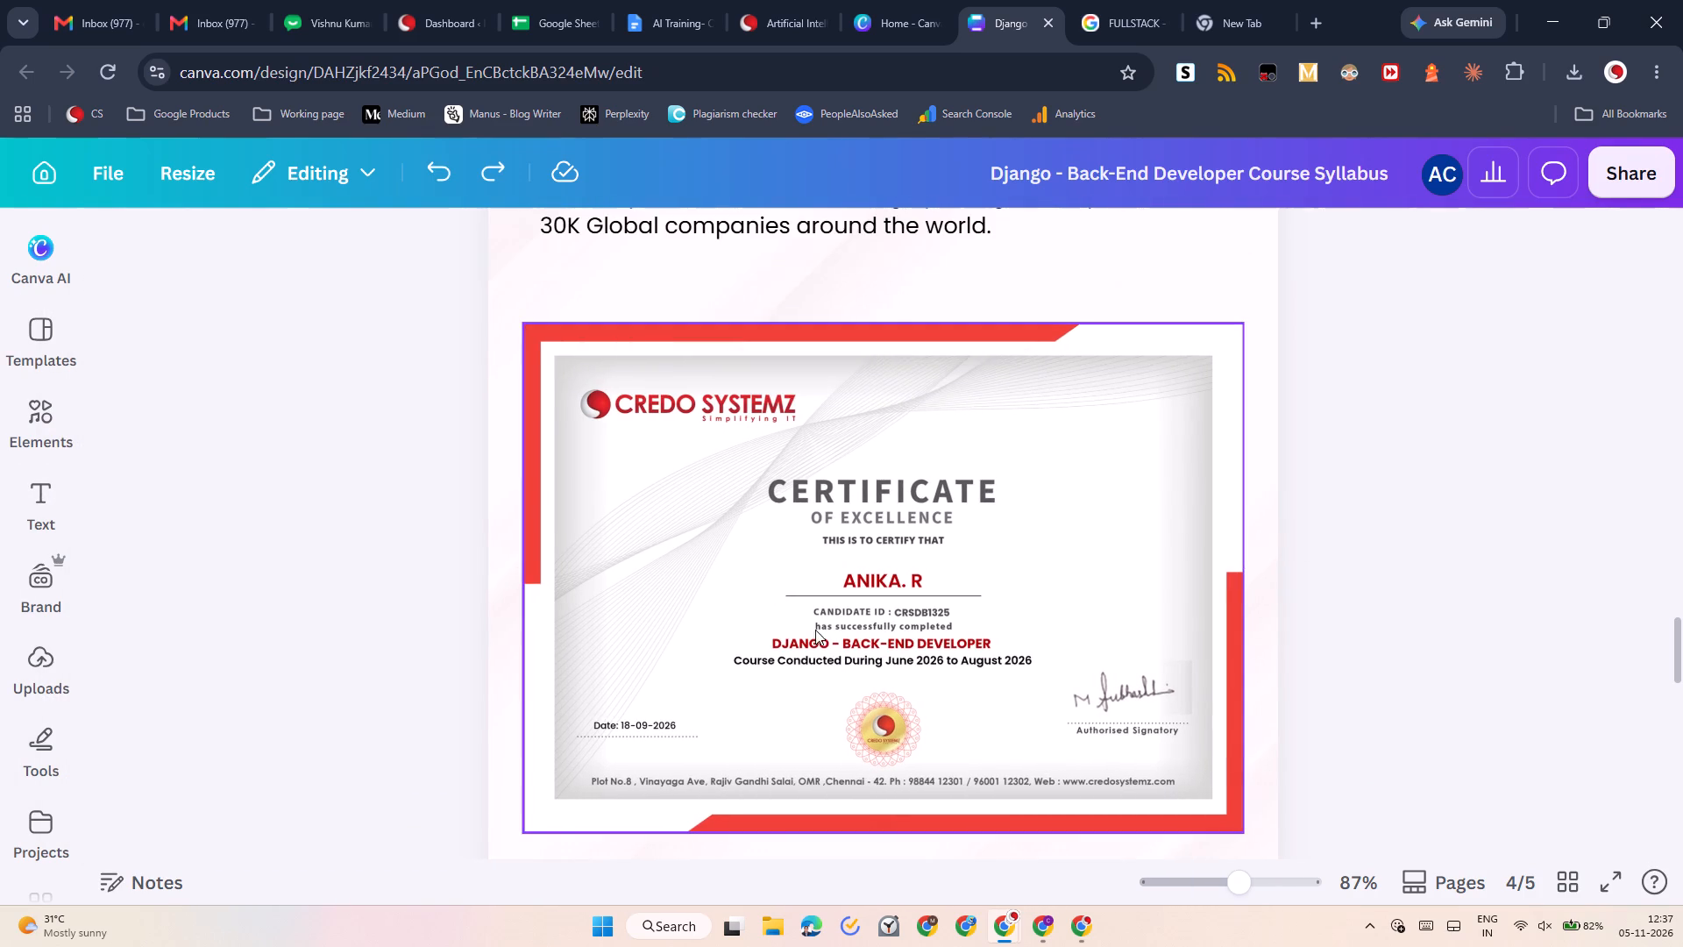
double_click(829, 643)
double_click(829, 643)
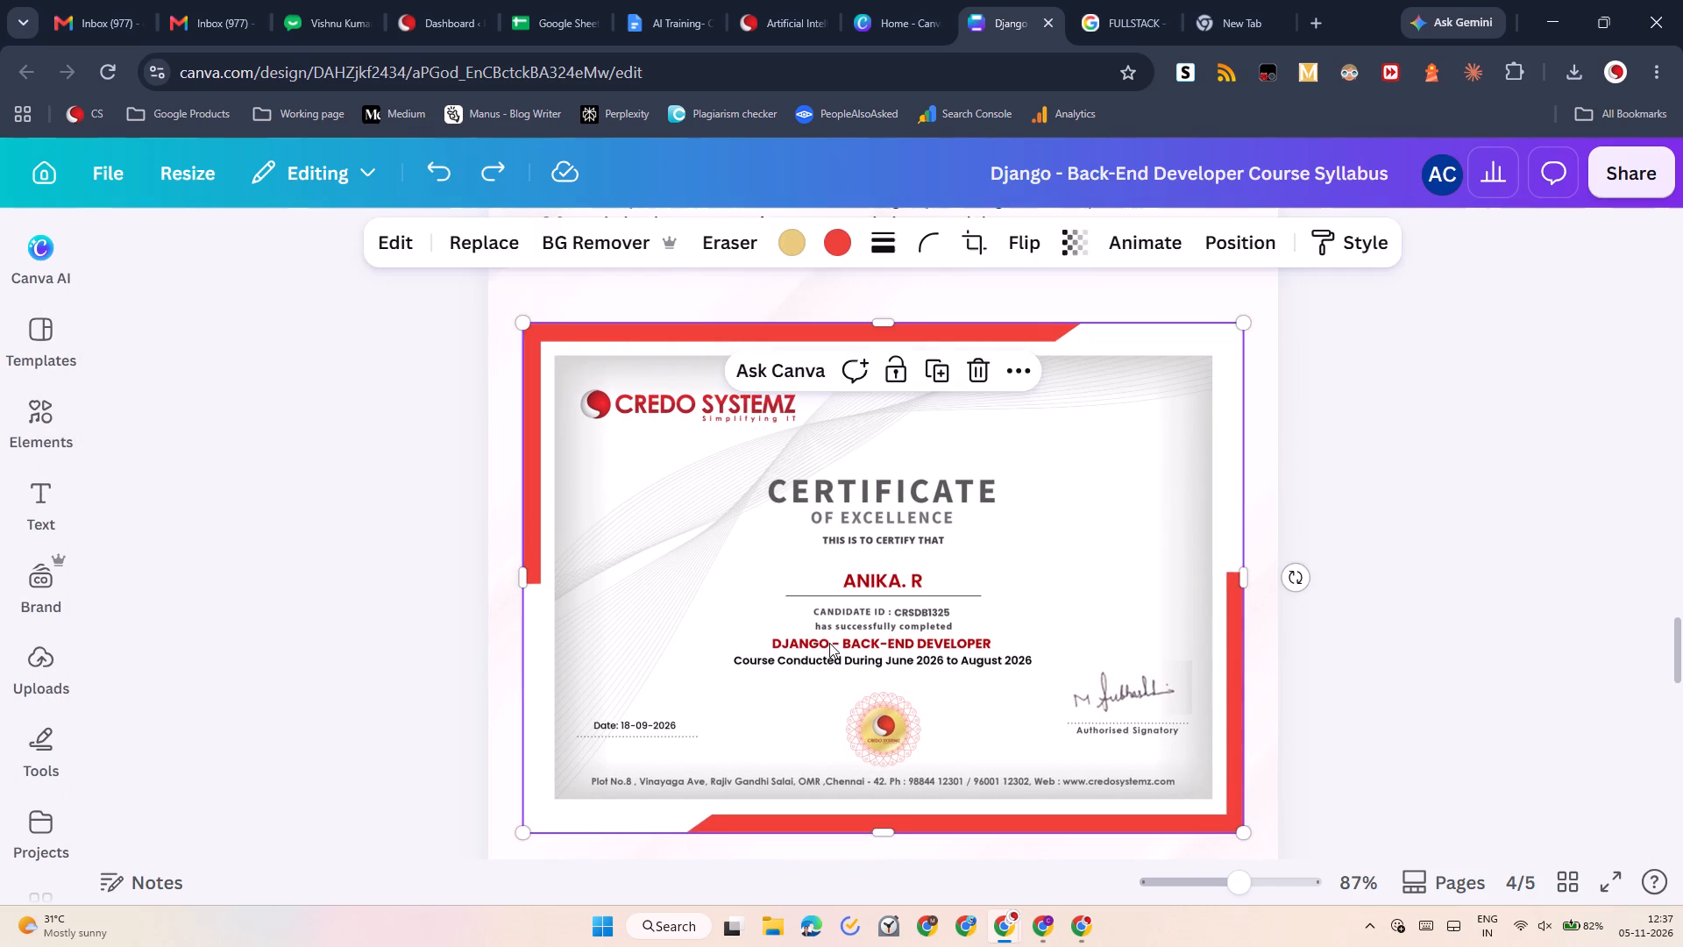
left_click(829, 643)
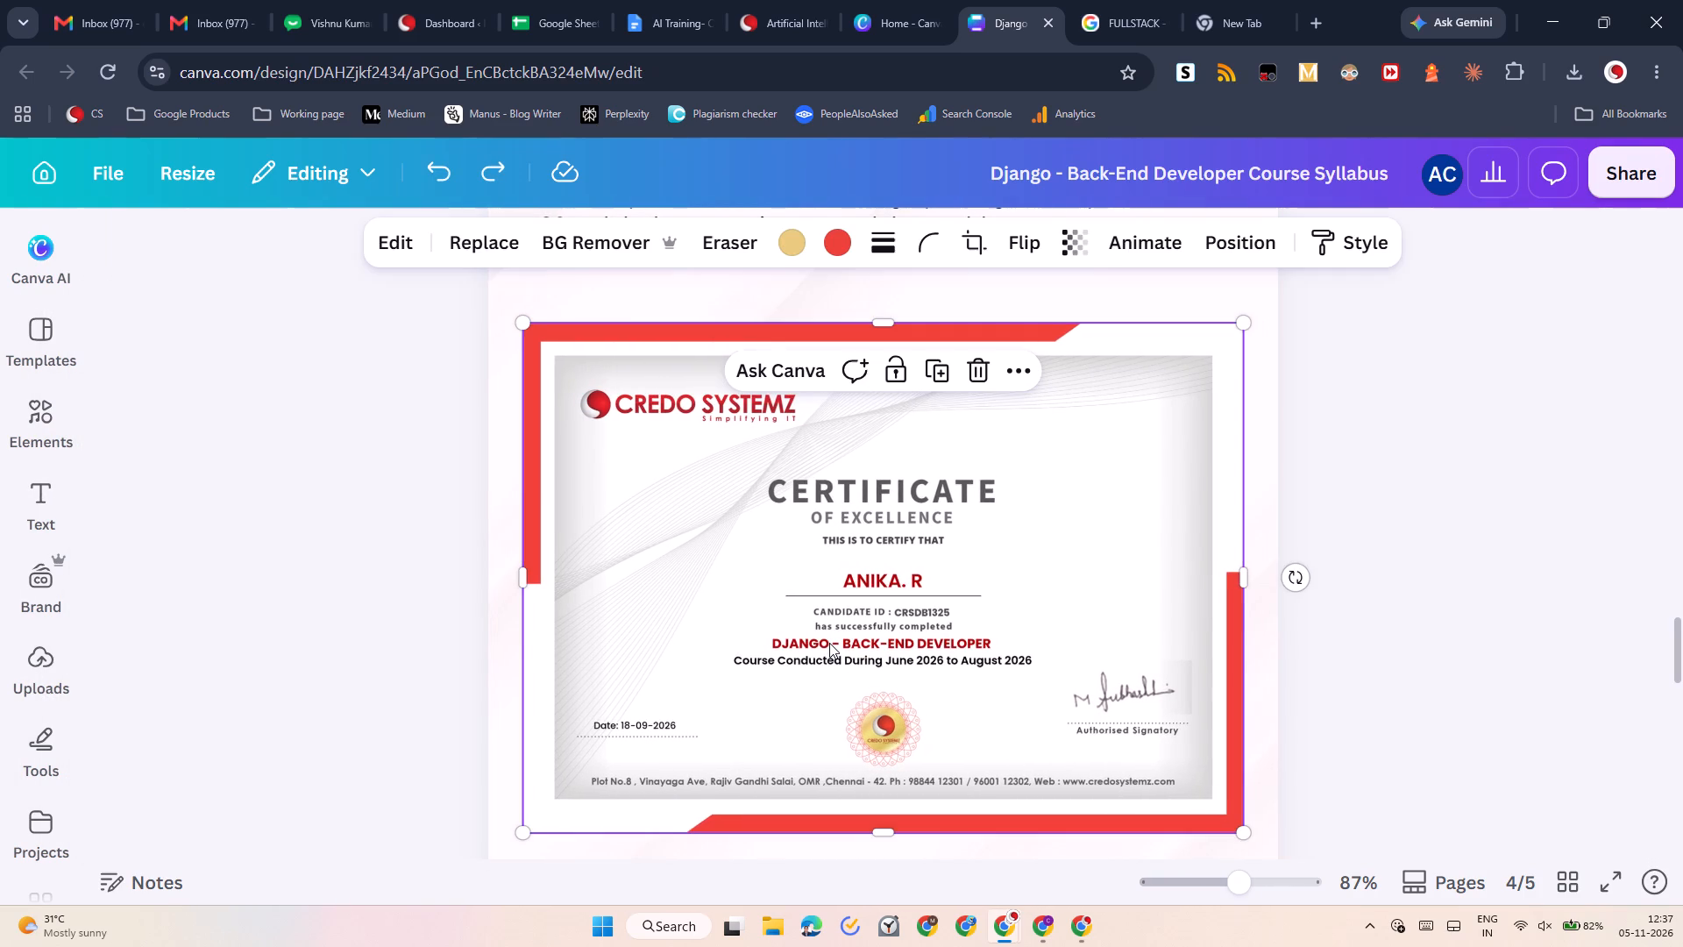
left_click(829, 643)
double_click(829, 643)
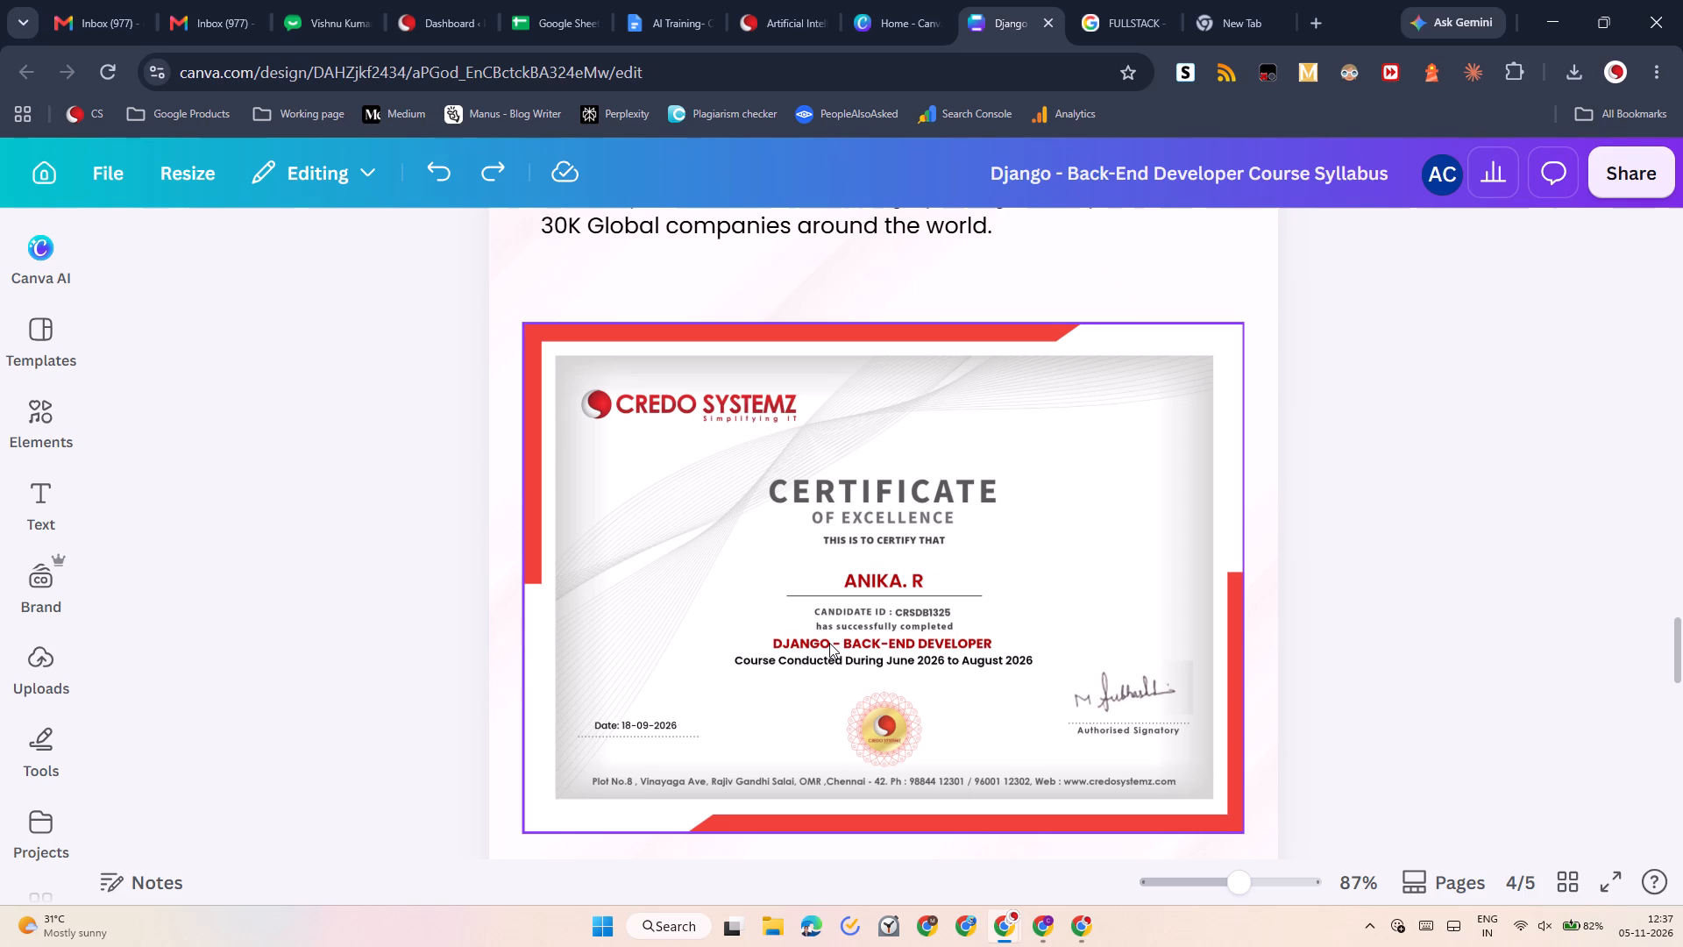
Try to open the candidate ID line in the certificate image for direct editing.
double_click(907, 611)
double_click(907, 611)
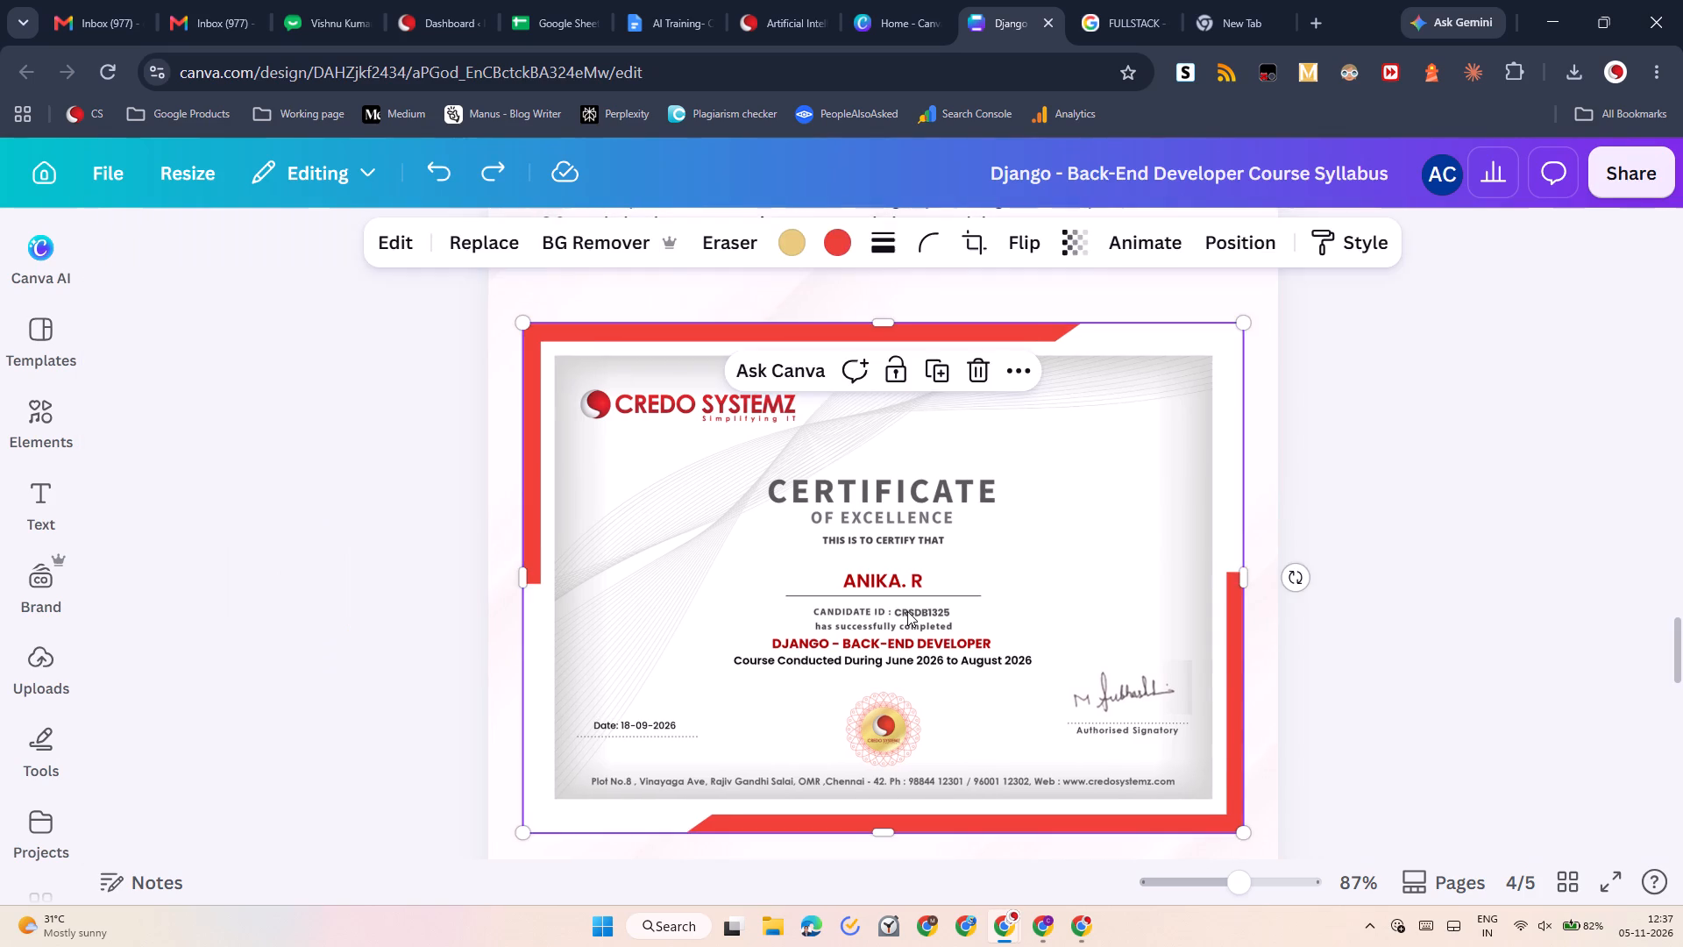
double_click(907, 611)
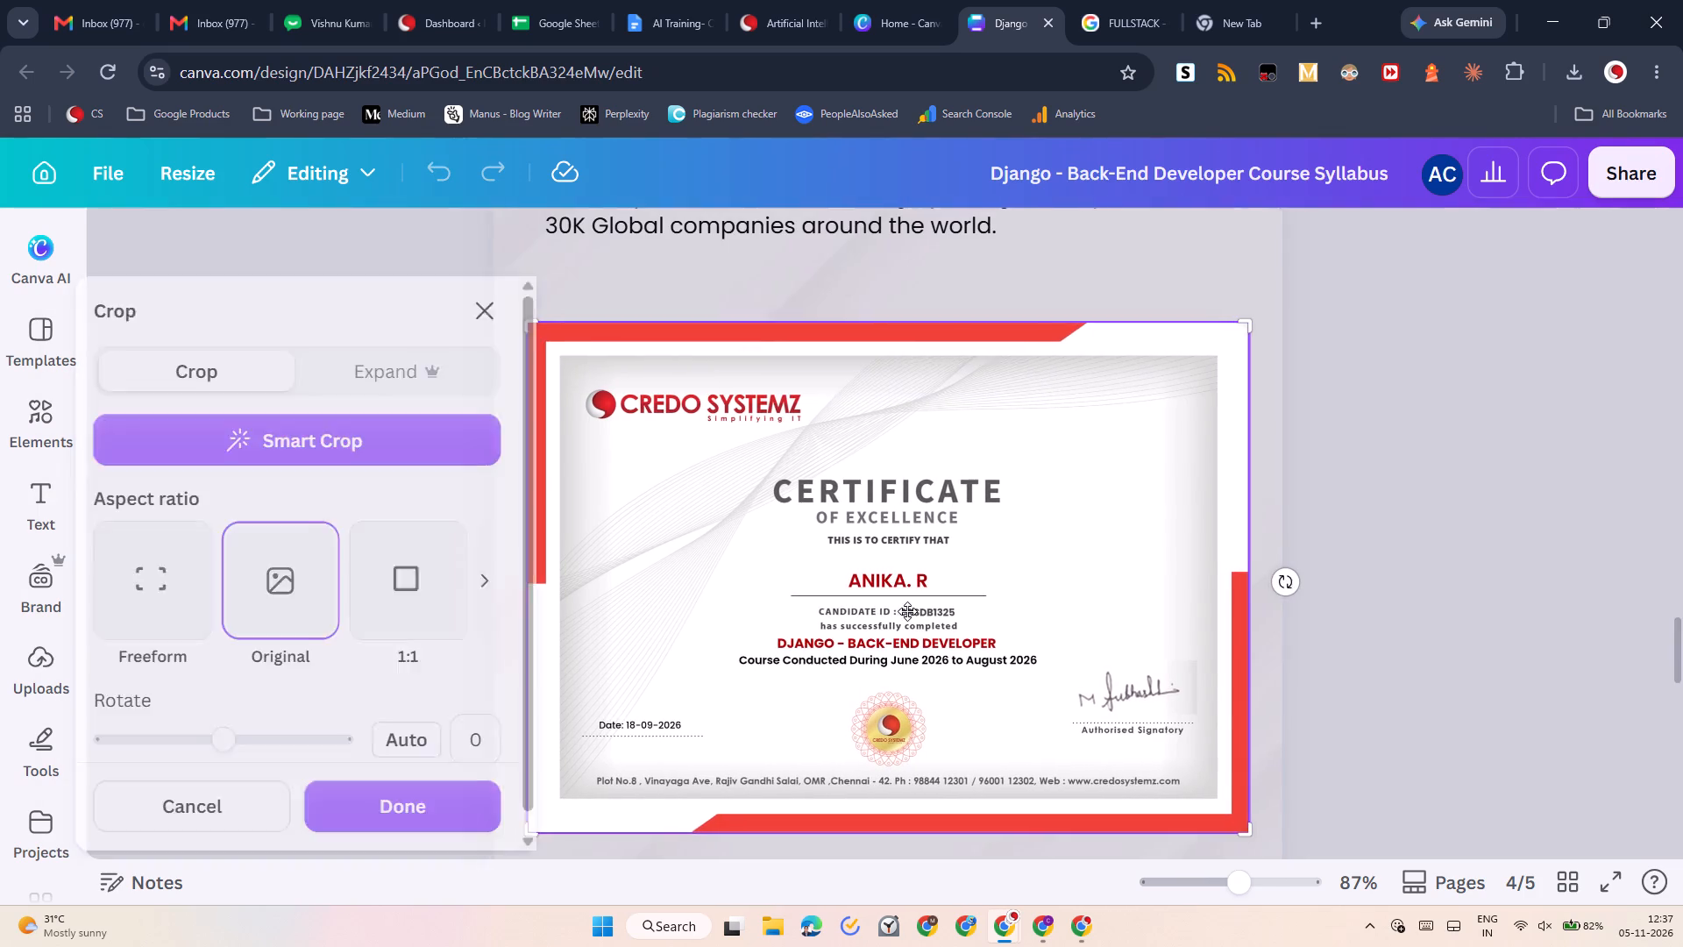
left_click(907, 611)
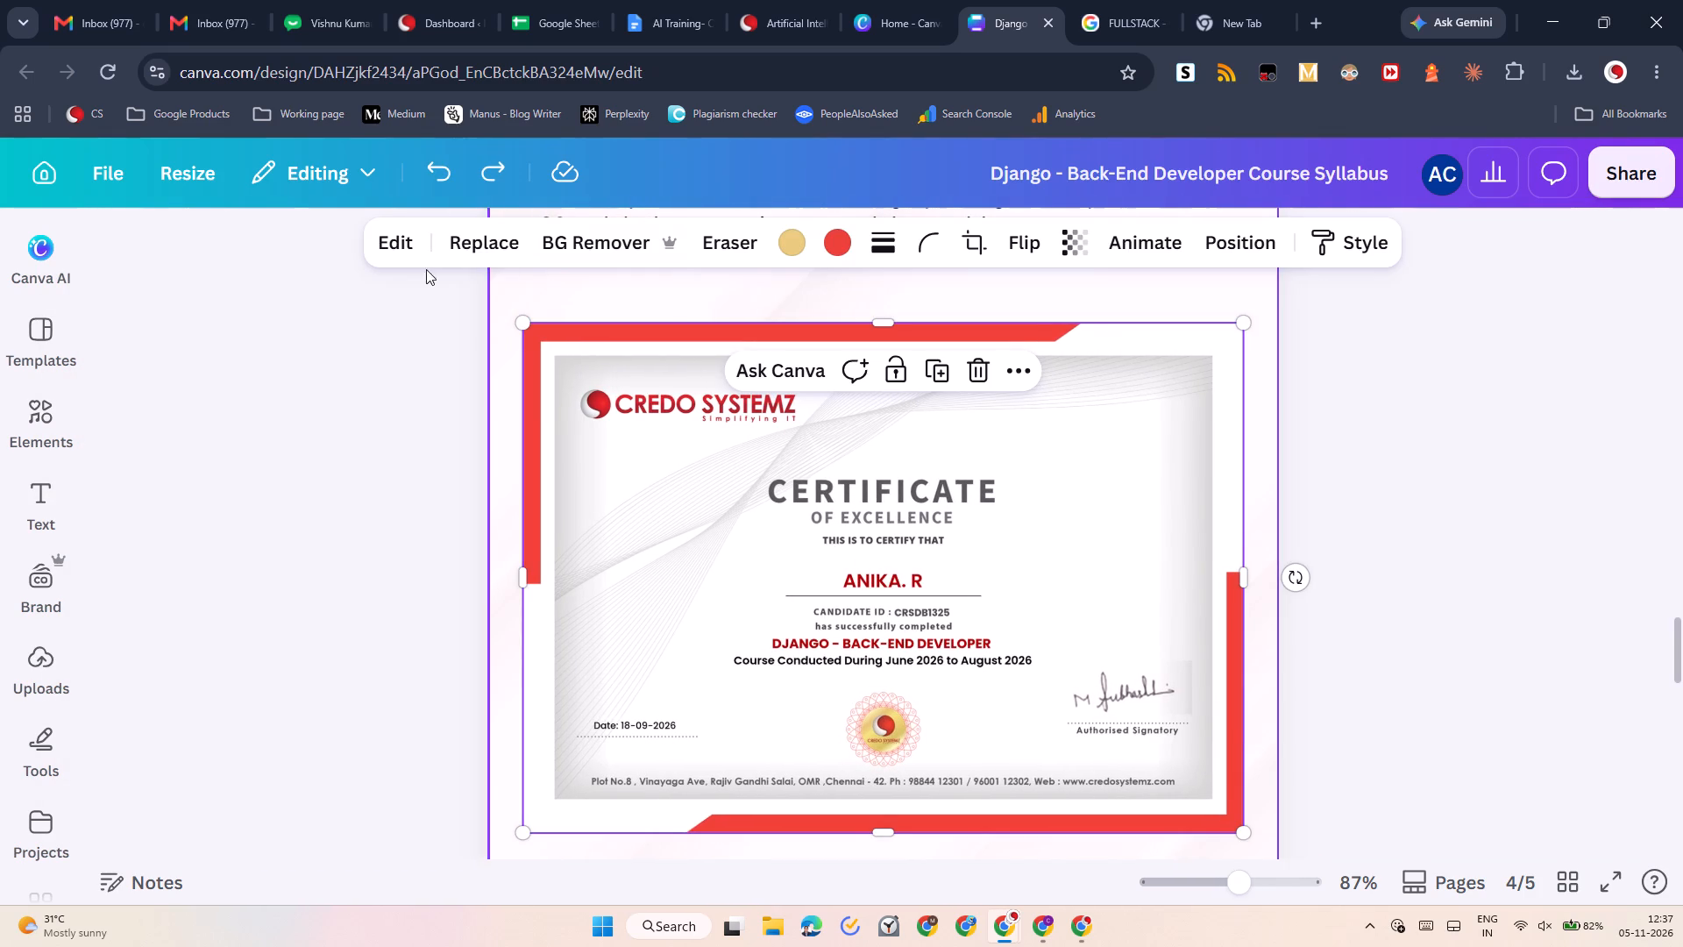
Examine the selection modes and tools offered for editing the certificate image, and close them without applying any.
left_click(405, 242)
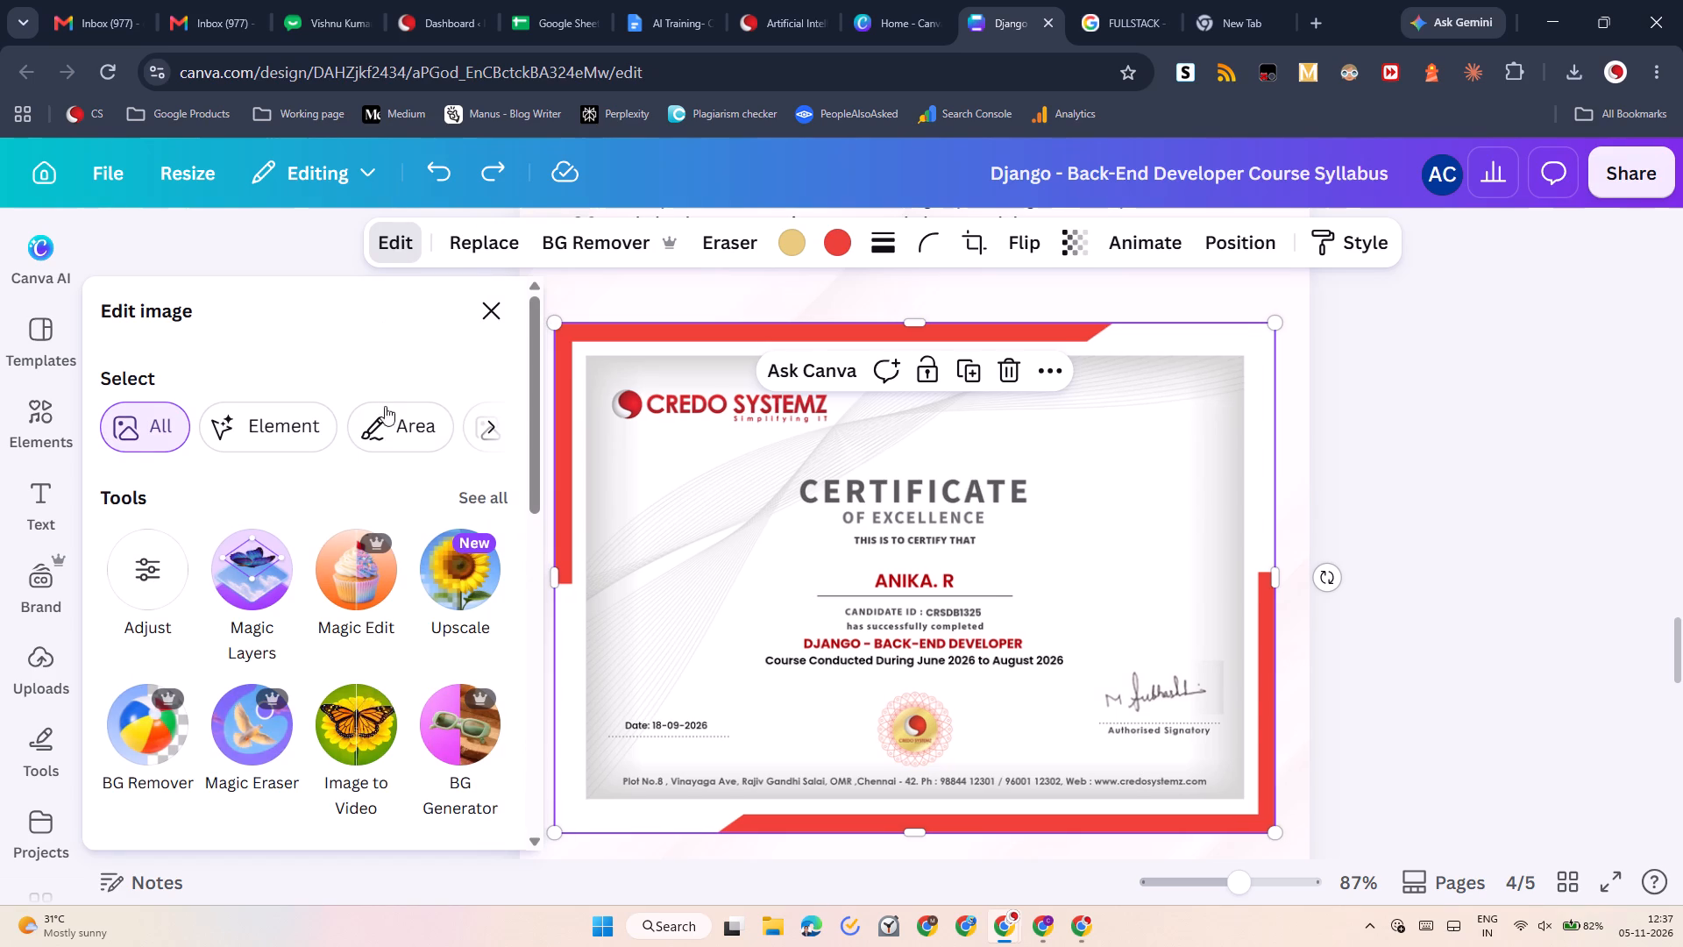
scroll(382, 423, "left", 1)
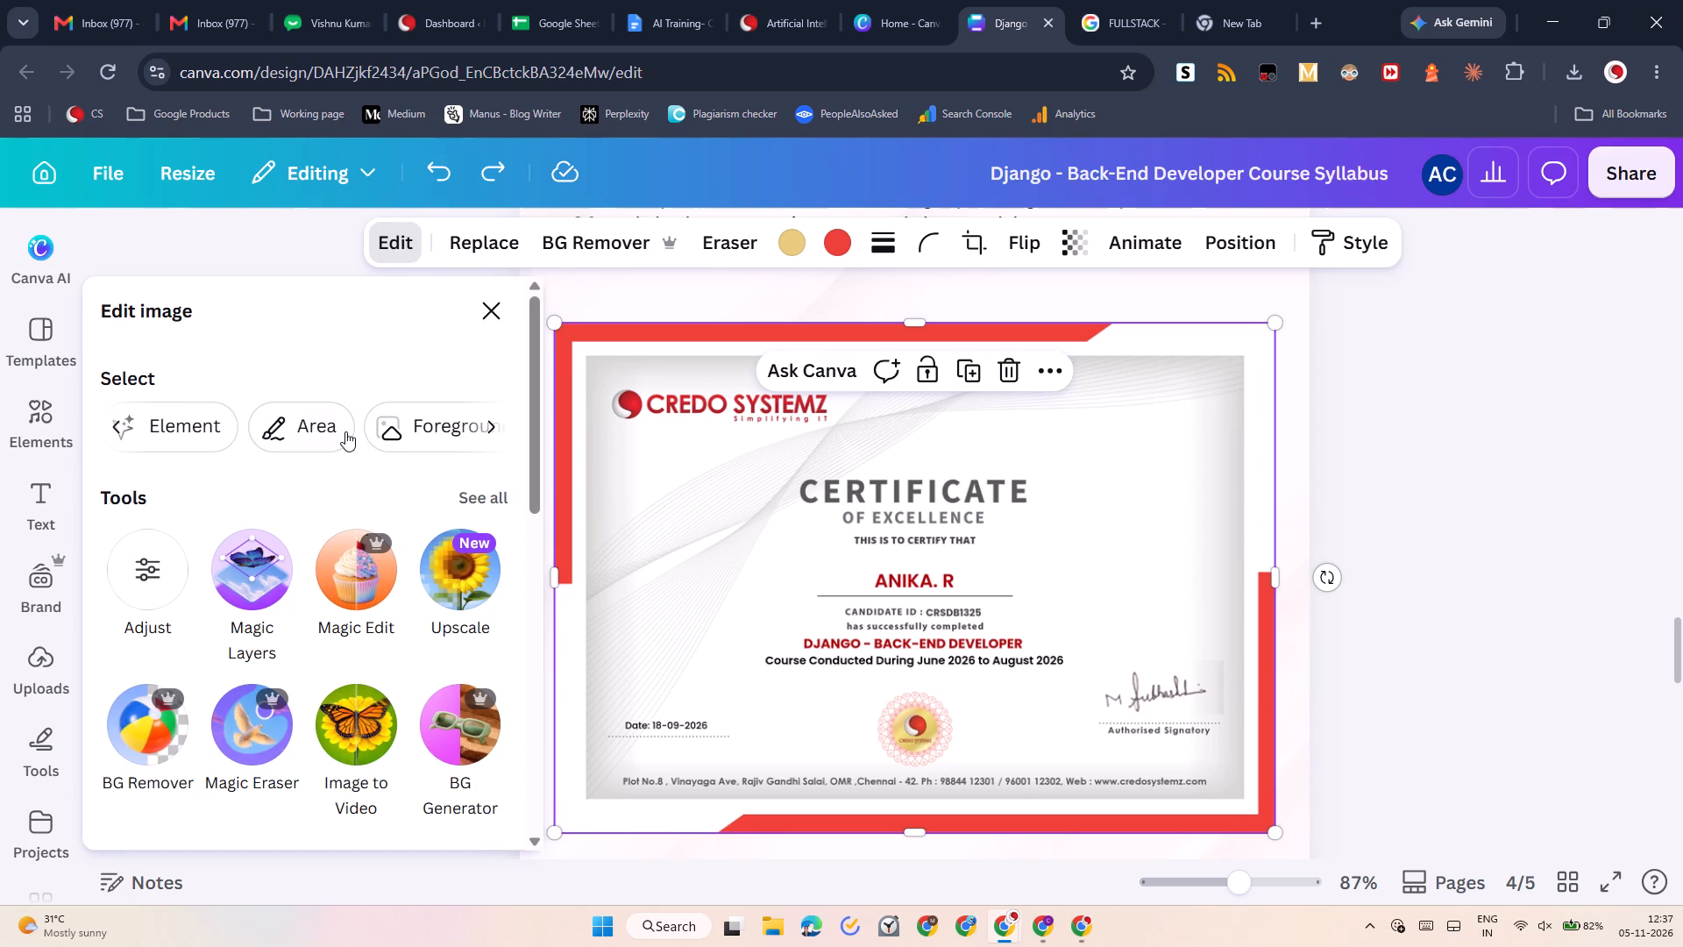
scroll(347, 412, "left", 1)
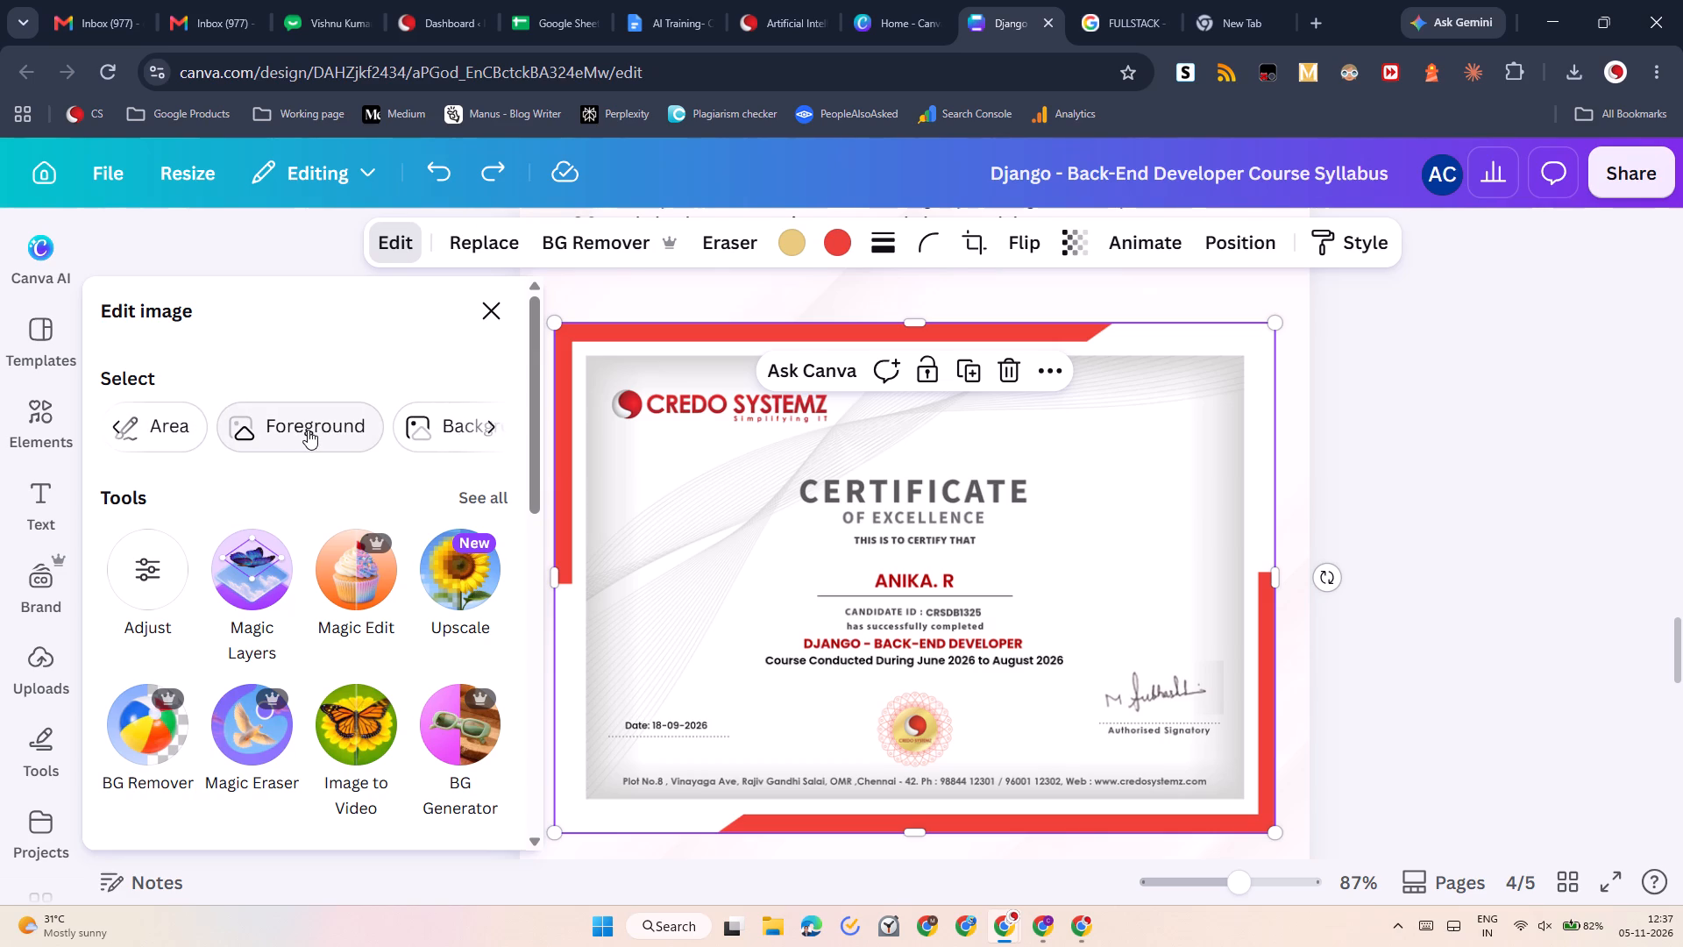
scroll(287, 435, "left", 1)
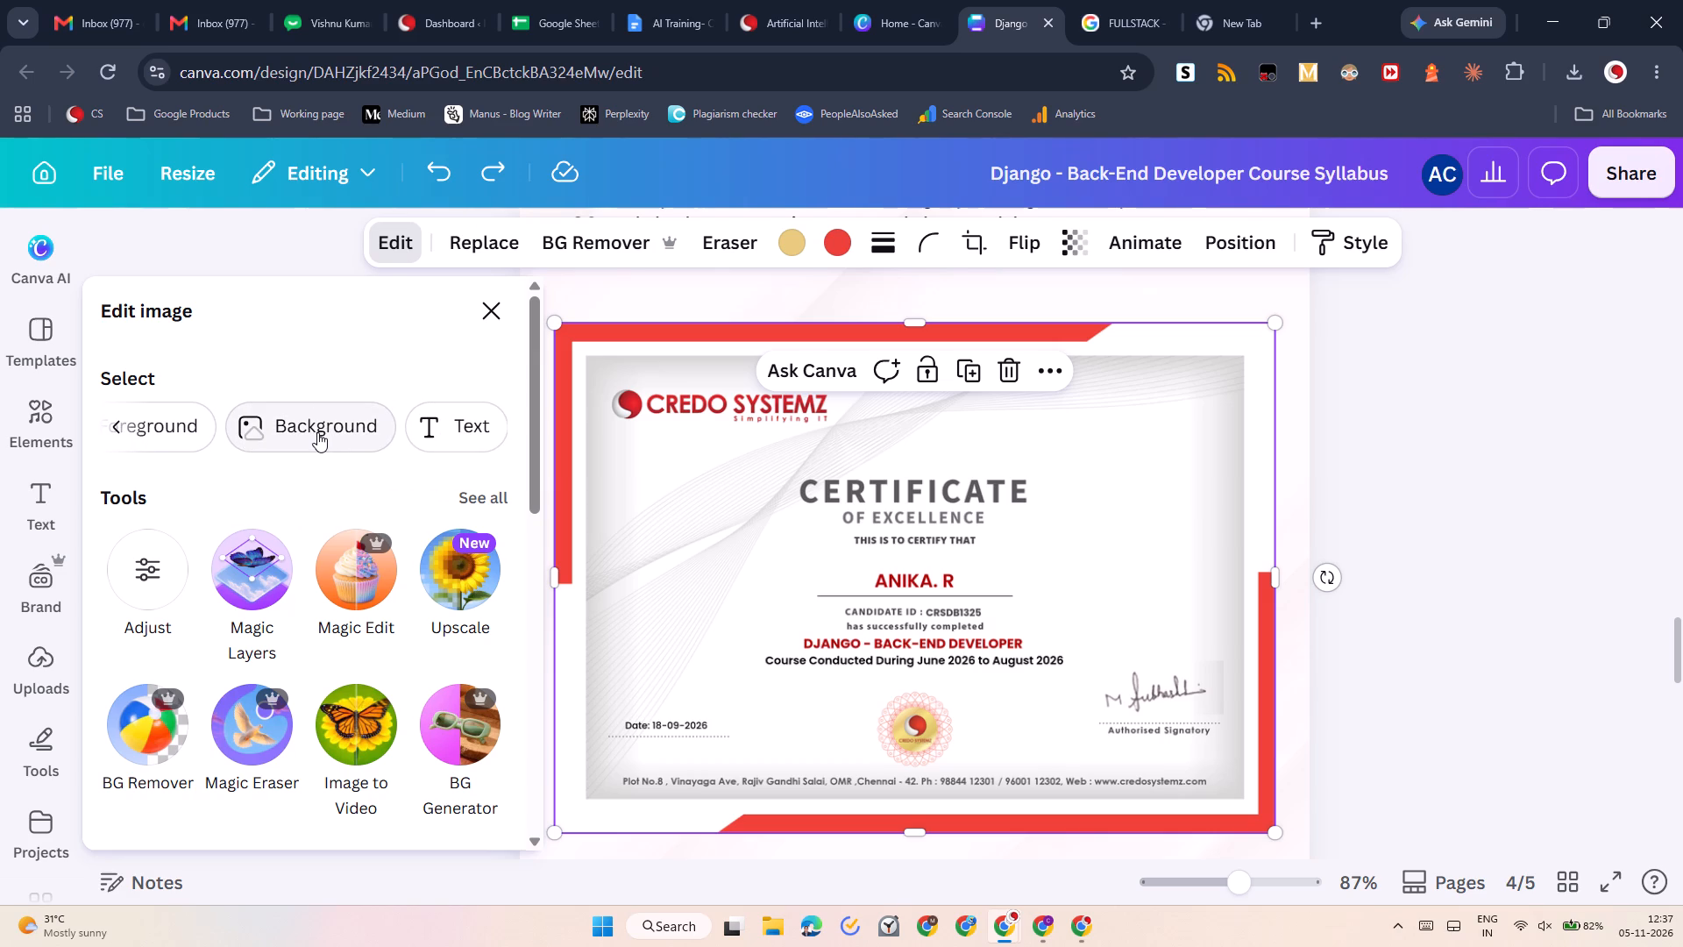
scroll(317, 432, "left", 1)
scroll(317, 432, "right", 3)
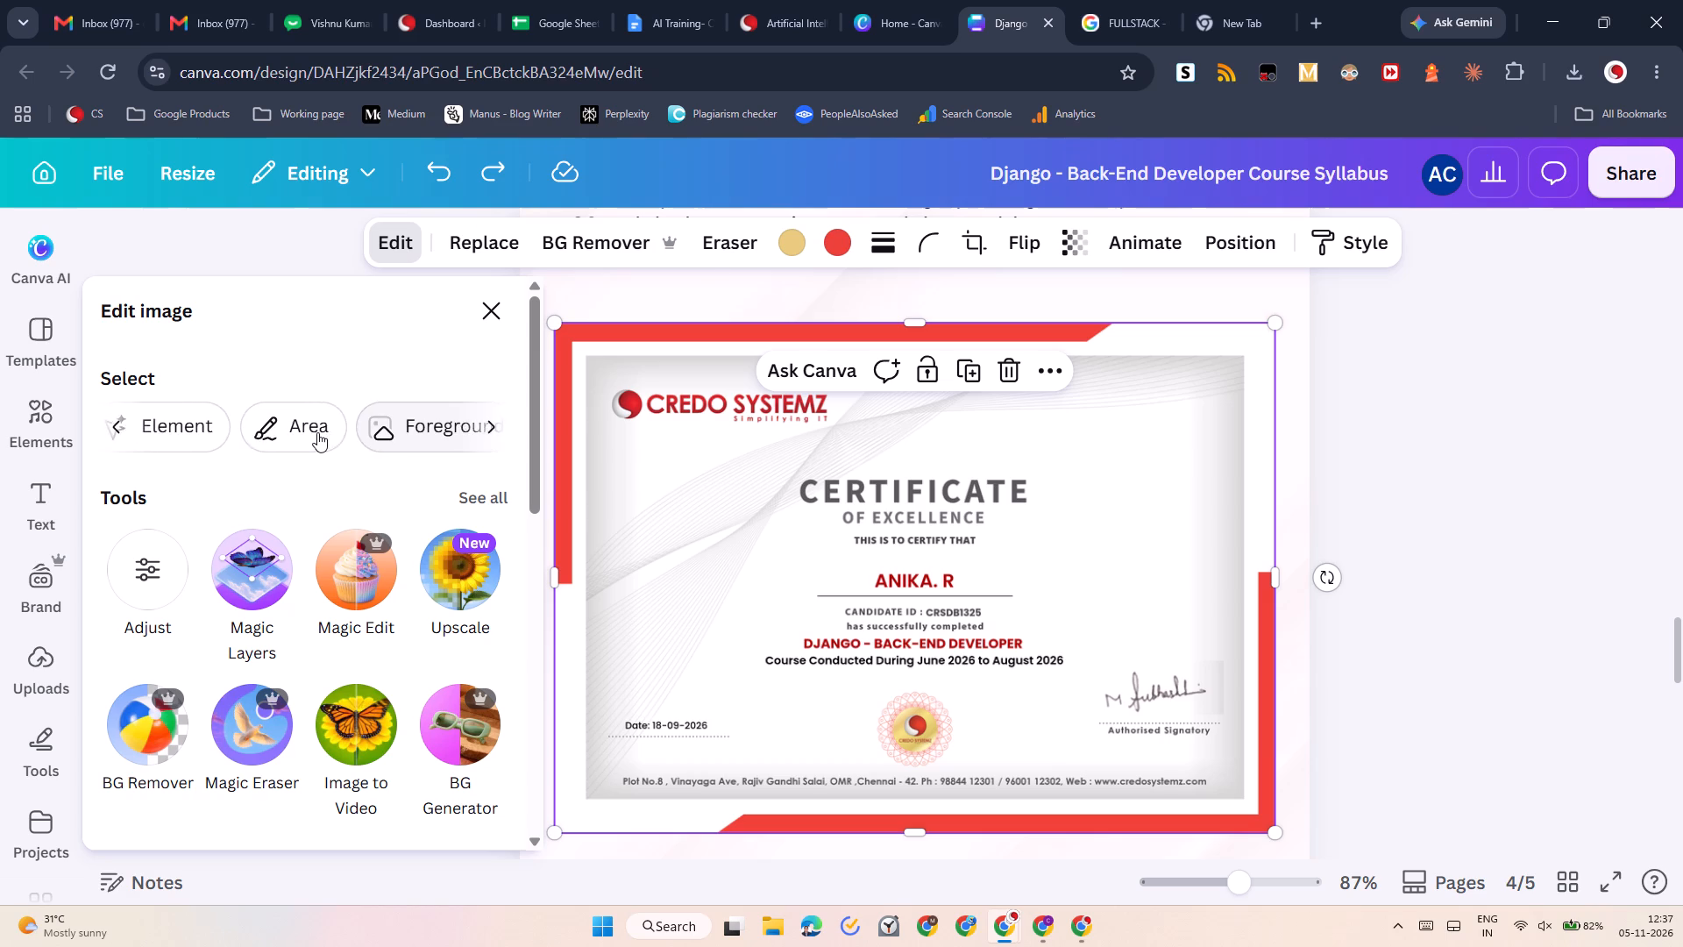
scroll(317, 432, "right", 1)
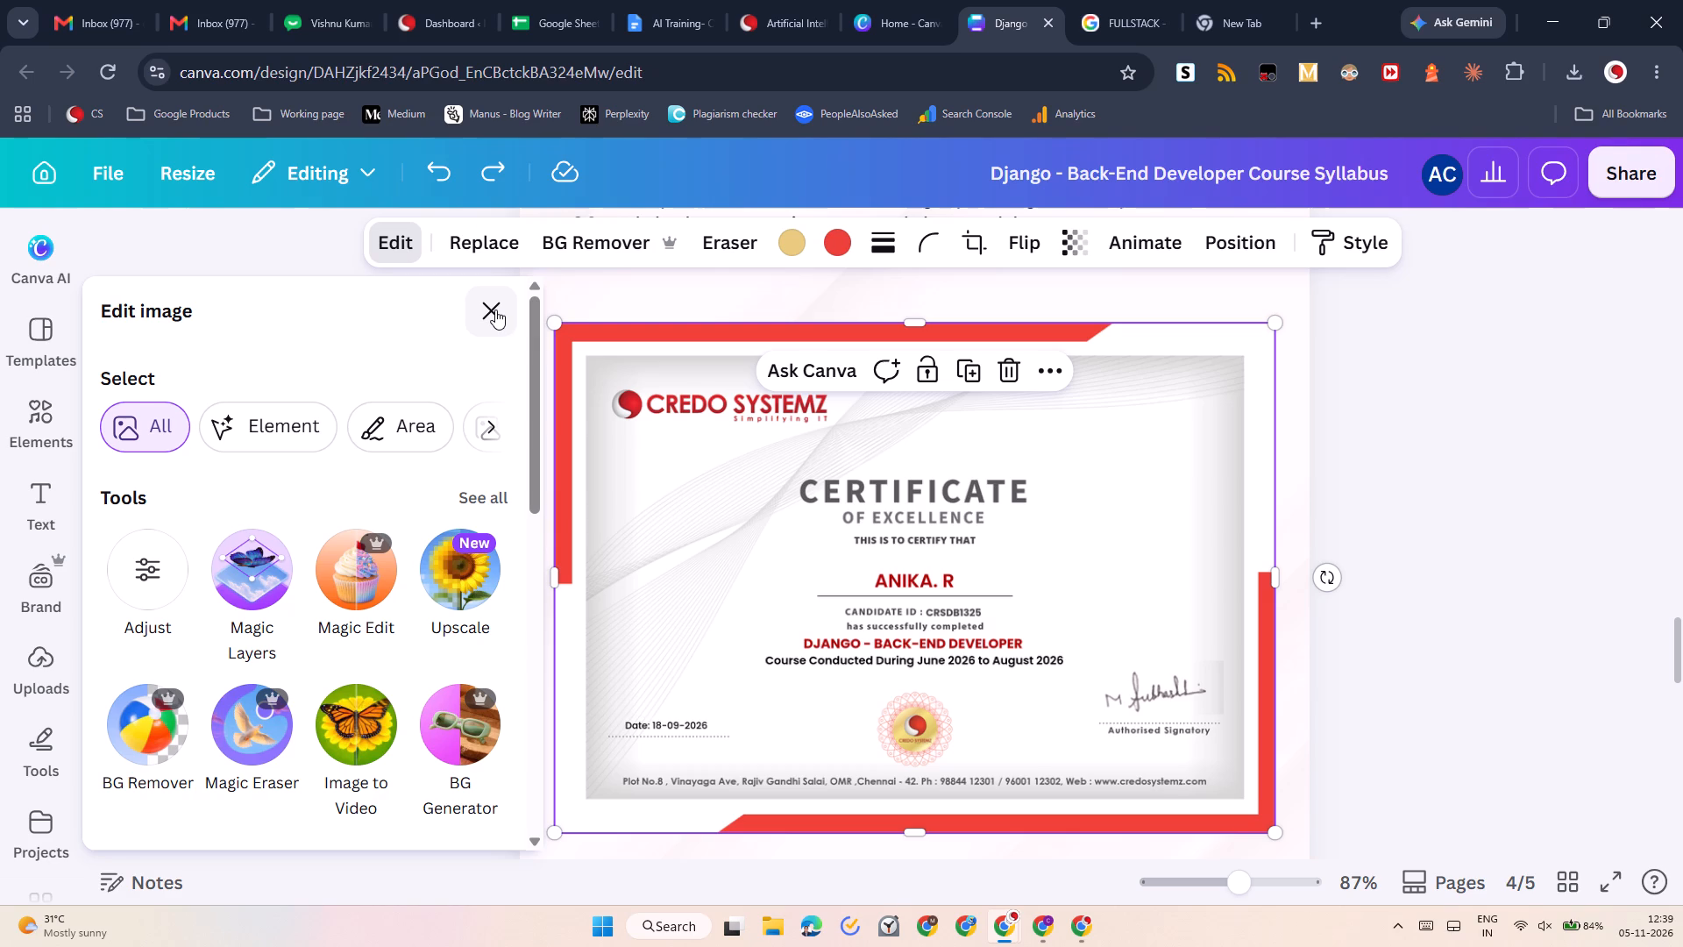
left_click(495, 310)
left_click(453, 405)
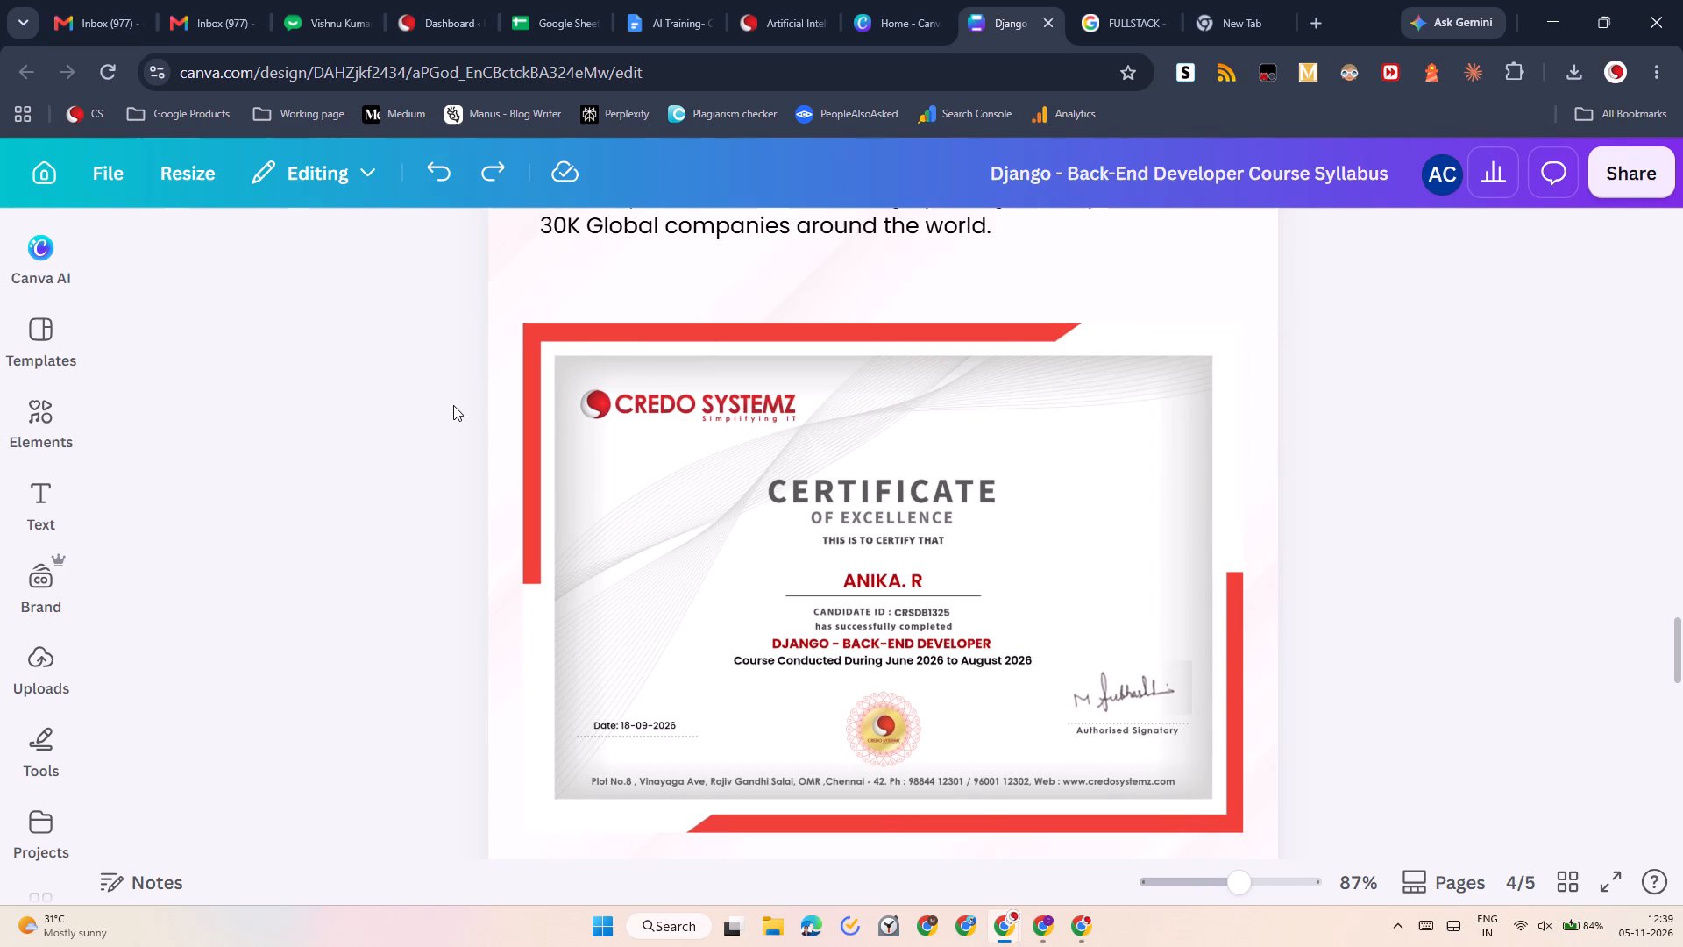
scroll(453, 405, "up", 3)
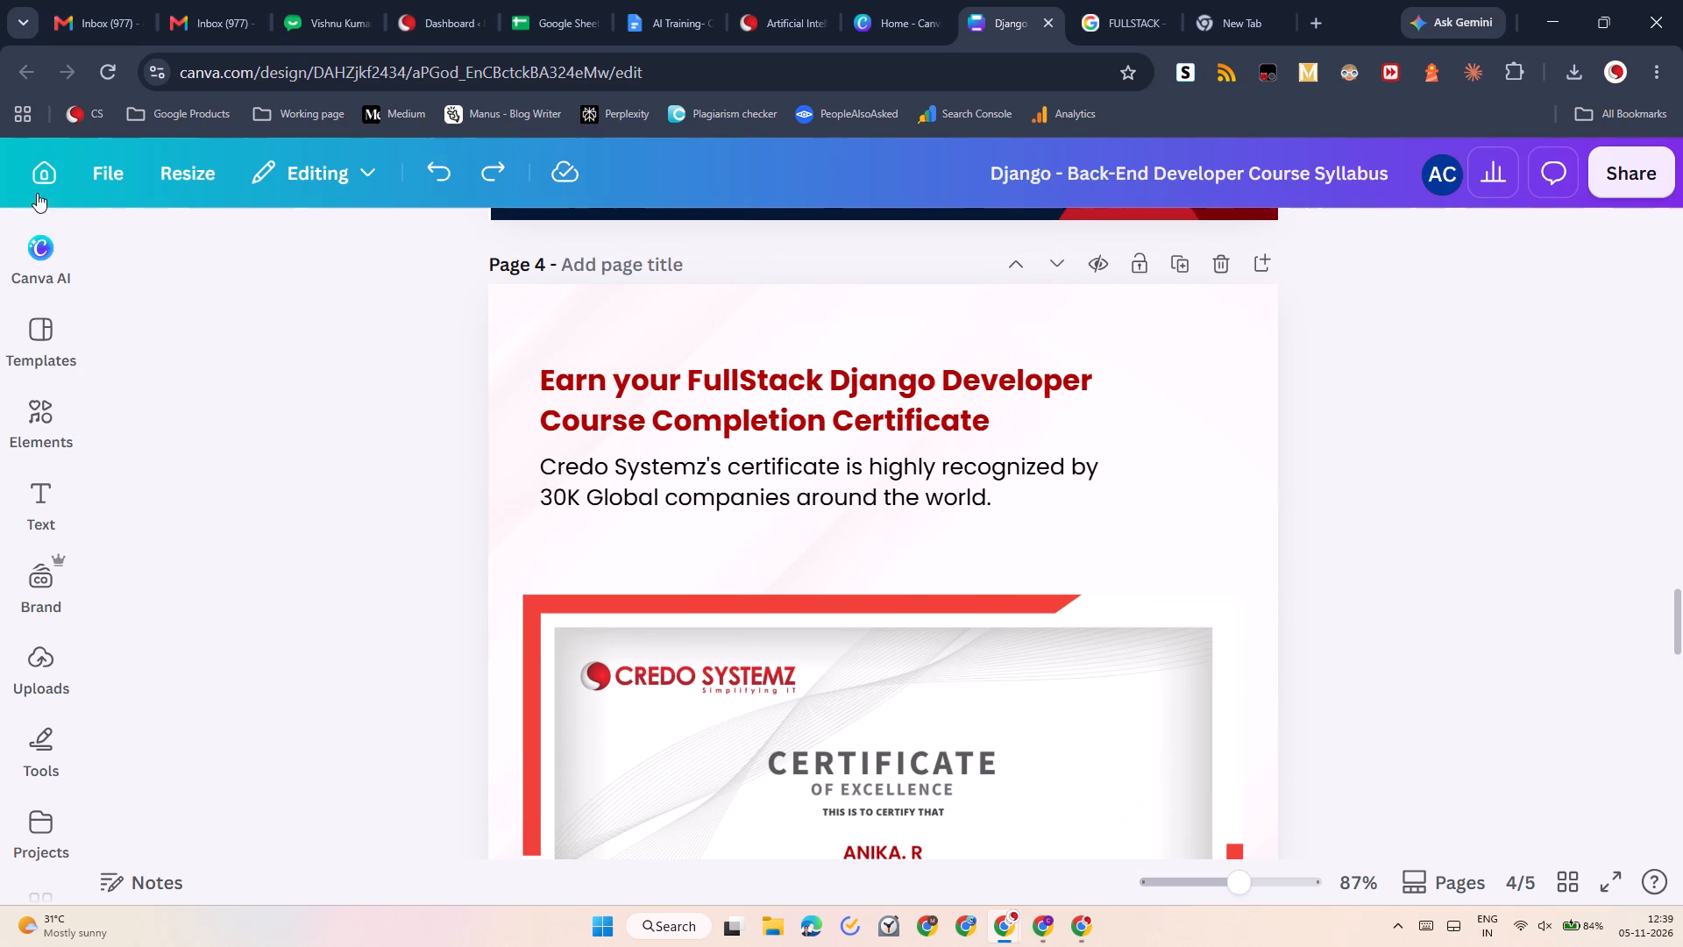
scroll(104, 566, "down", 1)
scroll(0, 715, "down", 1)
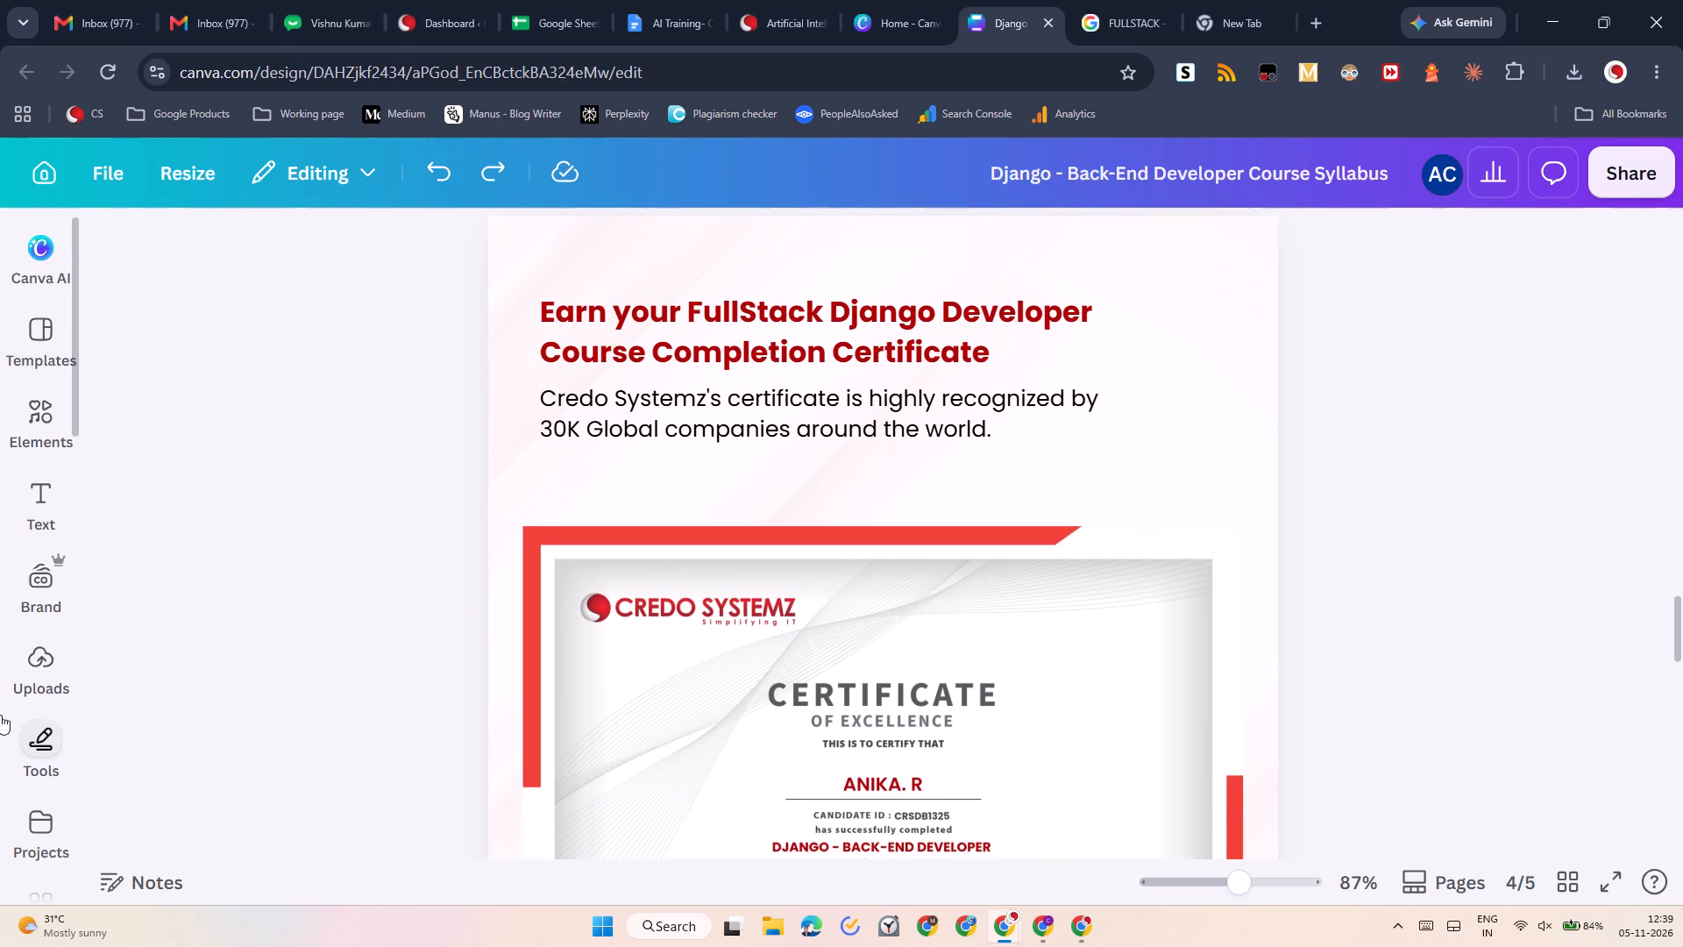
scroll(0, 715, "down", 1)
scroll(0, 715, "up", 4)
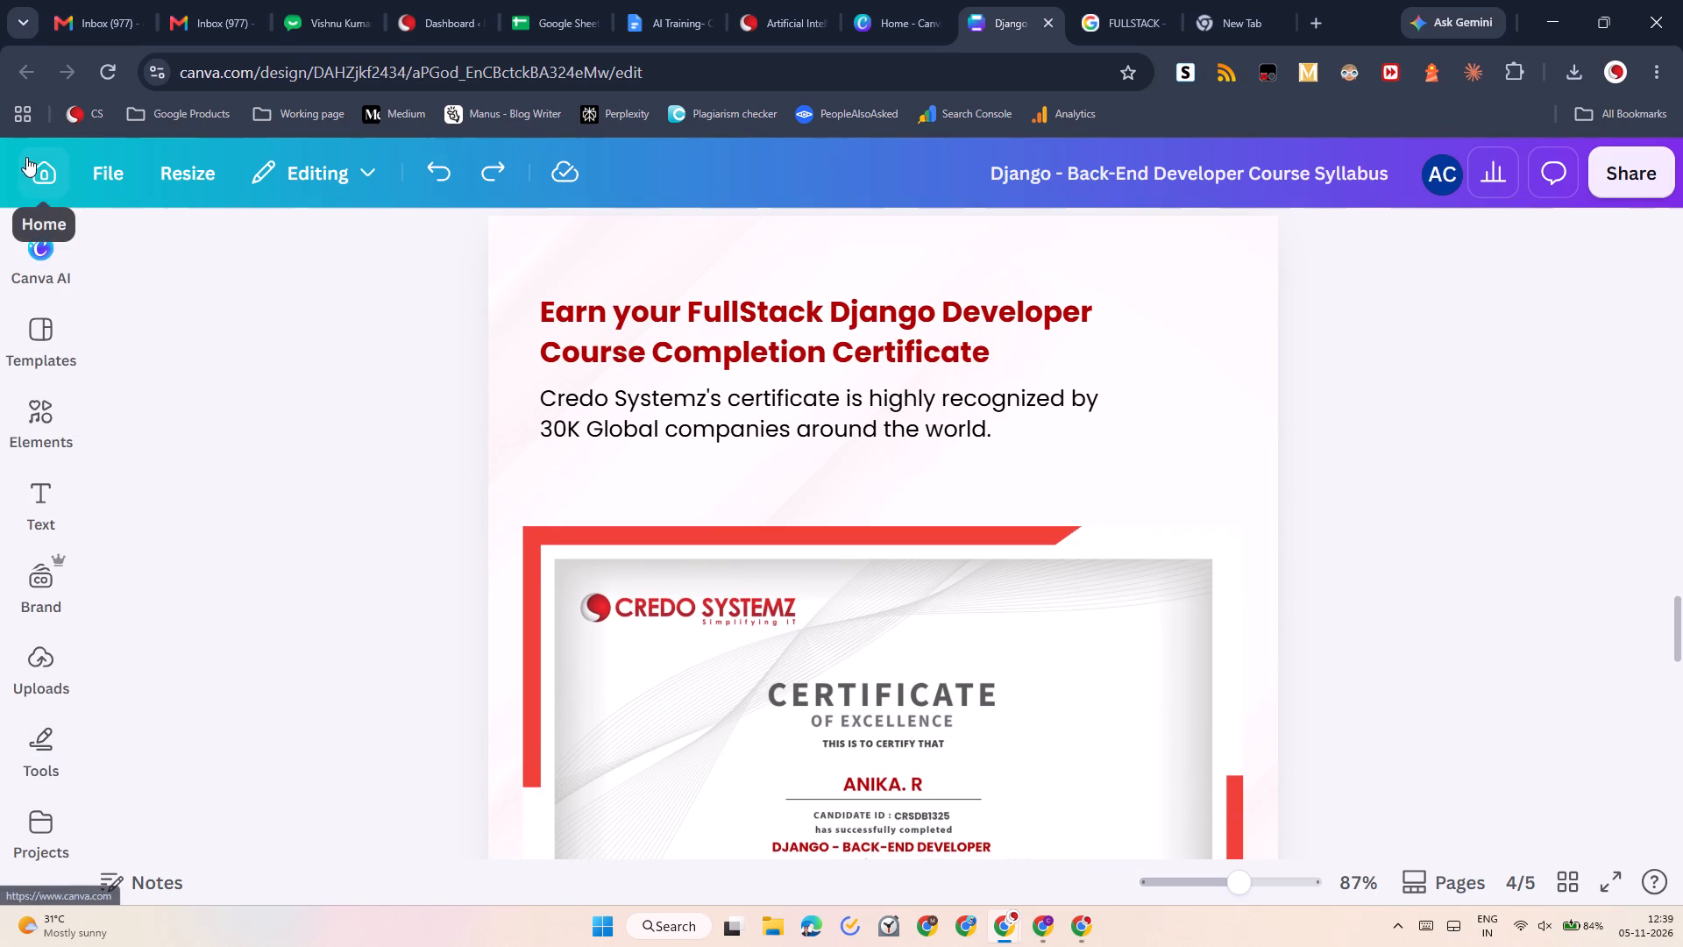
Save the Django syllabus design.
left_click(655, 424)
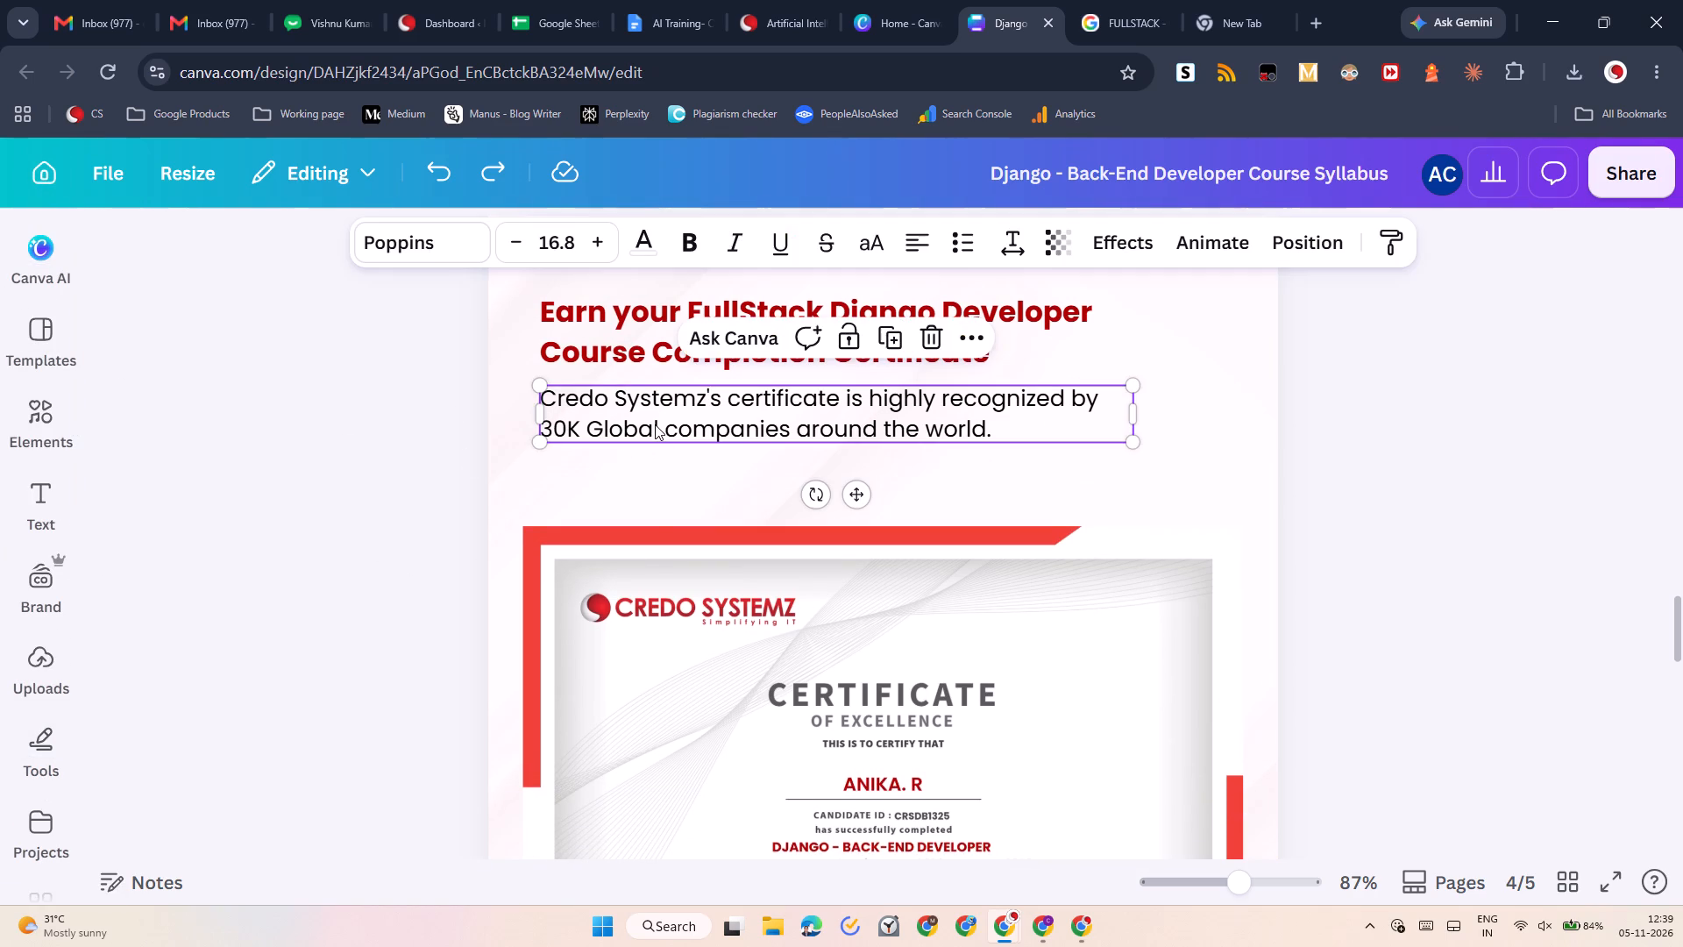
left_click(657, 608)
left_click(370, 555)
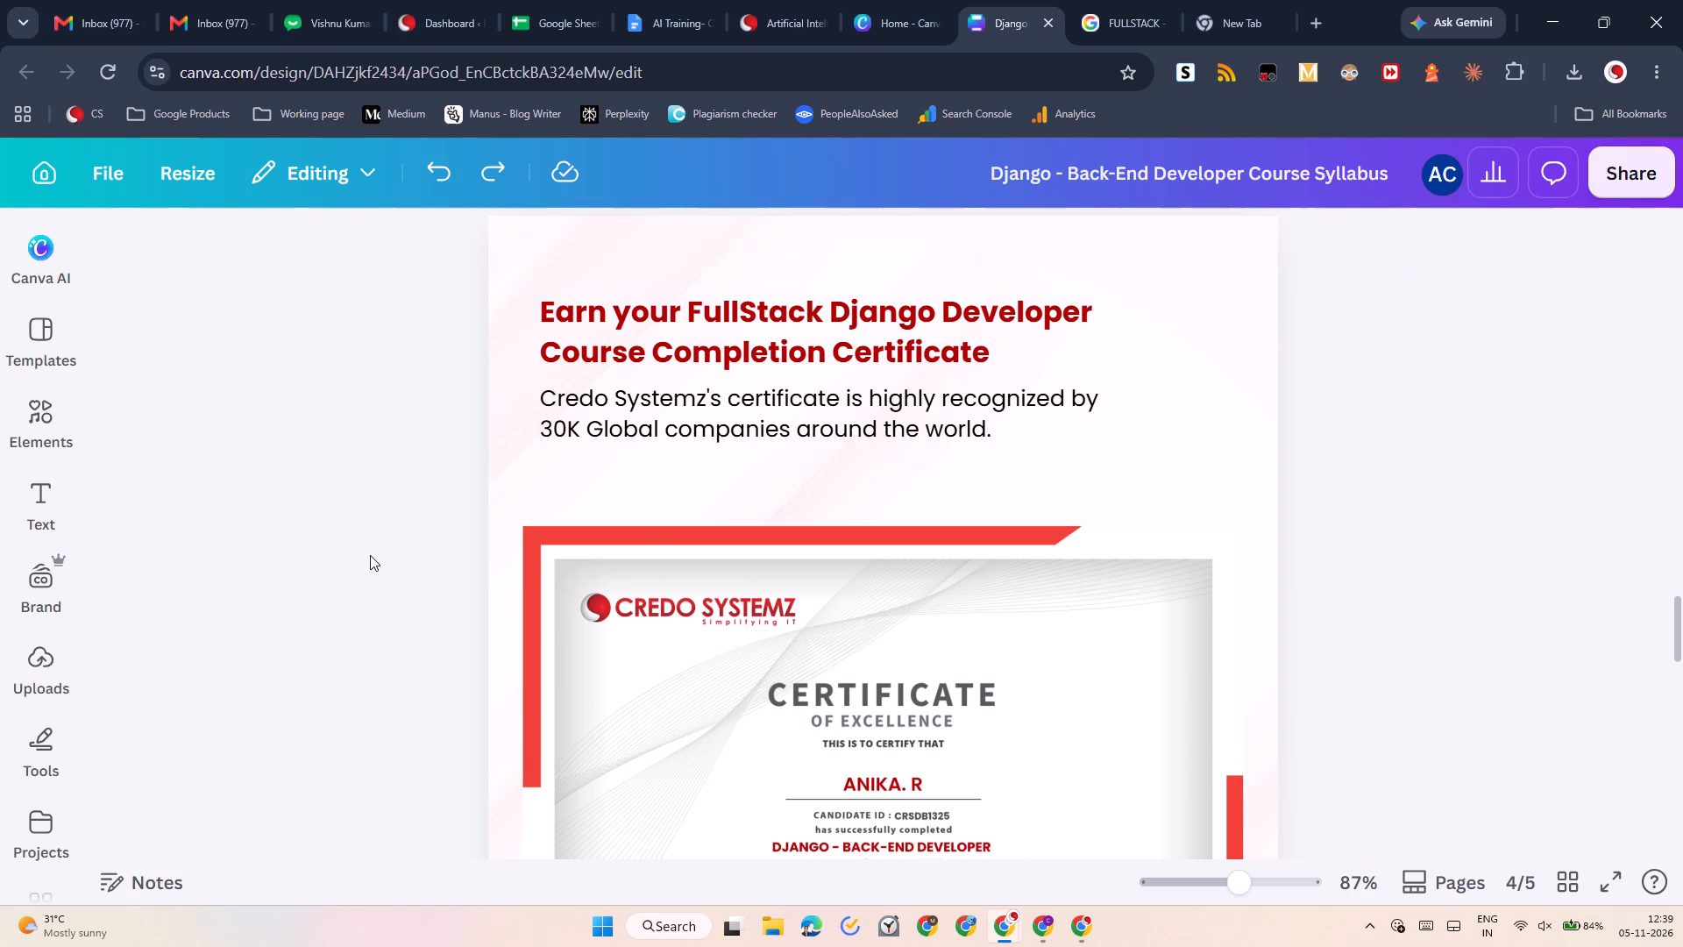
key("ctrl+s")
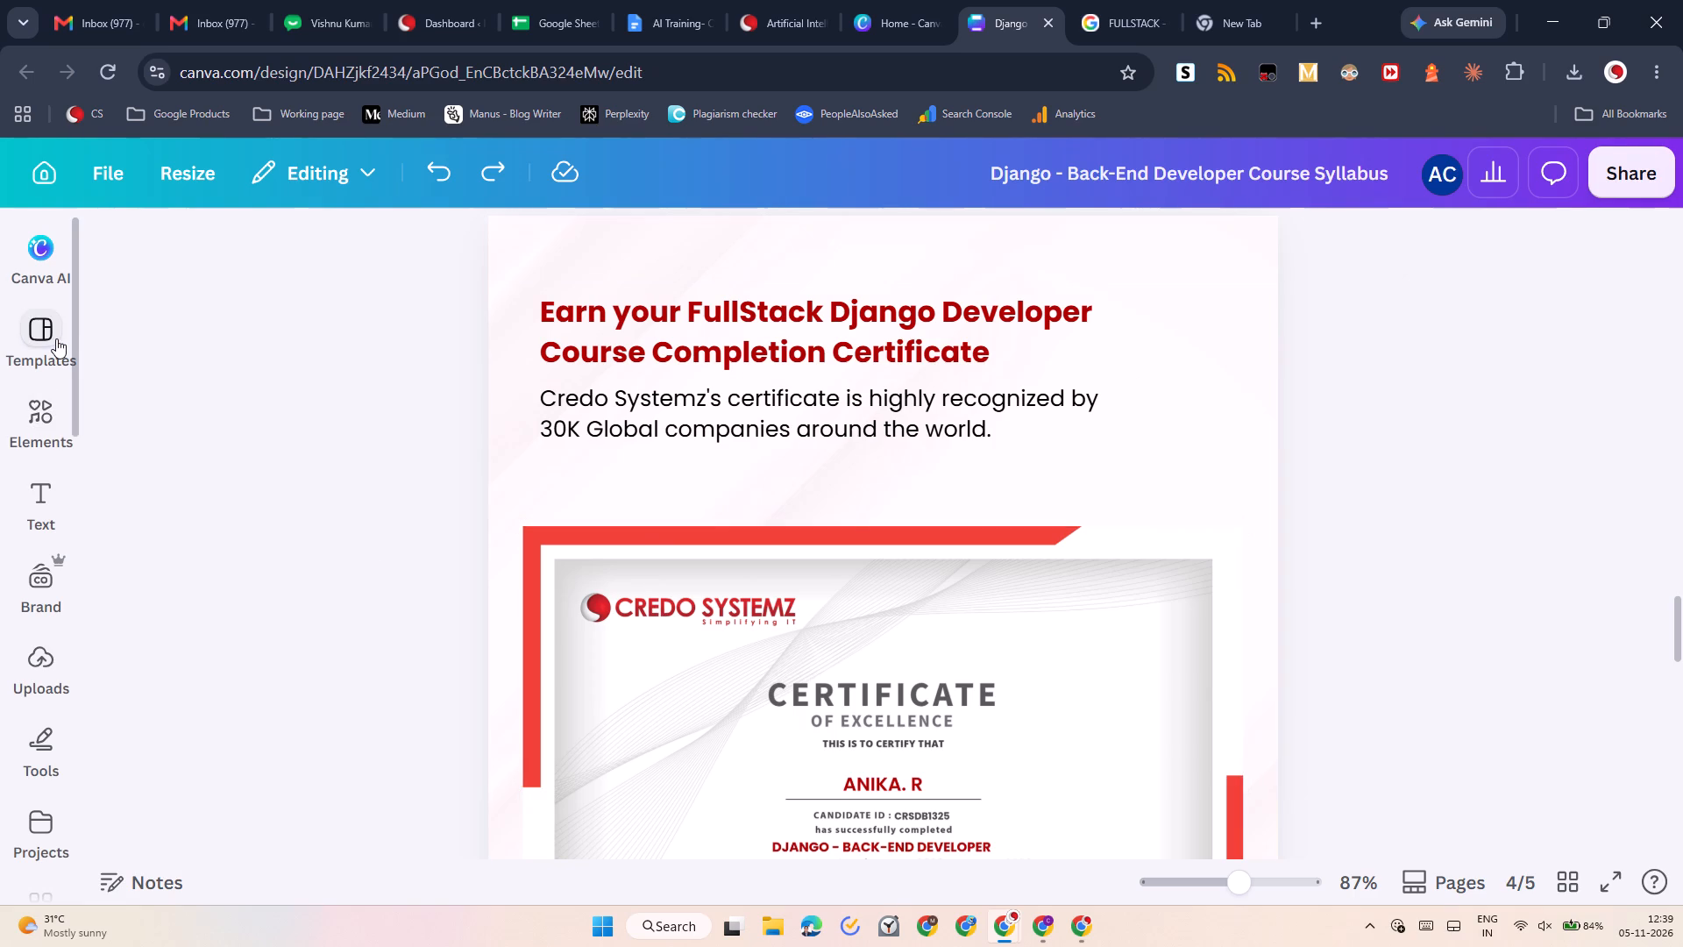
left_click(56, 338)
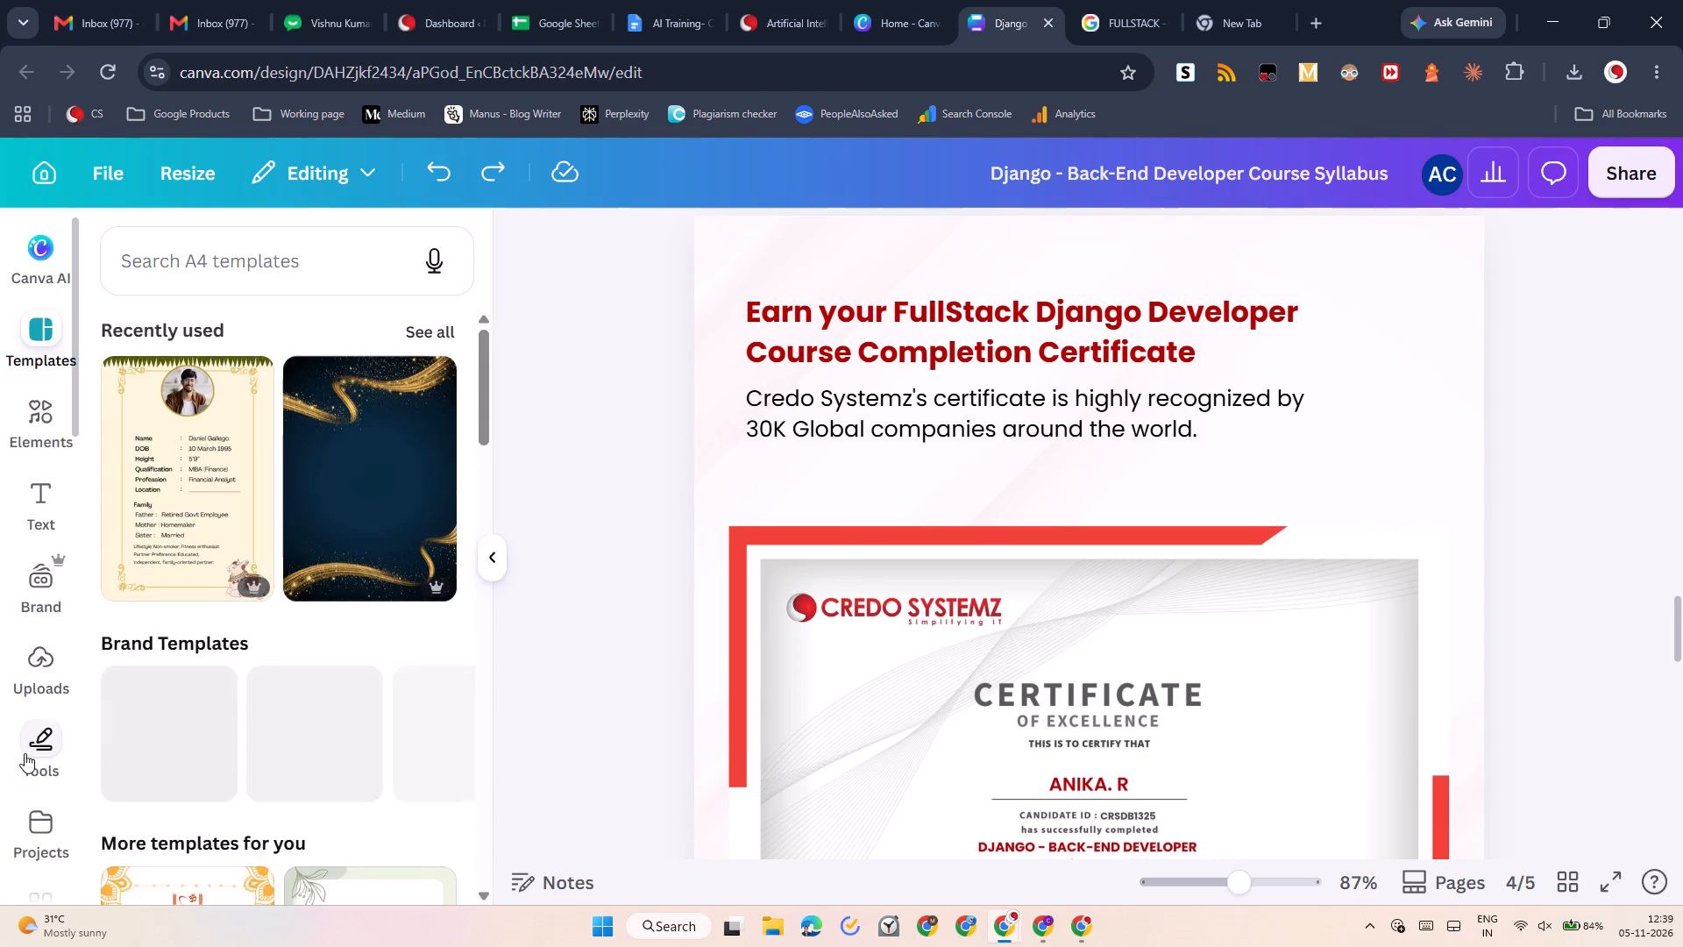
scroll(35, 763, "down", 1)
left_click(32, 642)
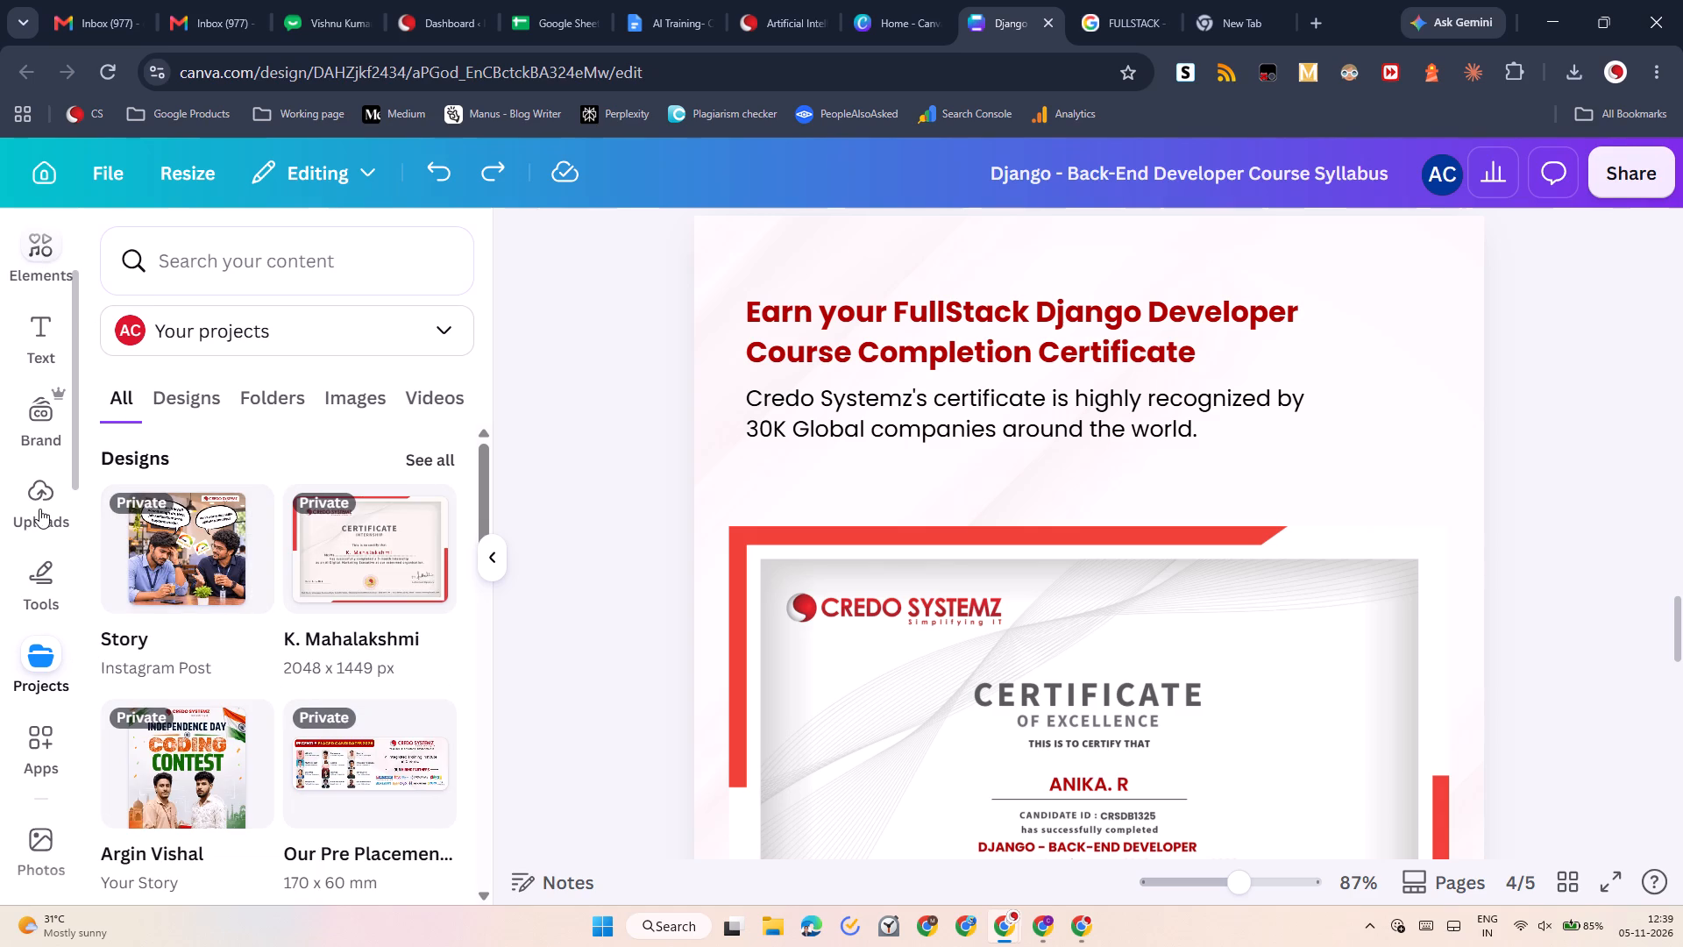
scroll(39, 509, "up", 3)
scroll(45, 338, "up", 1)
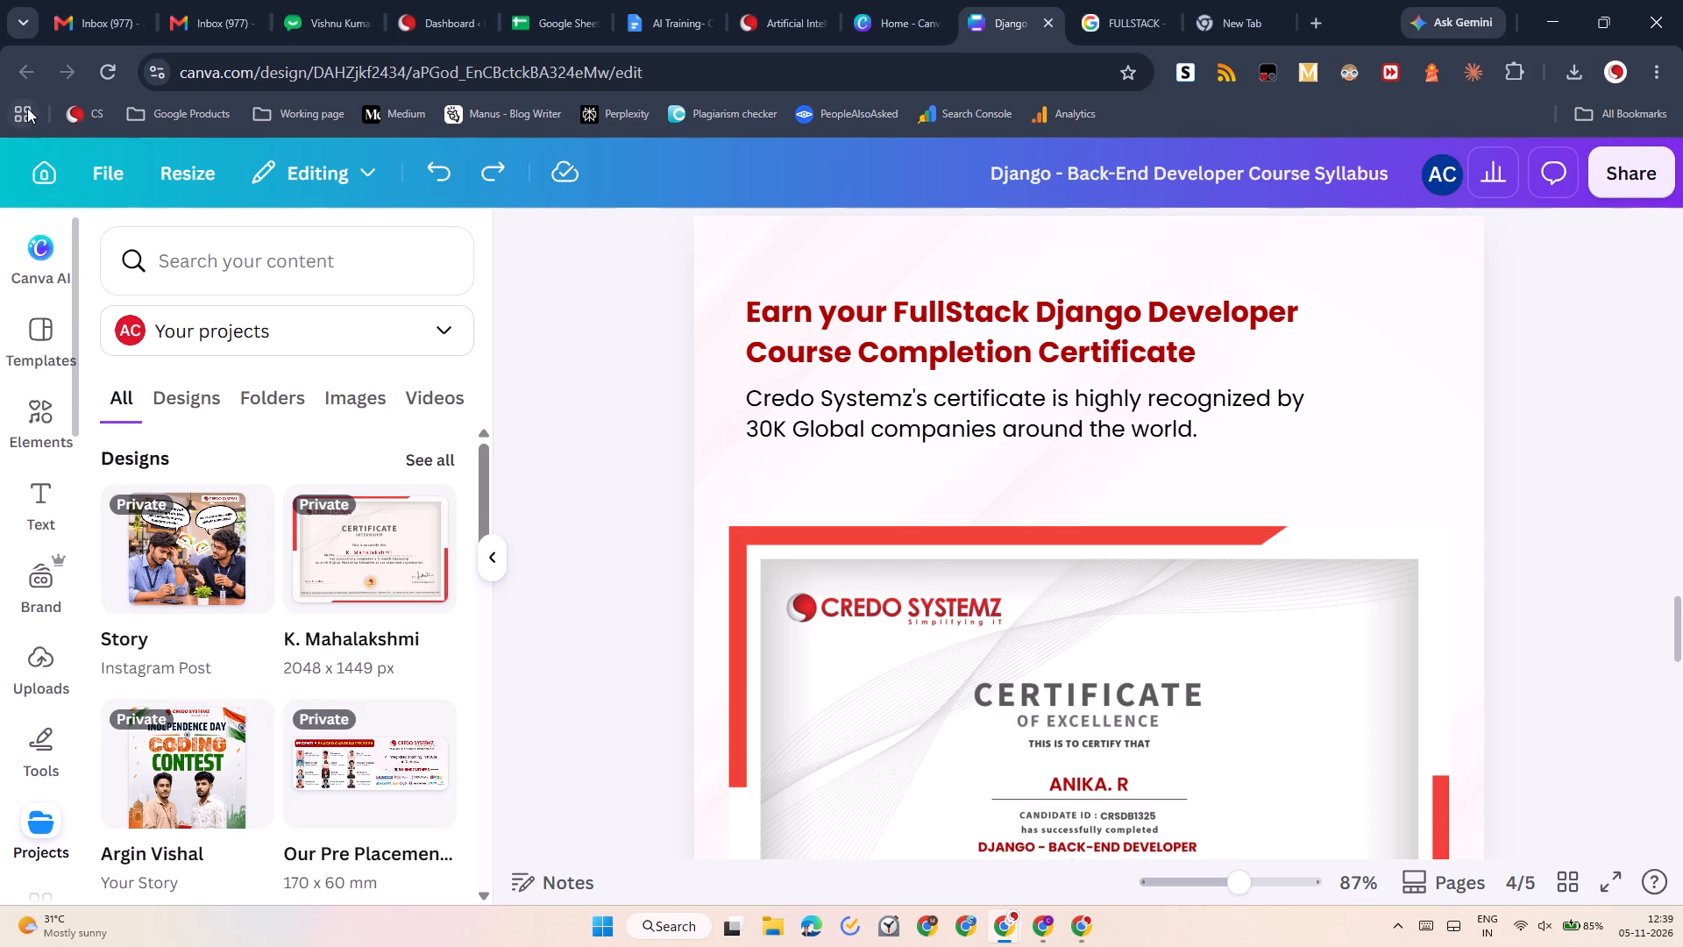
Go to the Canva home page and look through the recent designs, including the extended list, for an editable certificate.
left_click(39, 159)
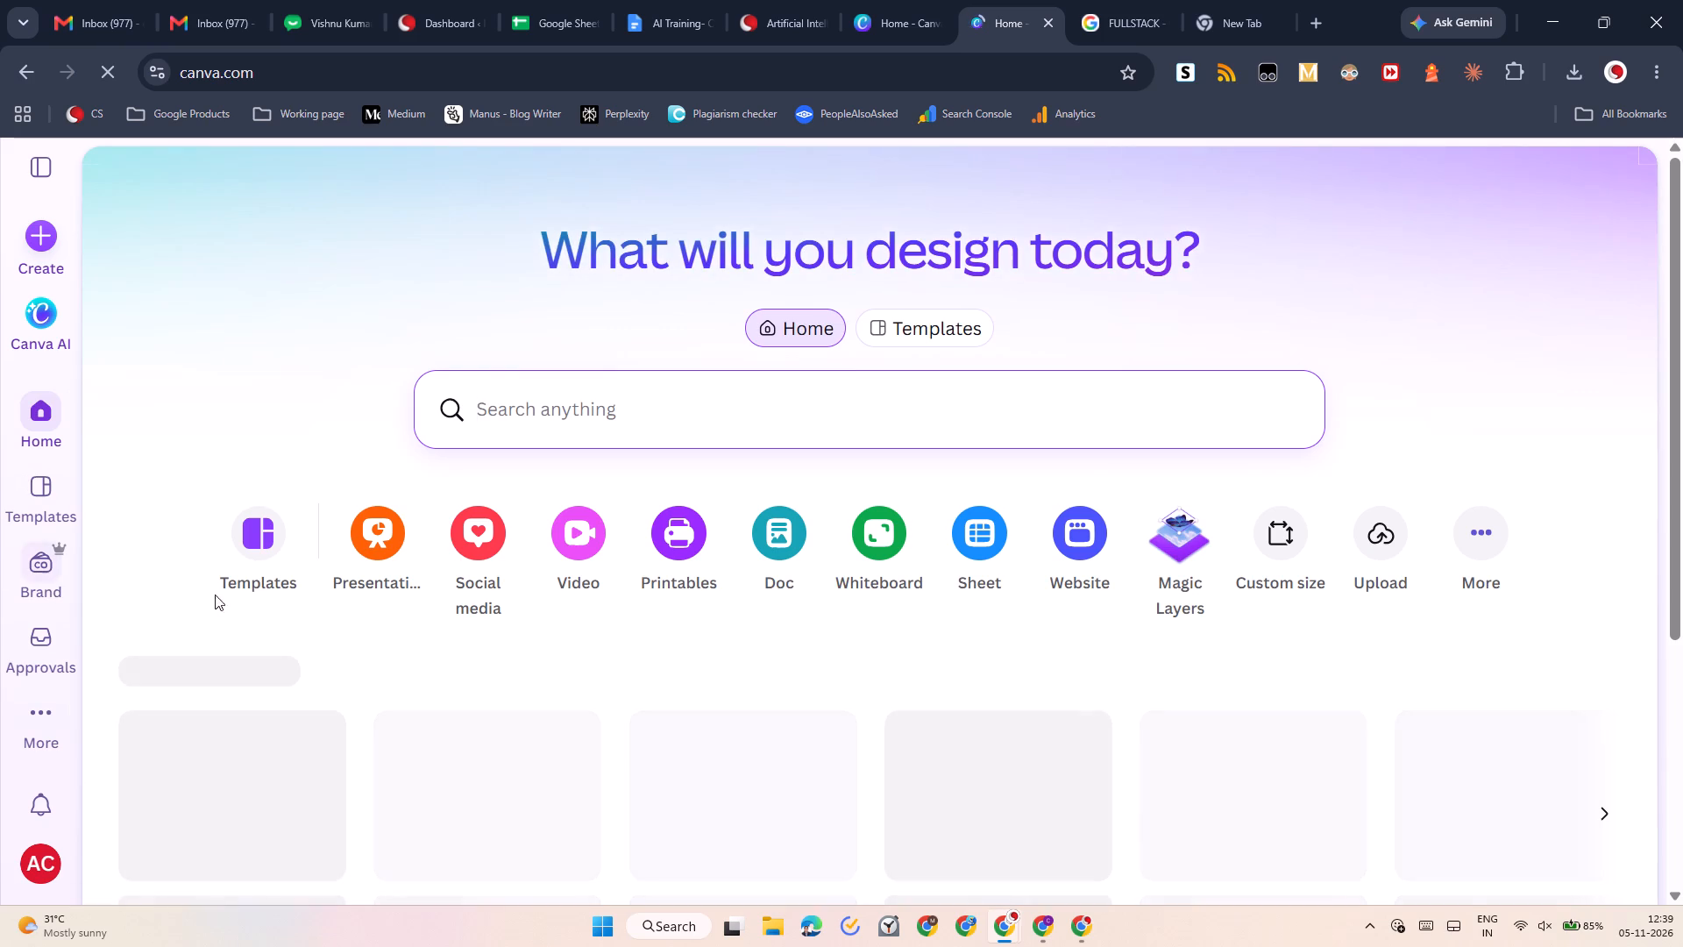
scroll(267, 587, "down", 2)
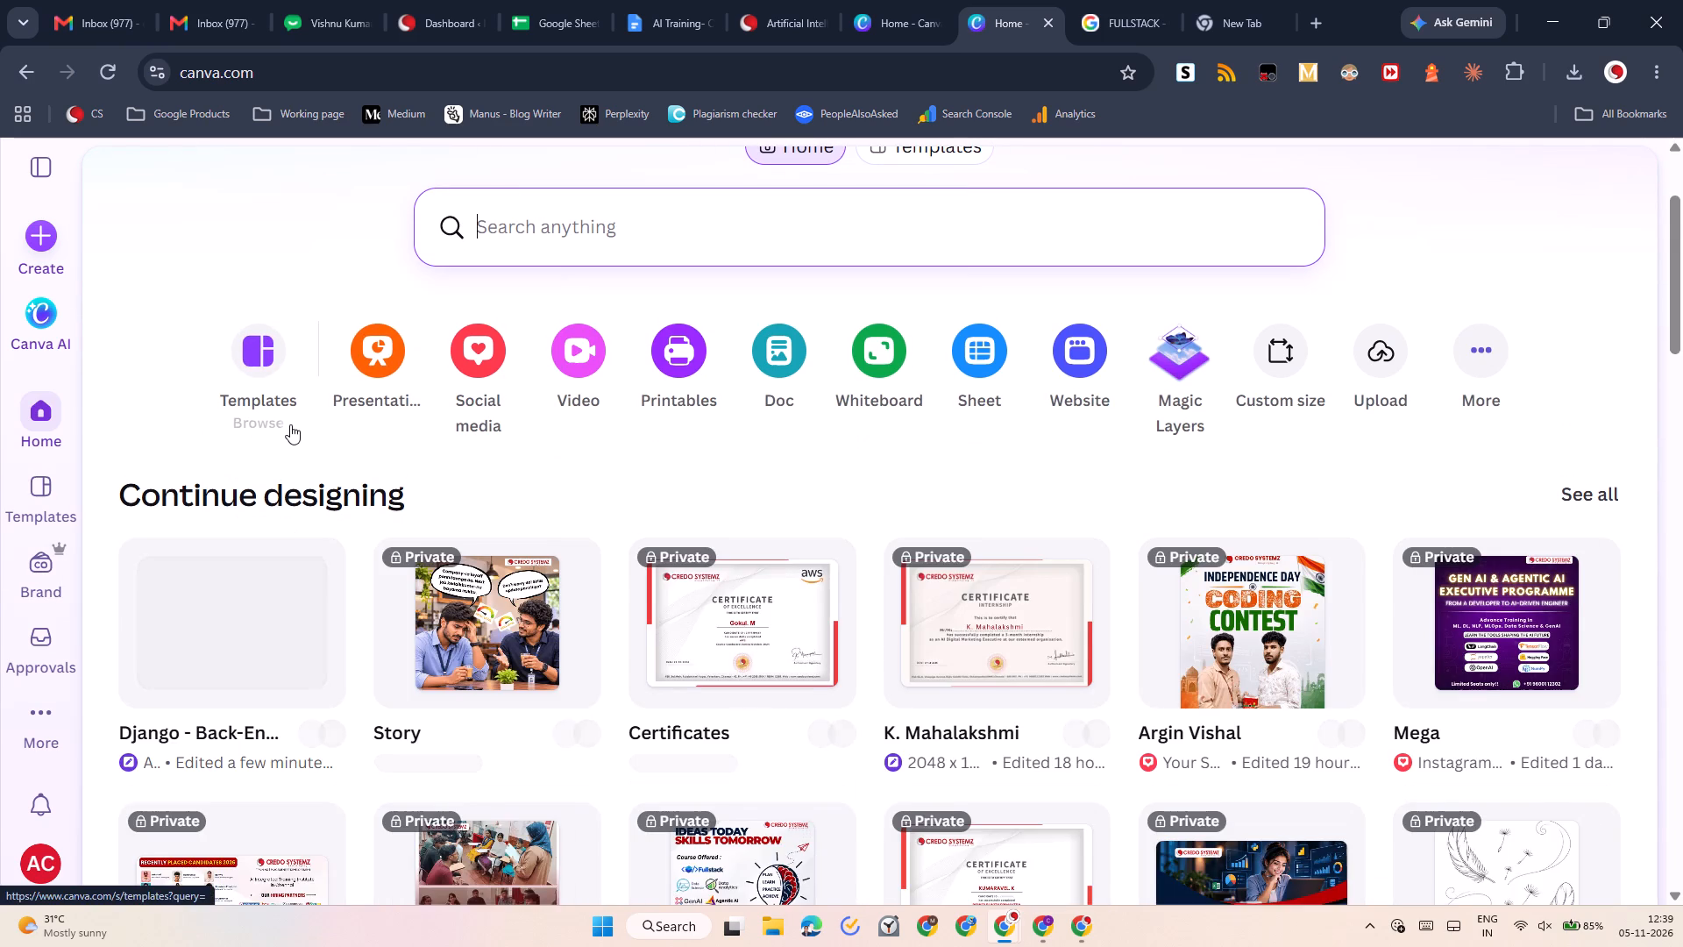
scroll(290, 424, "down", 2)
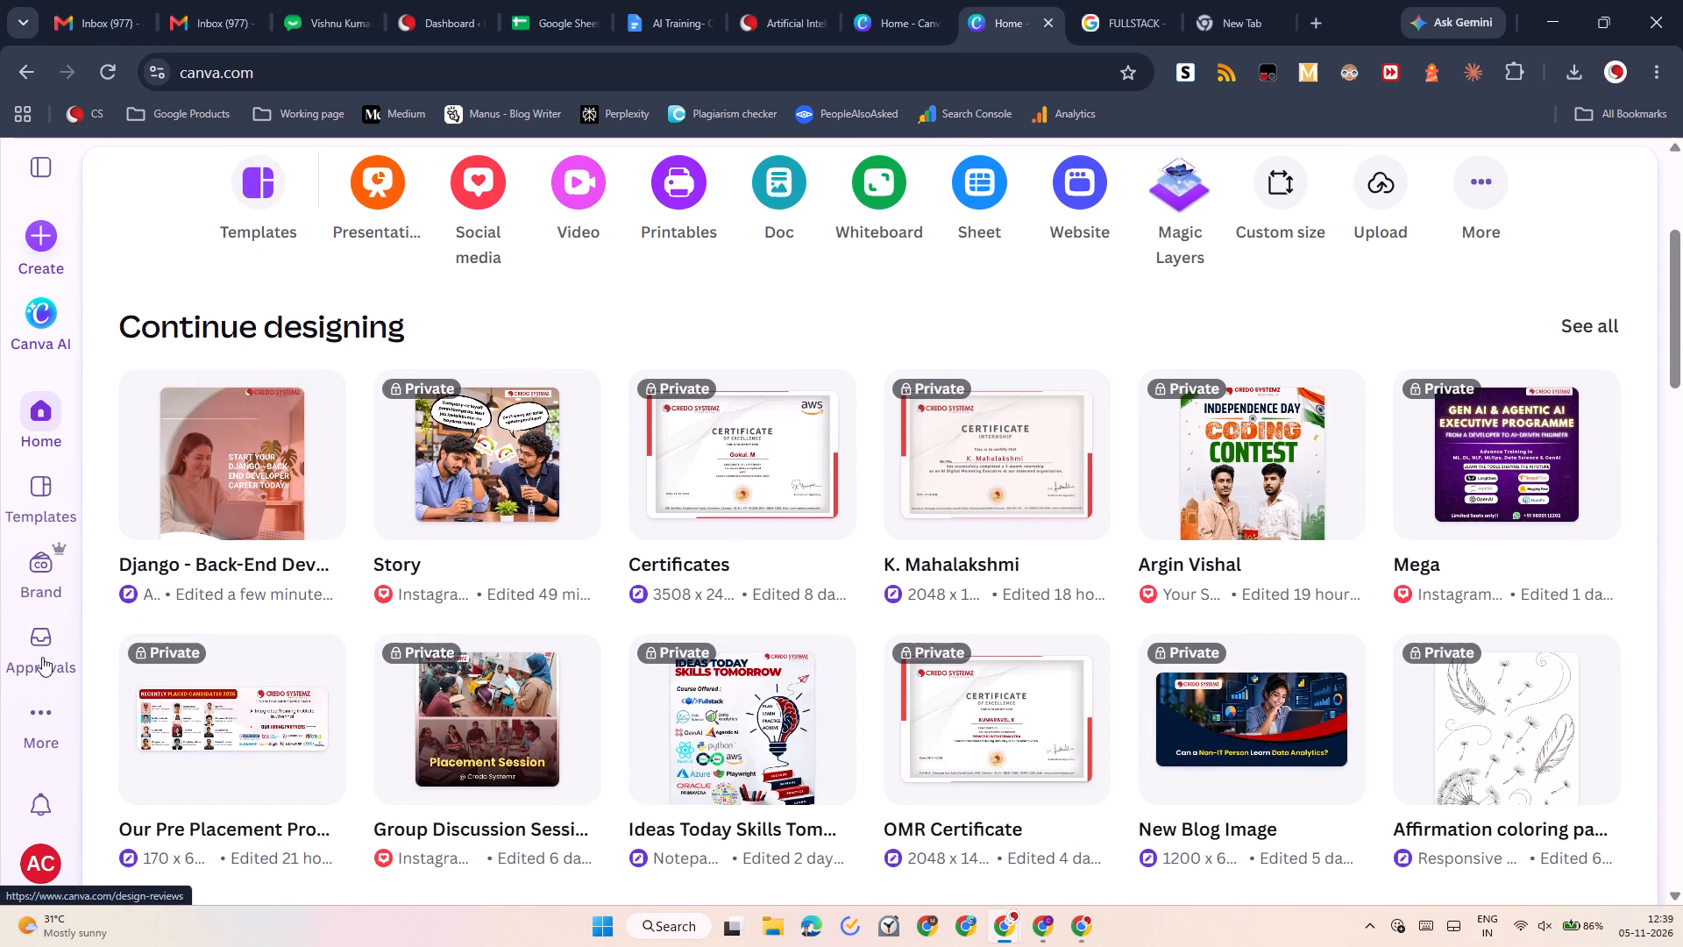
scroll(631, 492, "up", 1)
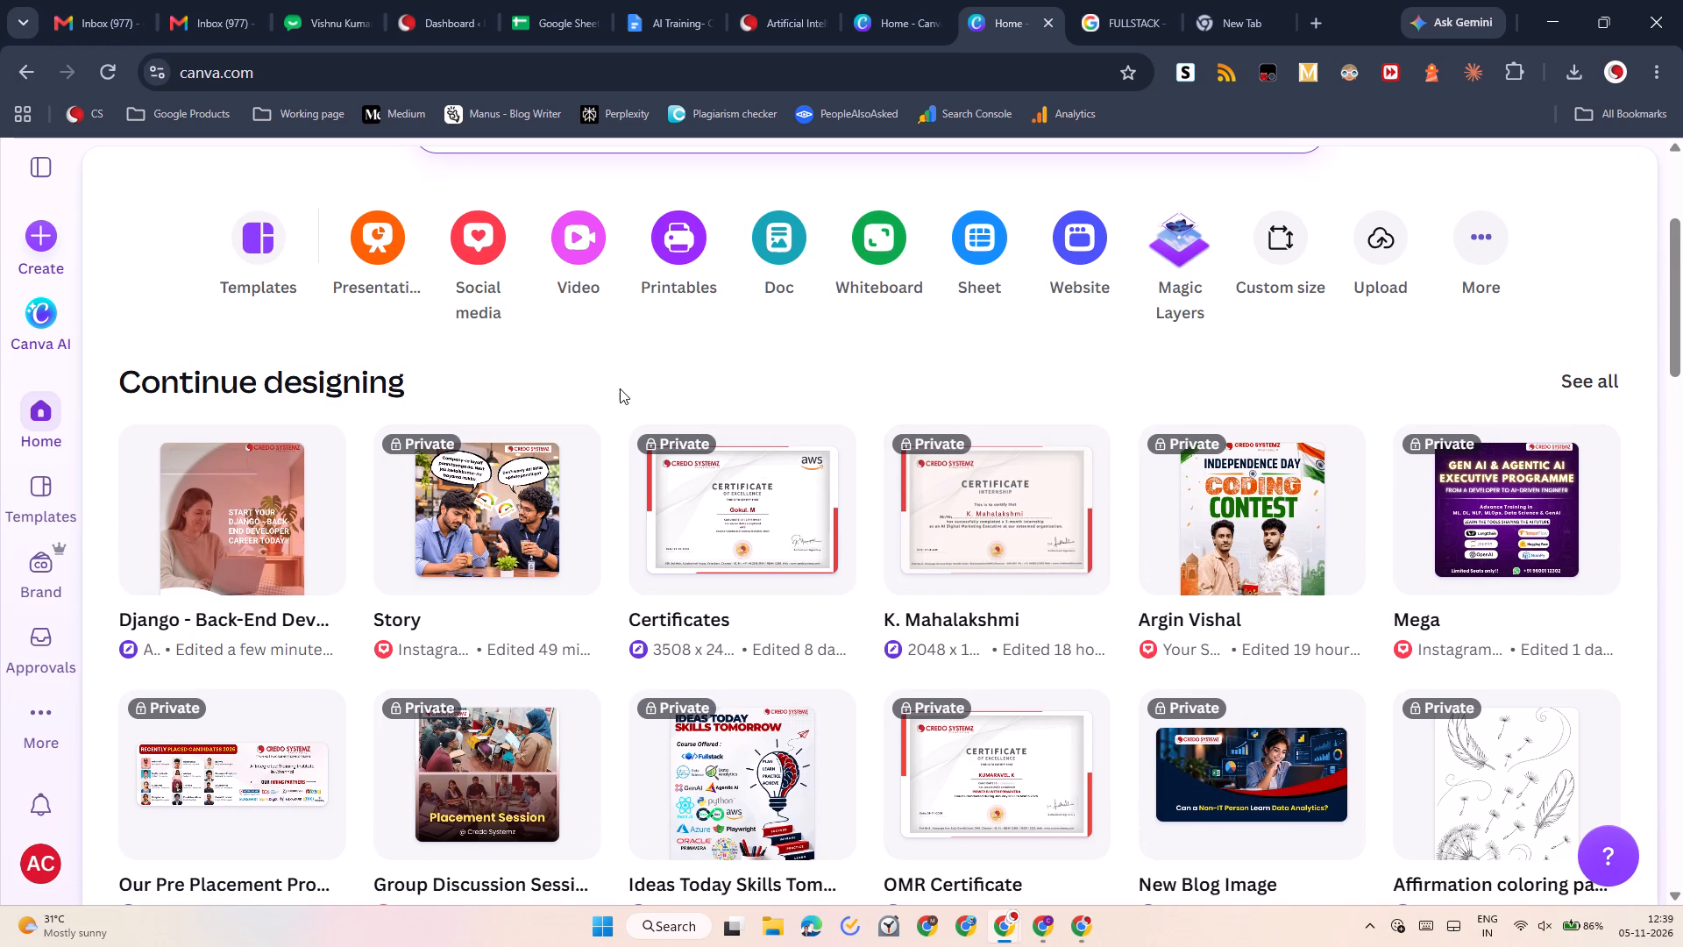
scroll(620, 388, "down", 2)
scroll(996, 409, "down", 1)
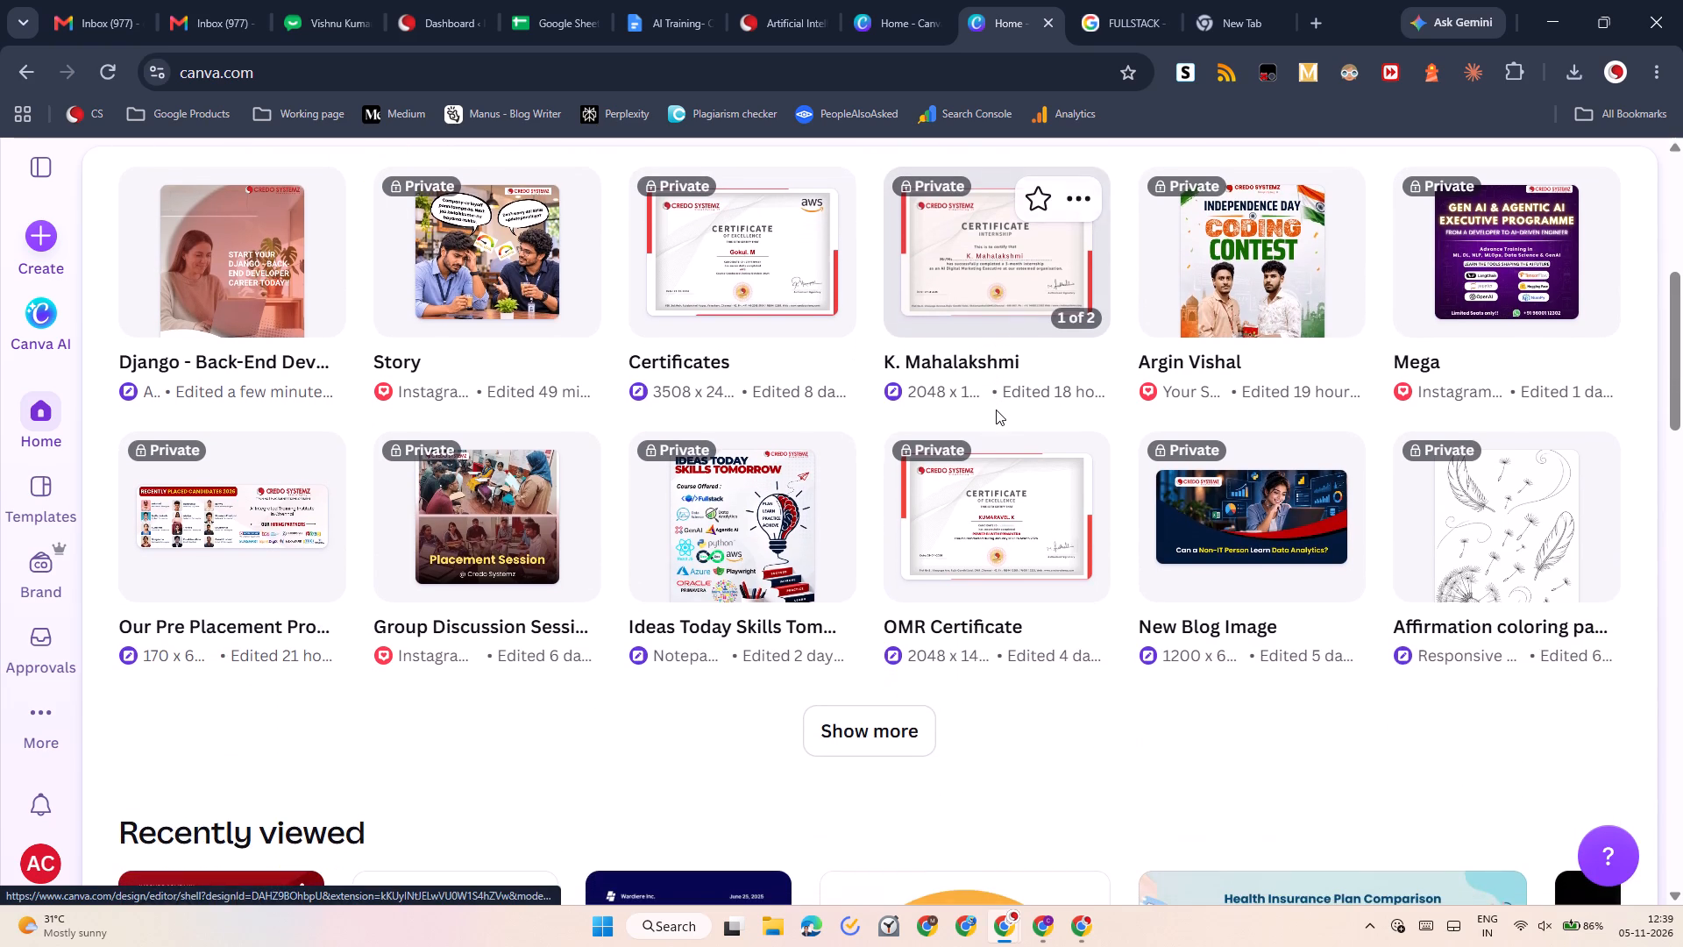
scroll(996, 409, "down", 1)
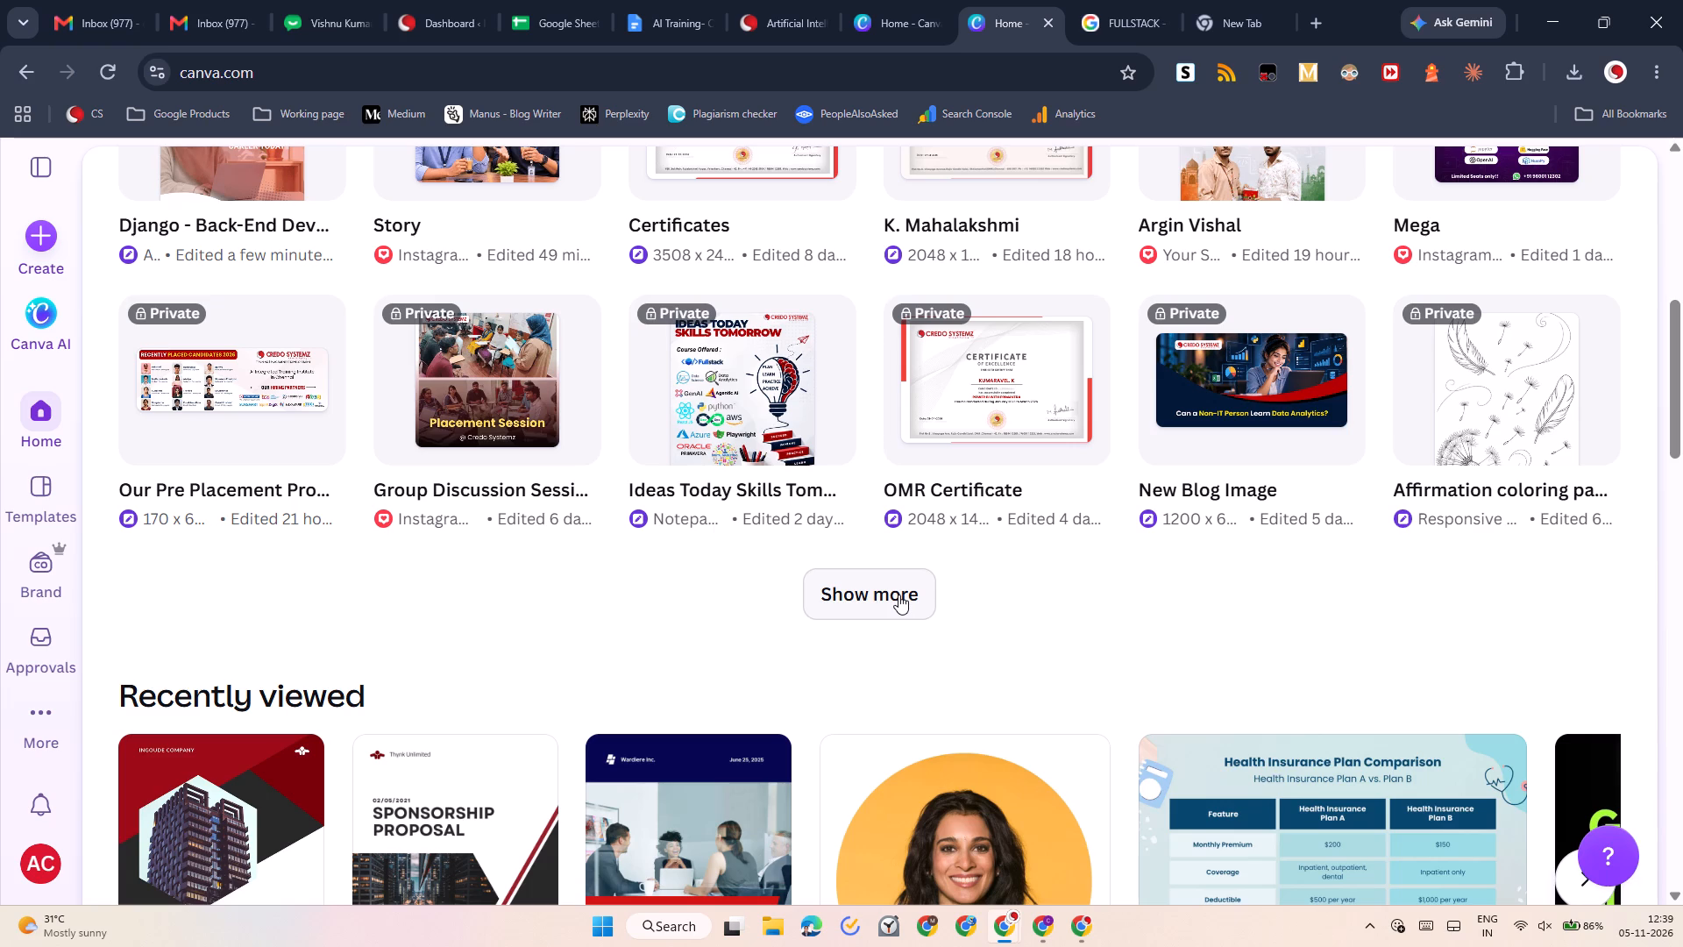
left_click(898, 595)
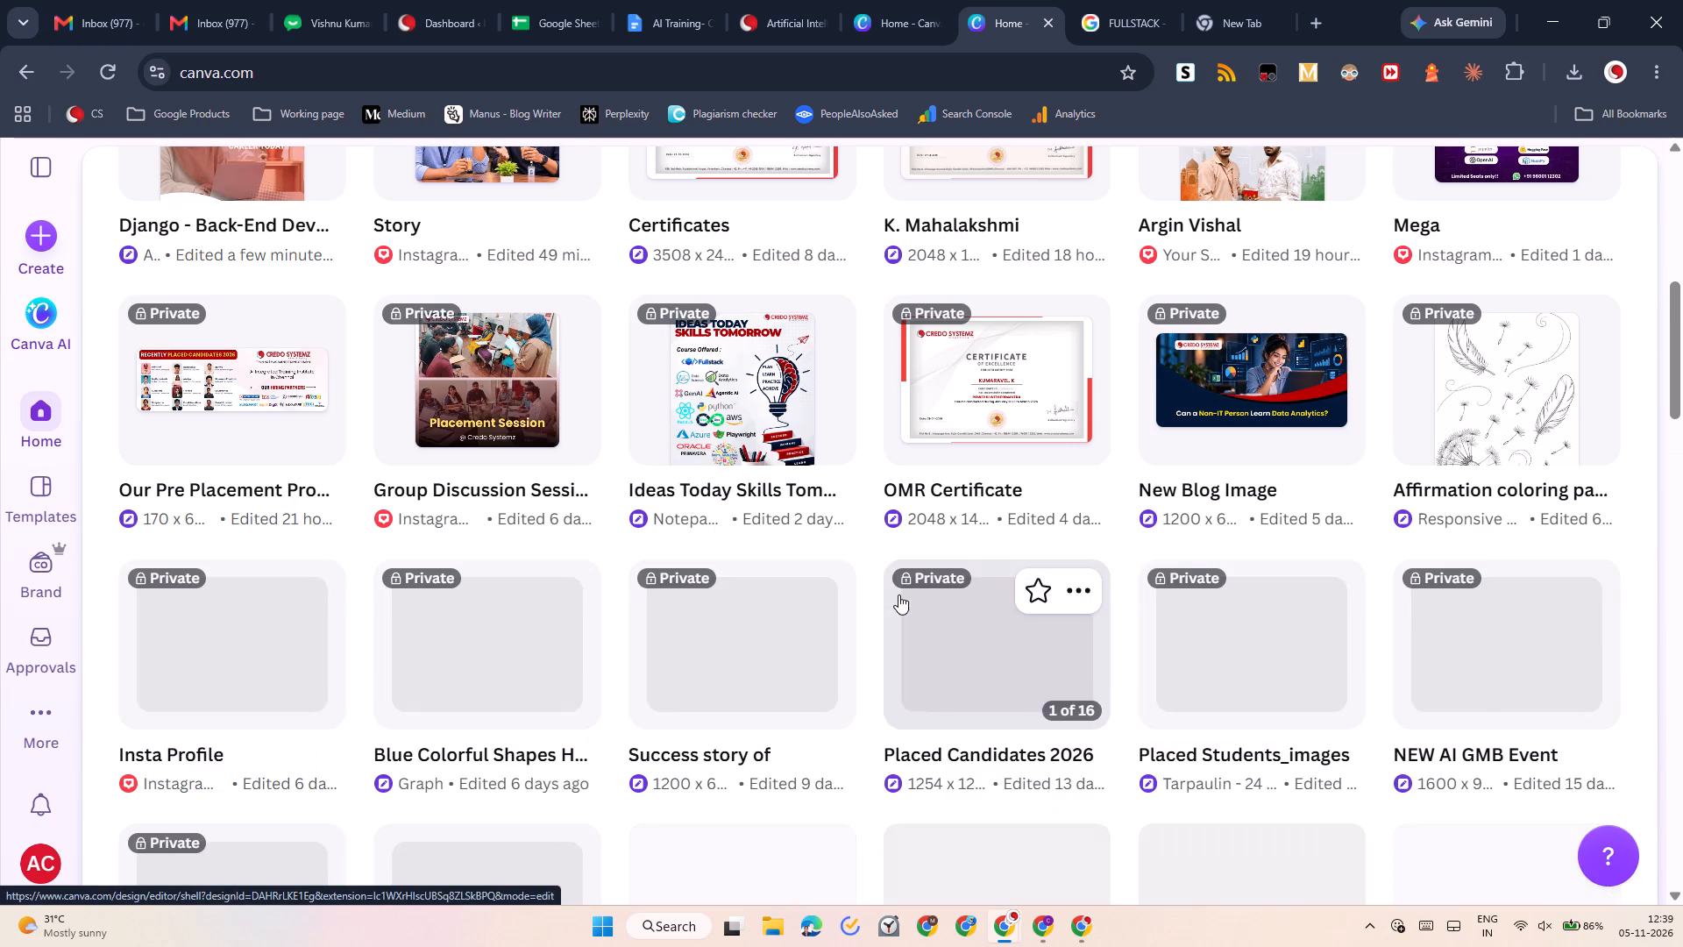
scroll(915, 644, "down", 2)
scroll(915, 644, "up", 2)
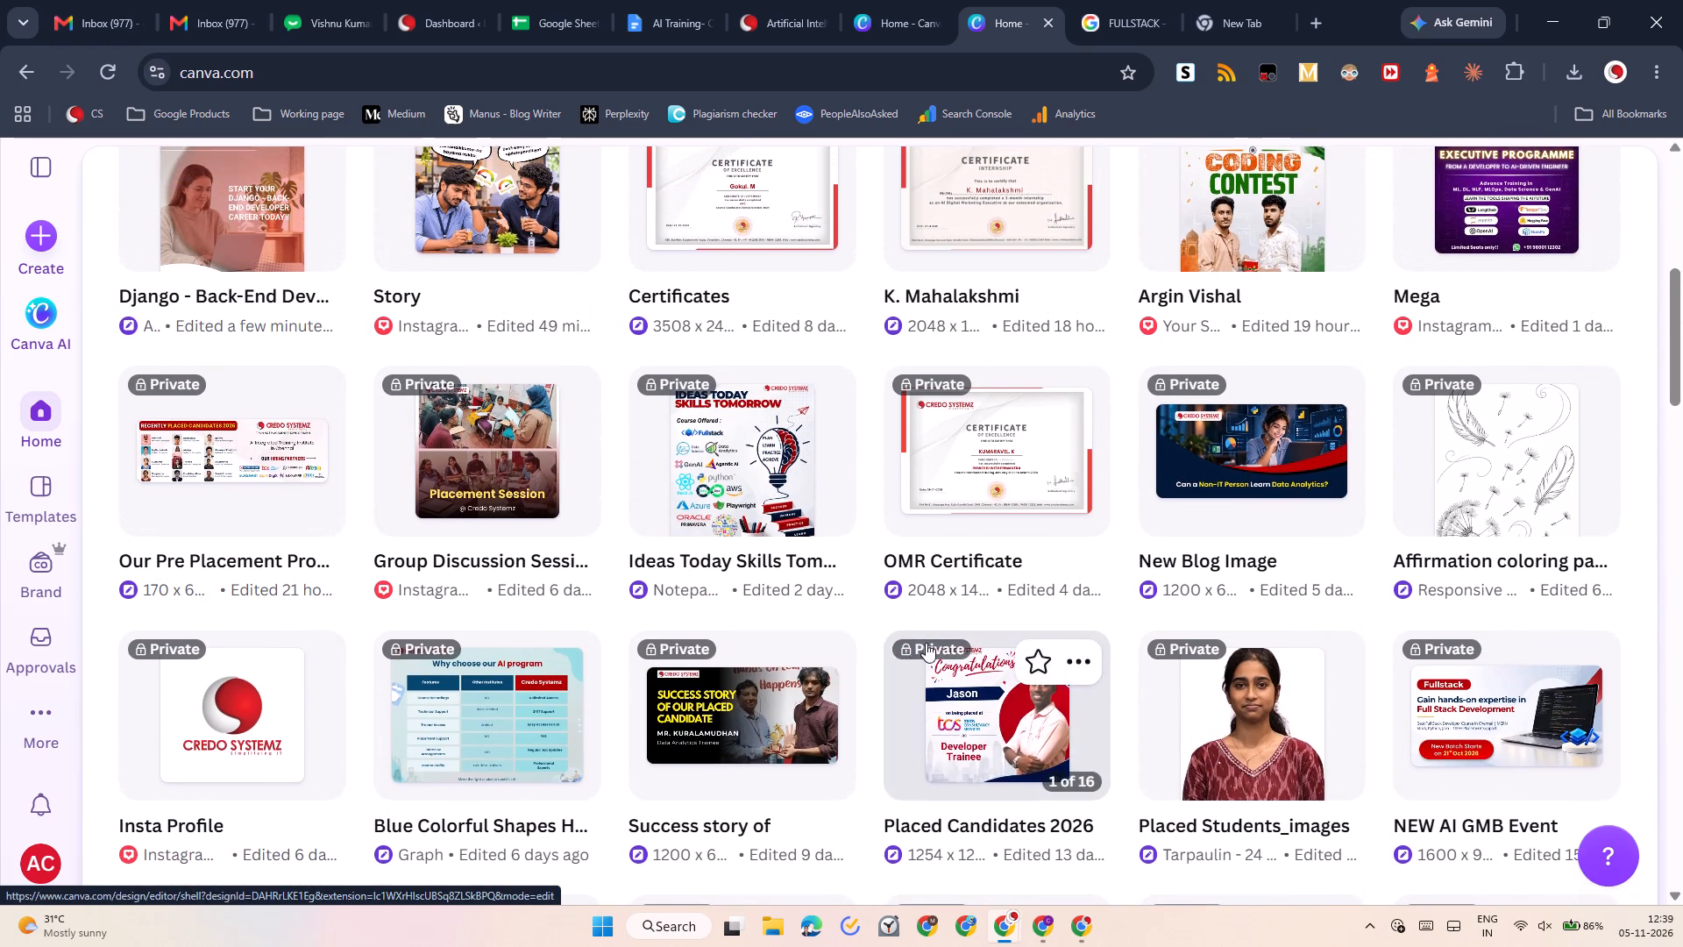
scroll(943, 580, "up", 6)
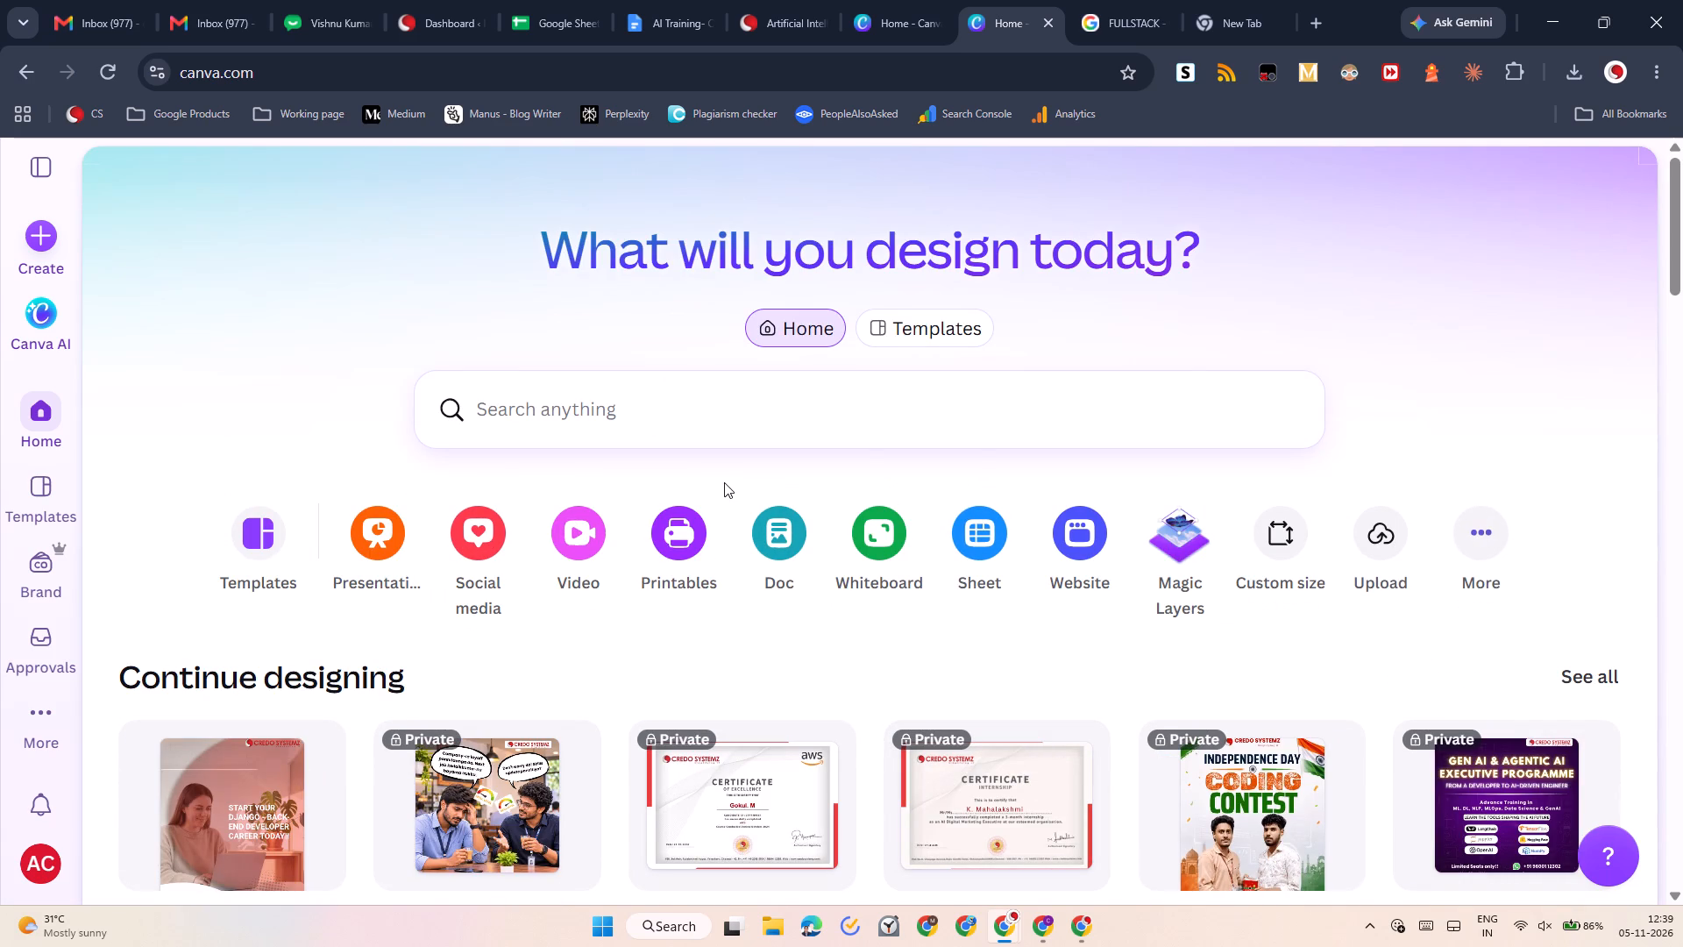
scroll(651, 410, "up", 2)
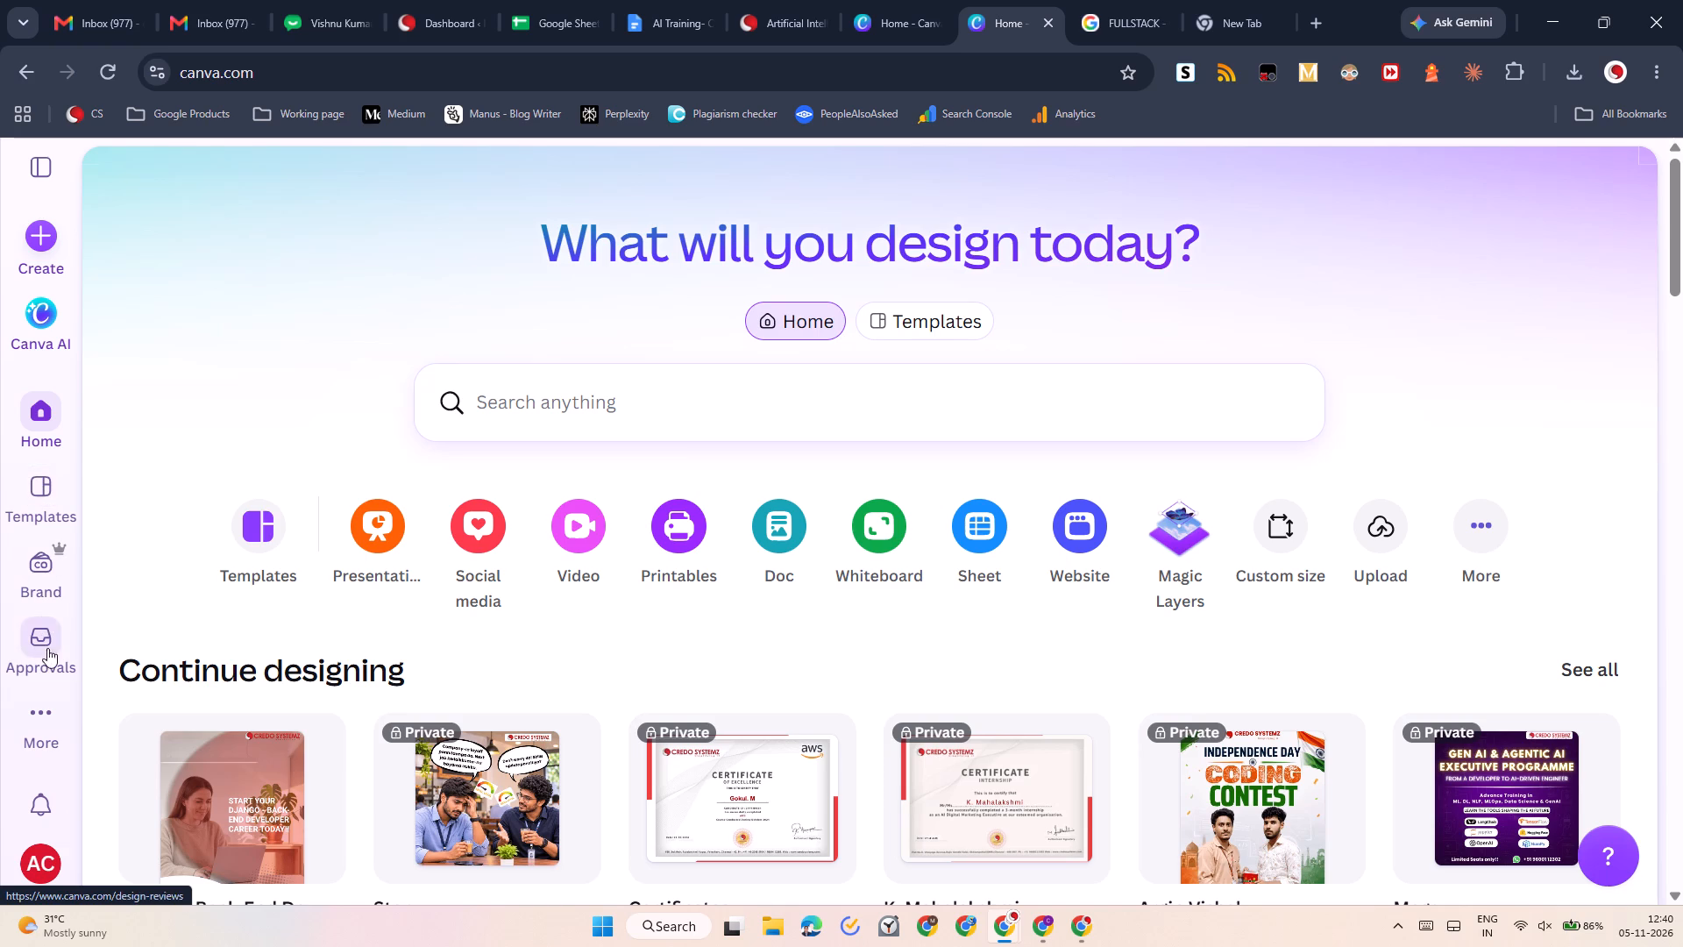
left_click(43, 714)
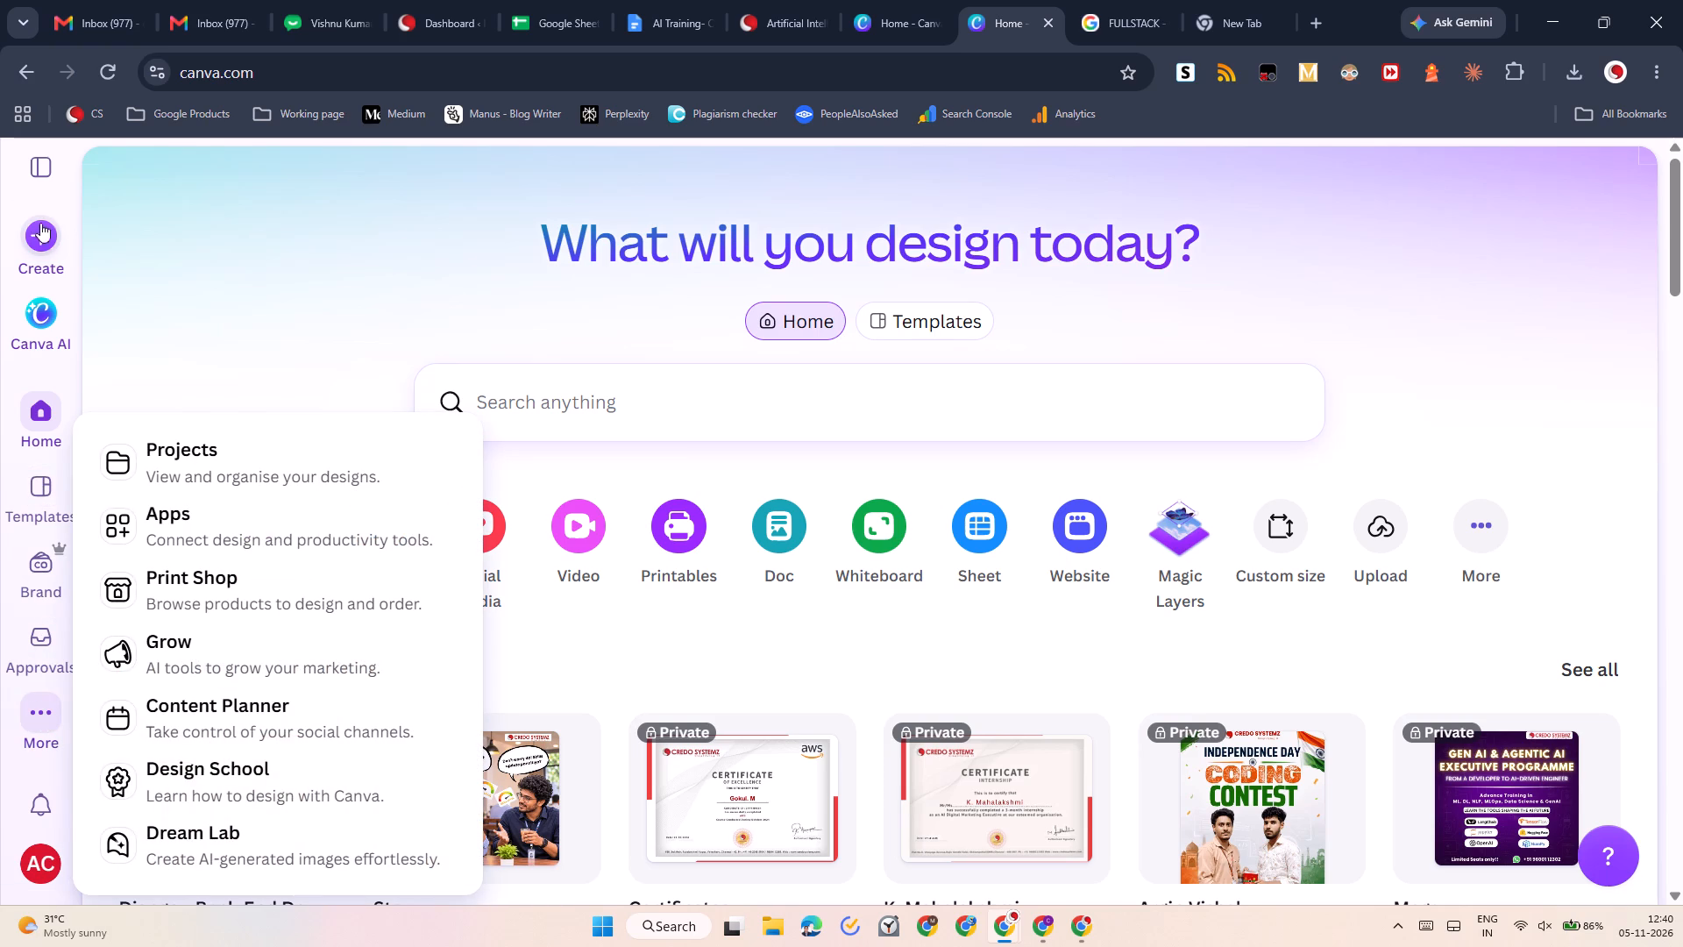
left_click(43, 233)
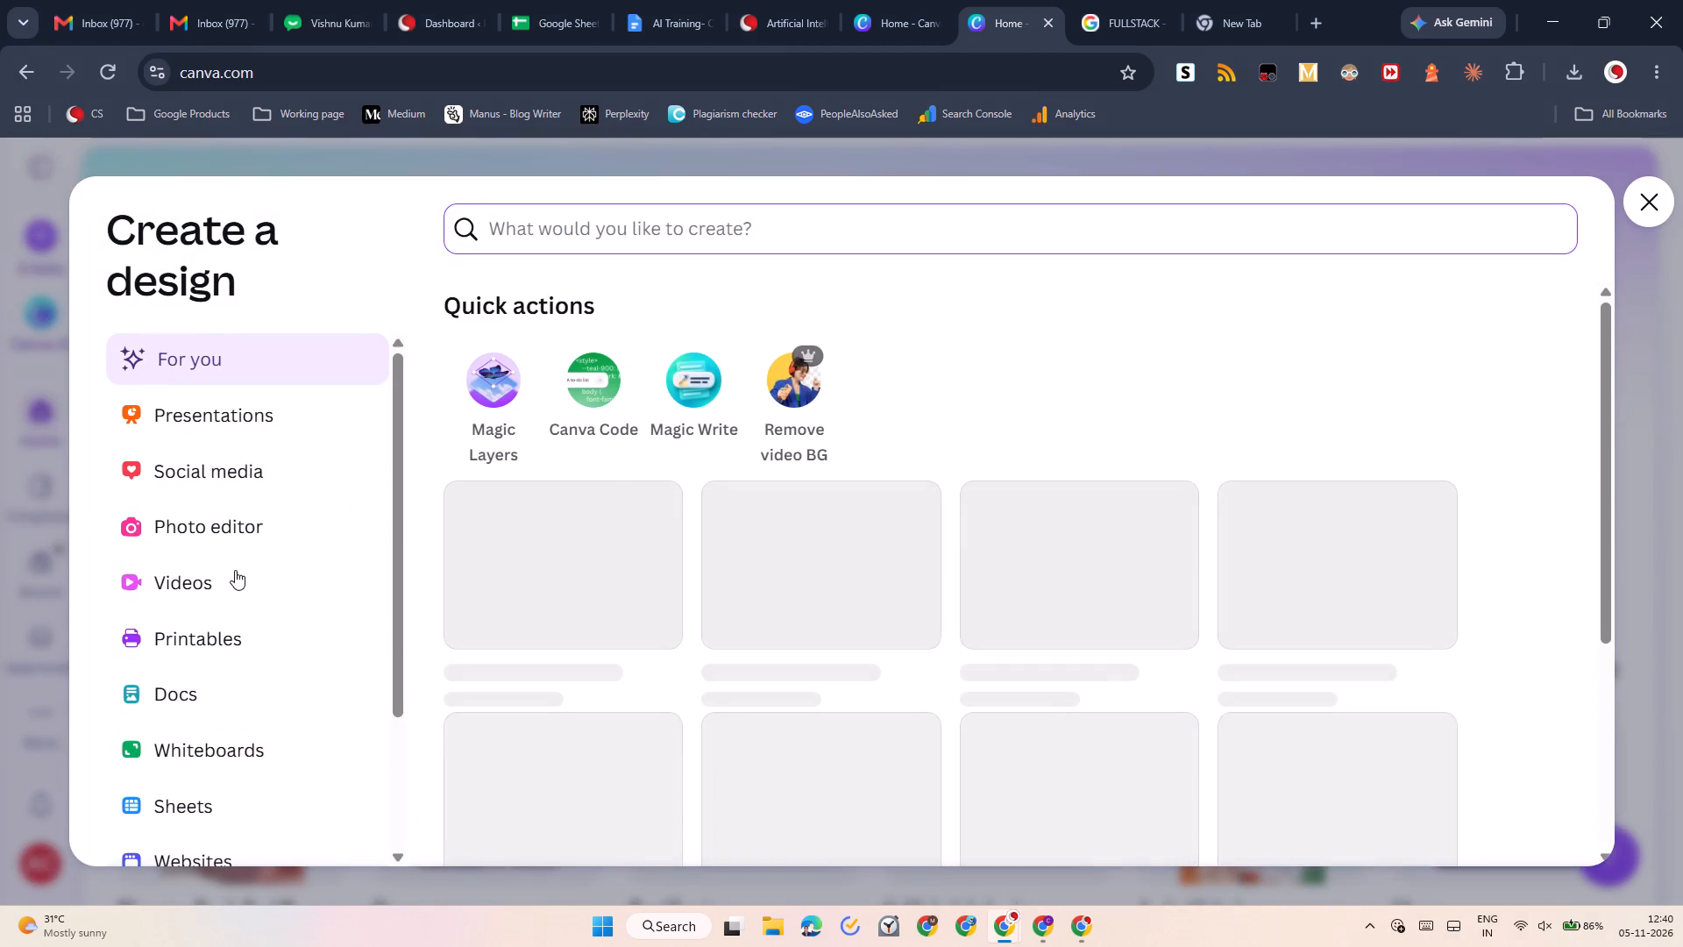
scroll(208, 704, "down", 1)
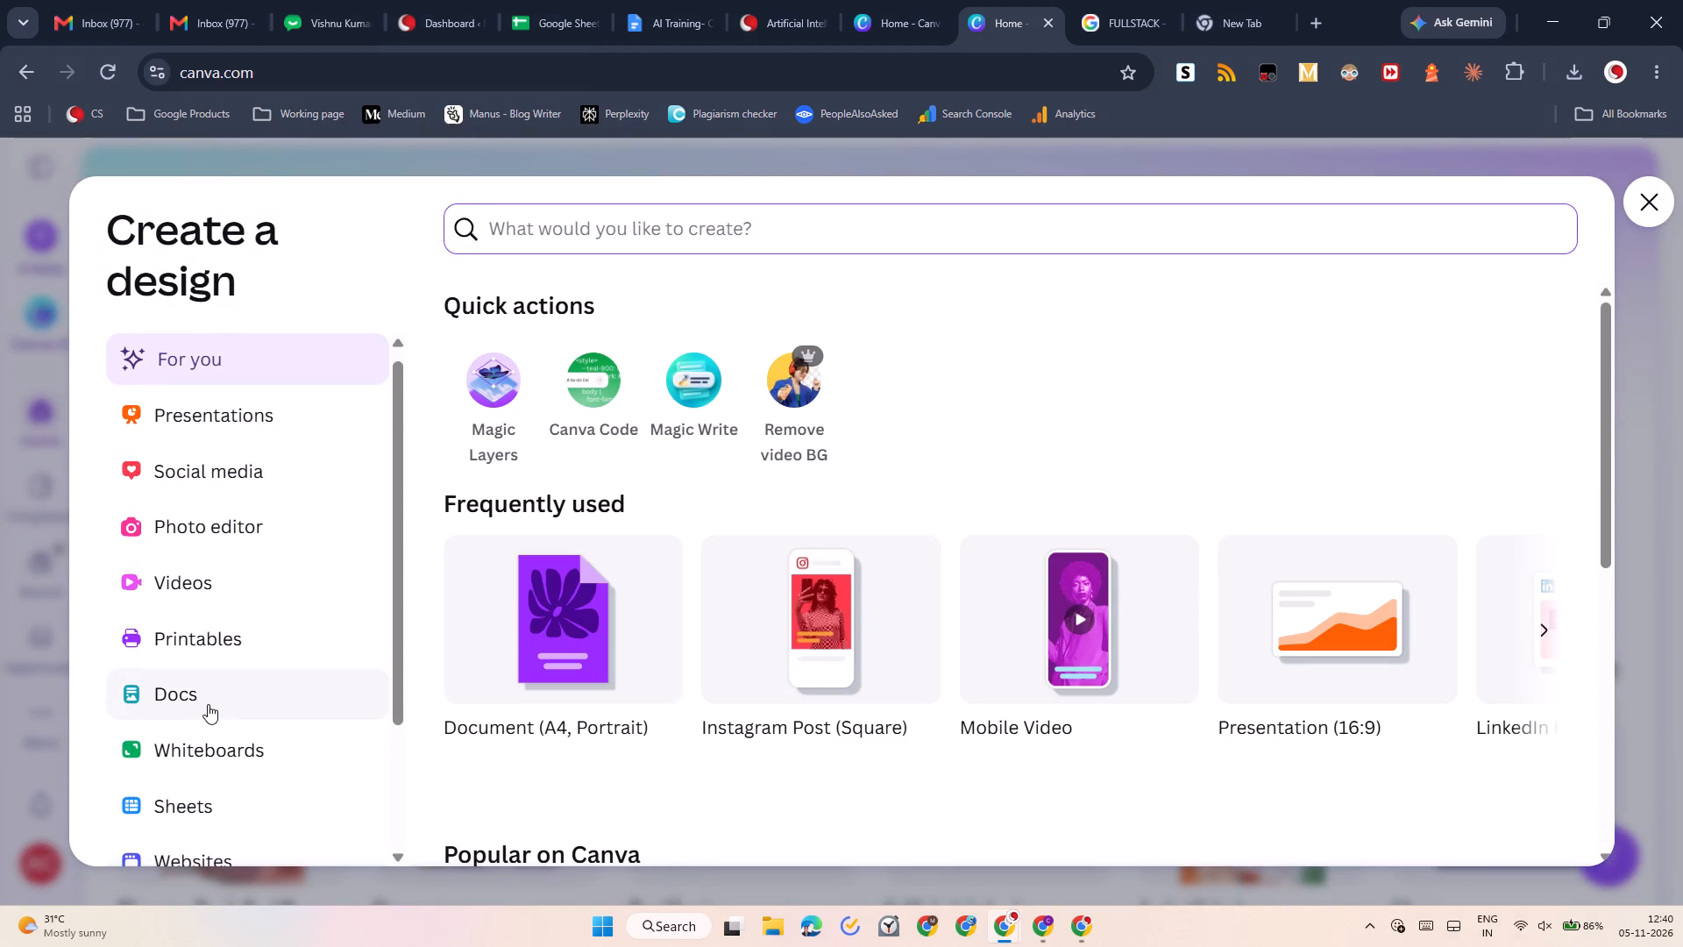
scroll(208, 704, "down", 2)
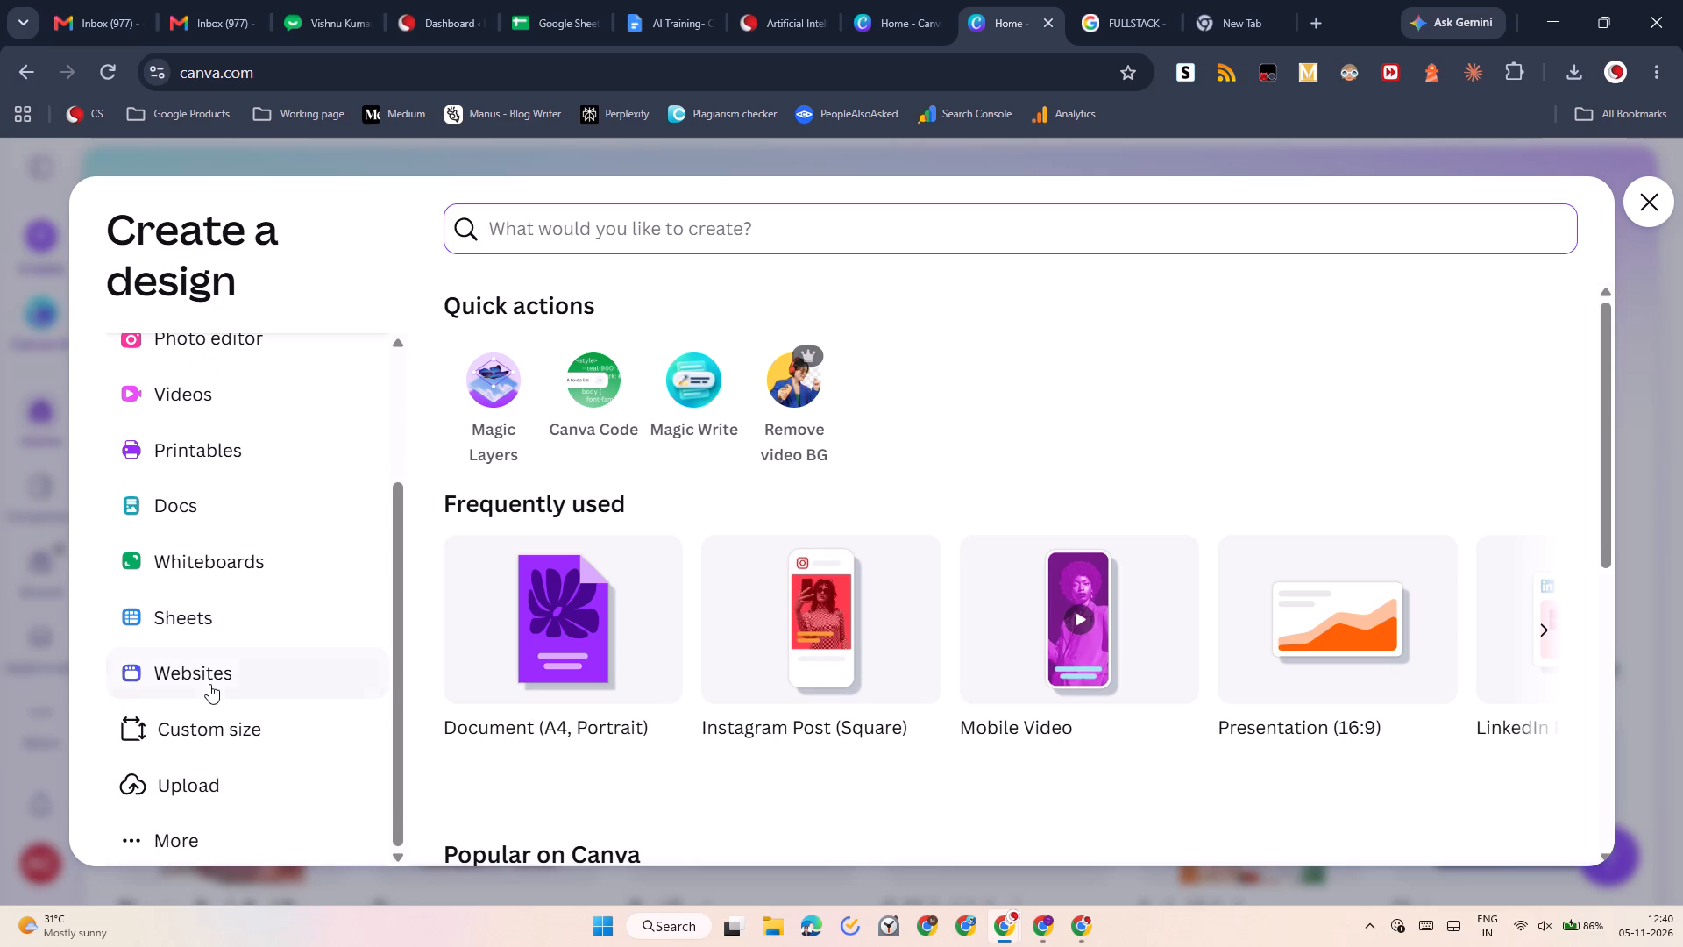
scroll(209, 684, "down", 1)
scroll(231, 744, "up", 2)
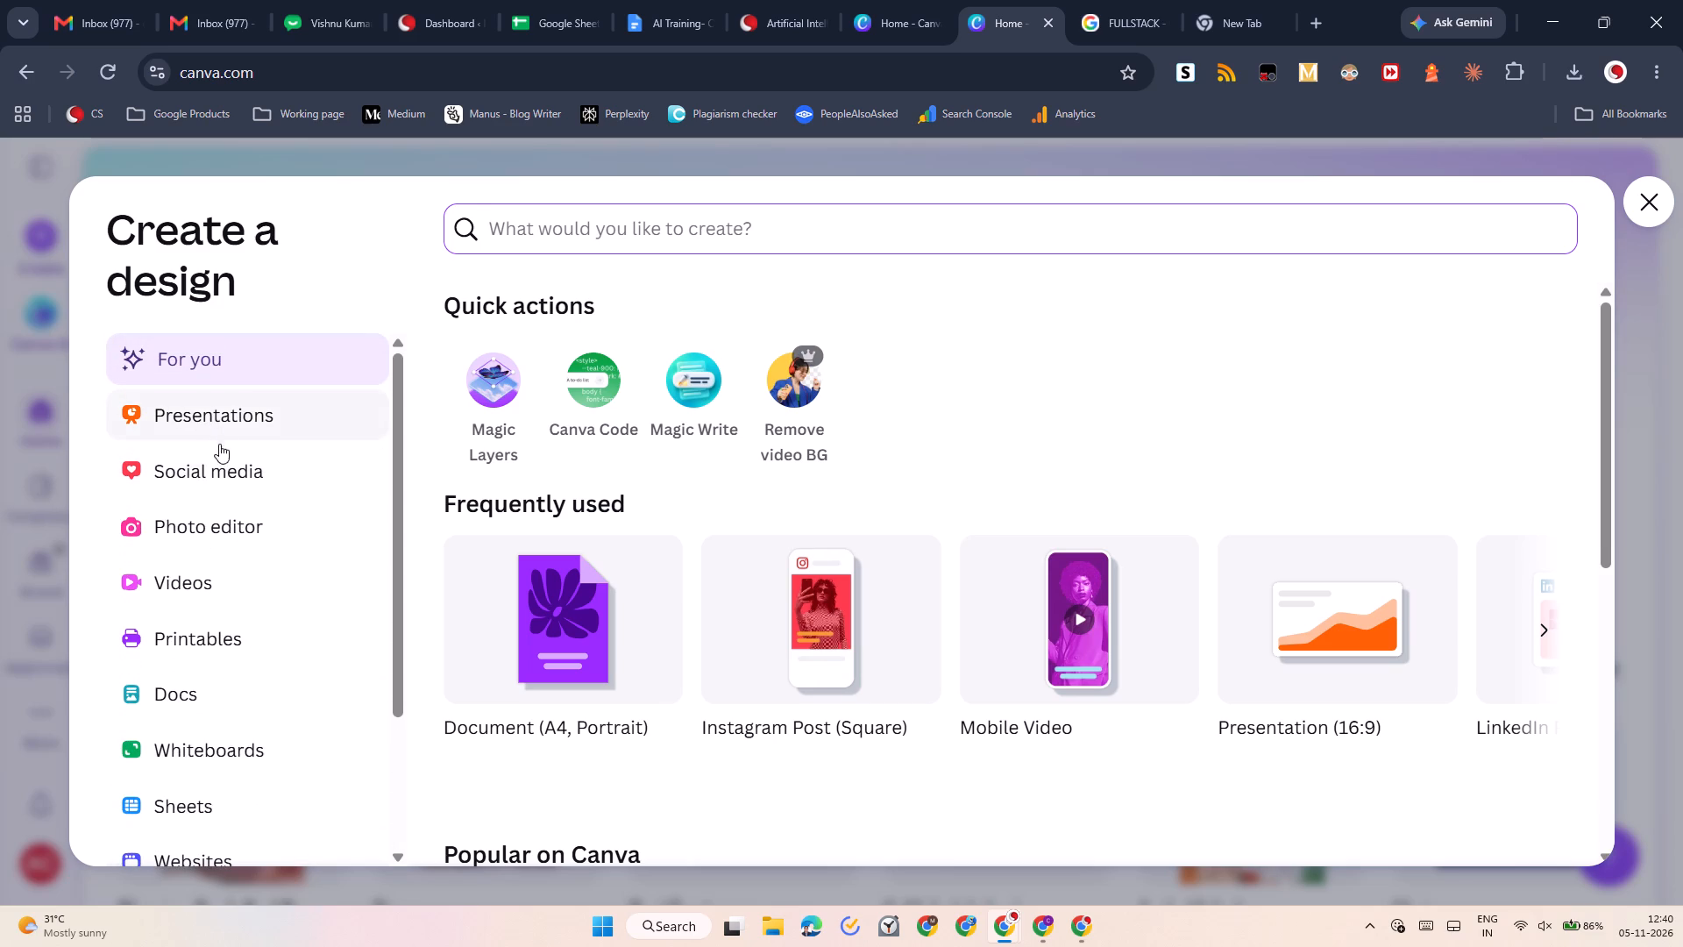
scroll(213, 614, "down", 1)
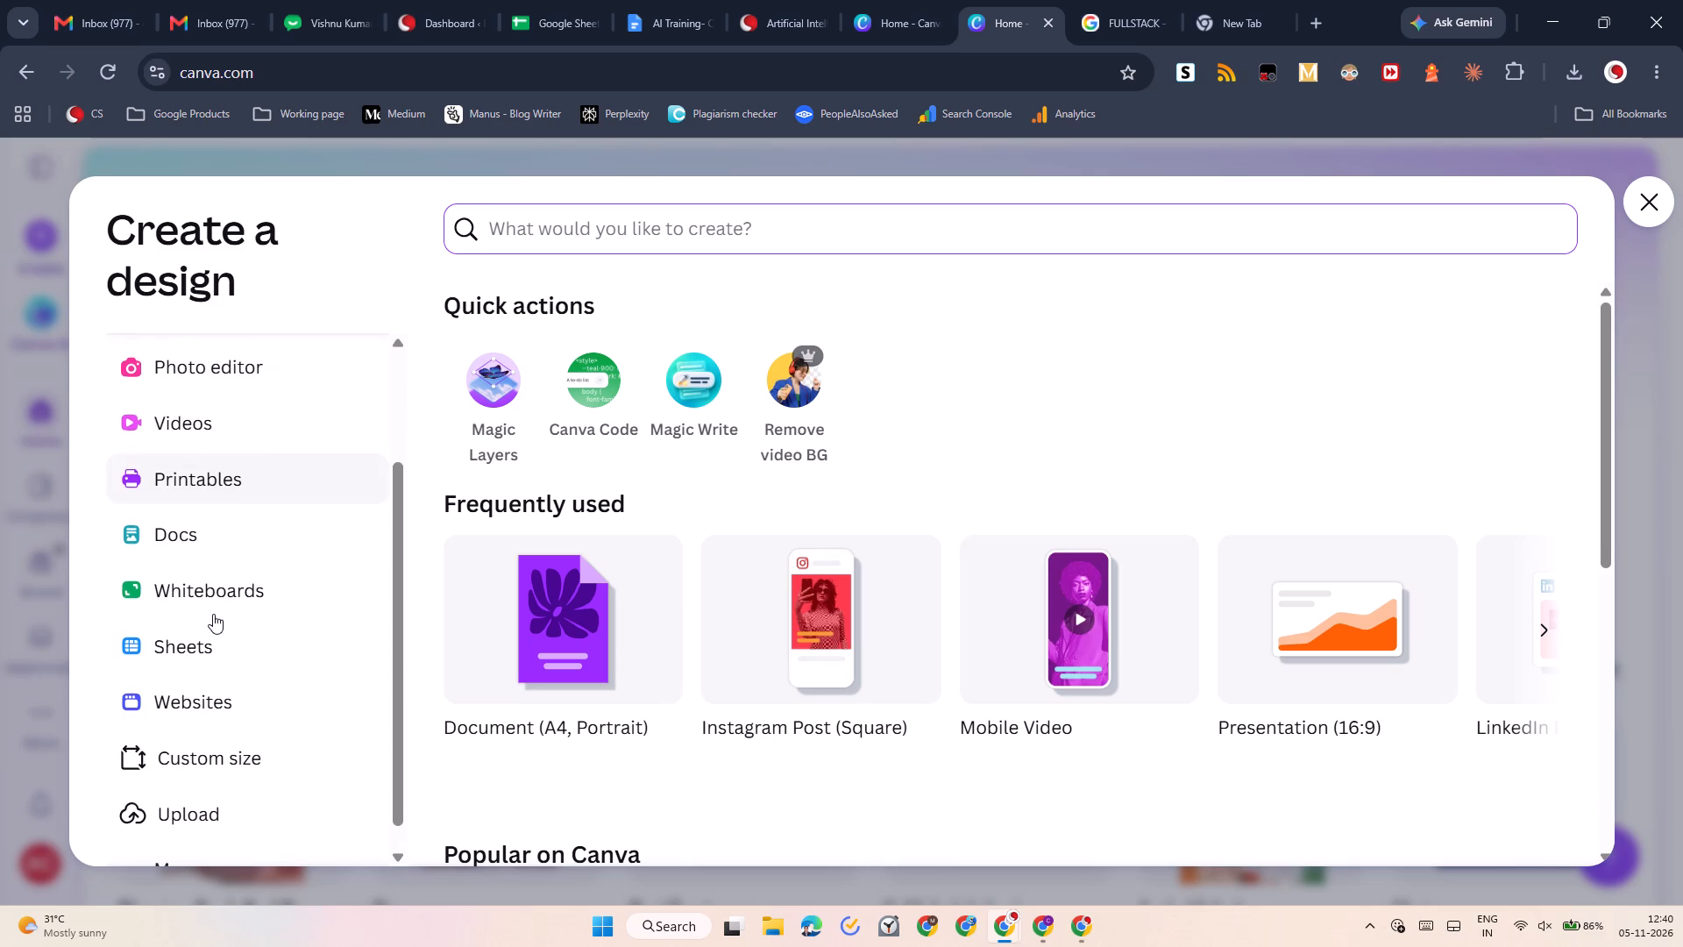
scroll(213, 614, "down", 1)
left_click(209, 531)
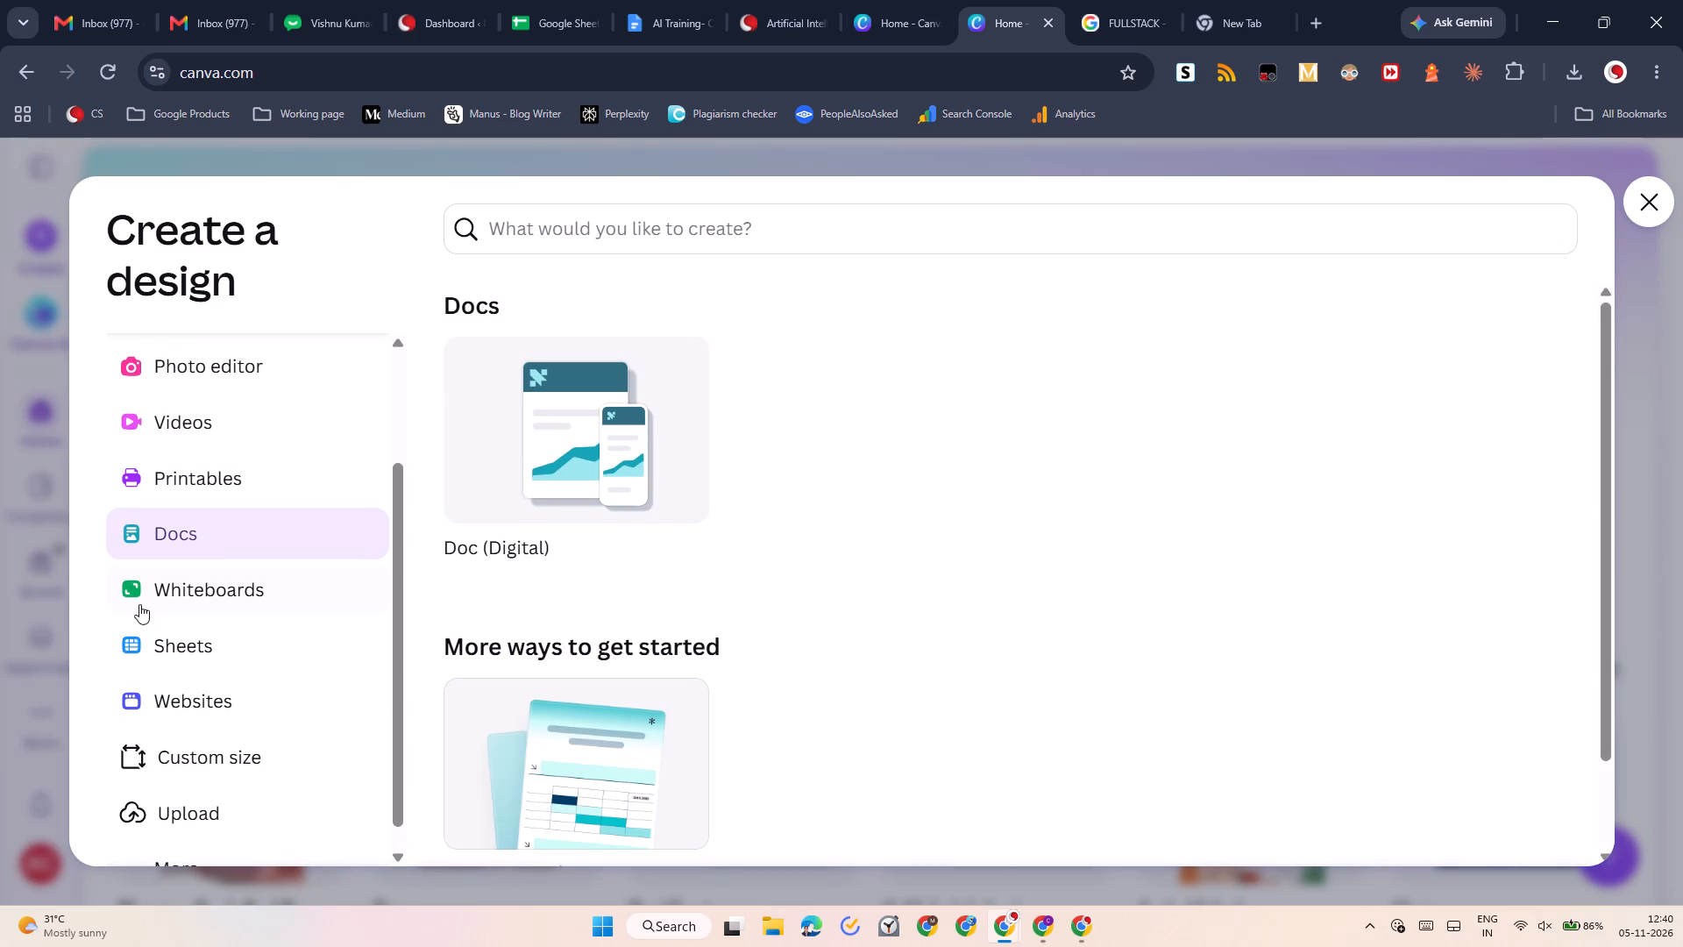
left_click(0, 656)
Search the Canva designs for "omr certificate".
left_click(572, 396)
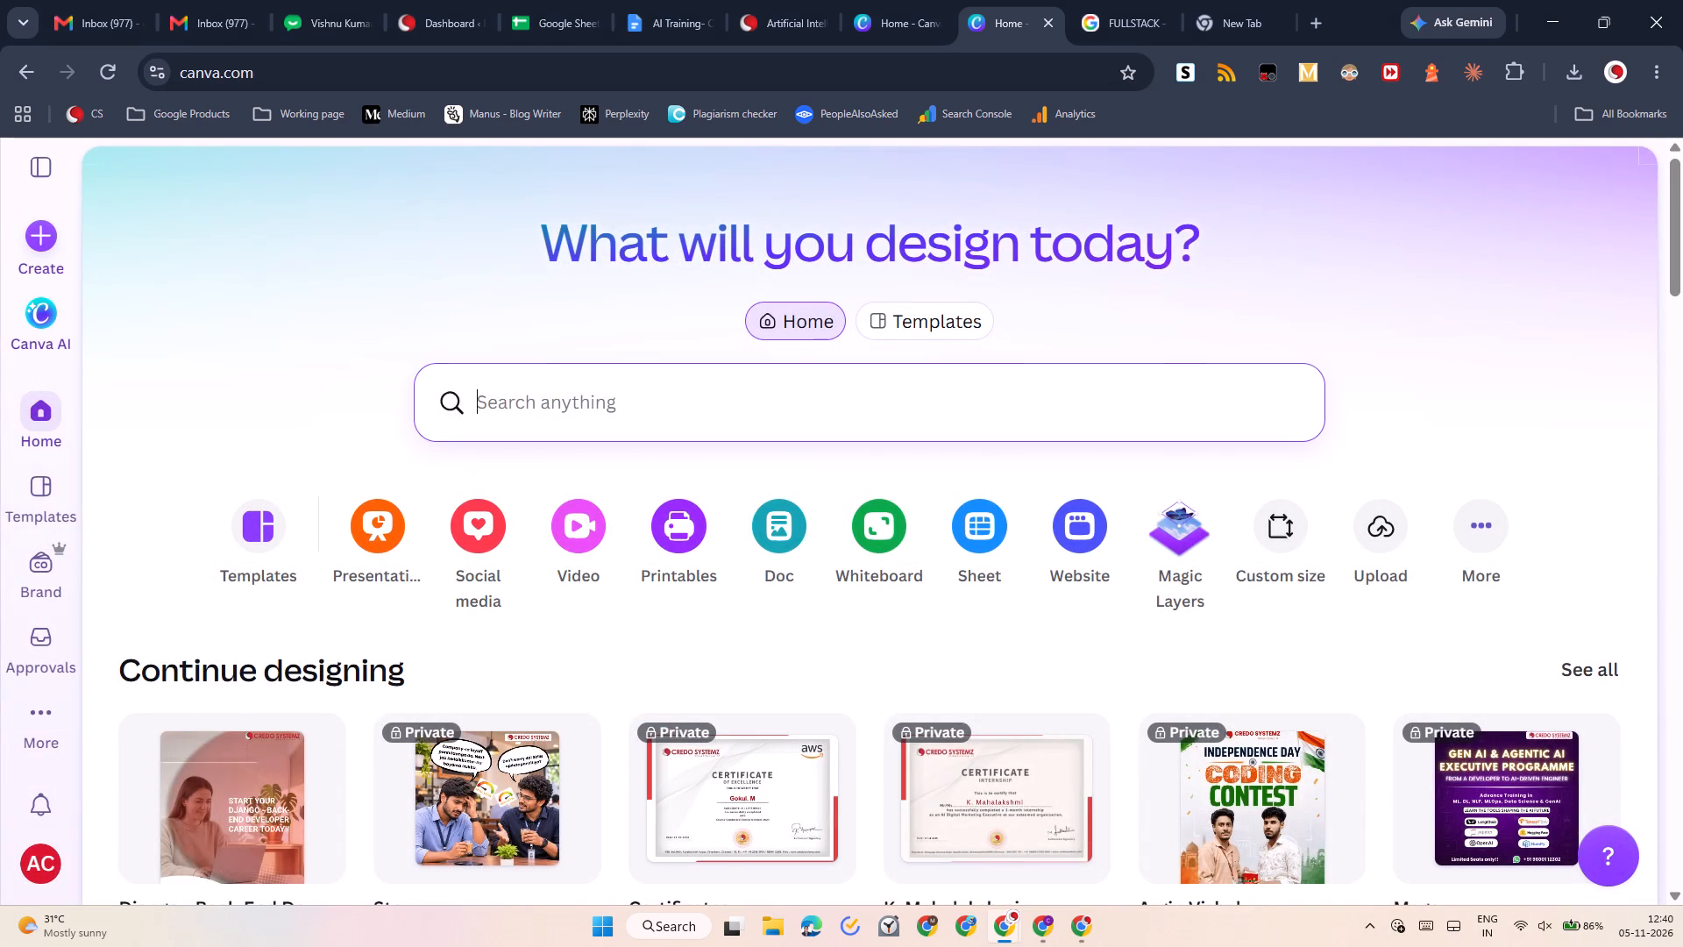
key("m")
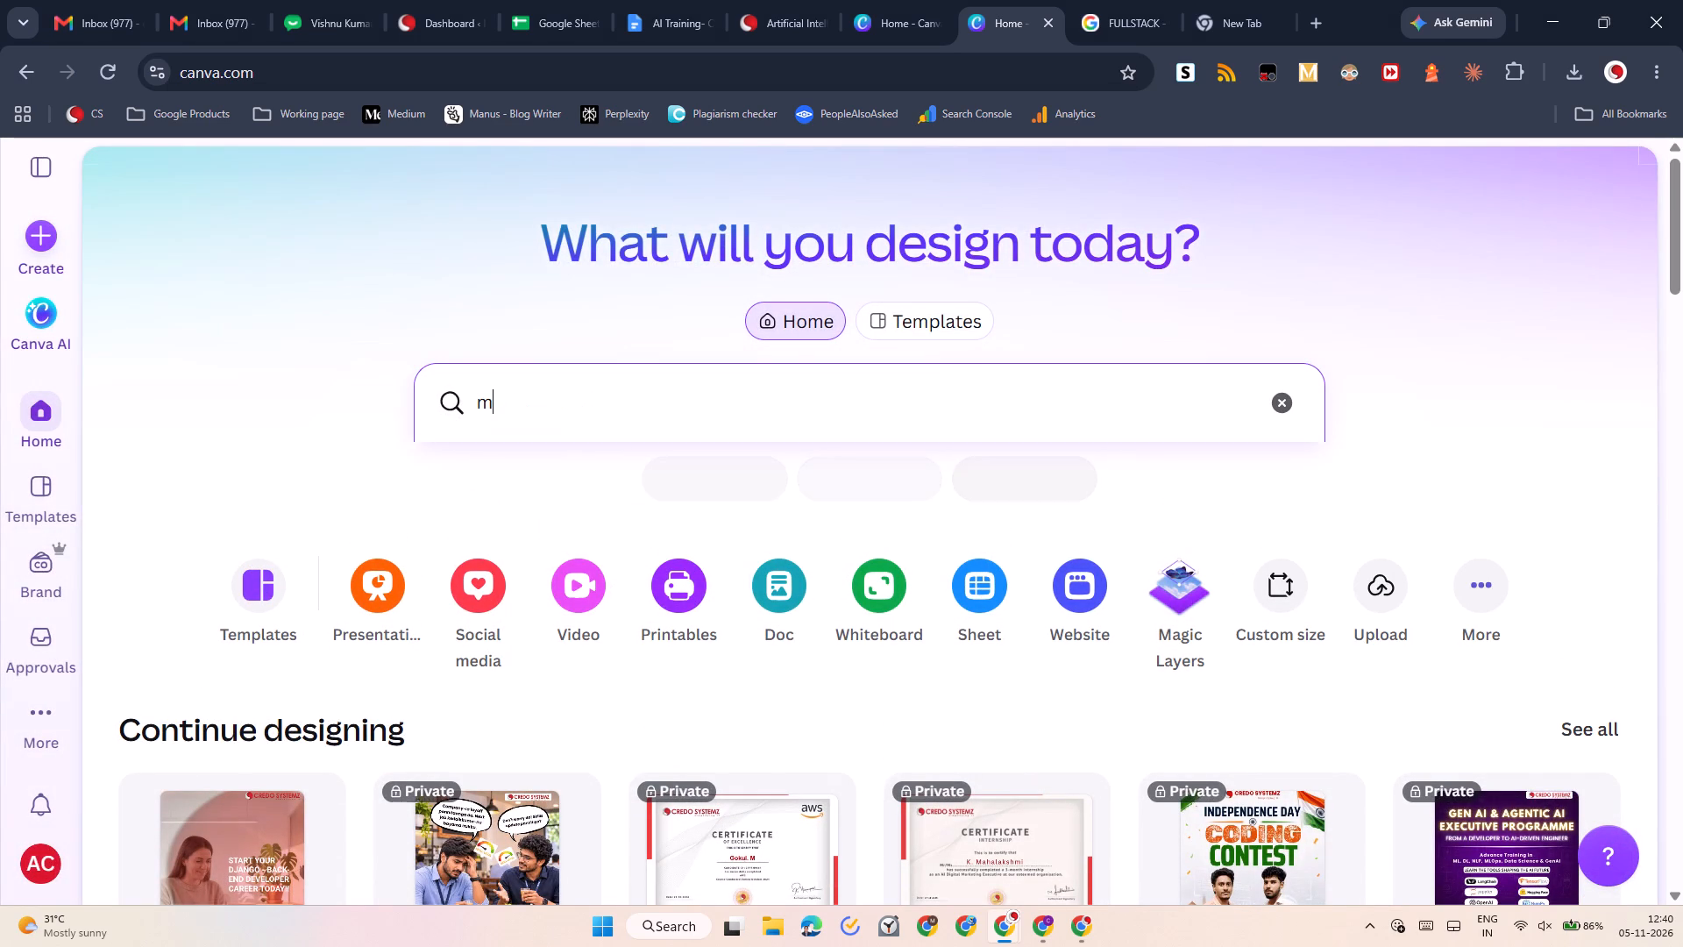
key("BackSpace")
type("omr certificate")
key("Return")
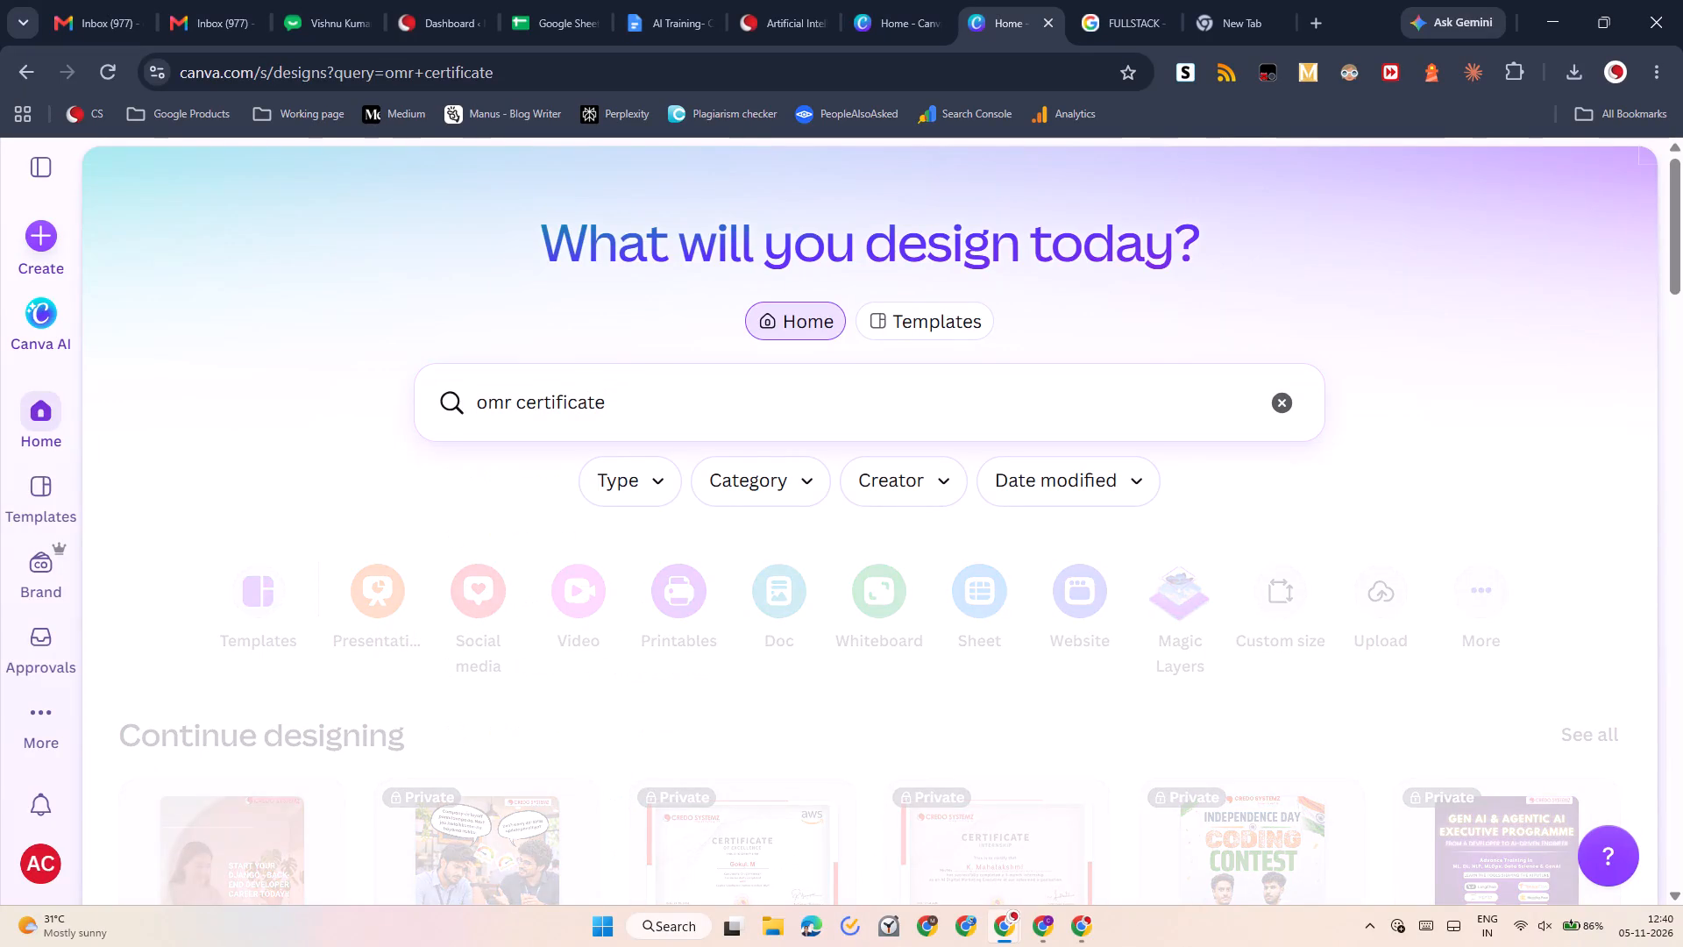
scroll(397, 547, "down", 1)
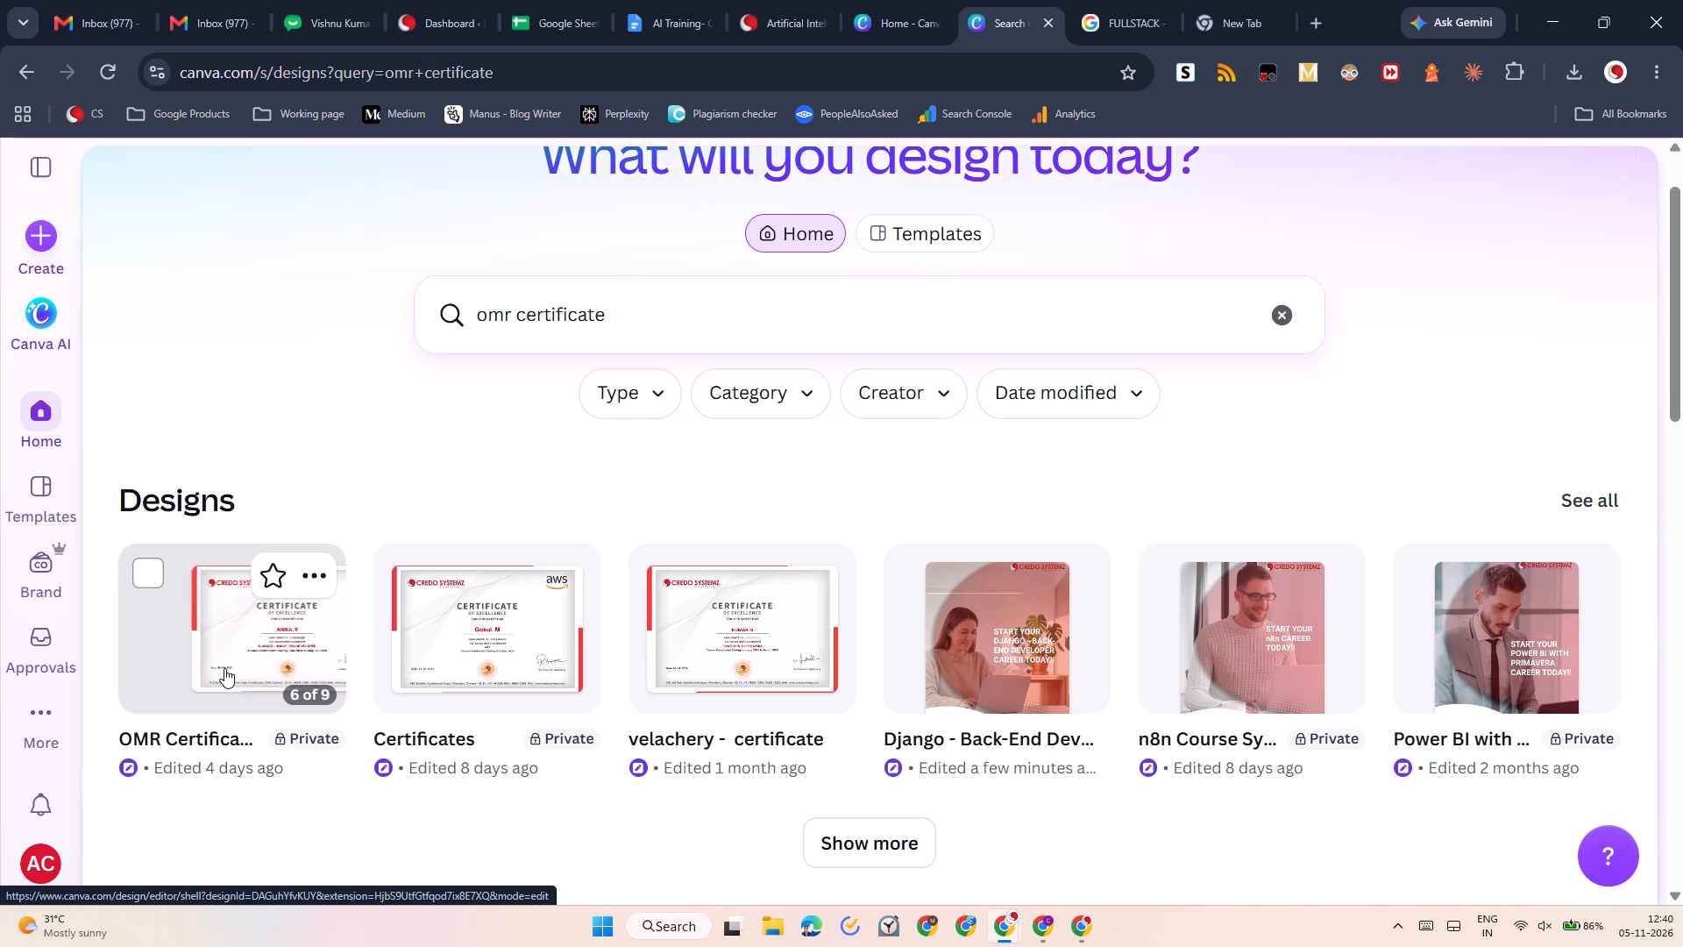
Reopen the Django - Back-End Developer syllabus from the other Canva home tab's recent designs, keeping the search results open.
left_click(894, 0)
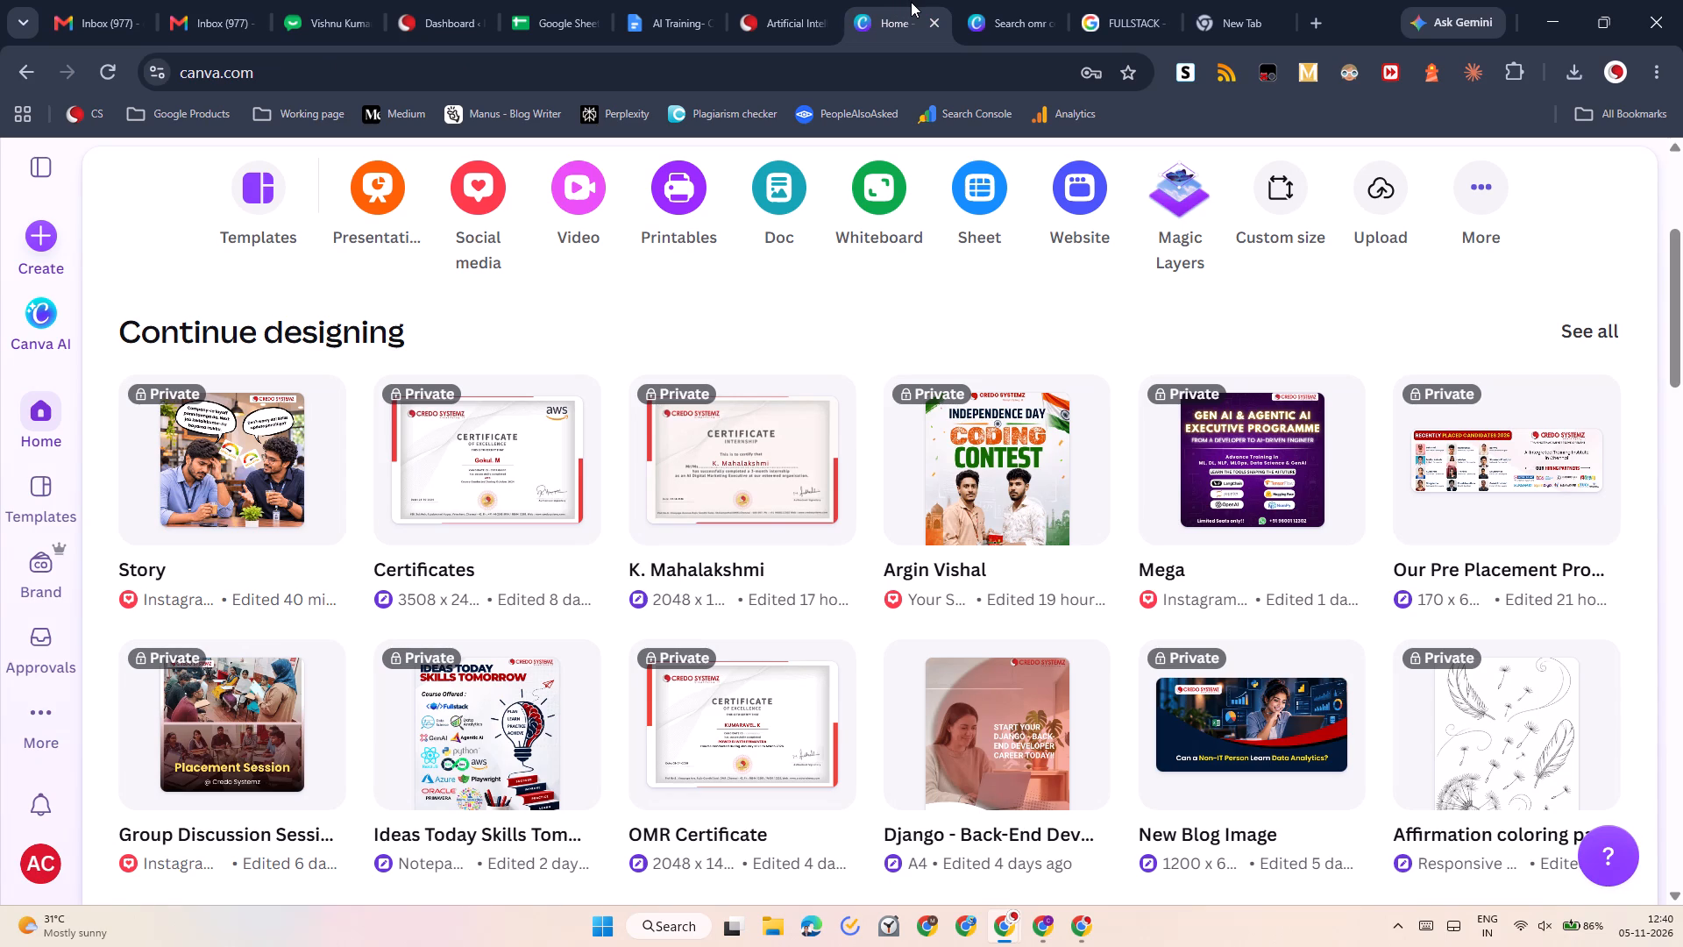
left_click(1013, 0)
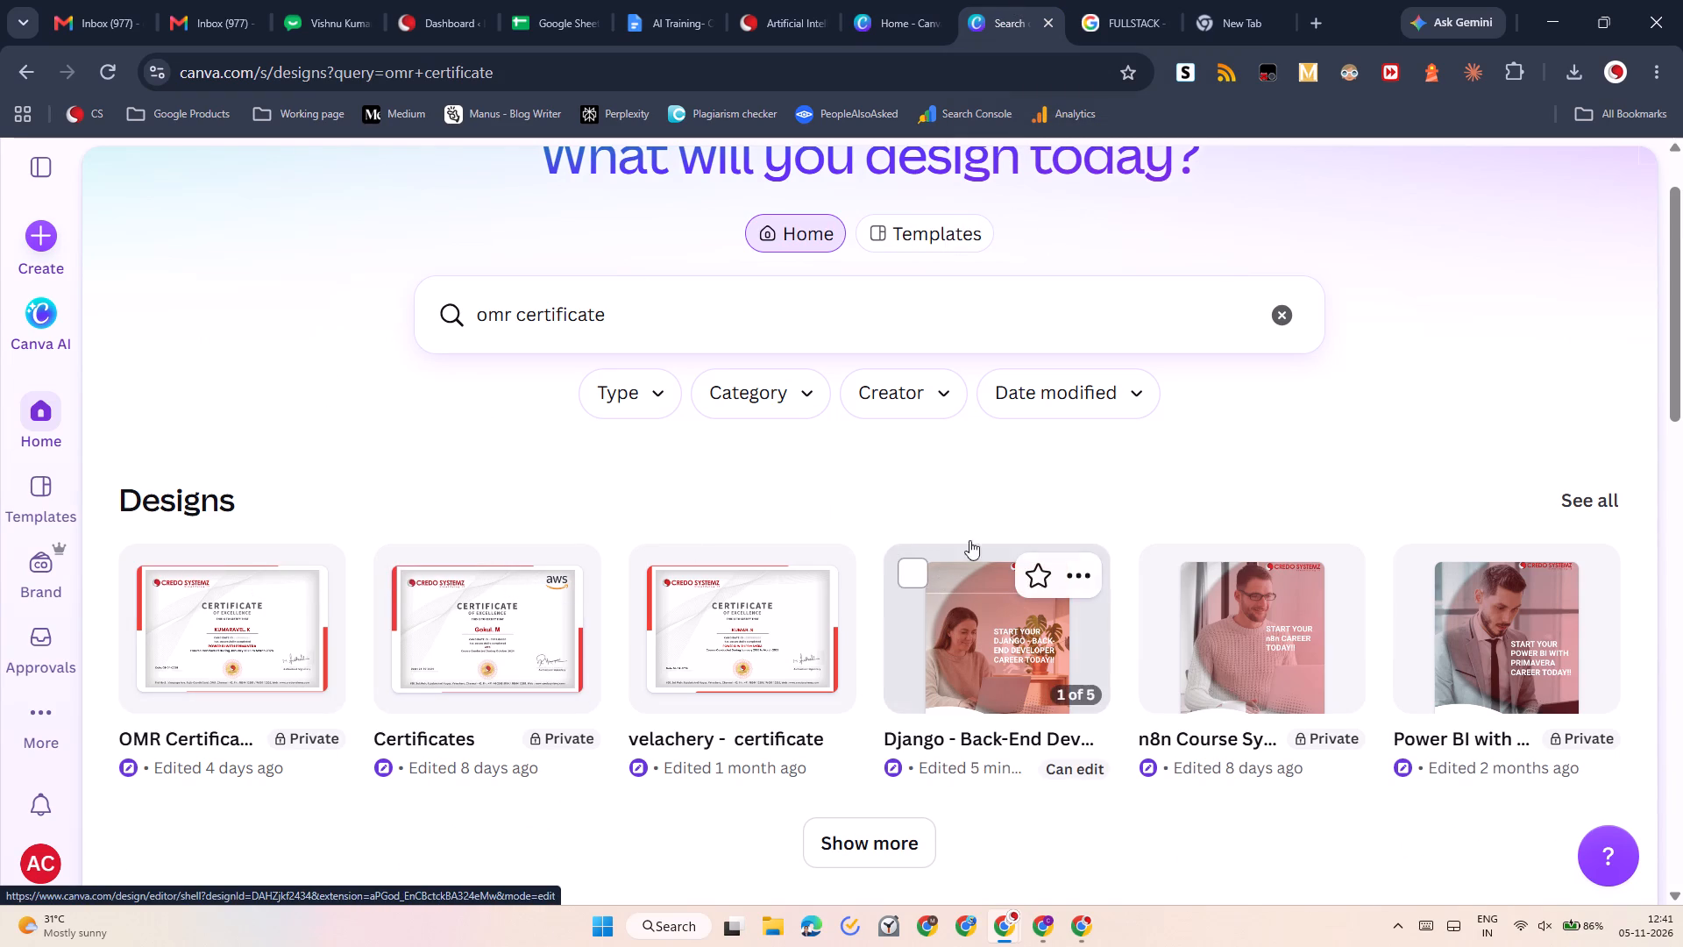
left_click(891, 0)
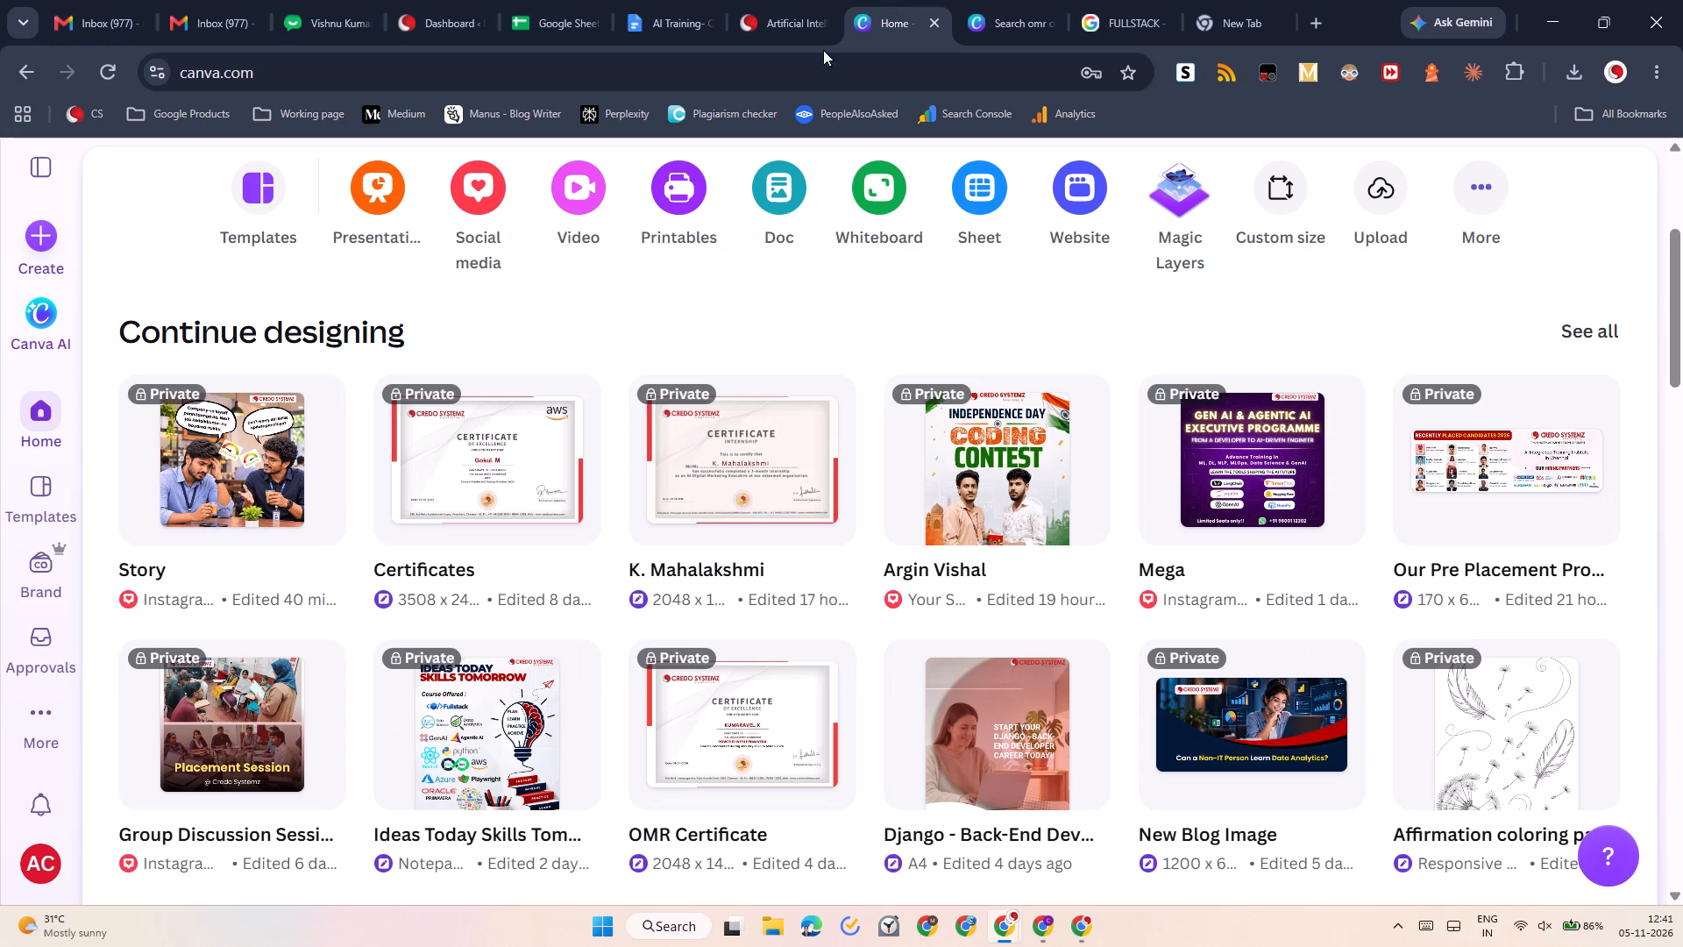
scroll(473, 714, "up", 1)
scroll(846, 701, "down", 2)
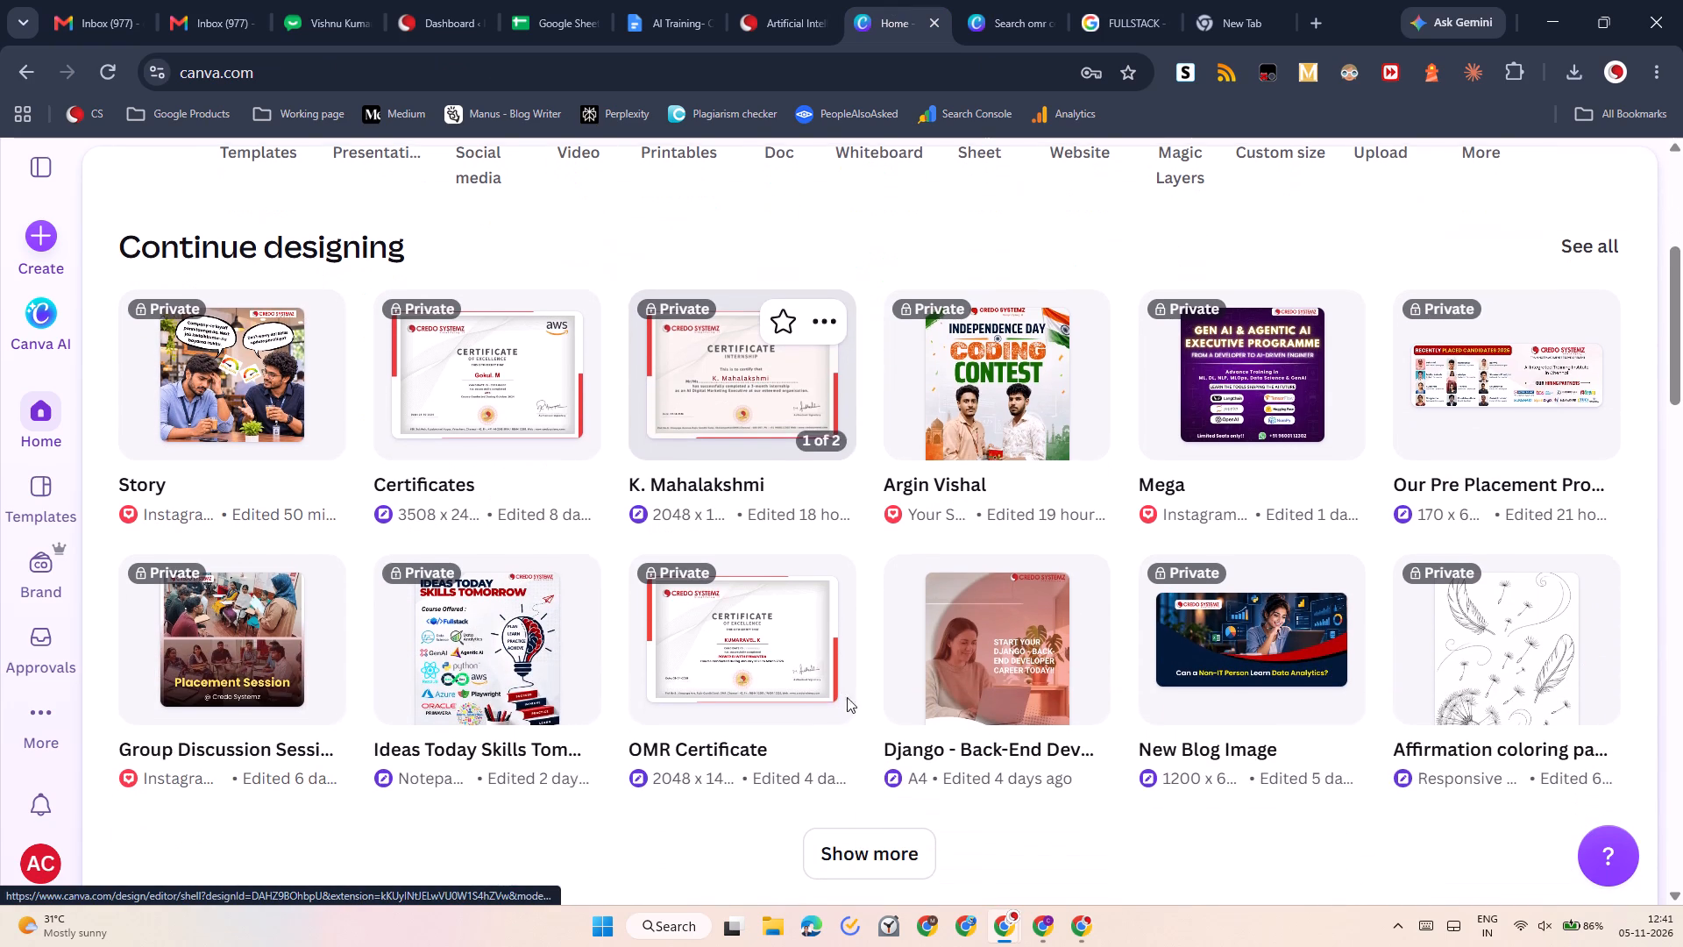
left_click(978, 609)
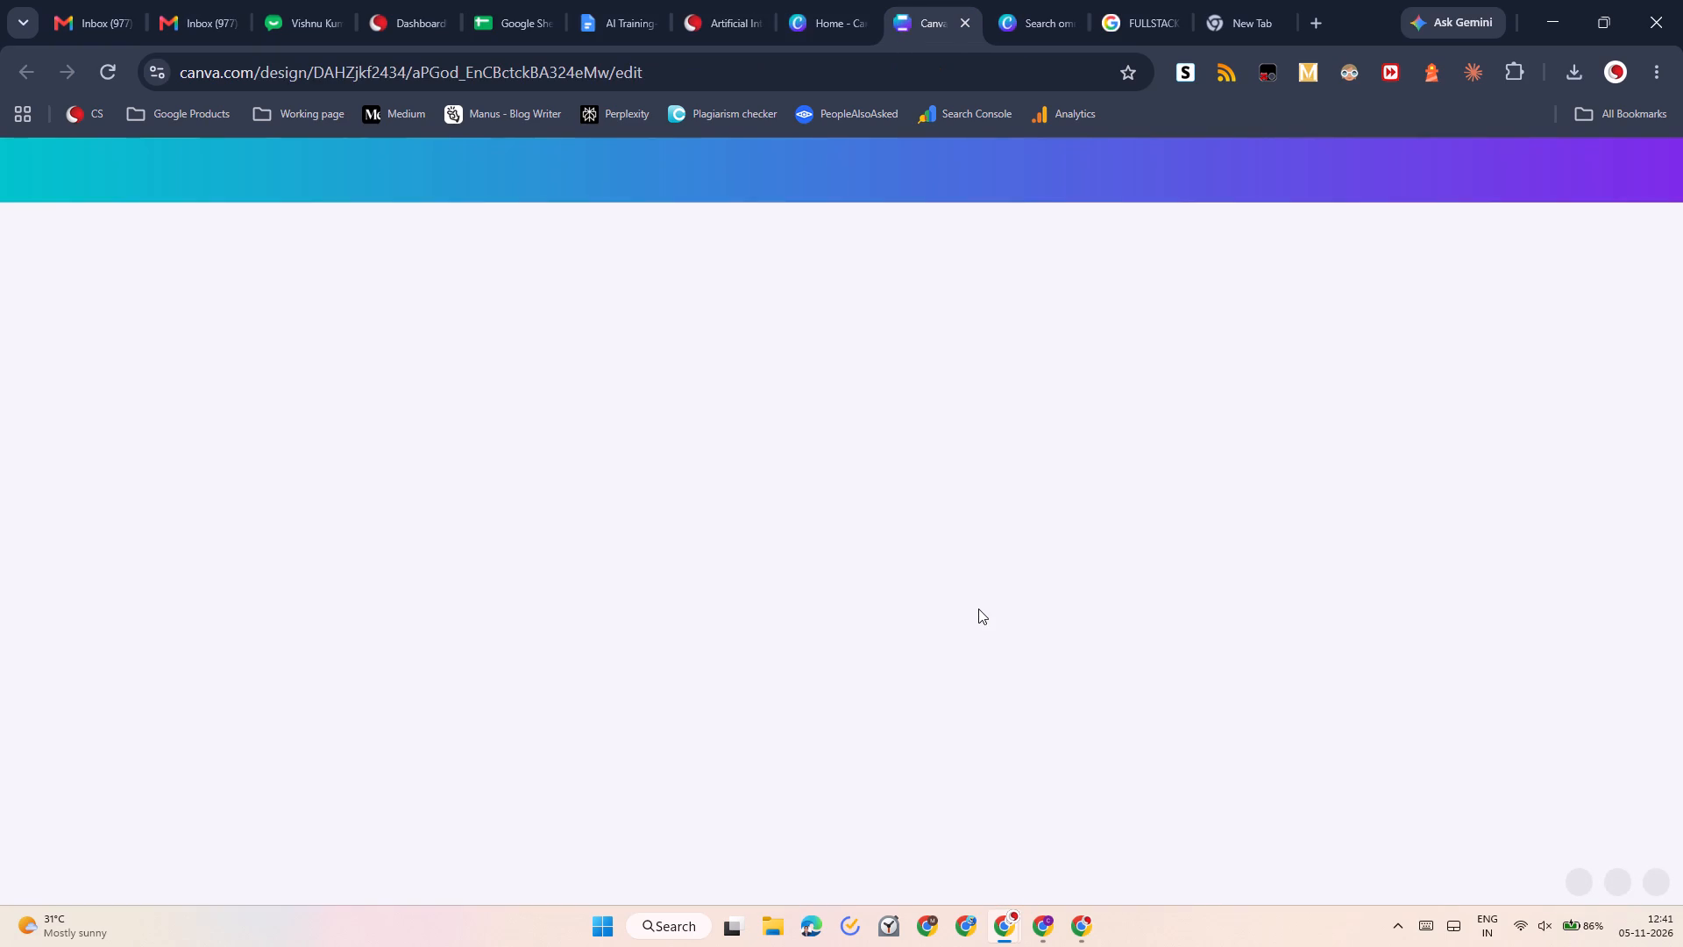
Open the OMR Certificate design from the search results.
left_click(1020, 0)
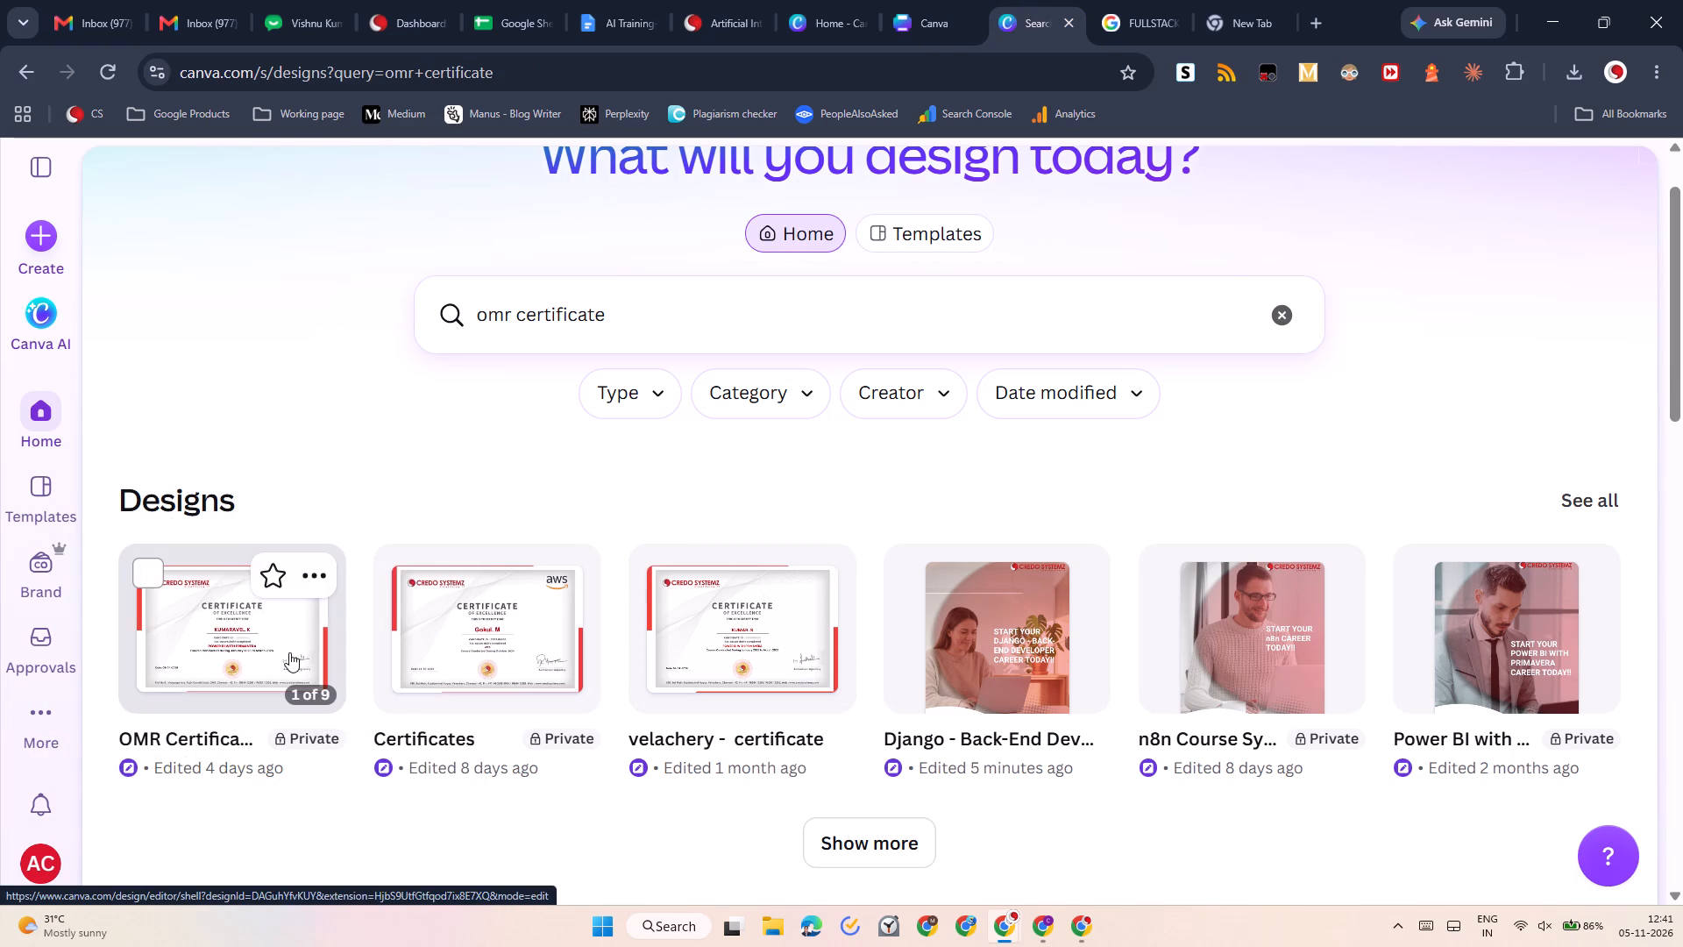
left_click(289, 652)
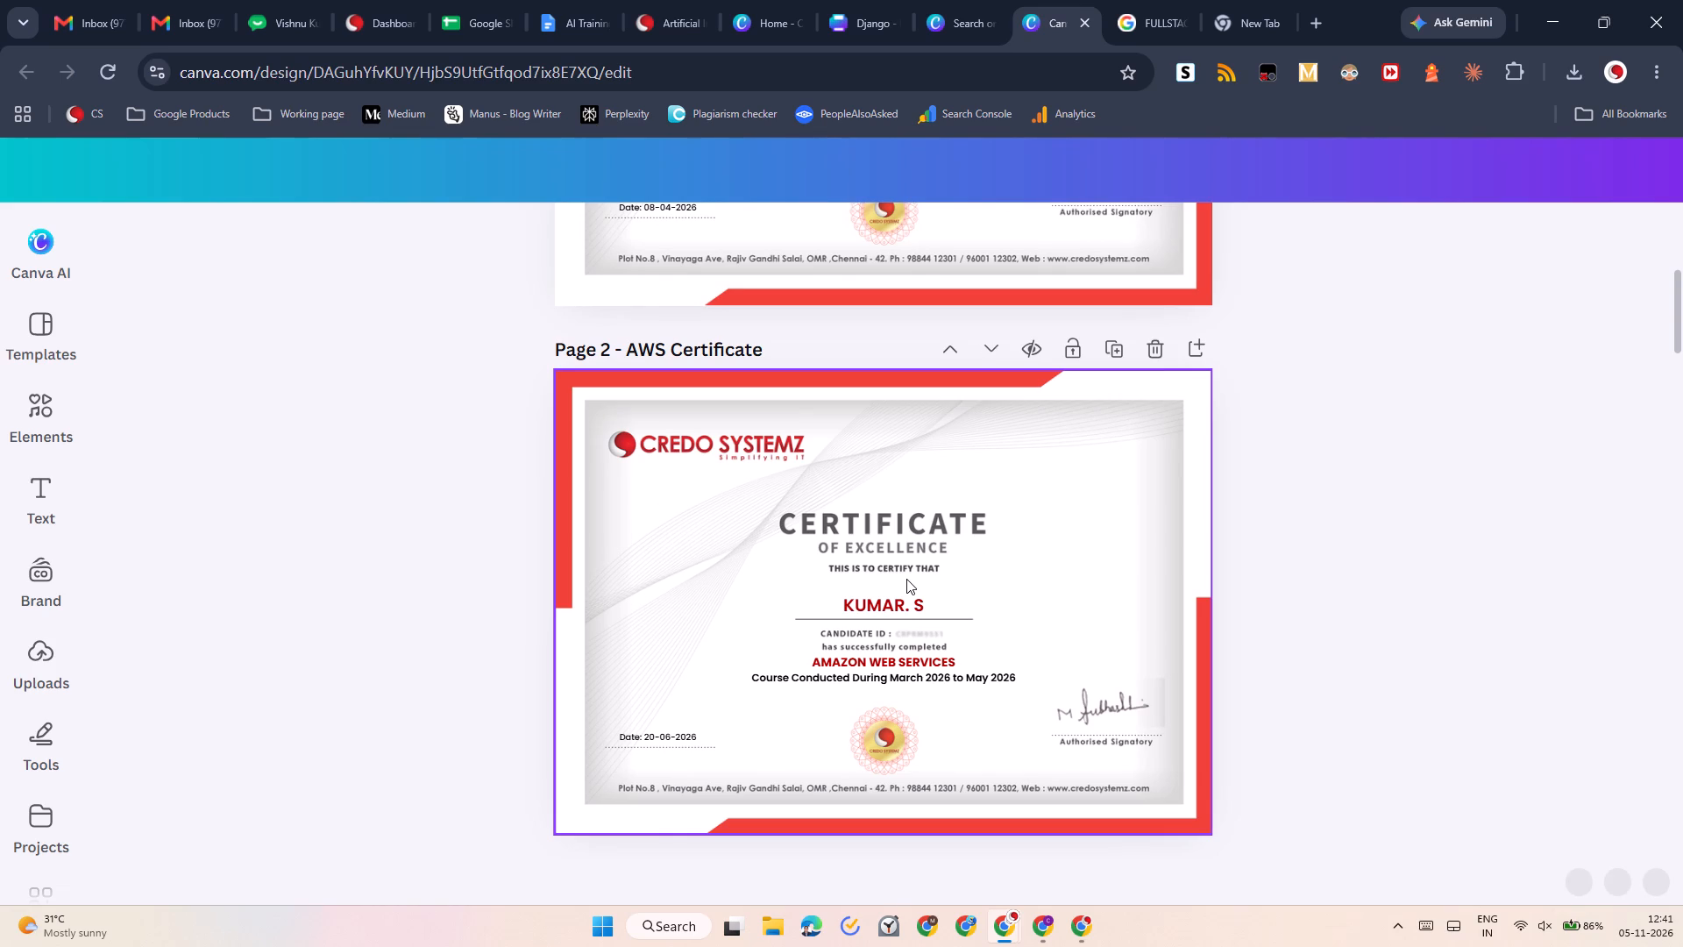
Compare page 2 of the OMR Certificate design with the syllabus's page 4 certificate, and close the design search results.
left_click(906, 579)
left_click(947, 0)
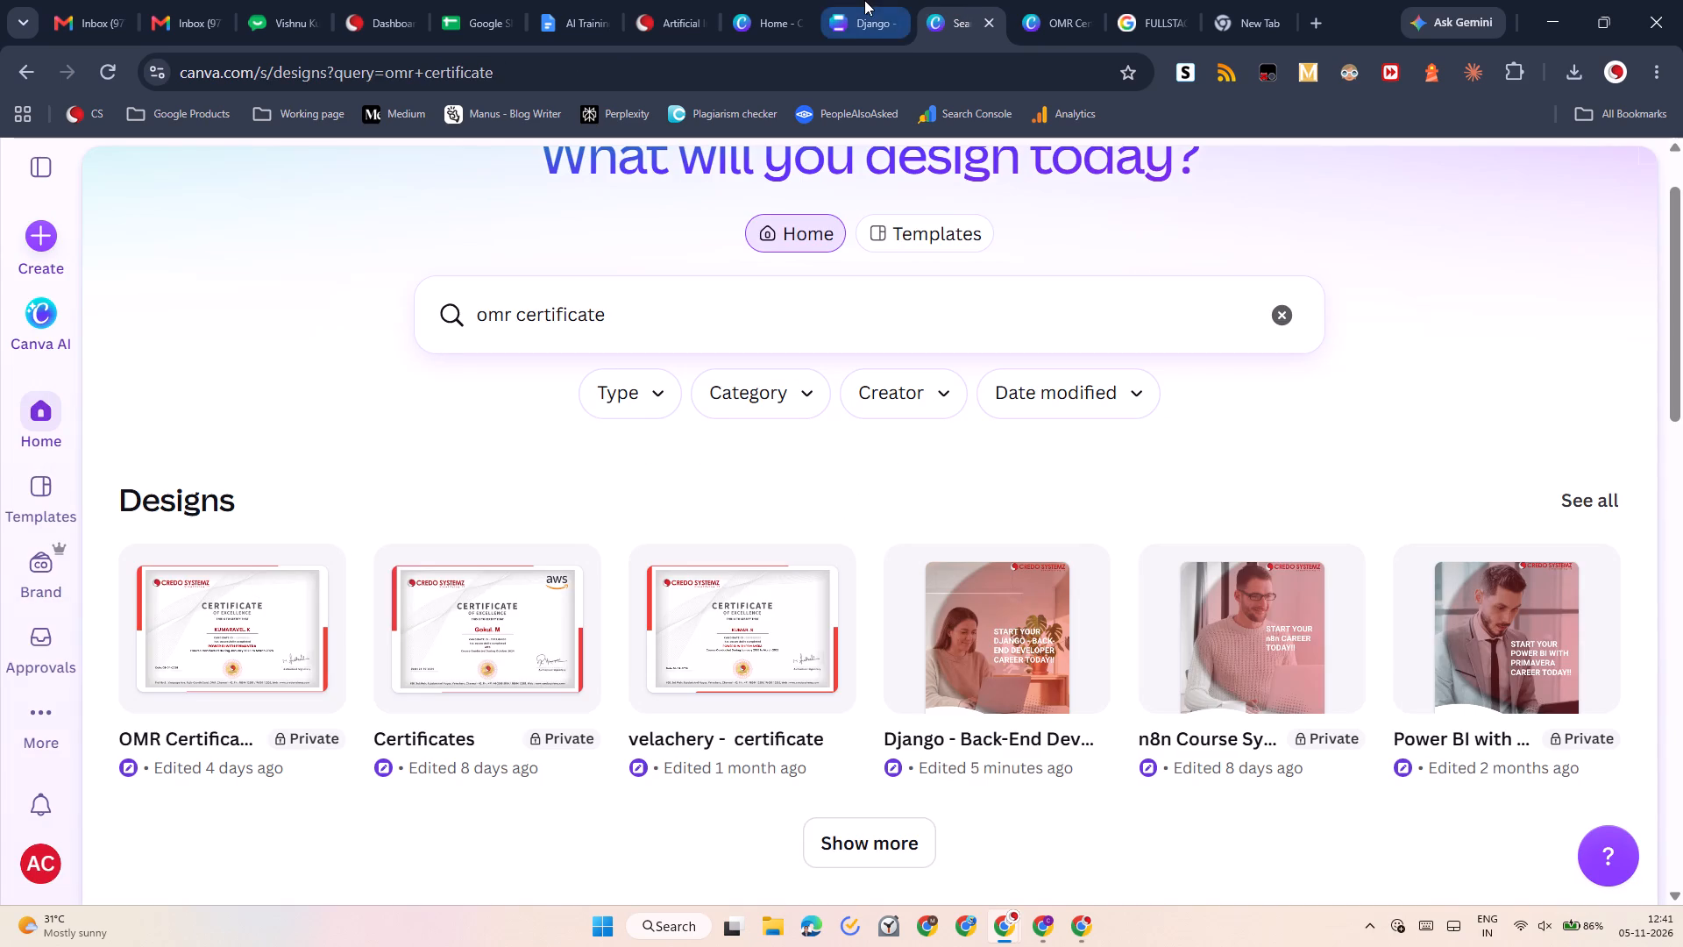
left_click(864, 0)
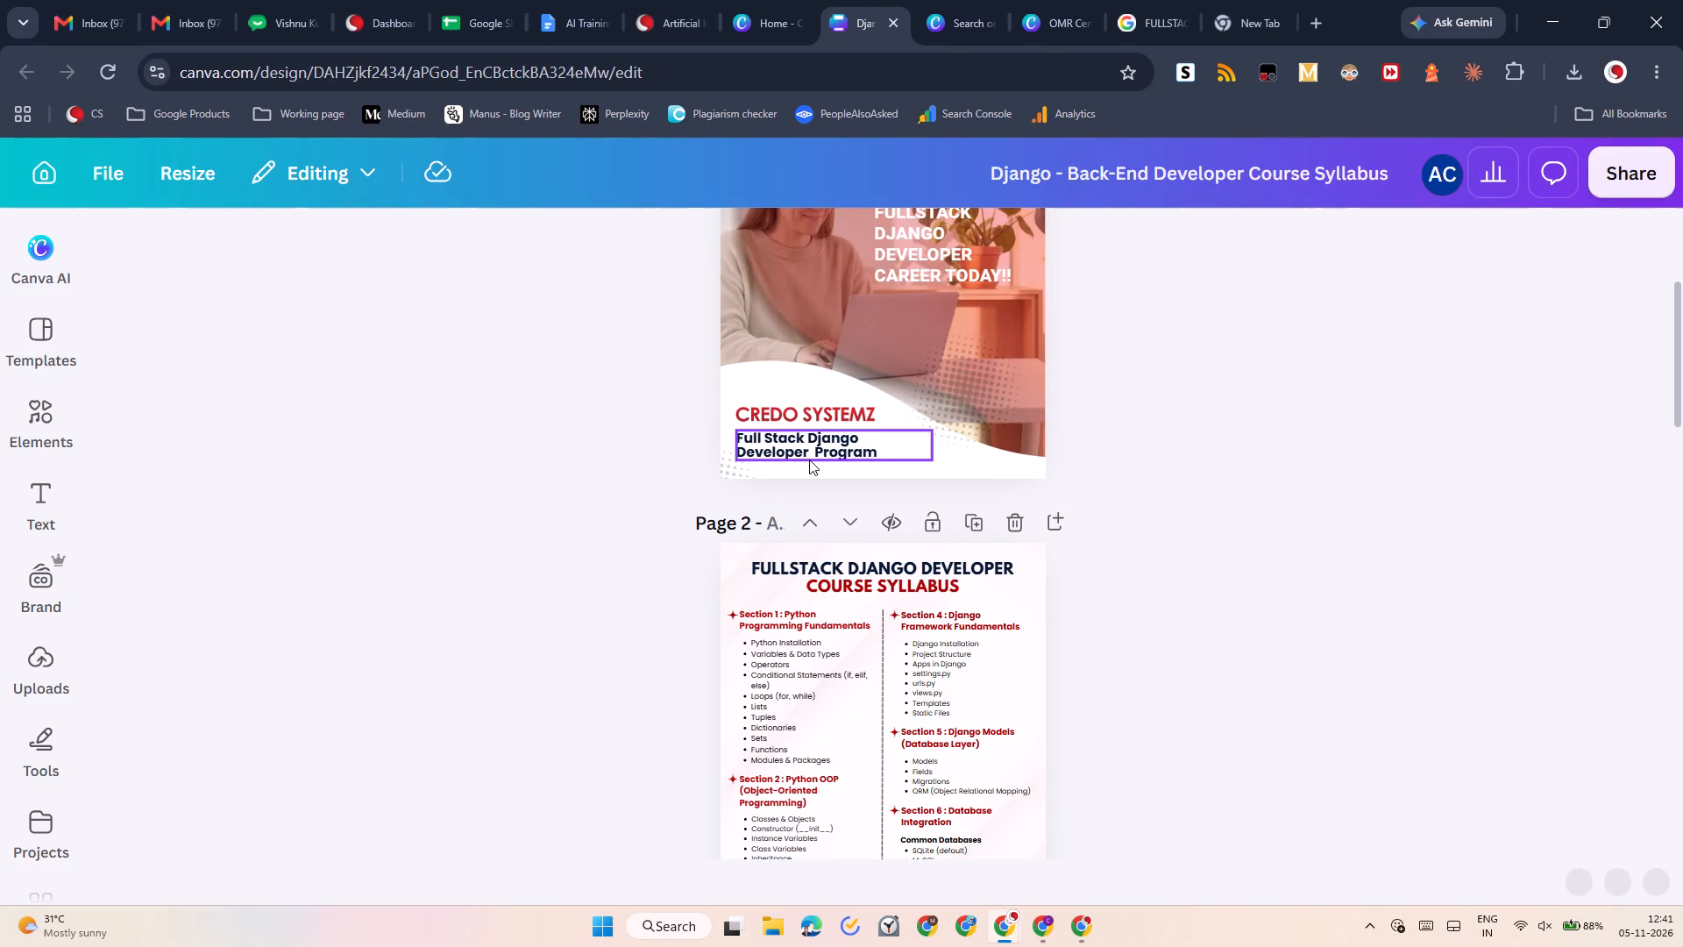
scroll(821, 618, "down", 5)
scroll(868, 673, "down", 2)
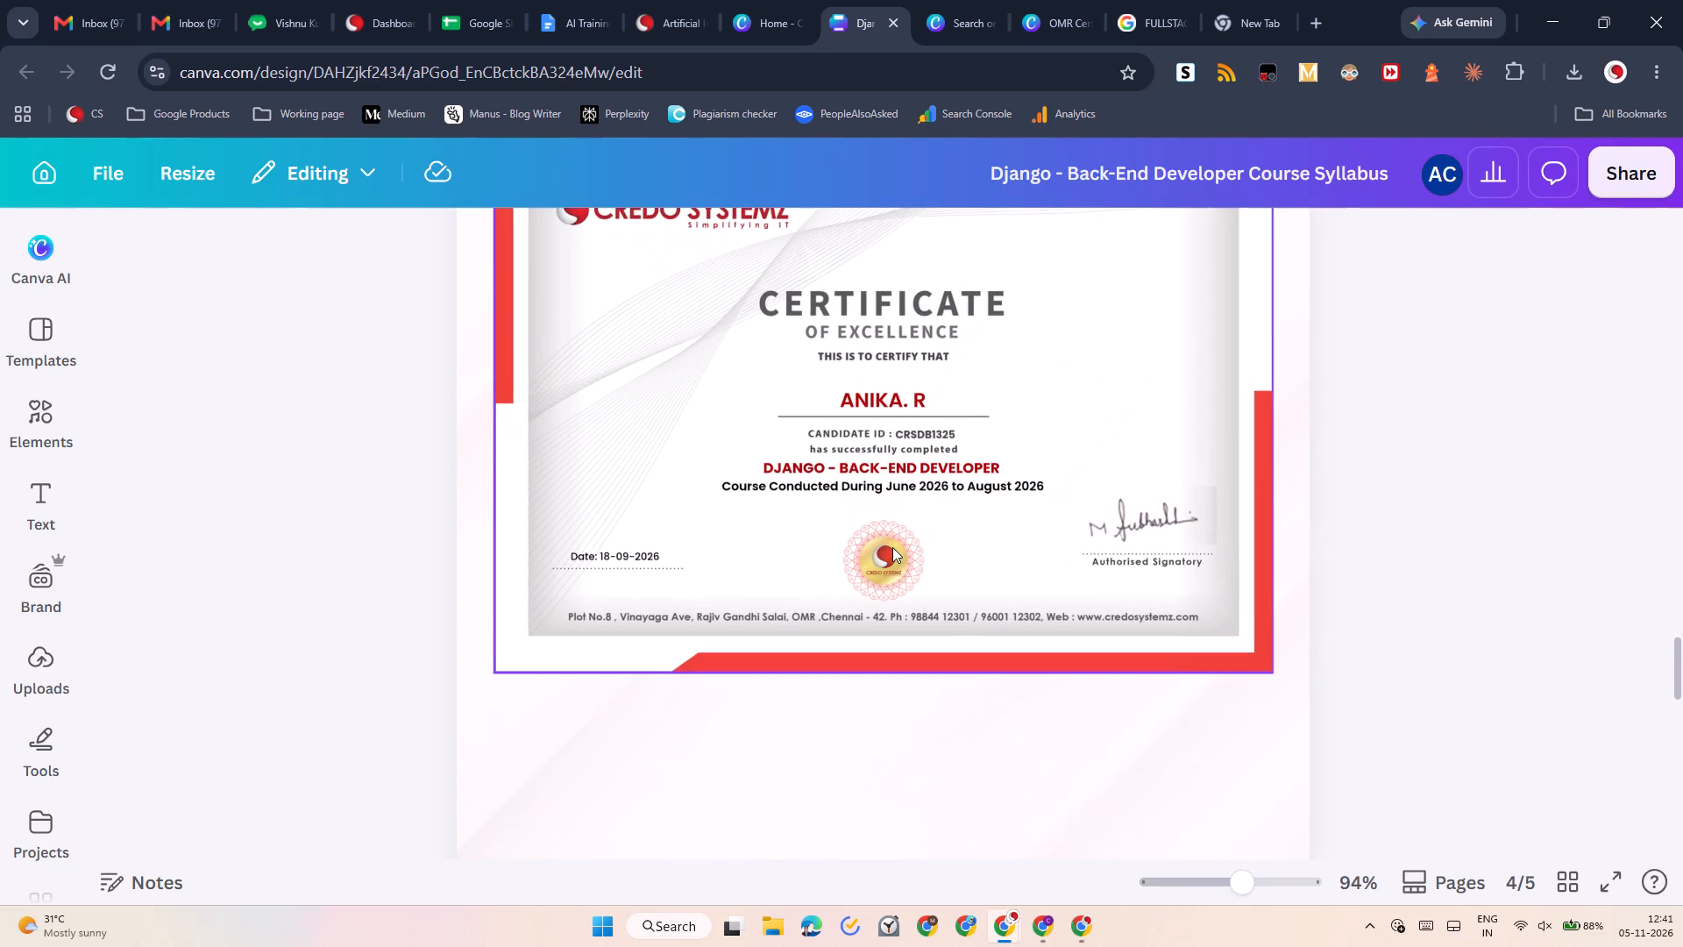
left_click(898, 407)
left_click(988, 0)
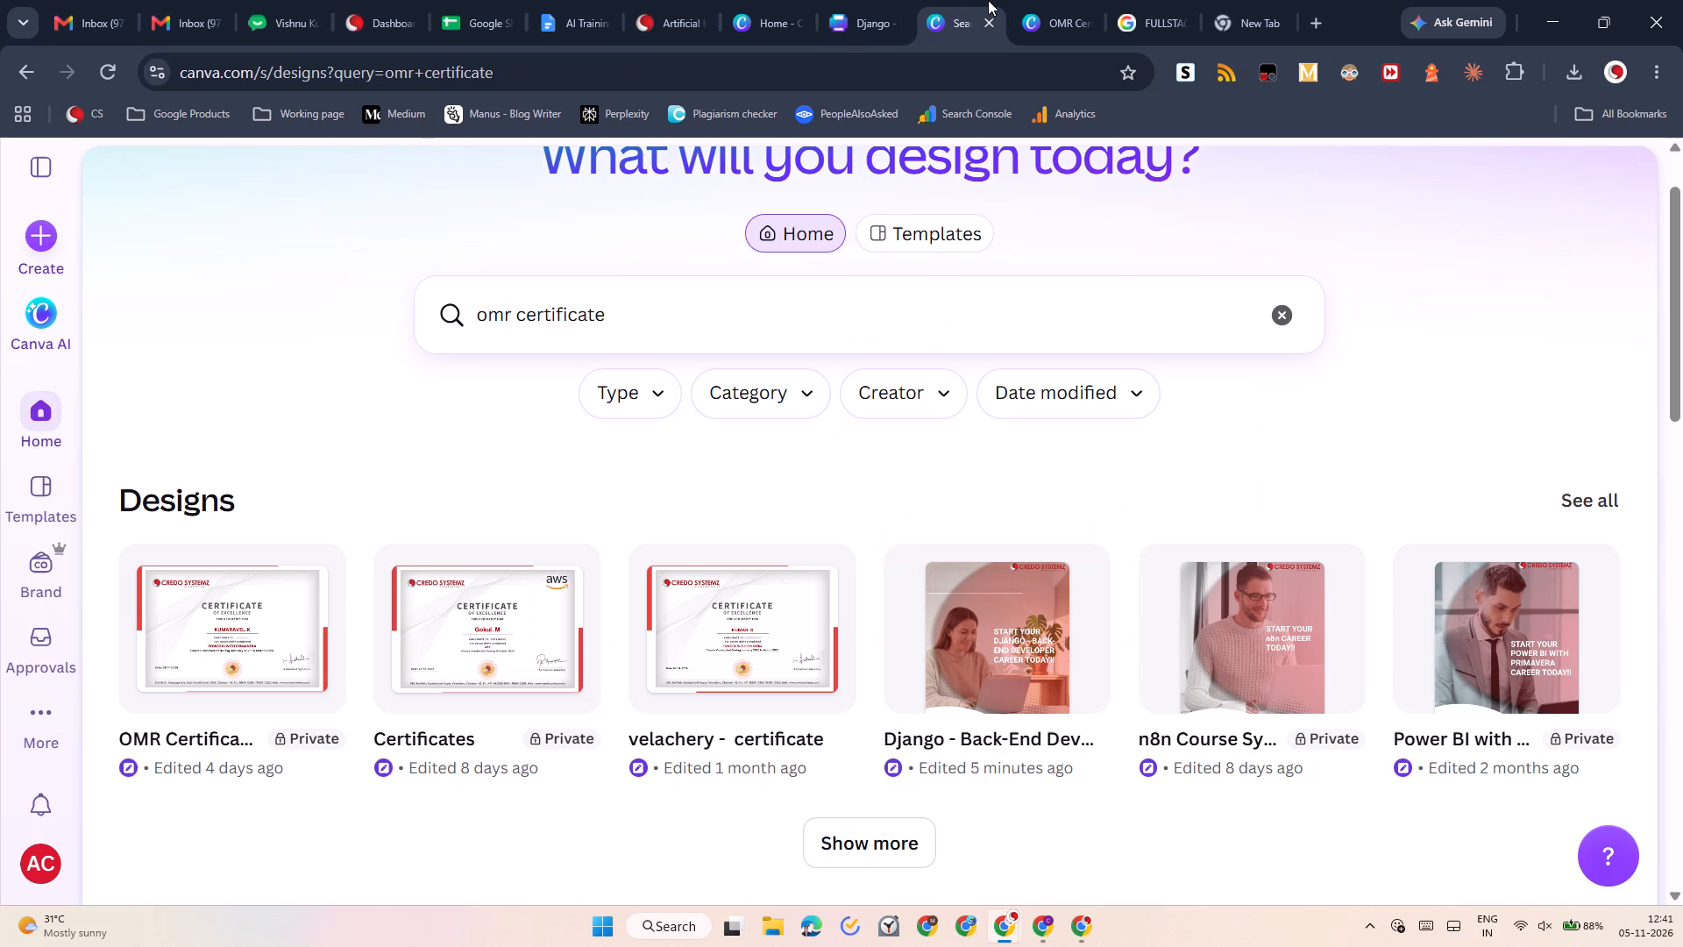
left_click(984, 27)
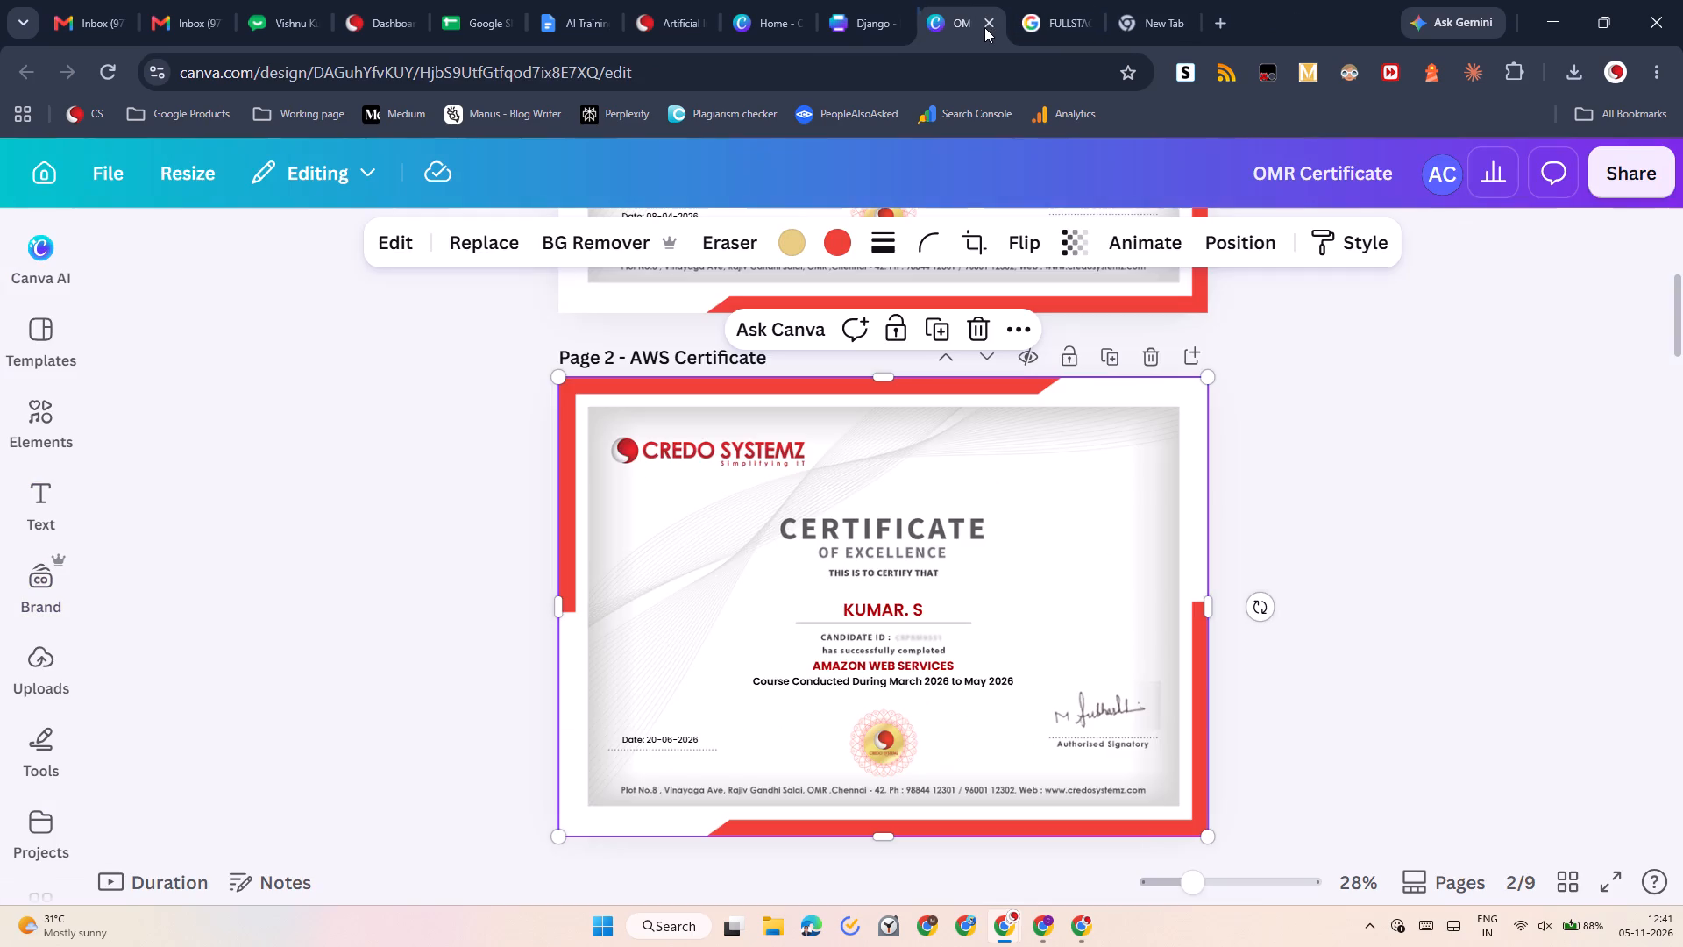
left_click(872, 0)
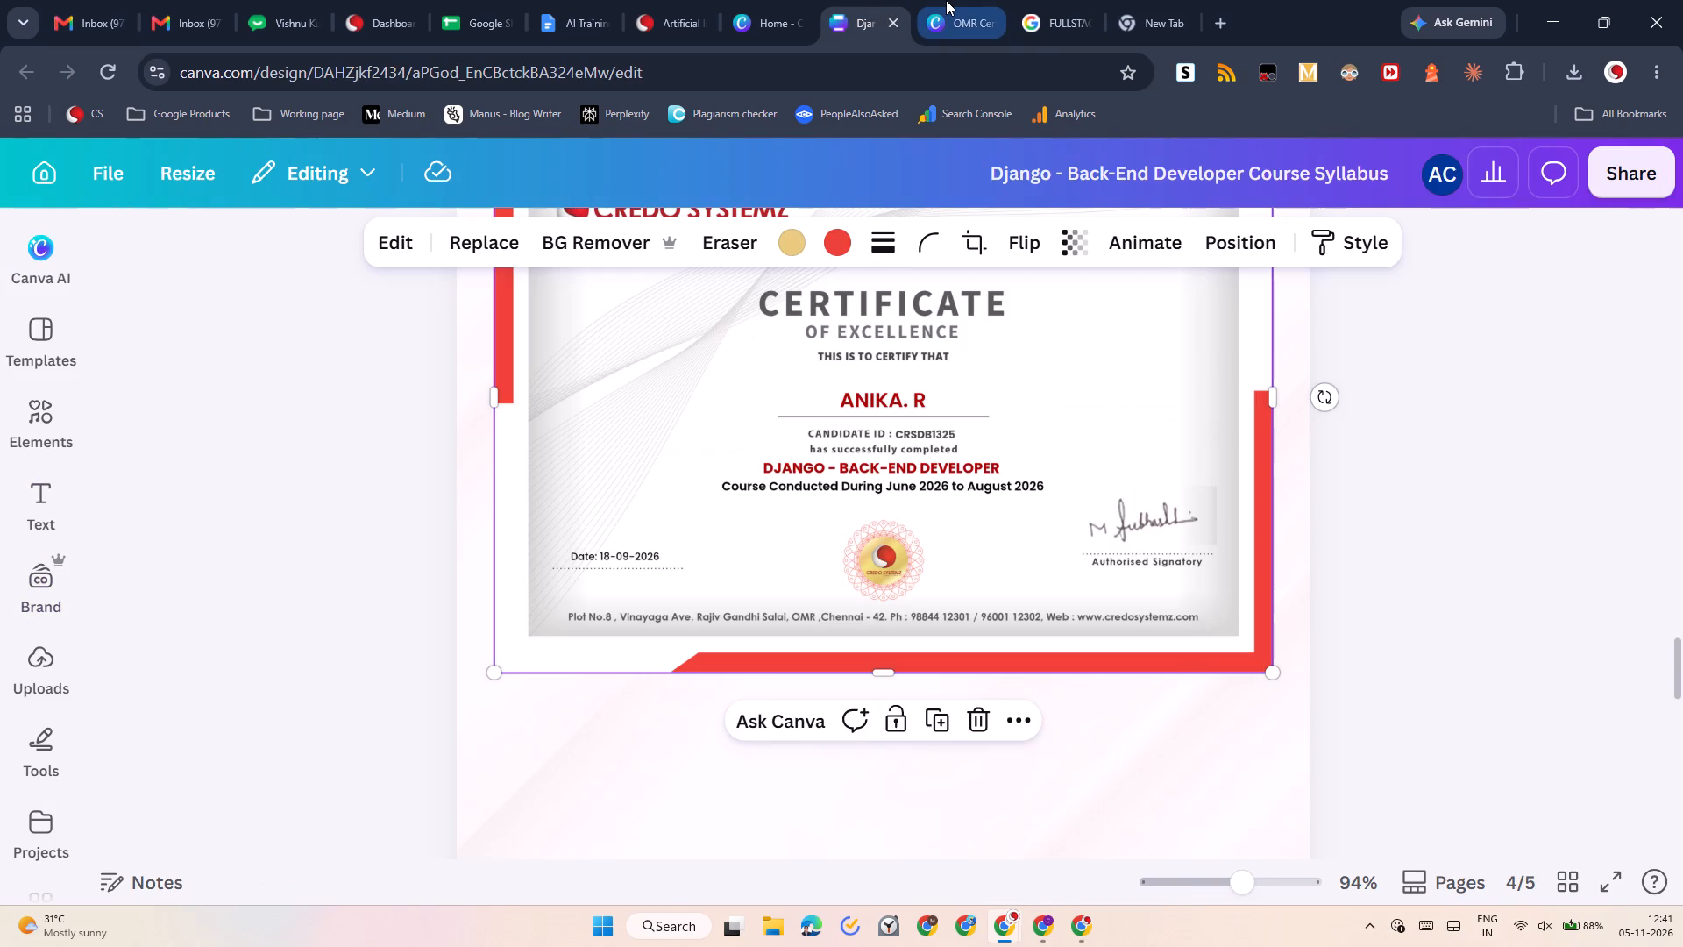
left_click(946, 0)
left_click(882, 0)
left_click(968, 0)
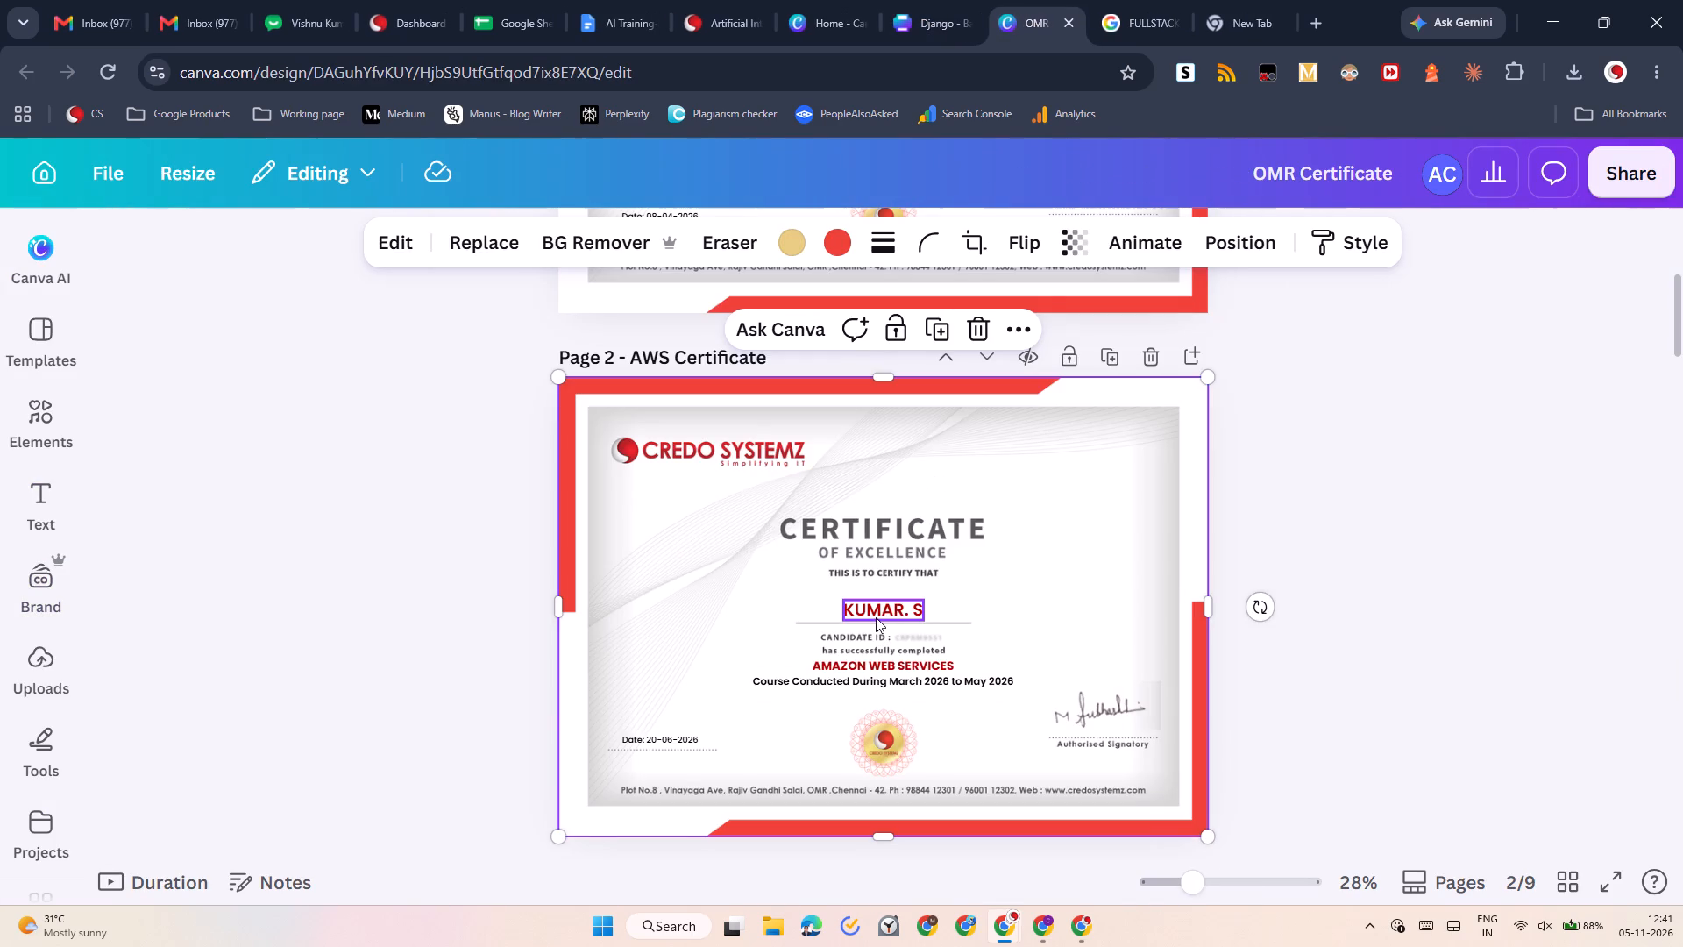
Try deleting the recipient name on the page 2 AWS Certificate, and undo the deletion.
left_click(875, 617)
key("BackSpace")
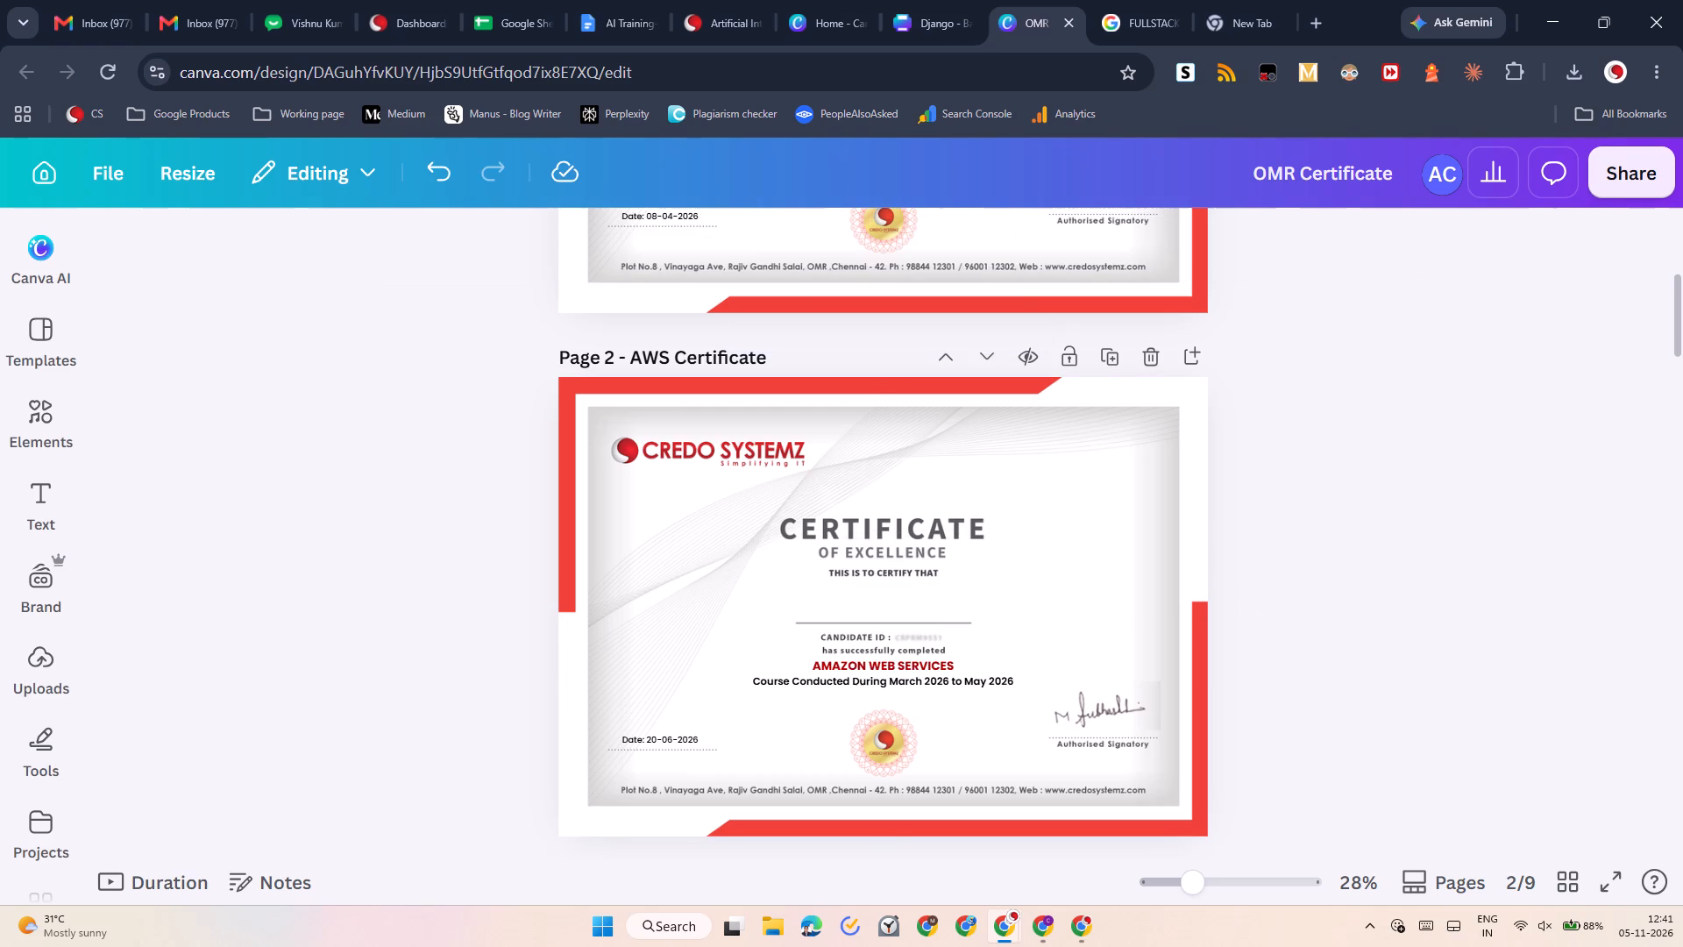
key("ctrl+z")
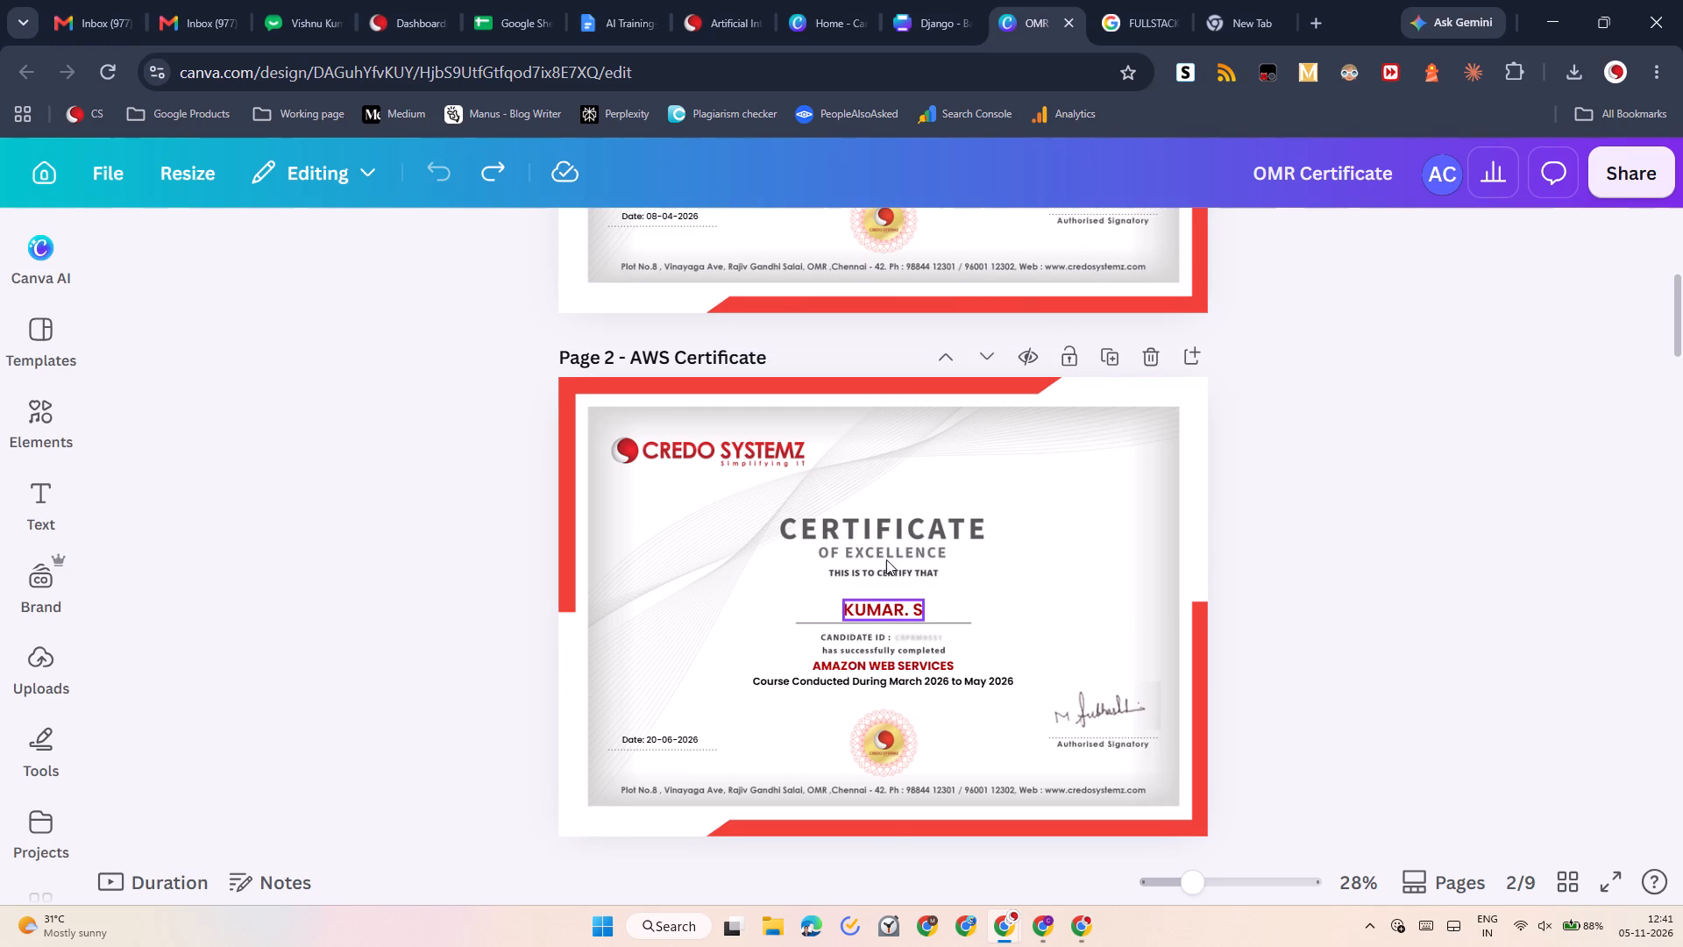
Look through all pages of the OMR Certificate design for a suitable base, checking against the syllabus's page 4 certificate.
scroll(875, 609, "up", 3)
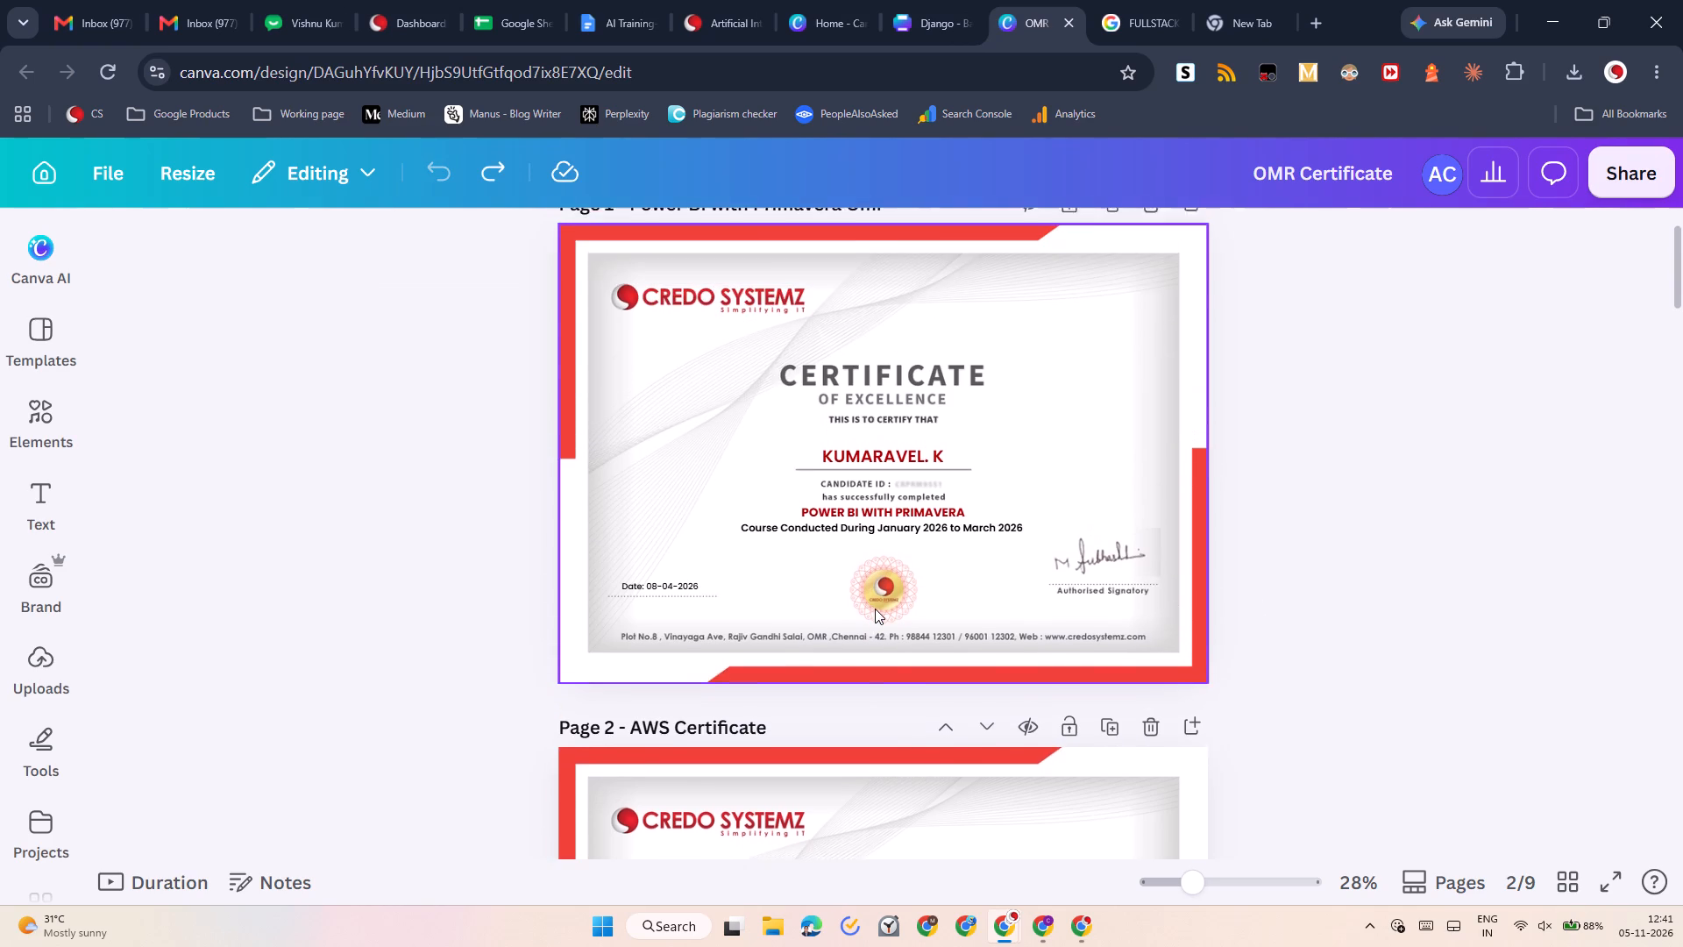
scroll(875, 609, "down", 2)
scroll(880, 510, "up", 1)
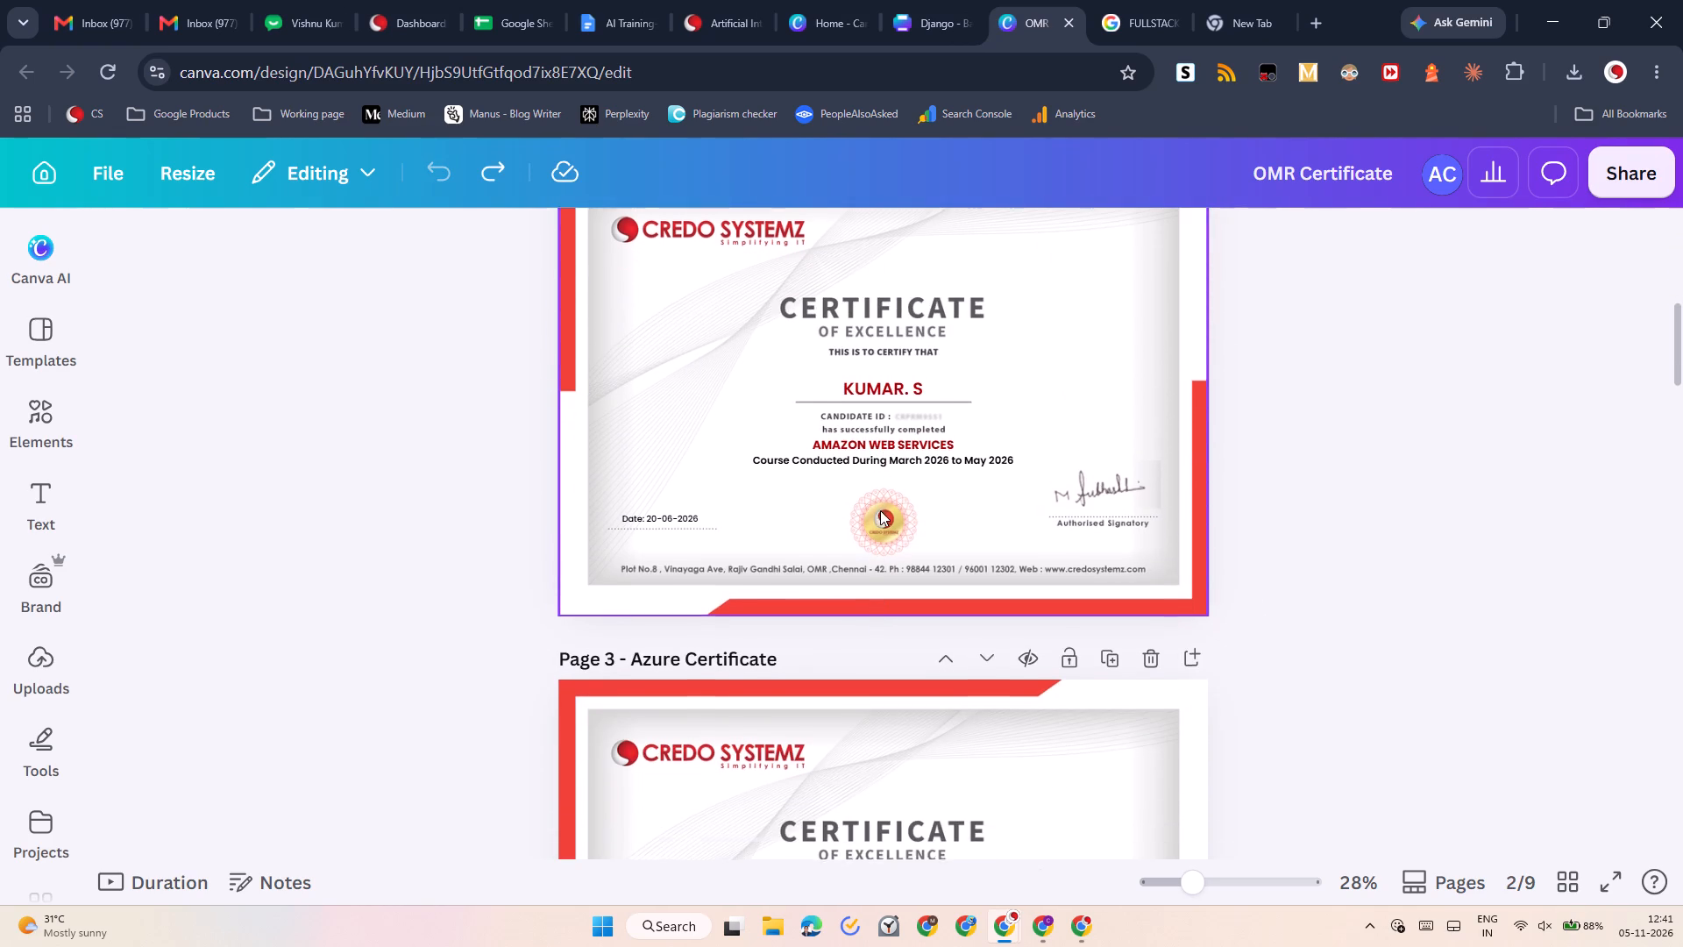
scroll(880, 510, "up", 1)
scroll(658, 651, "down", 1)
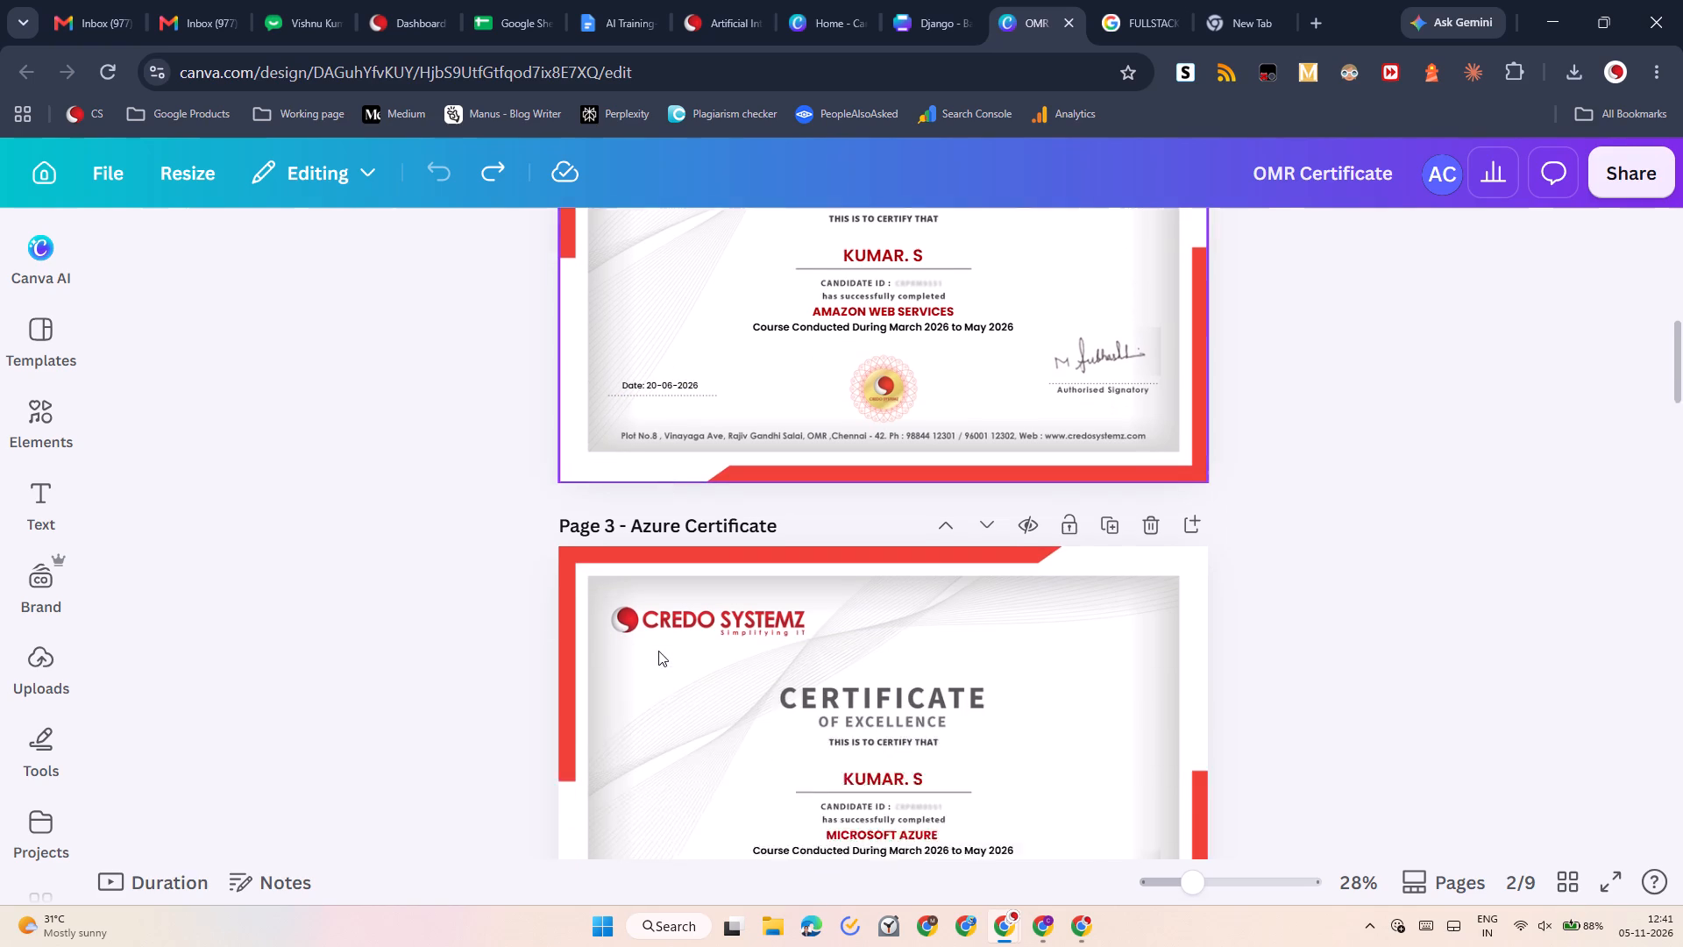
scroll(658, 651, "down", 1)
left_click(911, 1)
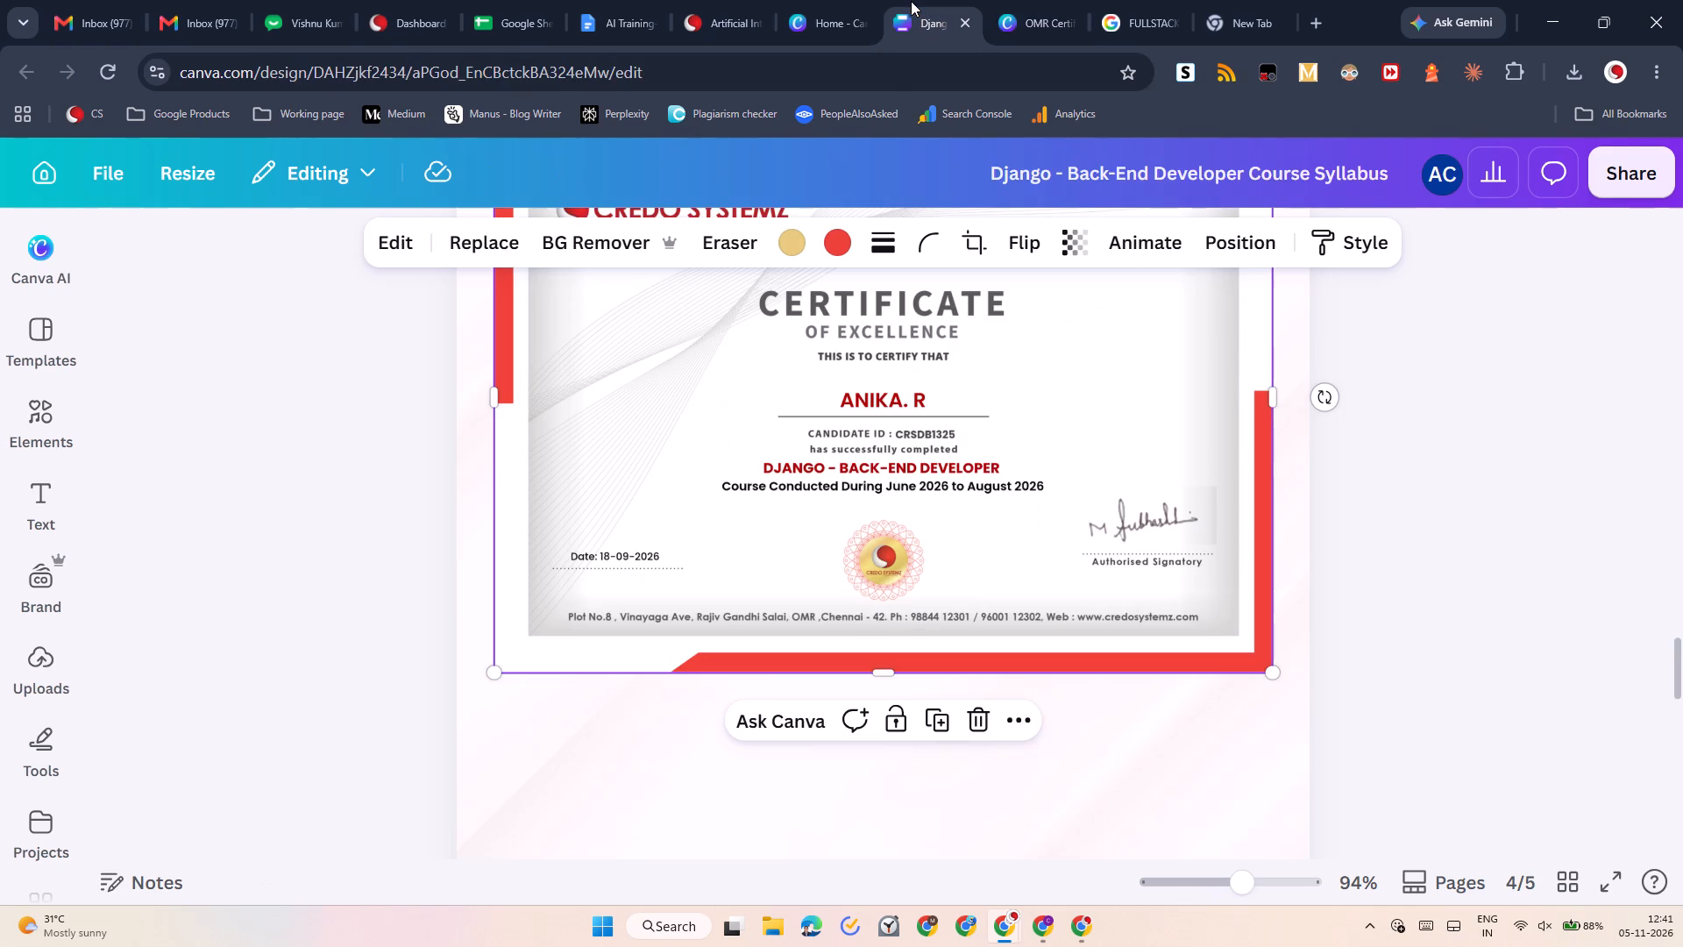
left_click(1017, 0)
left_click(961, 0)
left_click(1017, 0)
scroll(725, 563, "up", 4)
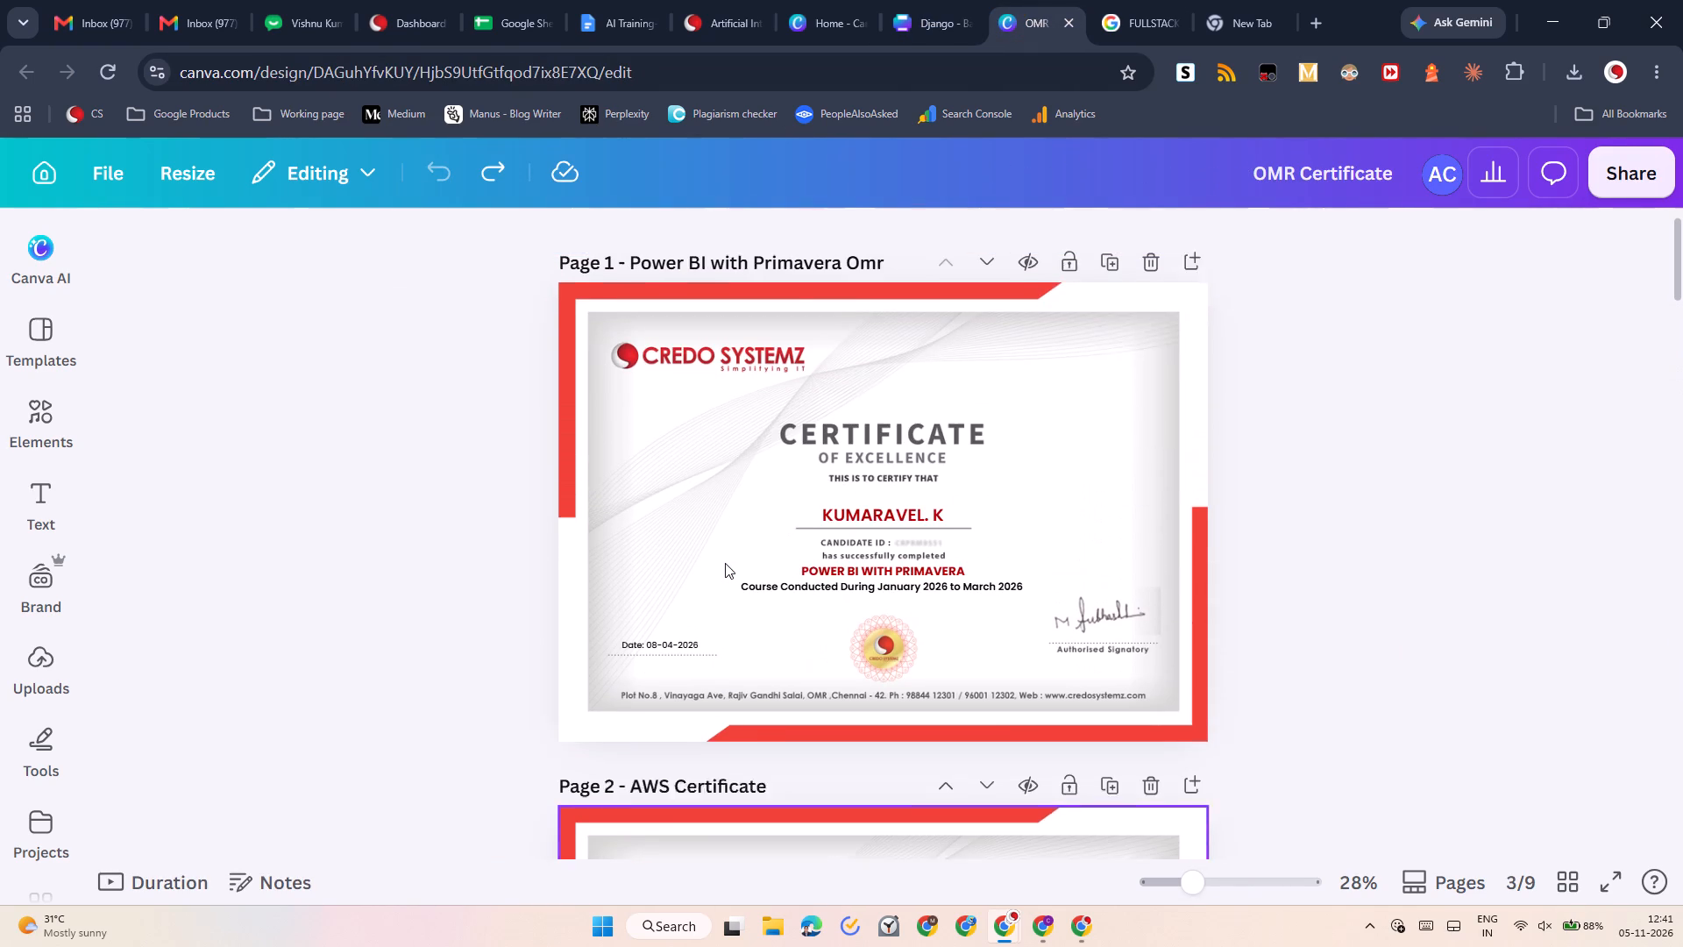
scroll(725, 563, "up", 3)
scroll(725, 563, "down", 2)
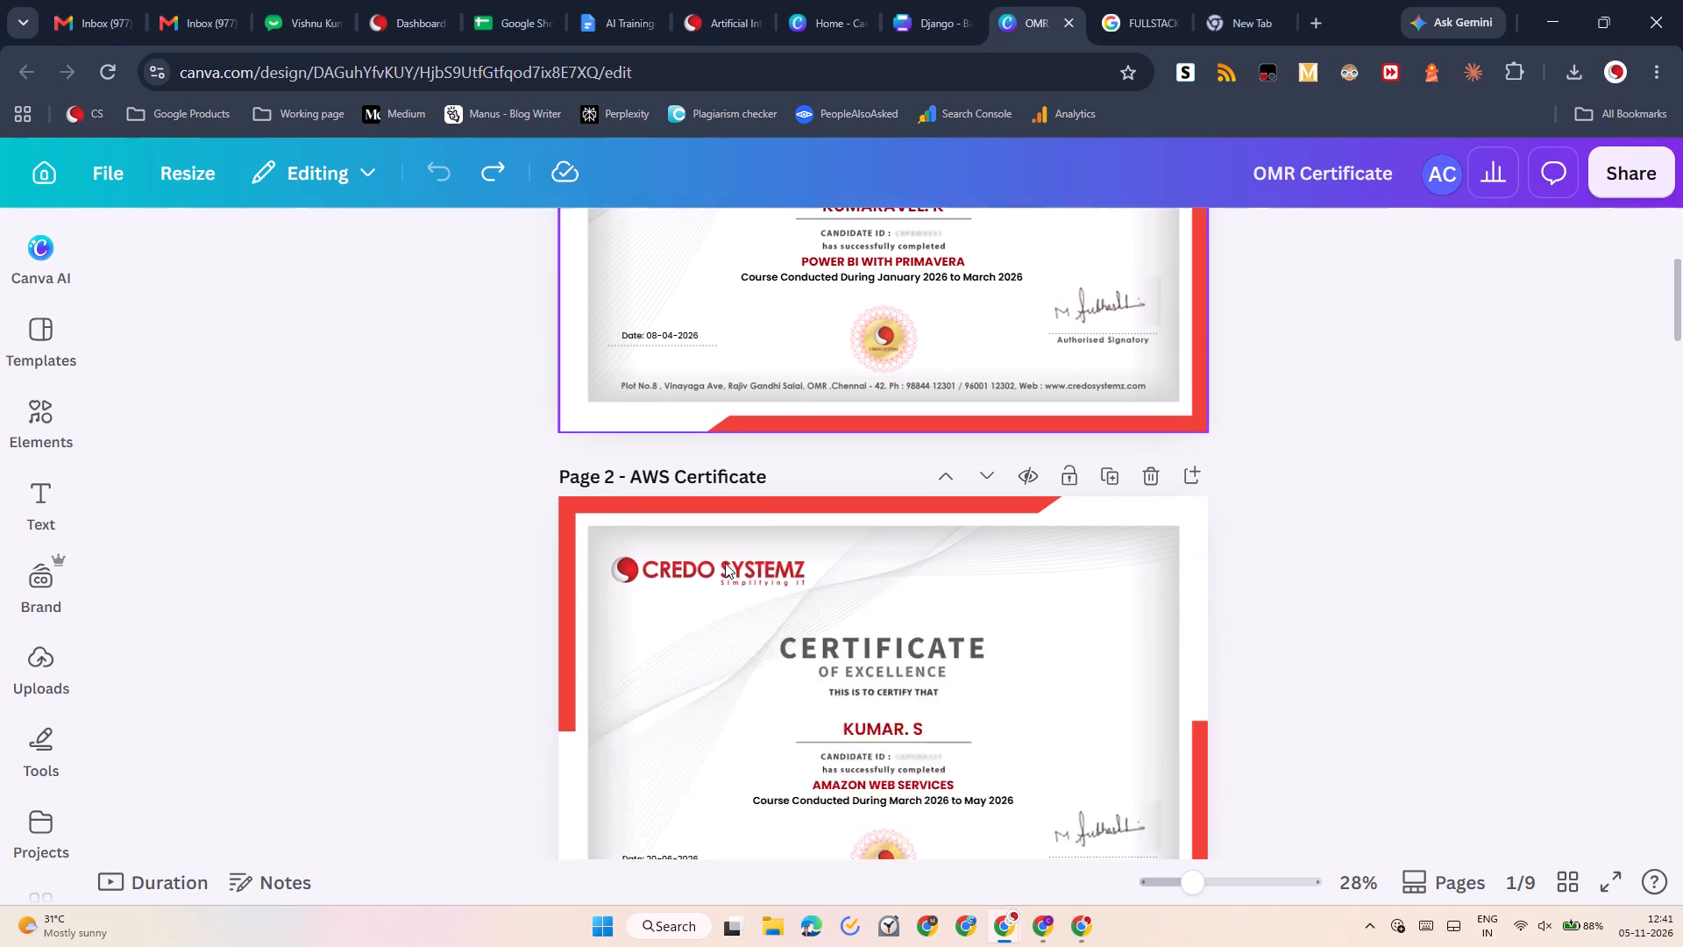
scroll(725, 563, "down", 9)
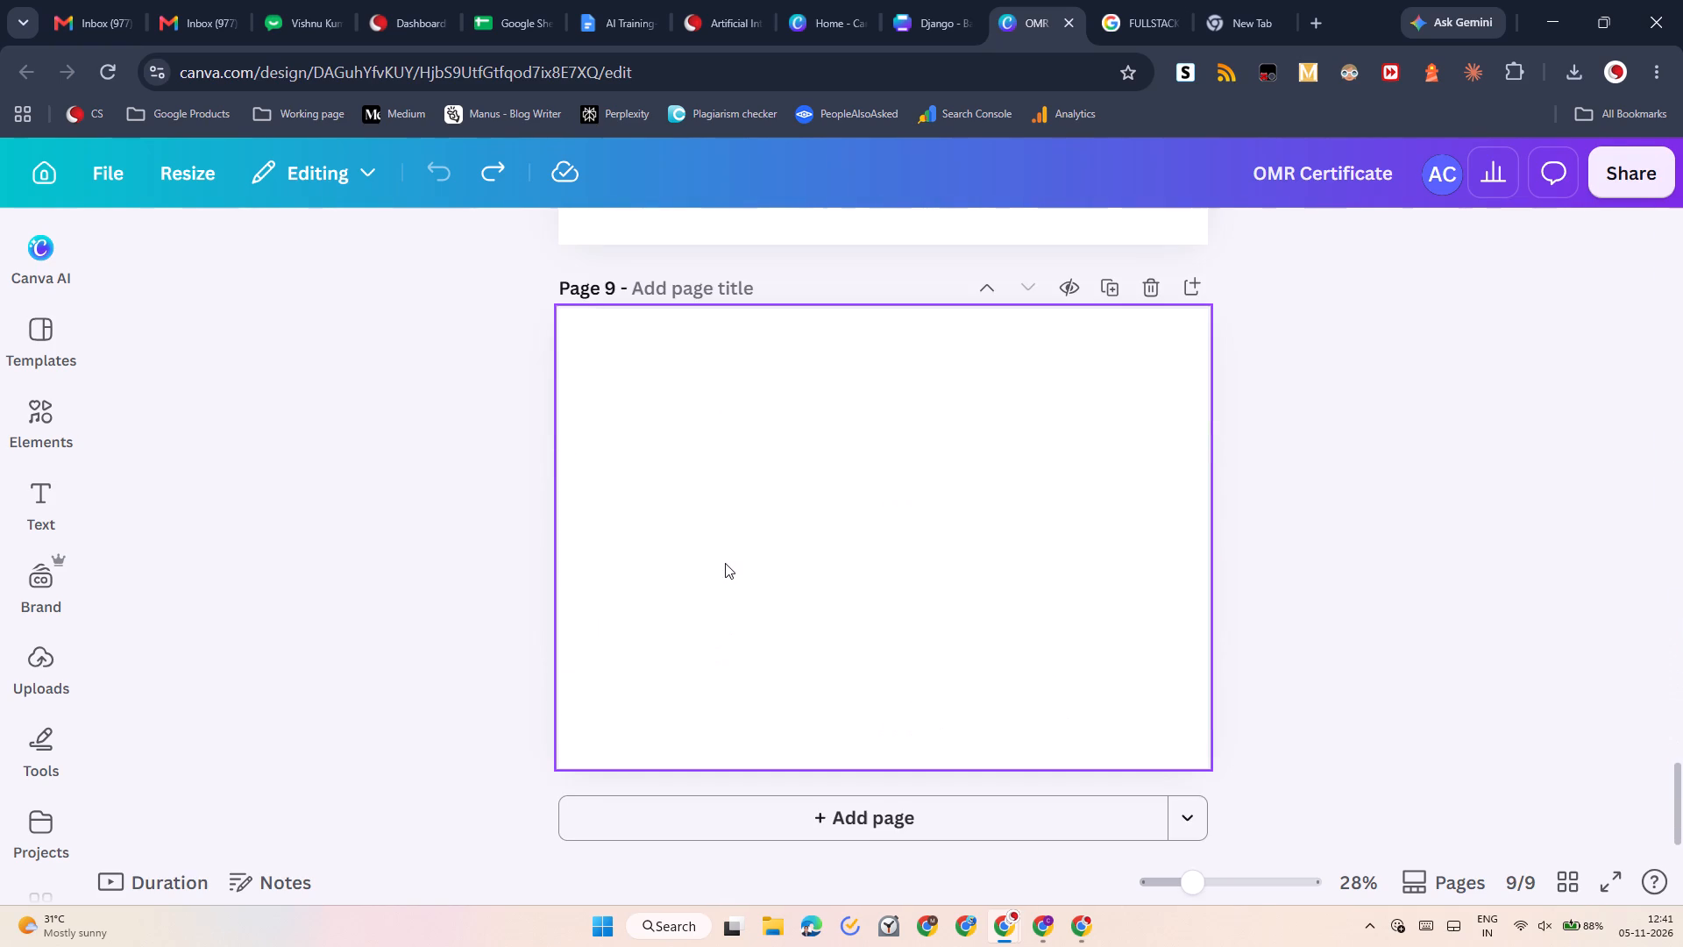
scroll(725, 563, "down", 1)
scroll(725, 563, "up", 5)
scroll(725, 563, "down", 1)
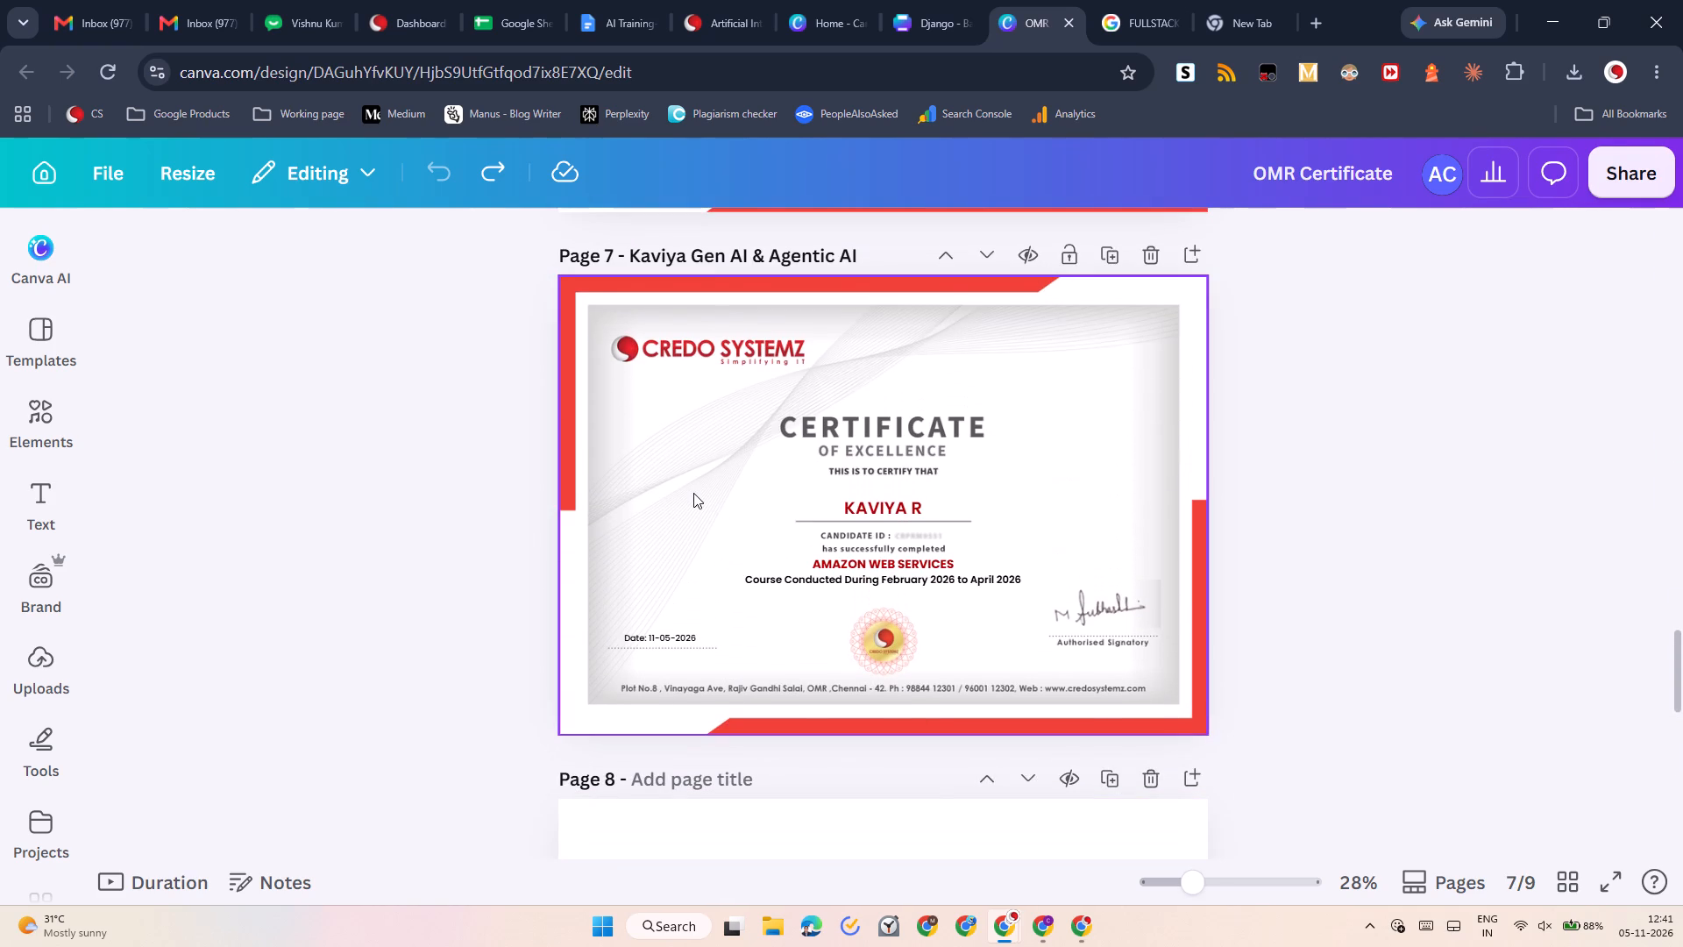
Copy the certificate background from page 7 of the OMR Certificate design onto the blank page 8.
left_click(693, 493)
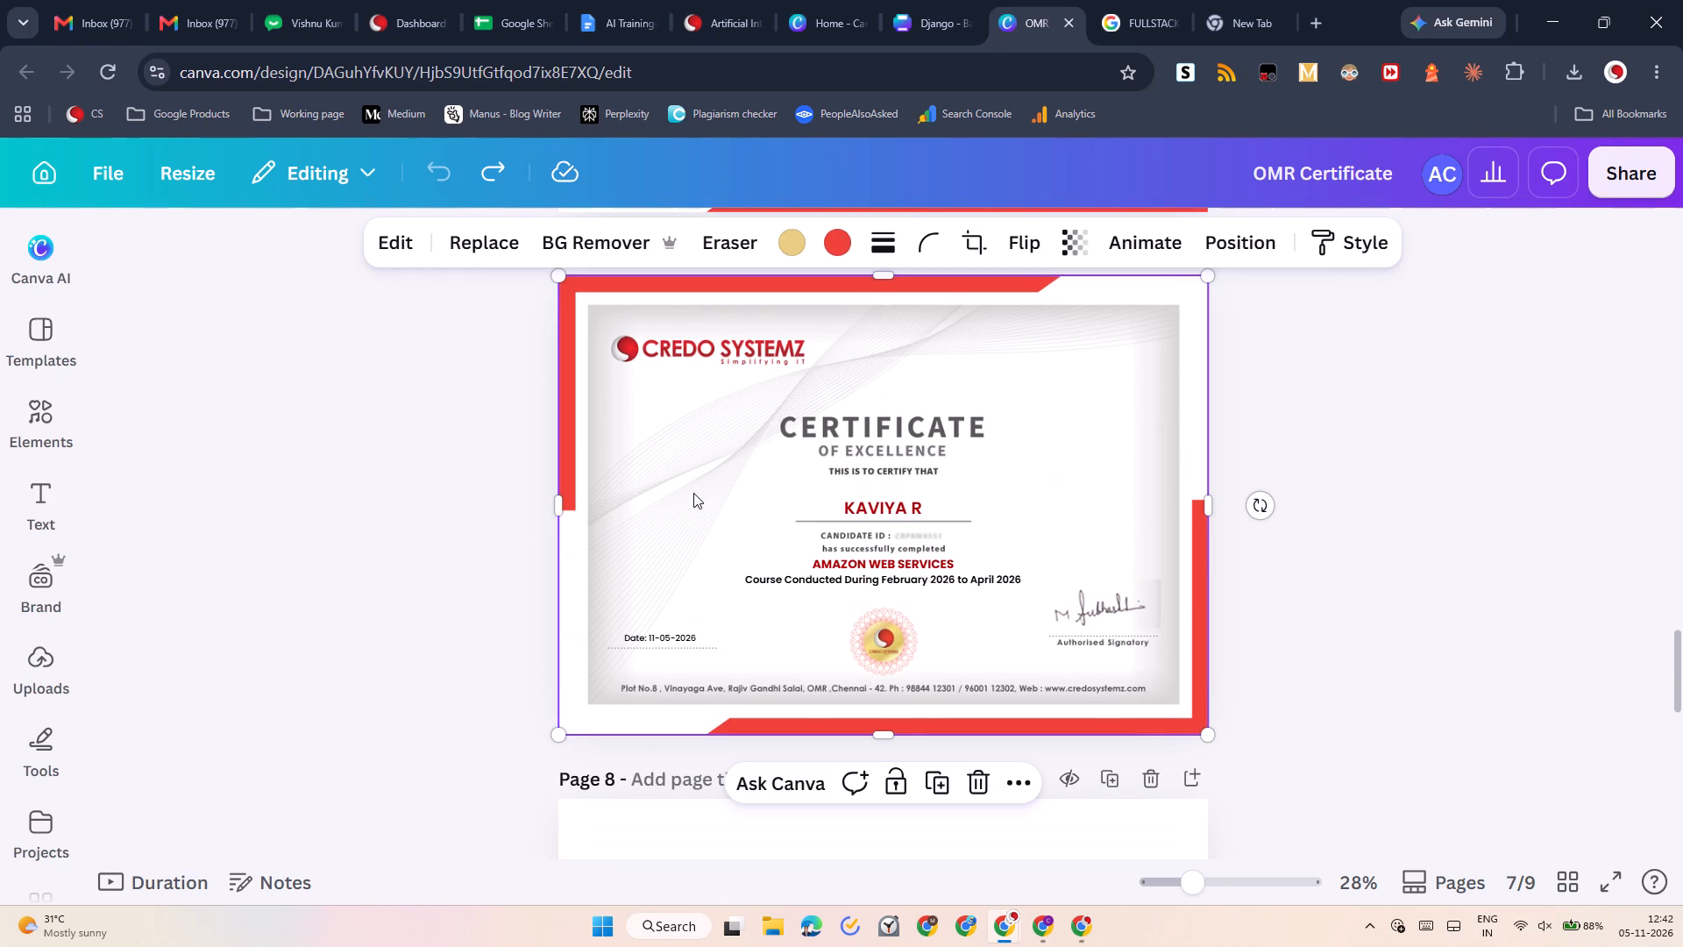
key("ctrl+c")
scroll(693, 493, "down", 3)
left_click(692, 659)
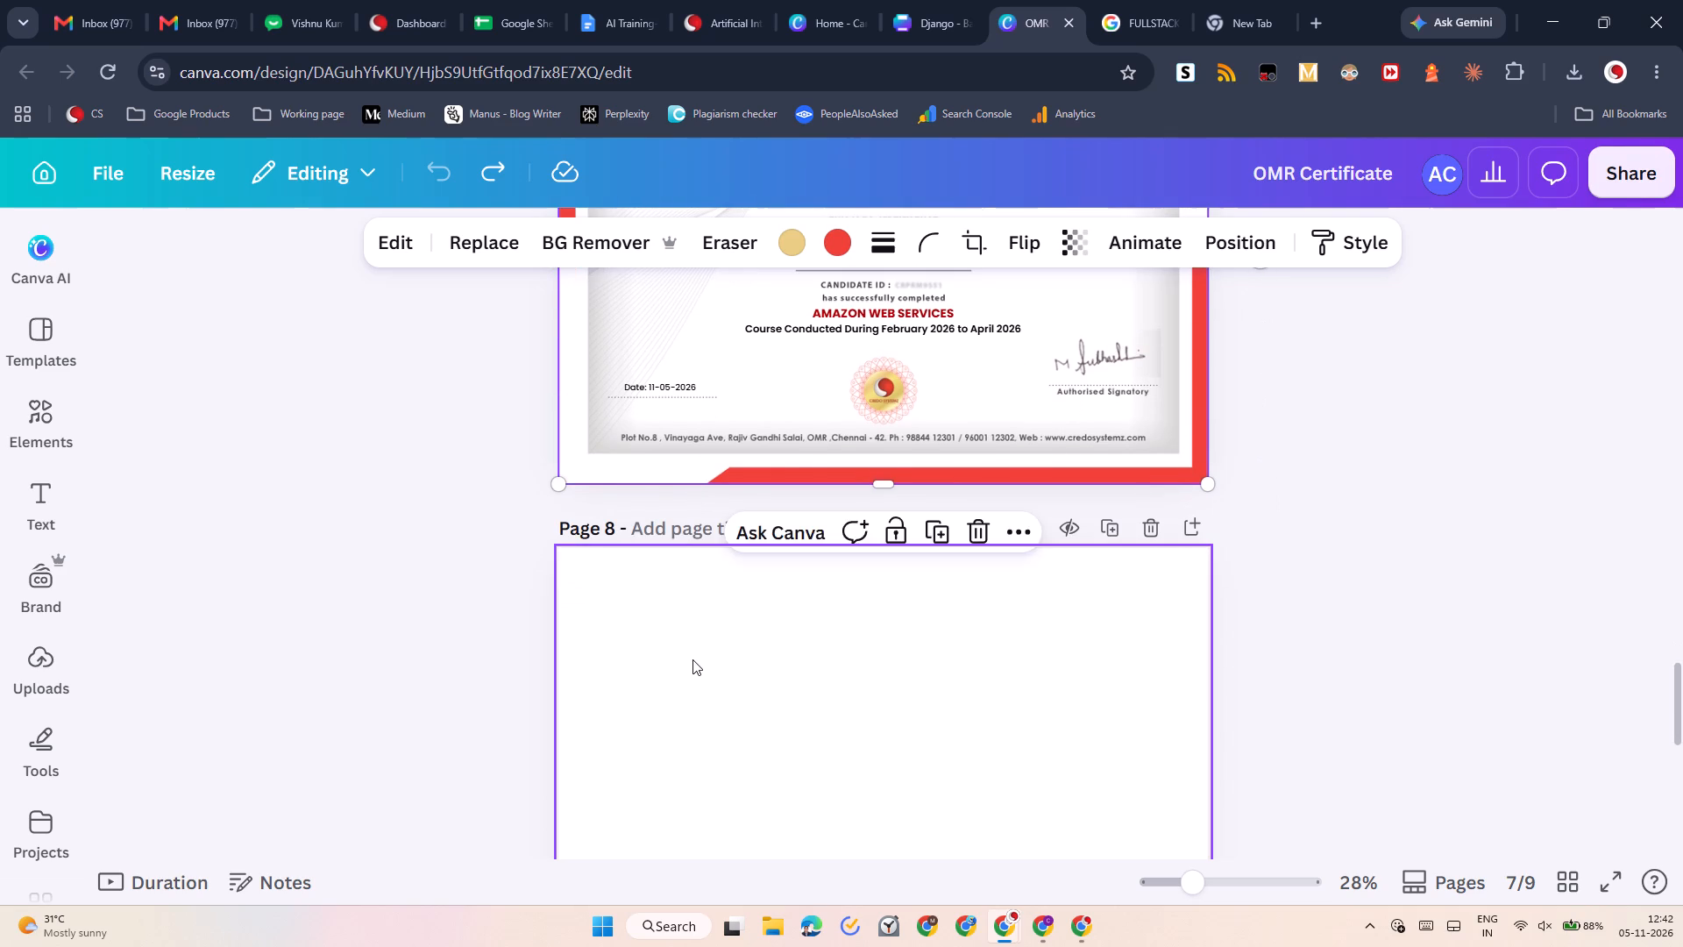
key("ctrl+v")
scroll(756, 687, "down", 1)
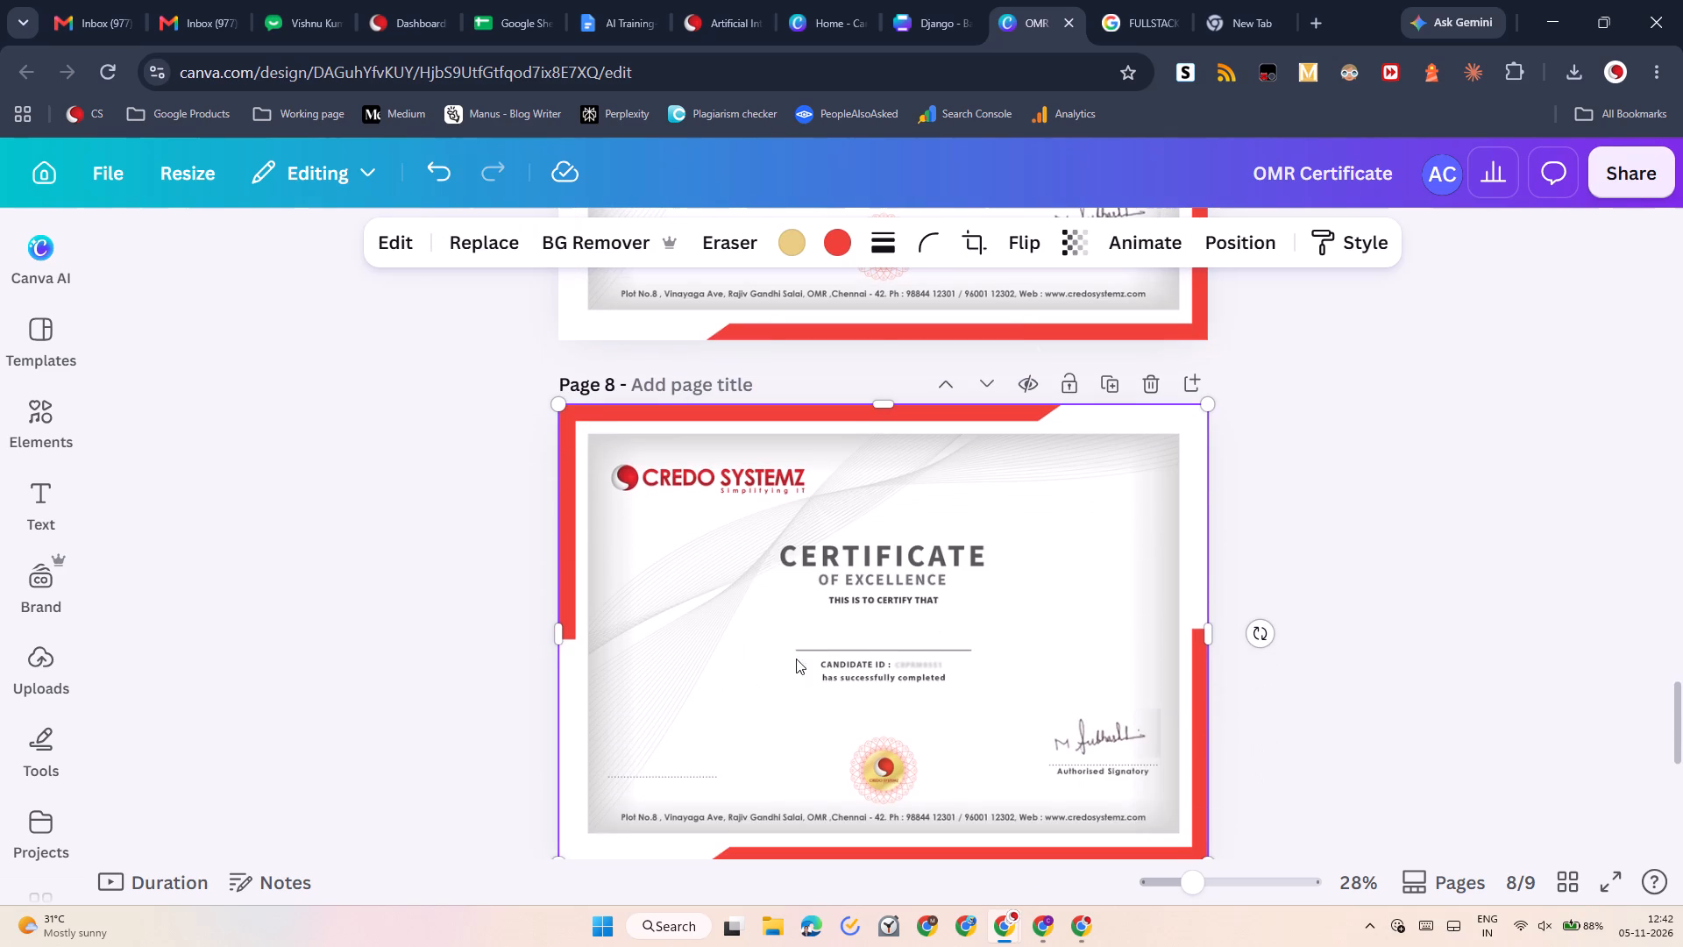
left_click(830, 645)
triple_click(887, 627)
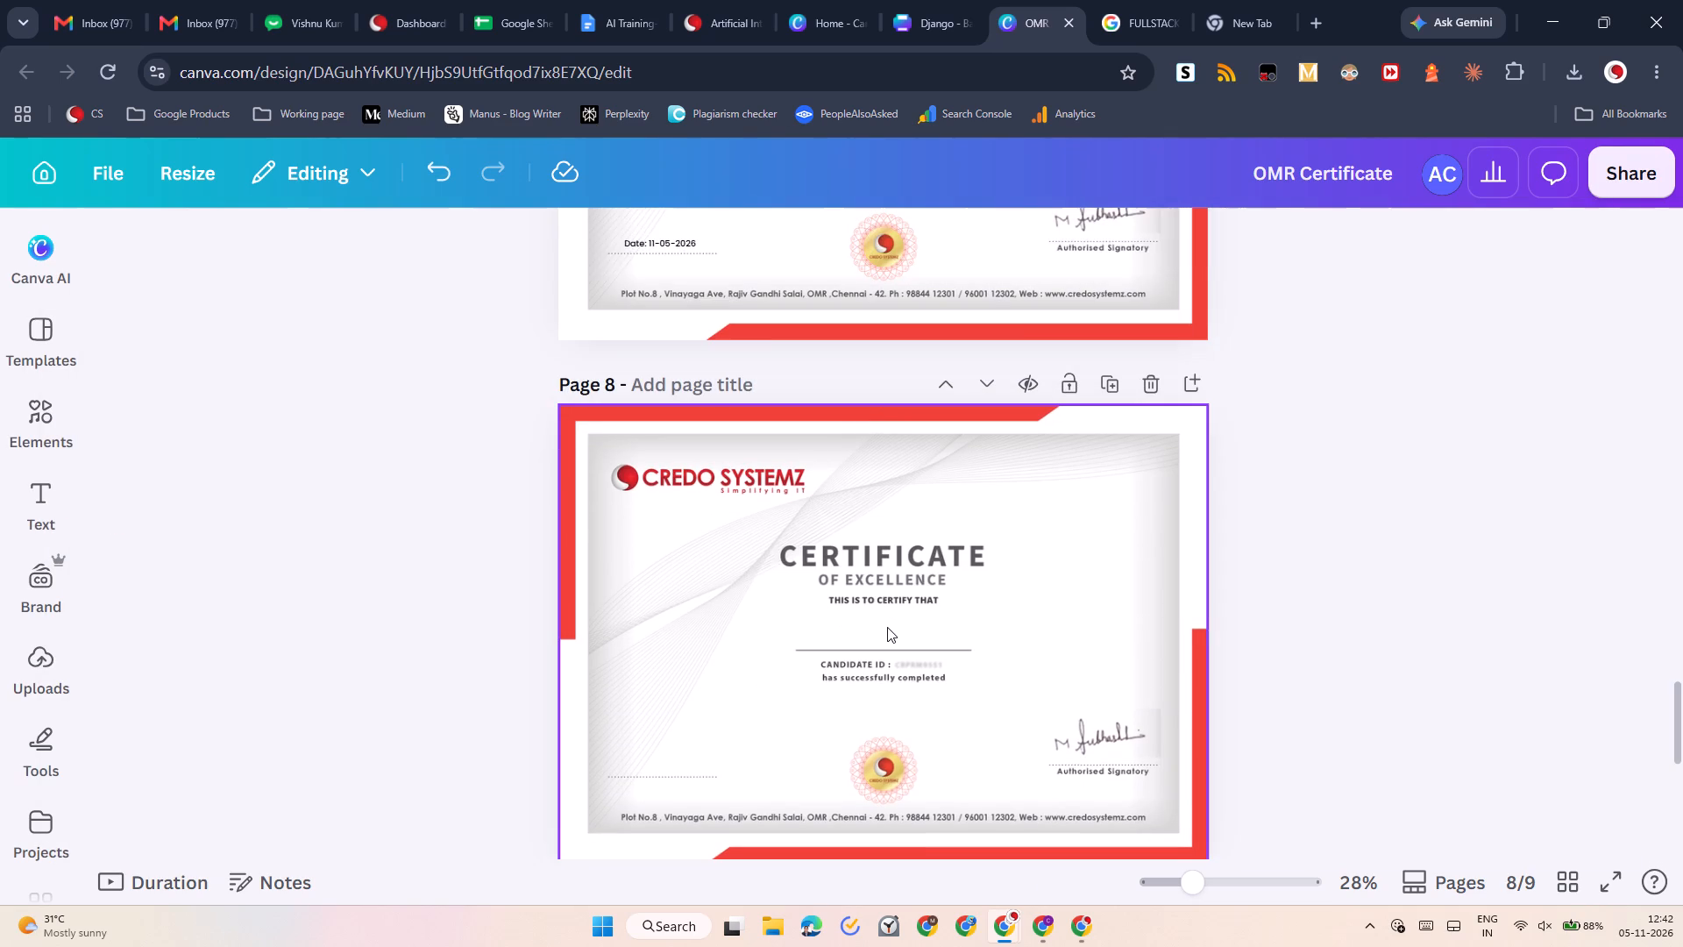
left_click(887, 627)
Replace the recipient name on the page 7 certificate with the one on the syllabus certificate, including the period before the initial.
scroll(887, 627, "up", 2)
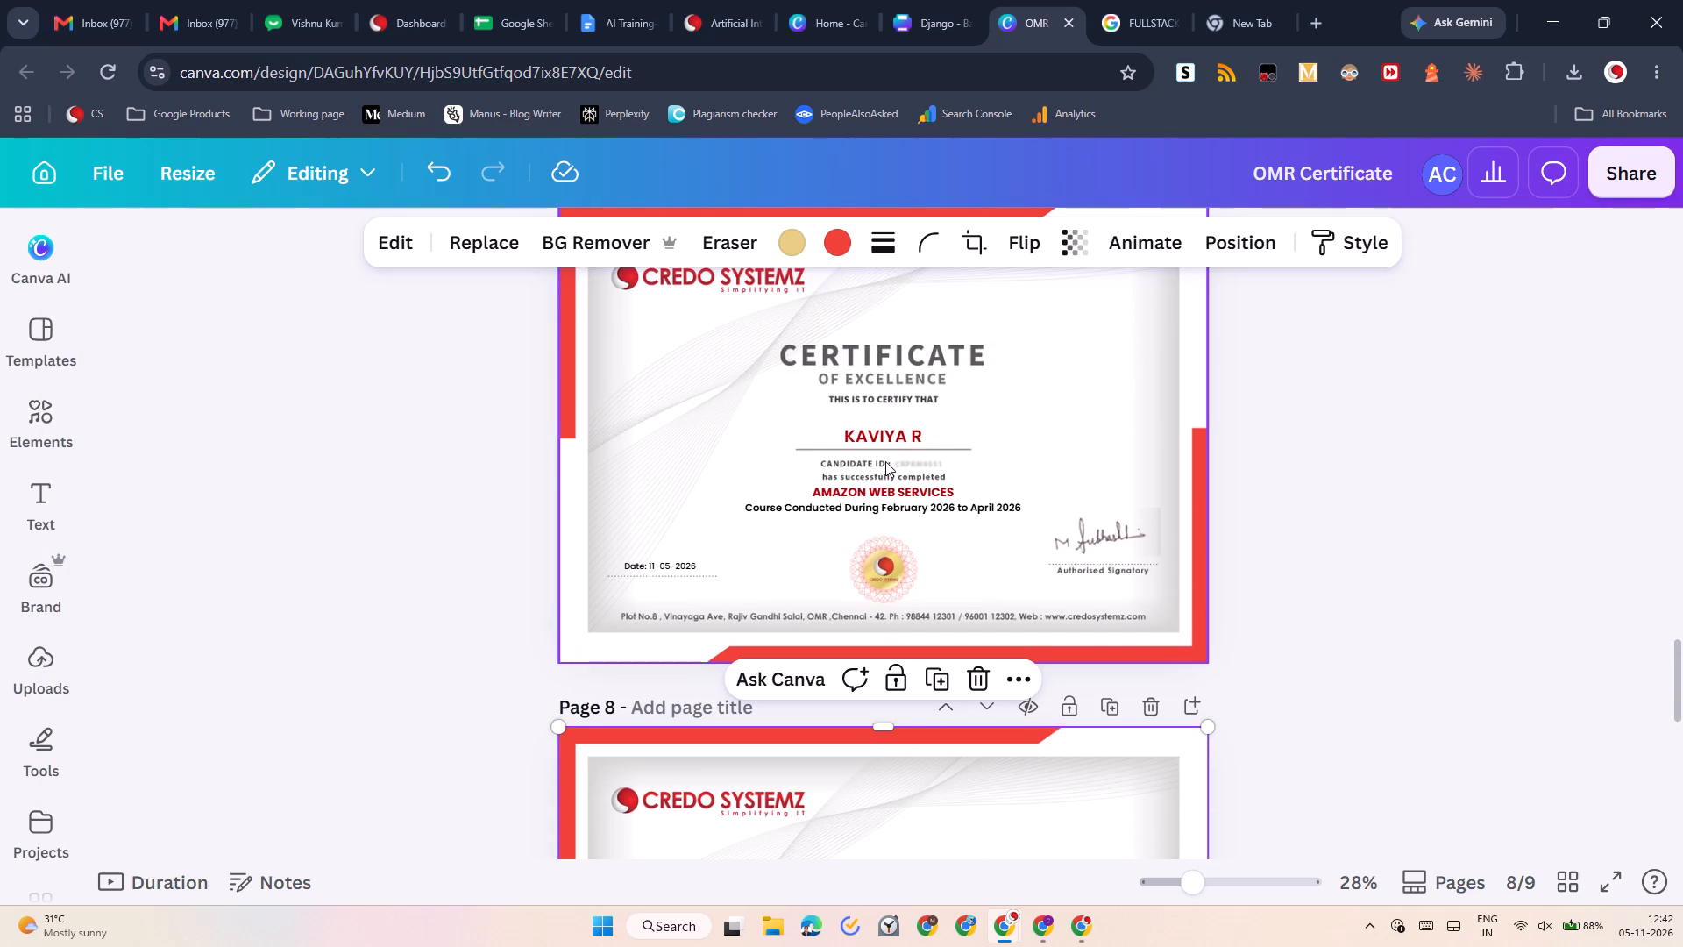
left_click(883, 438)
double_click(883, 438)
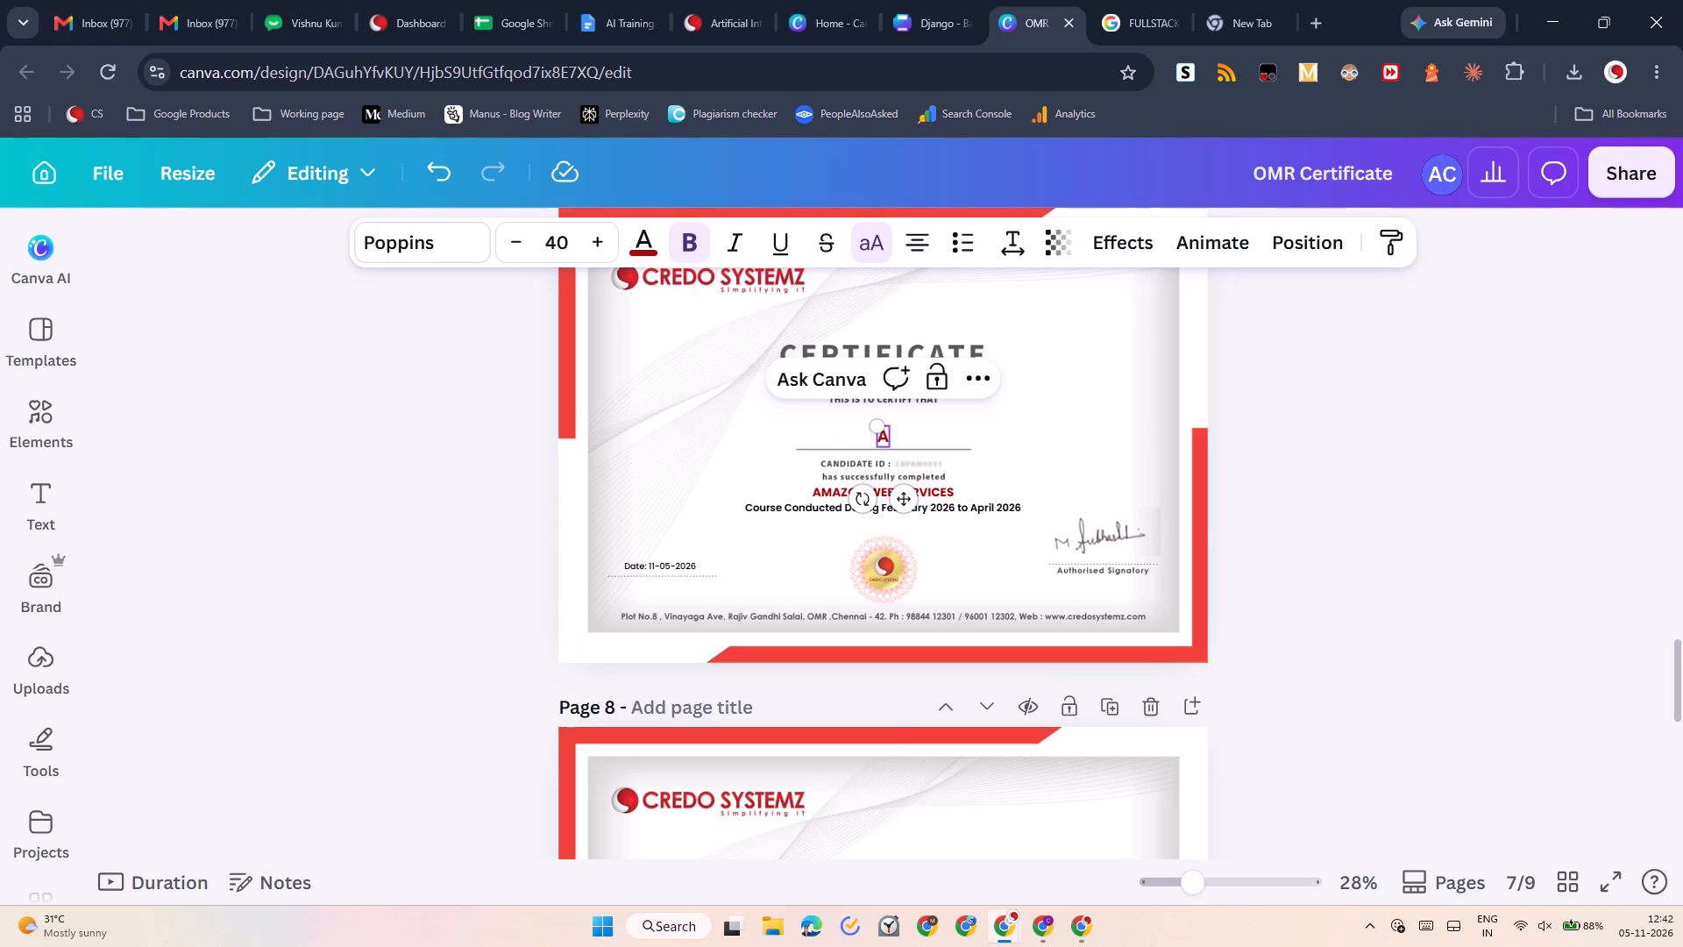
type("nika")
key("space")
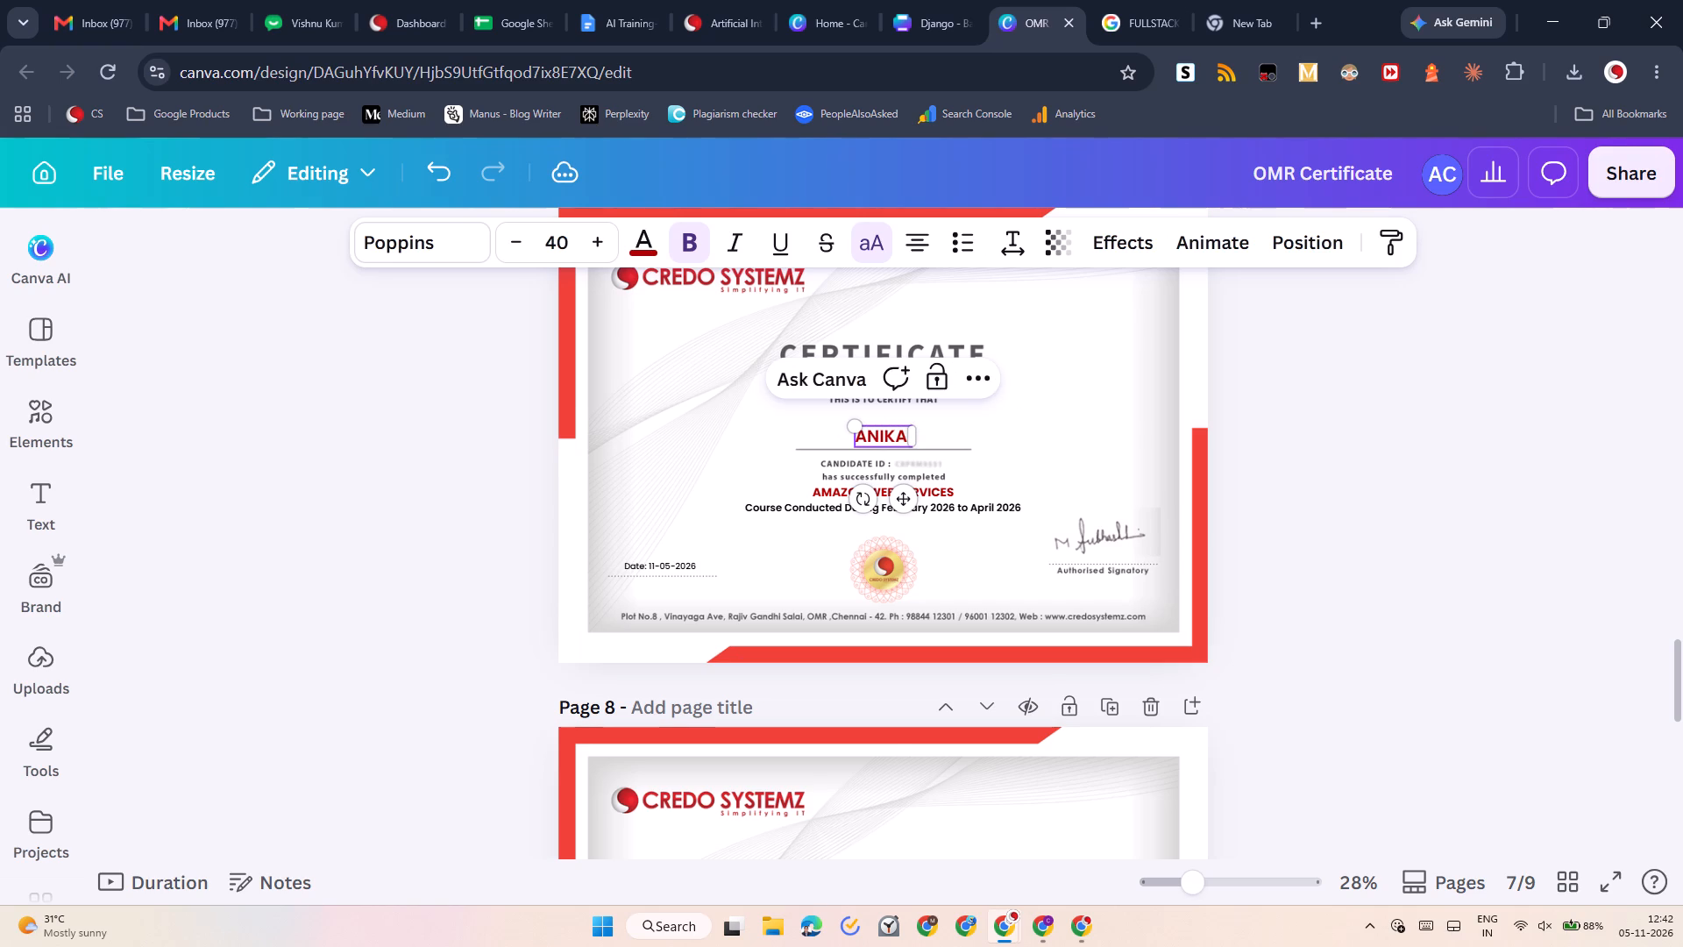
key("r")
left_click(962, 0)
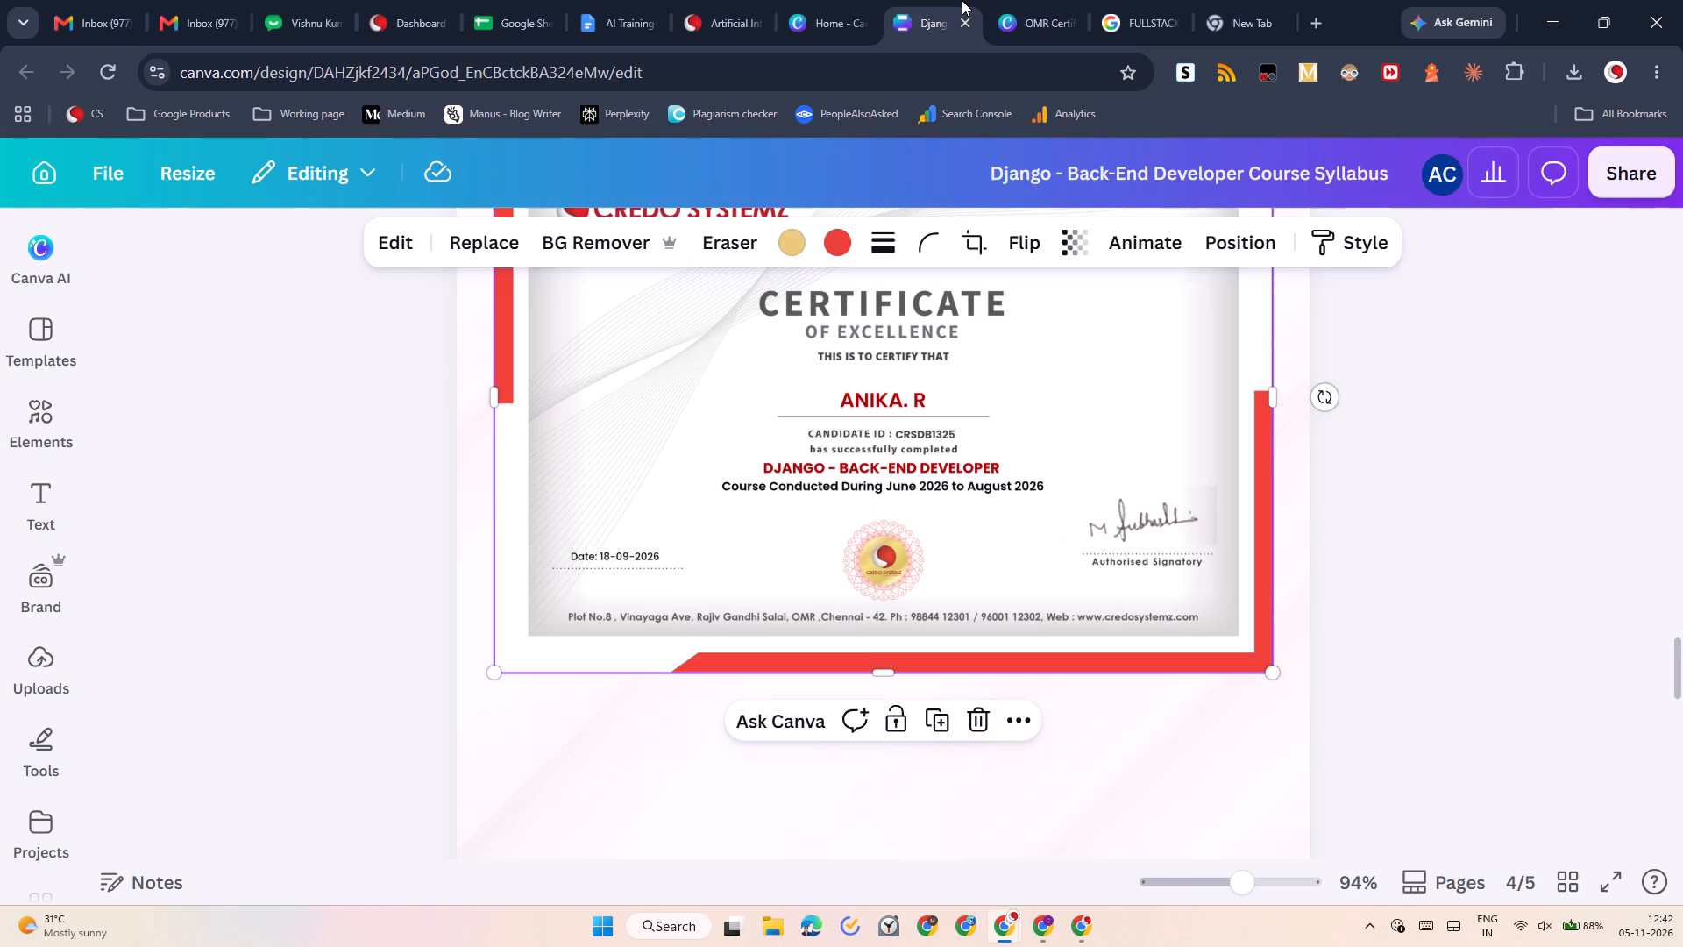
left_click(1024, 0)
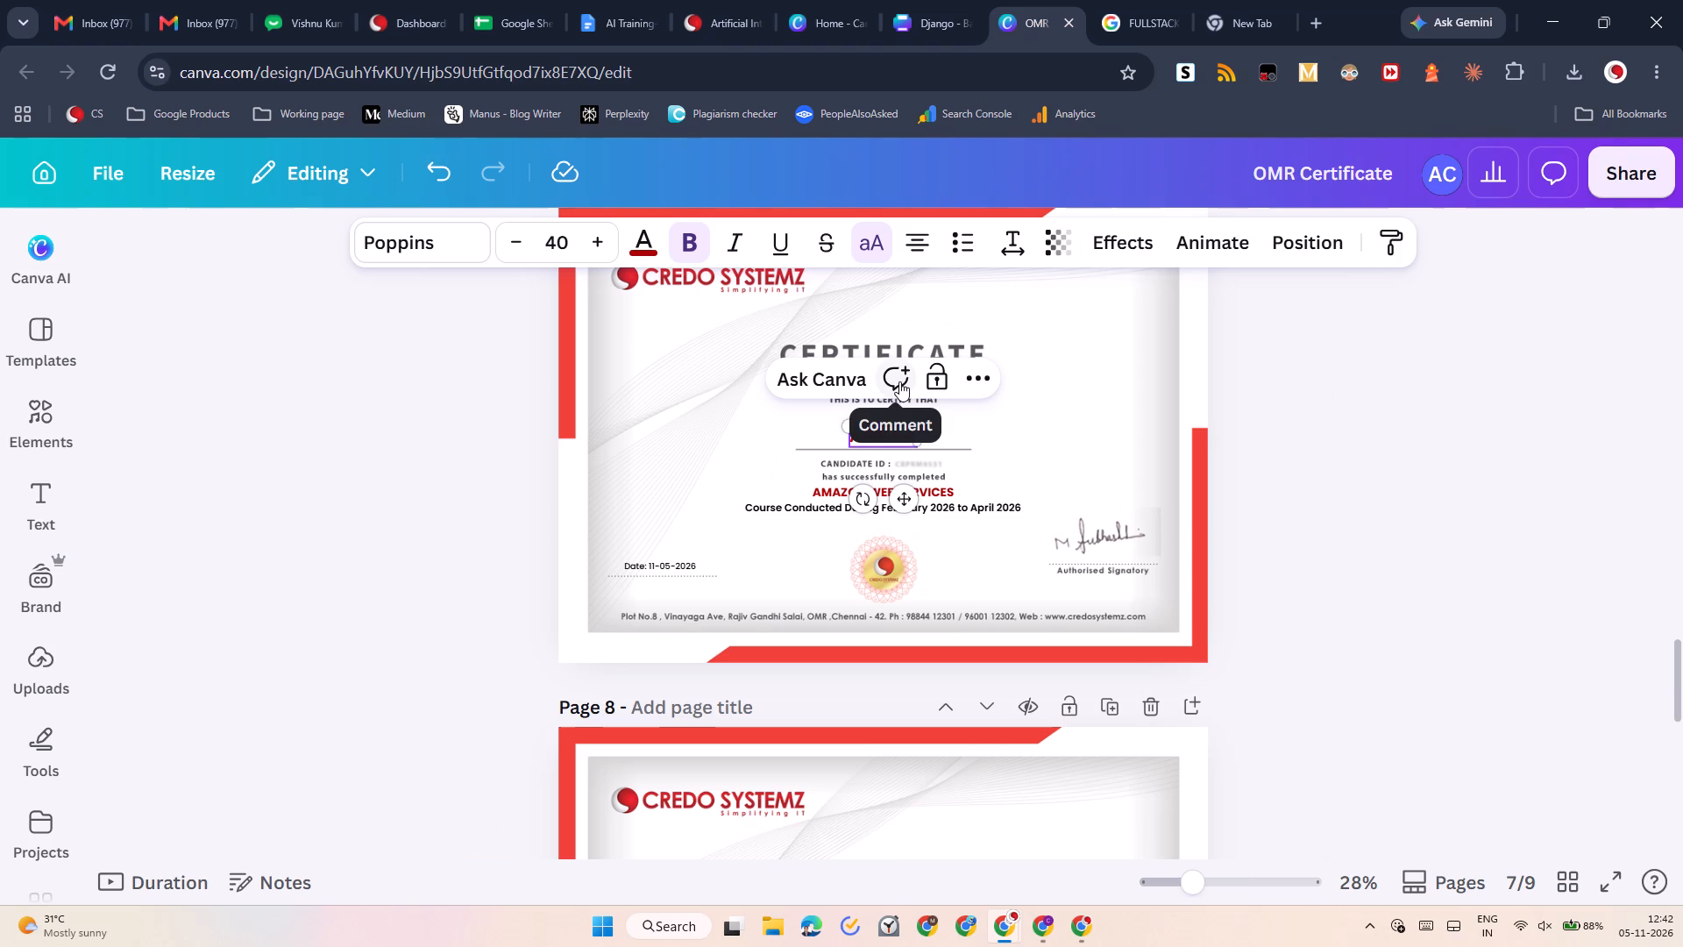
double_click(877, 439)
left_click(877, 439)
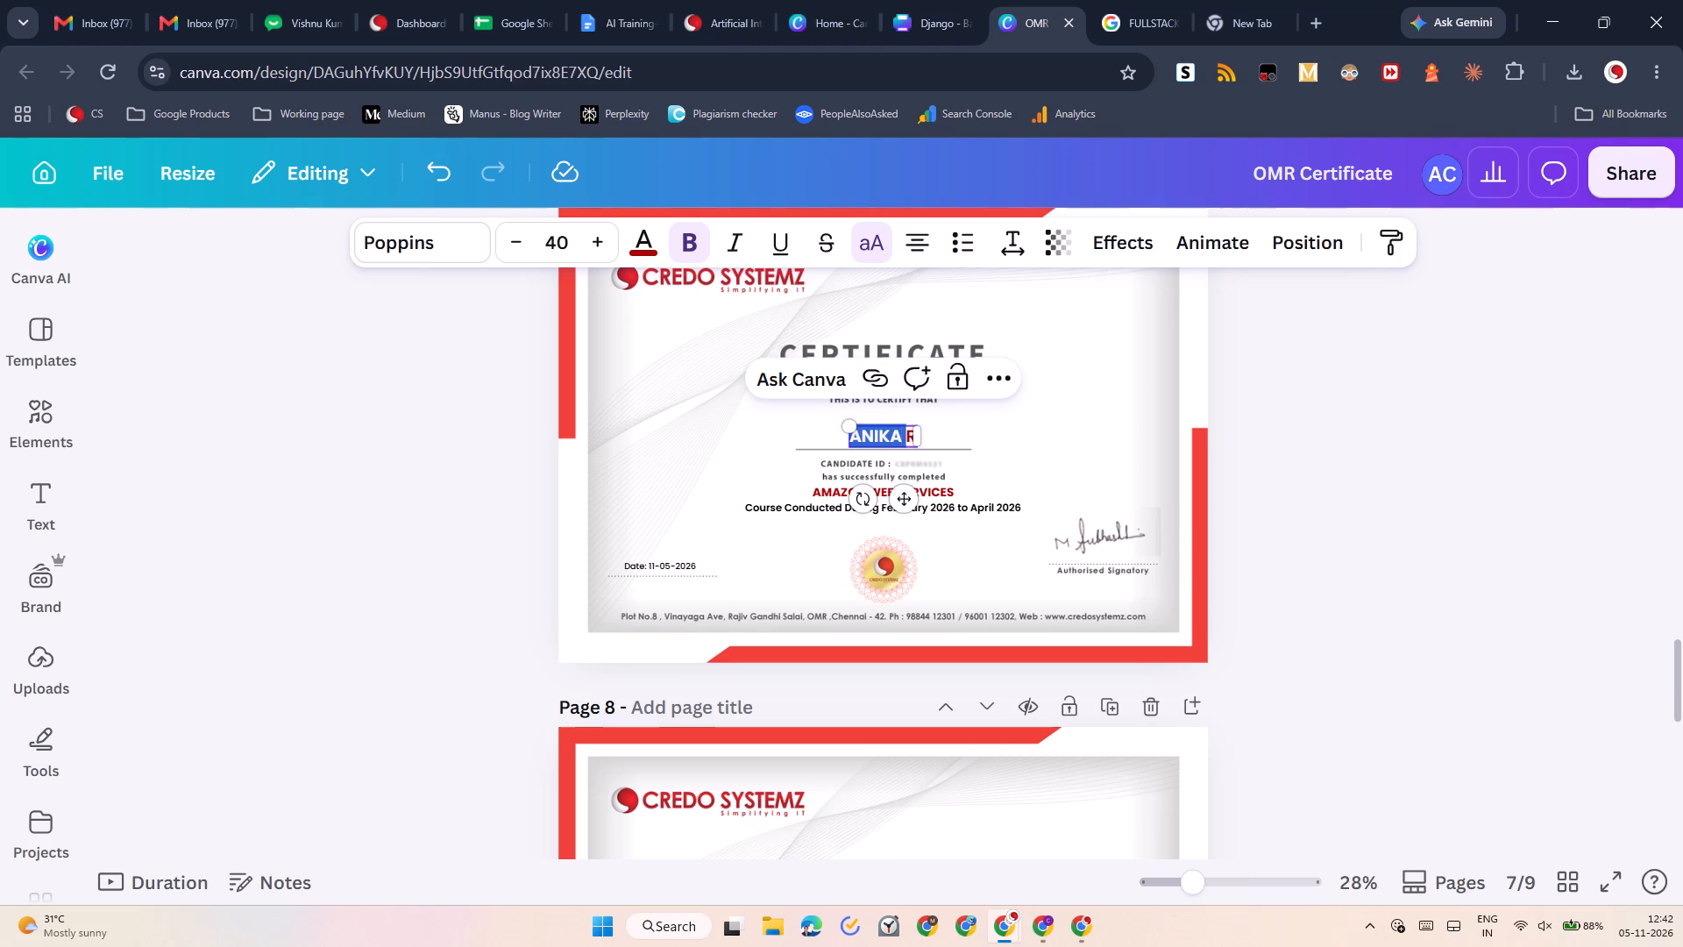
left_click(898, 439)
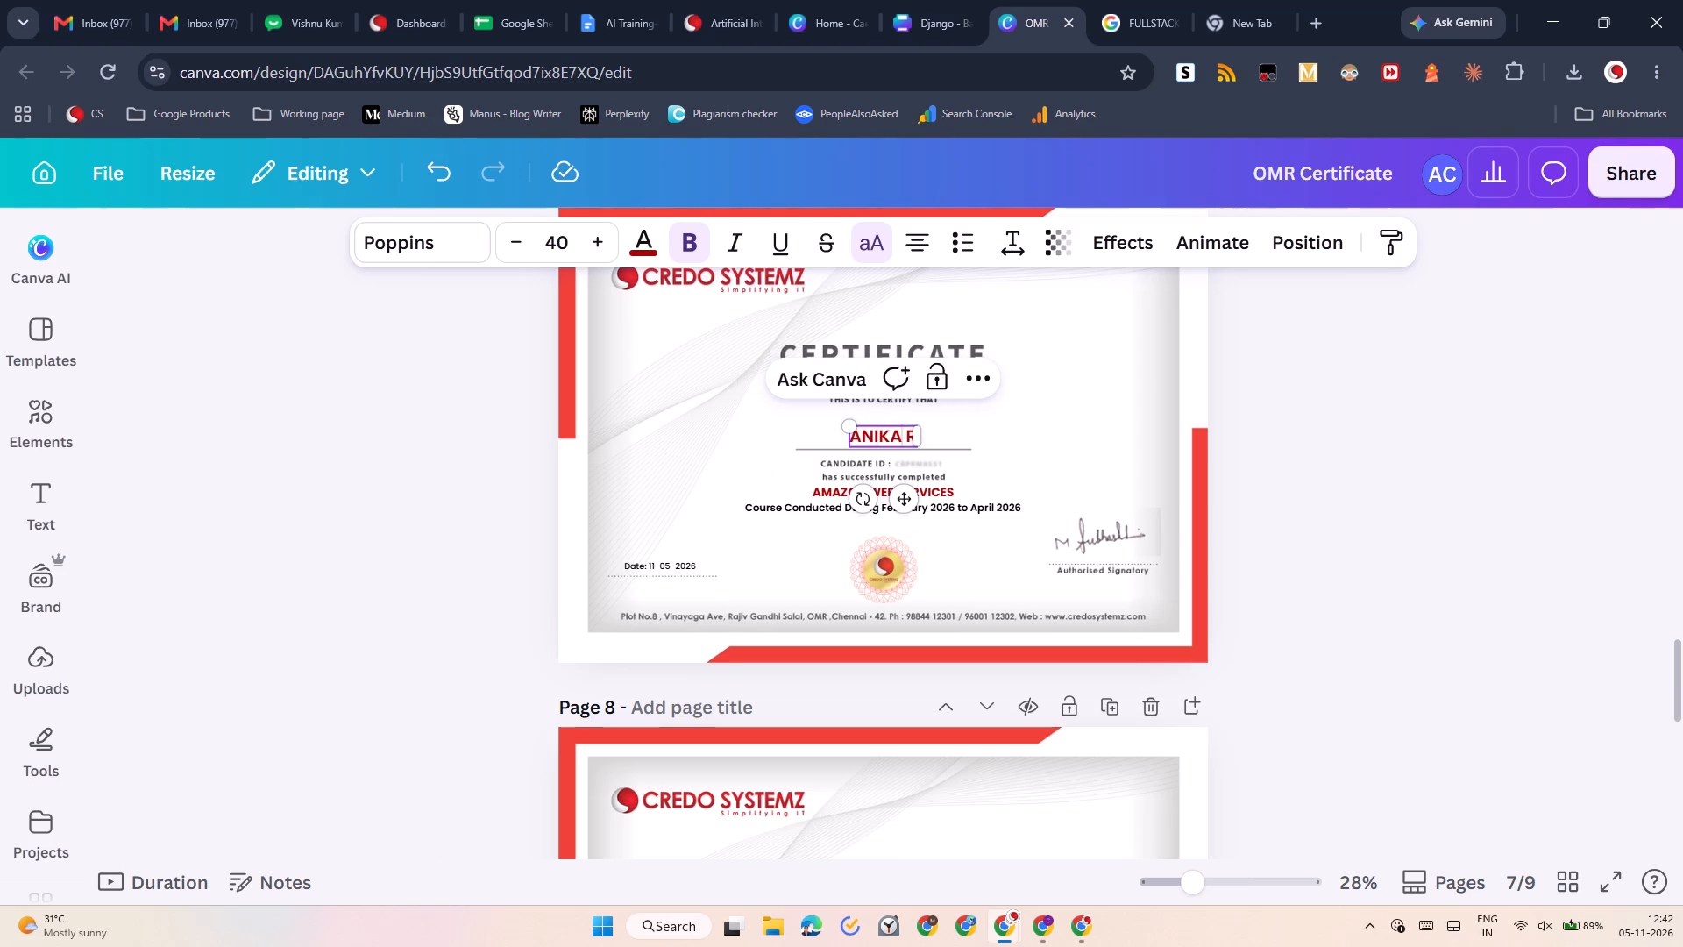
key("period")
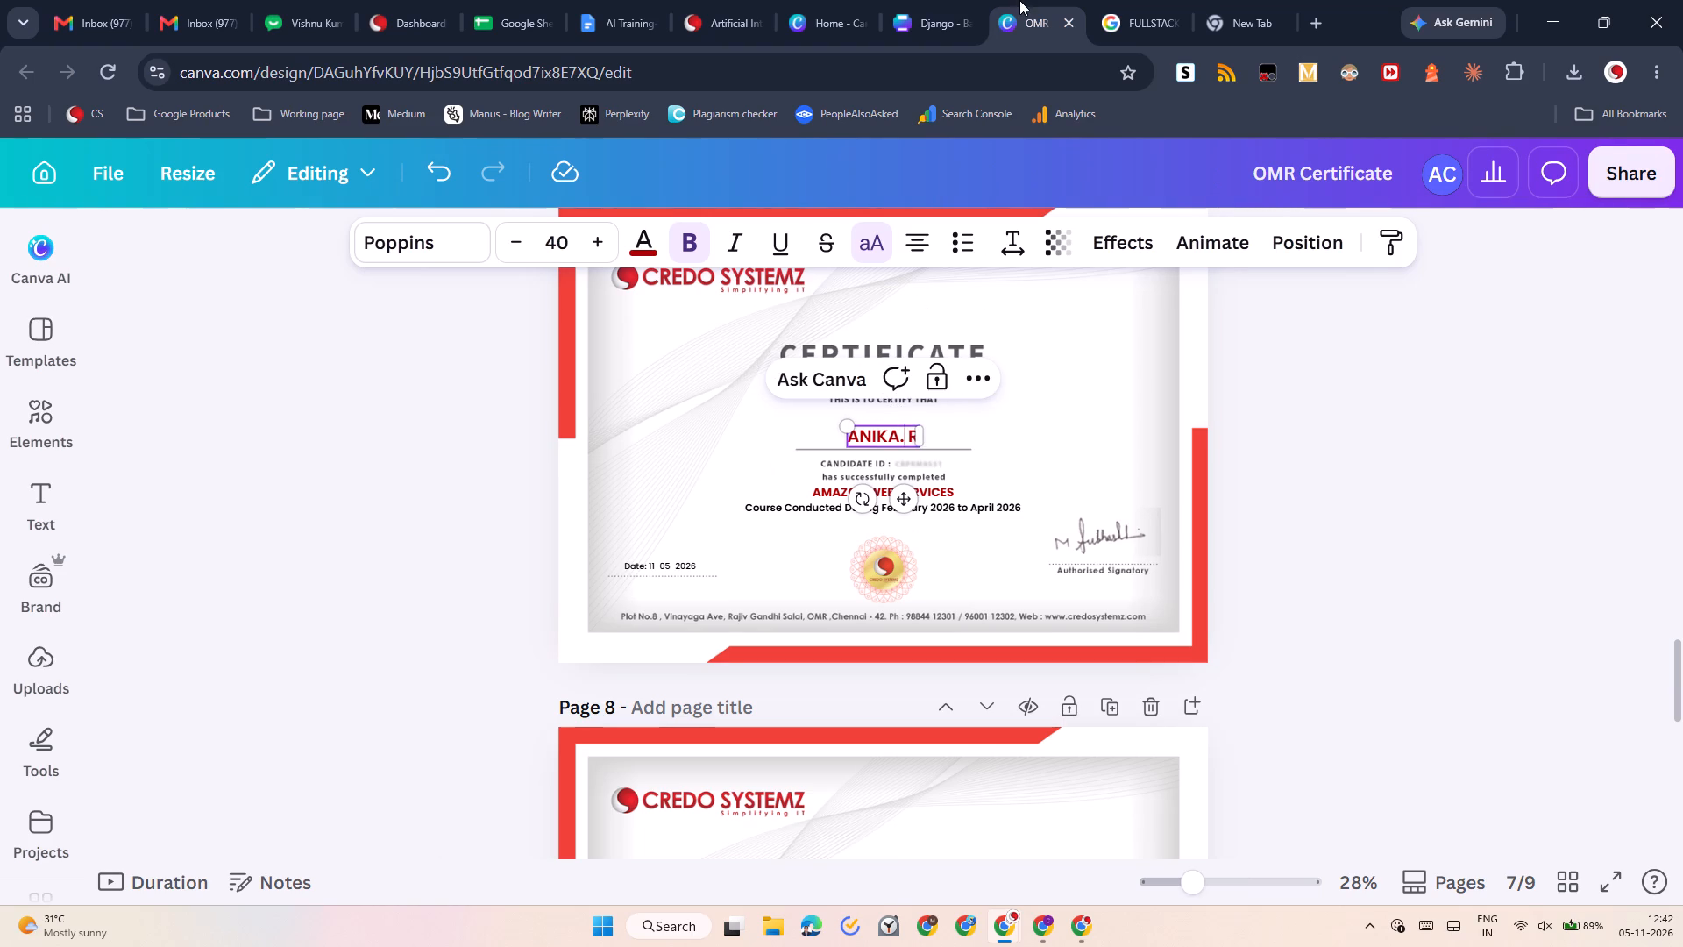
left_click(932, 0)
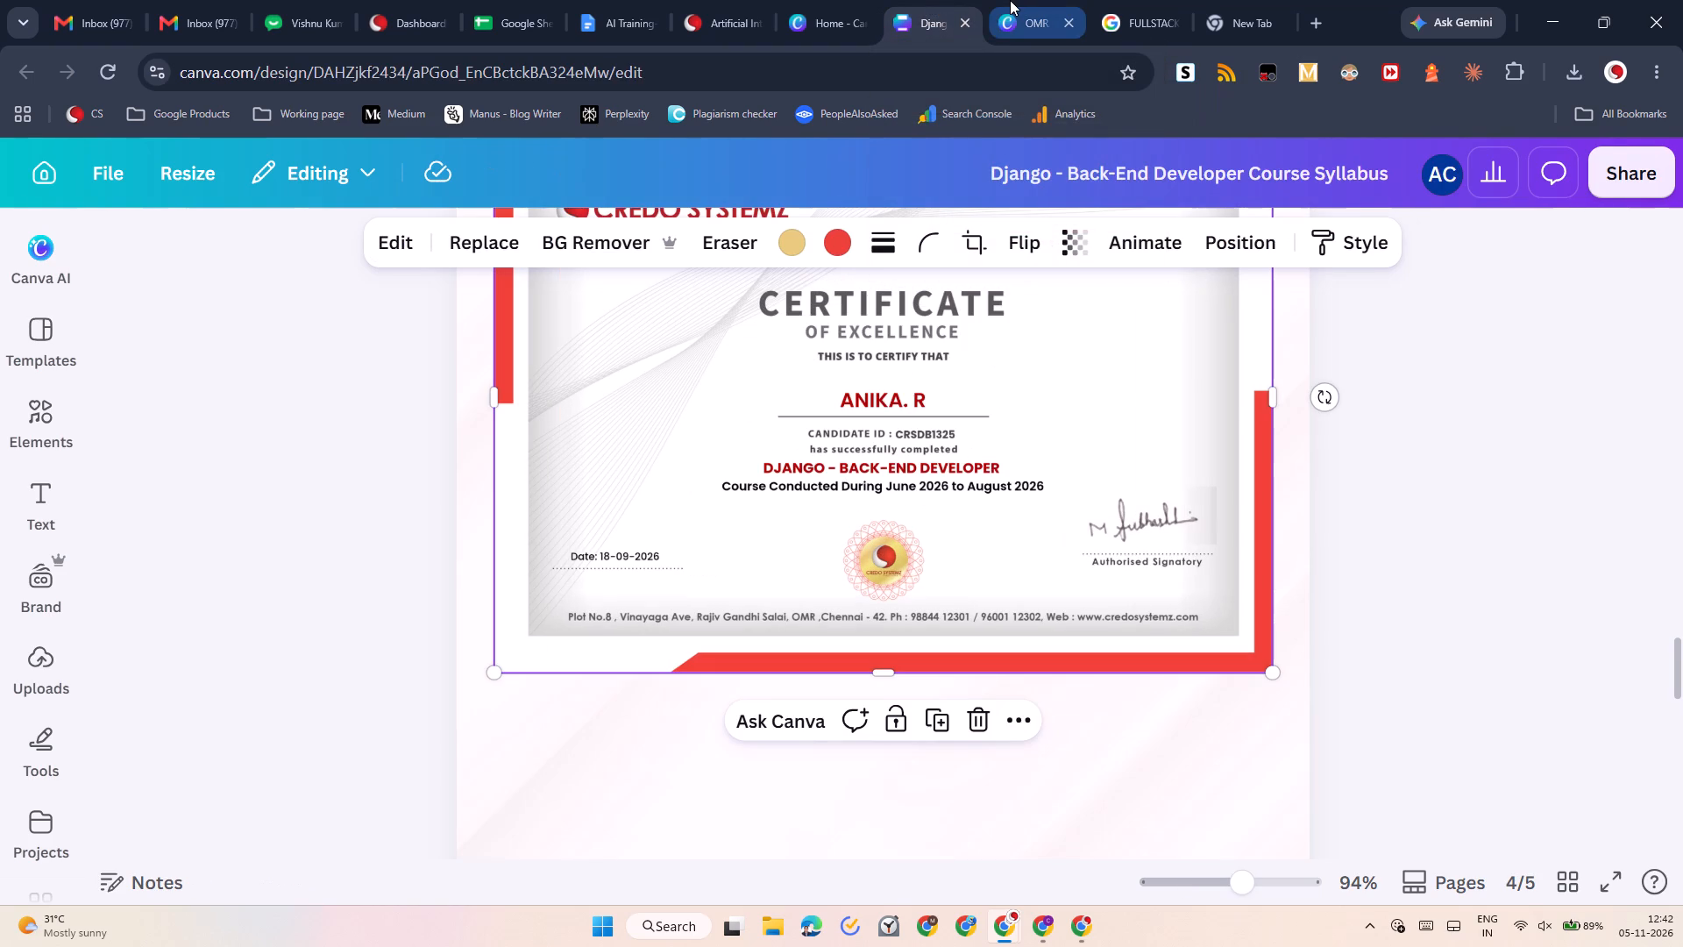
left_click(1010, 0)
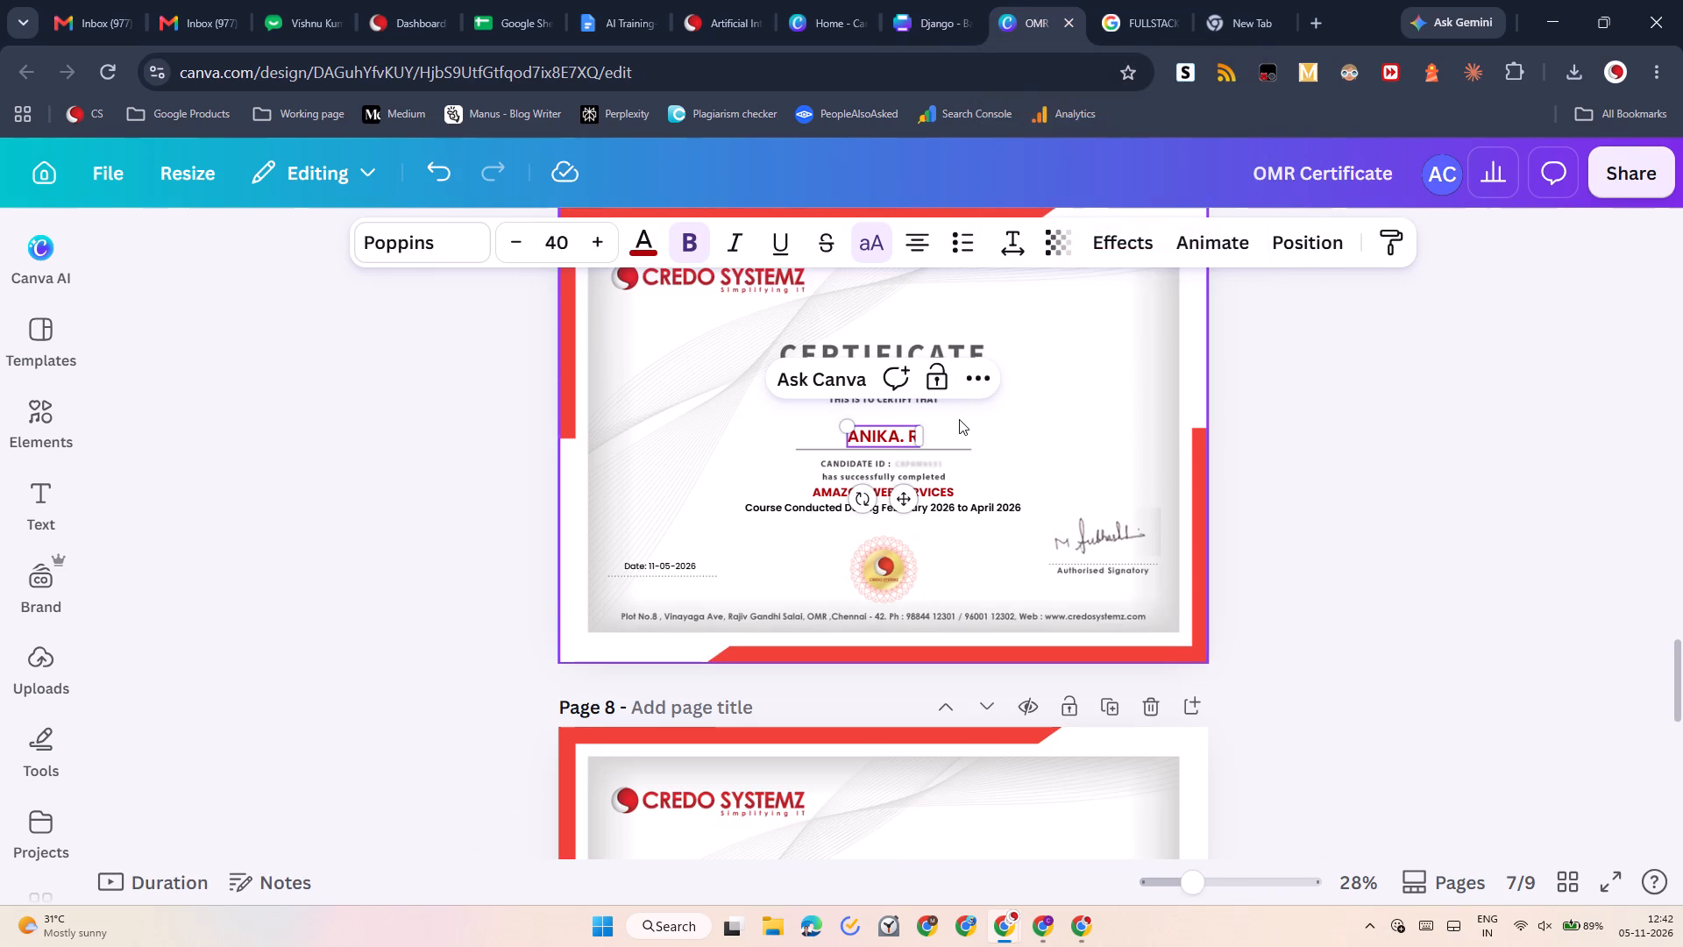
left_click(959, 419)
left_click(913, 0)
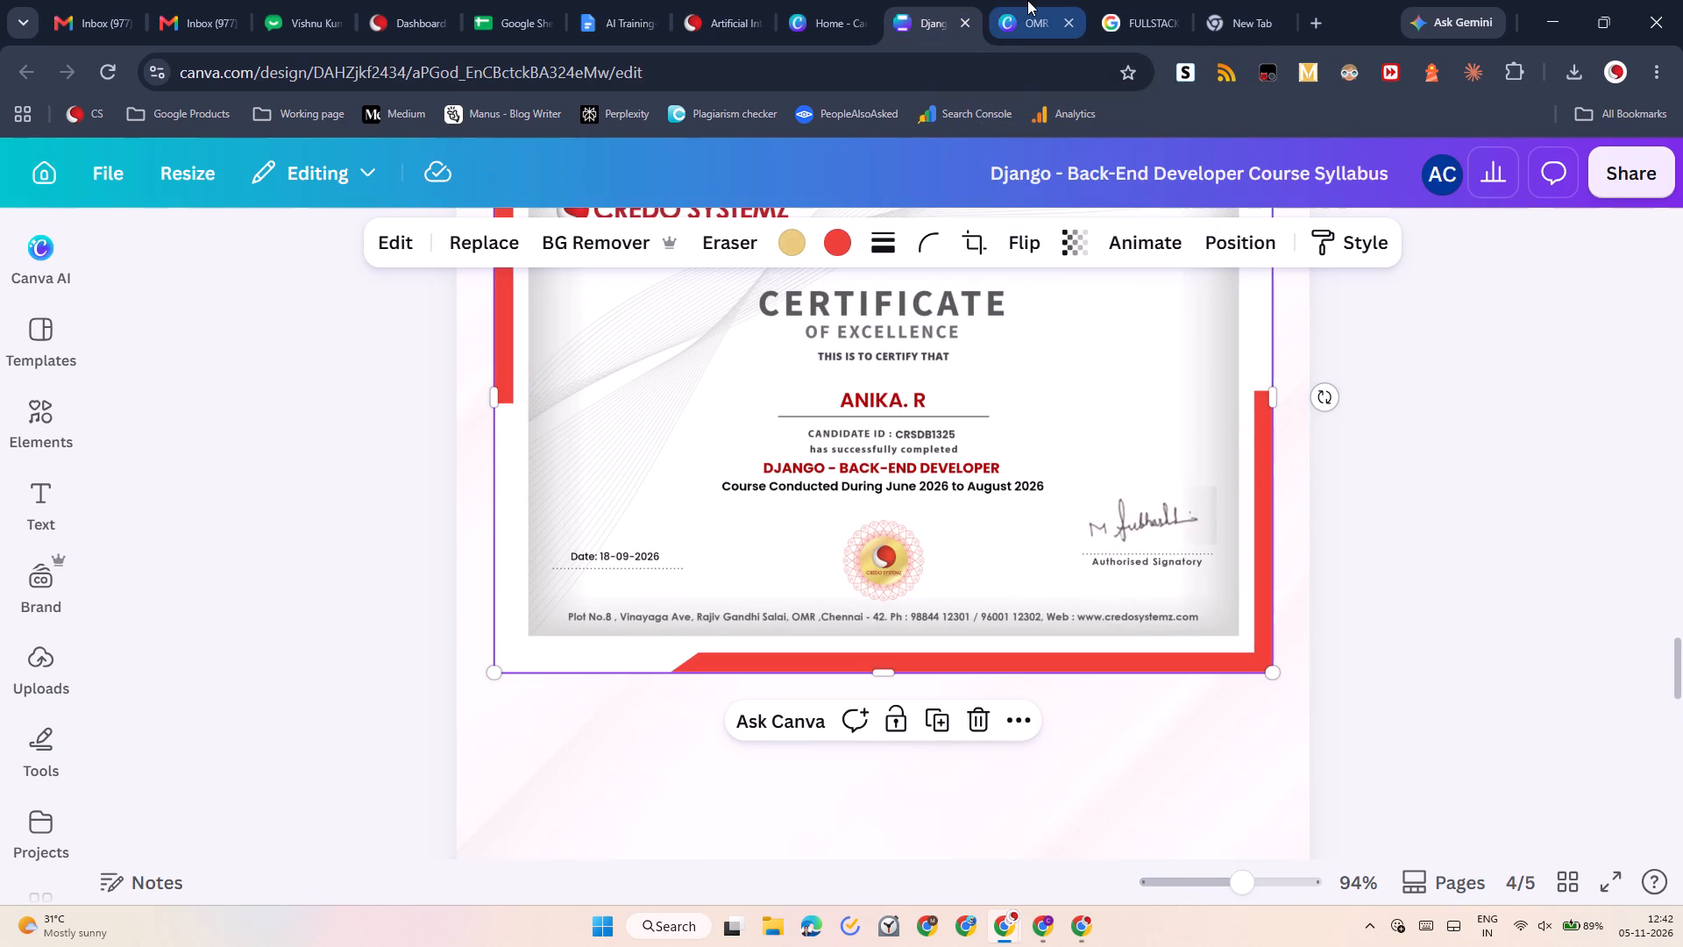
Replace AMAZON WEB SERVICES on the OMR Certificate's page 7 with the course name FULLSTACK BACKEND DEVELOPER.
left_click(1027, 0)
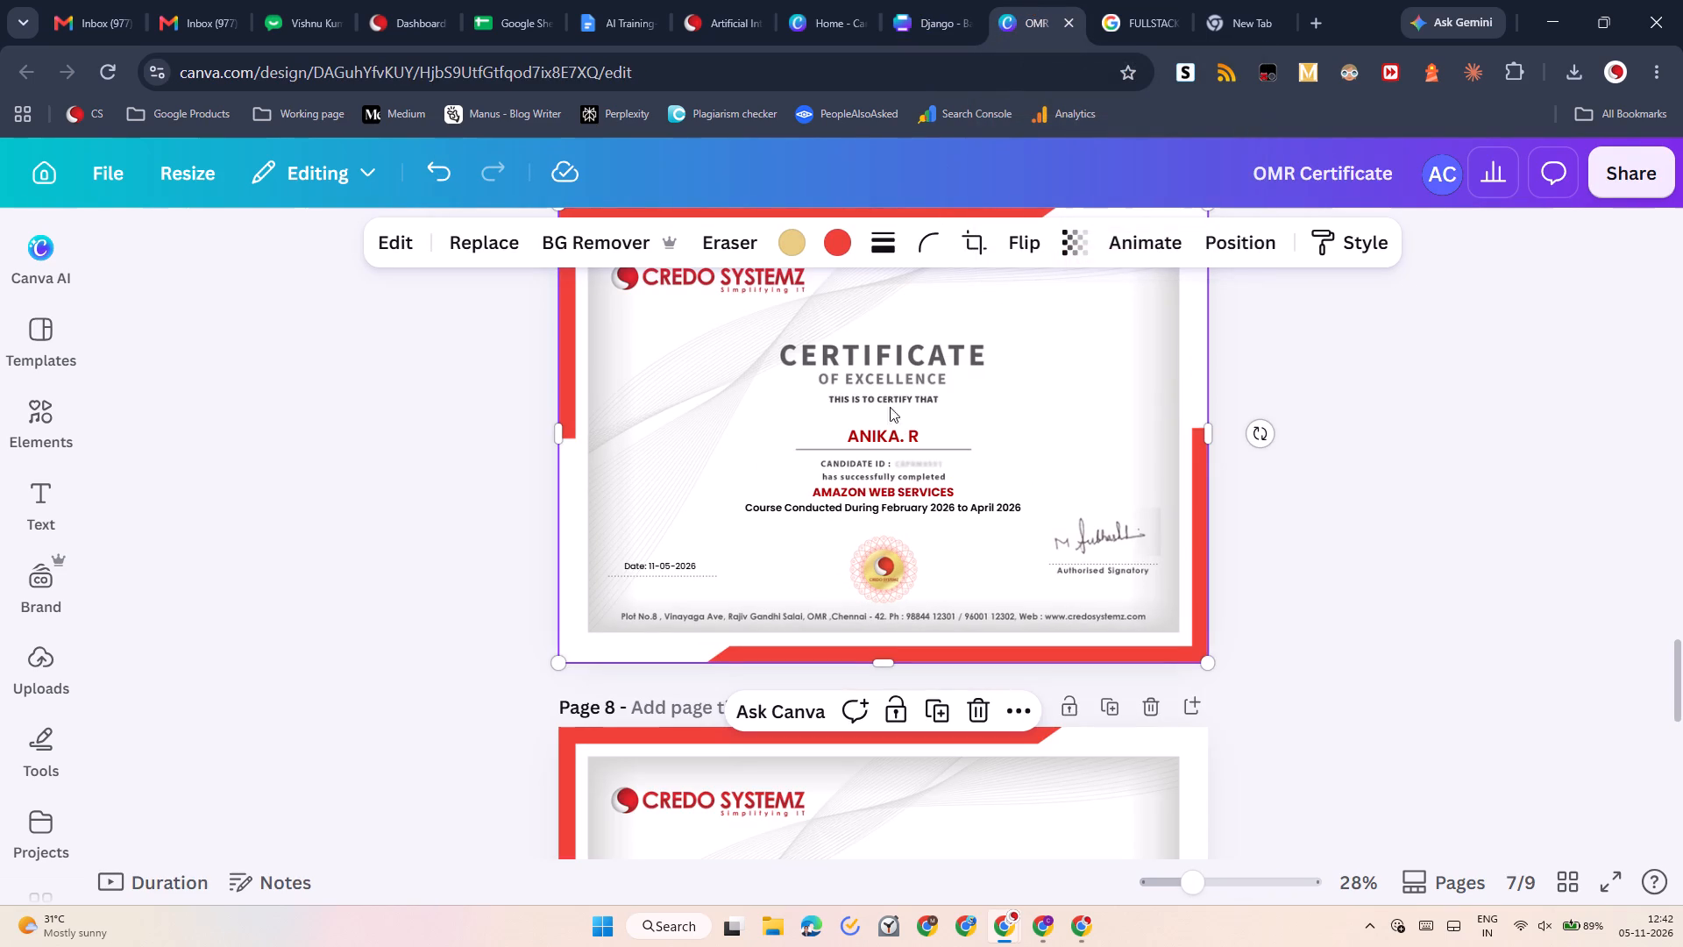
double_click(891, 496)
triple_click(891, 496)
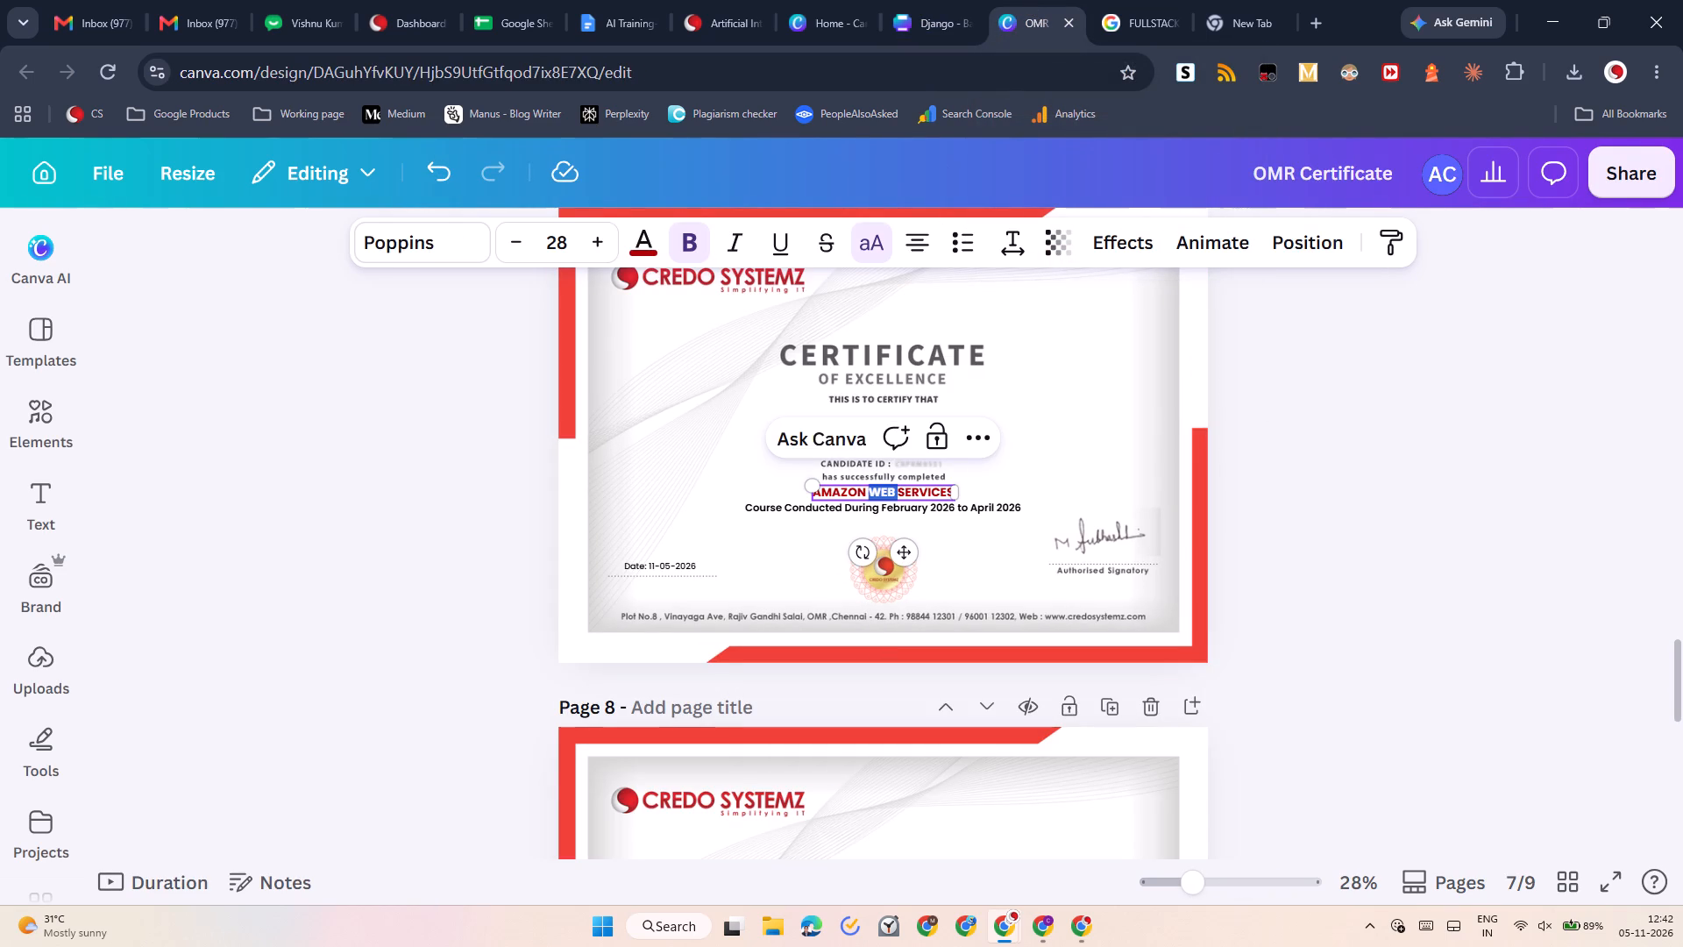
left_click(891, 496)
left_click(937, 488)
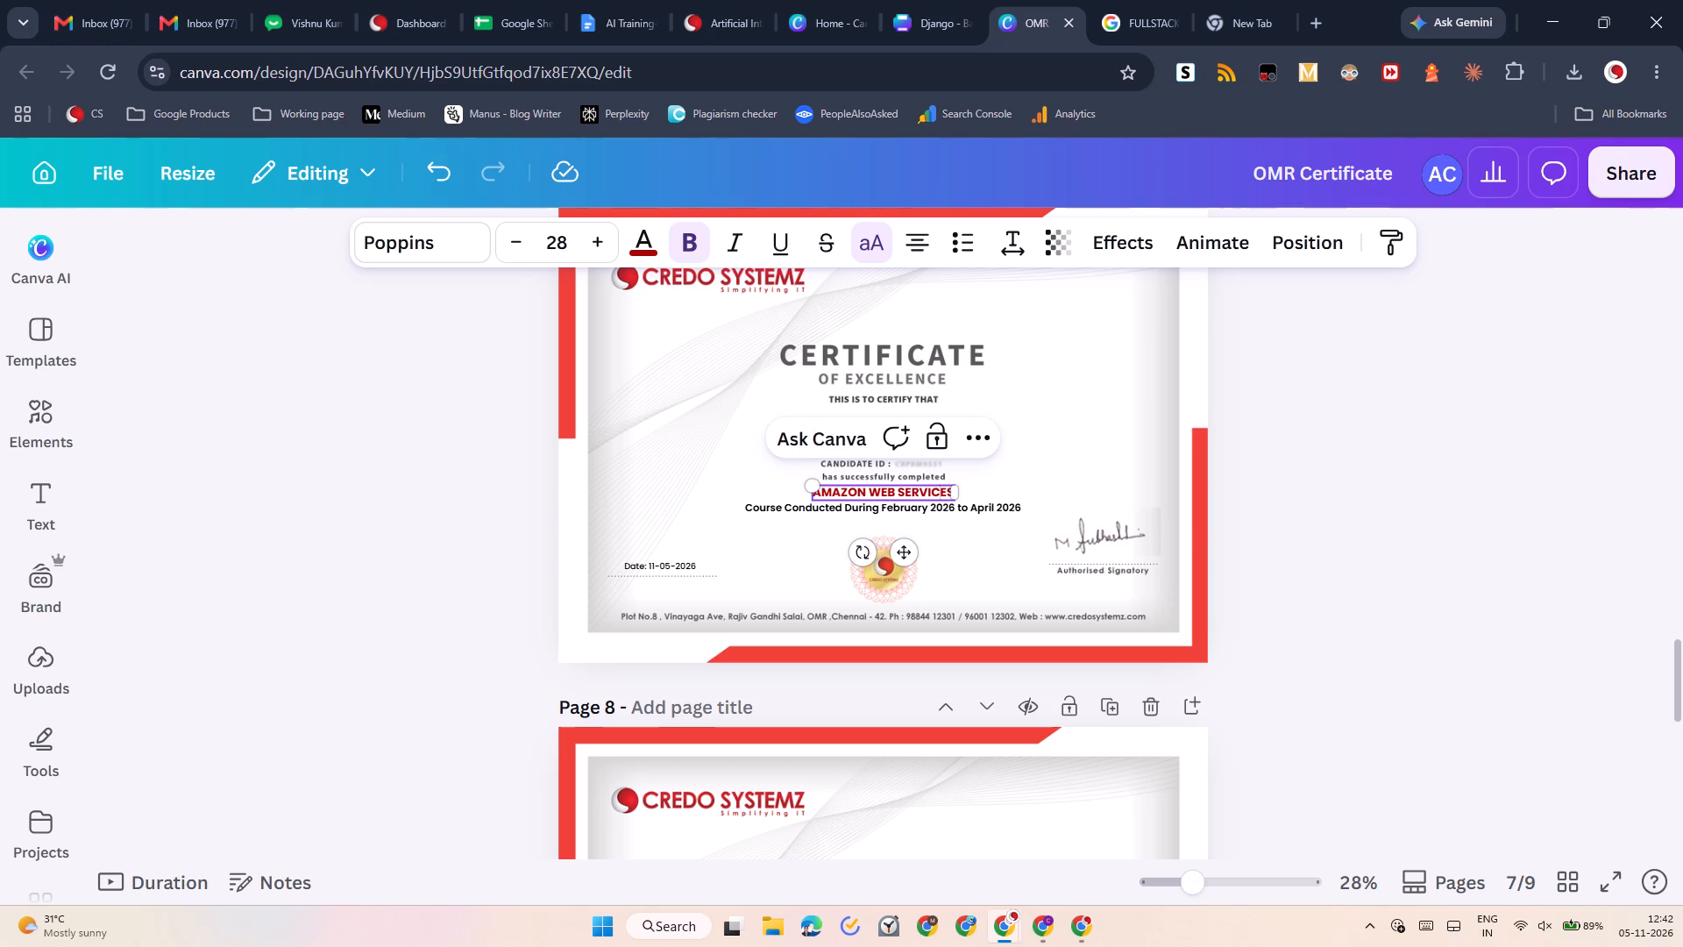
key("Right")
key("Right")
key("BackSpace")
key("BackSpace")
key("BackSpace")
key("BackSpace")
key("BackSpace")
key("BackSpace")
key("BackSpace")
key("BackSpace")
key("BackSpace")
key("BackSpace")
key("BackSpace")
key("BackSpace")
key("BackSpace")
key("BackSpace")
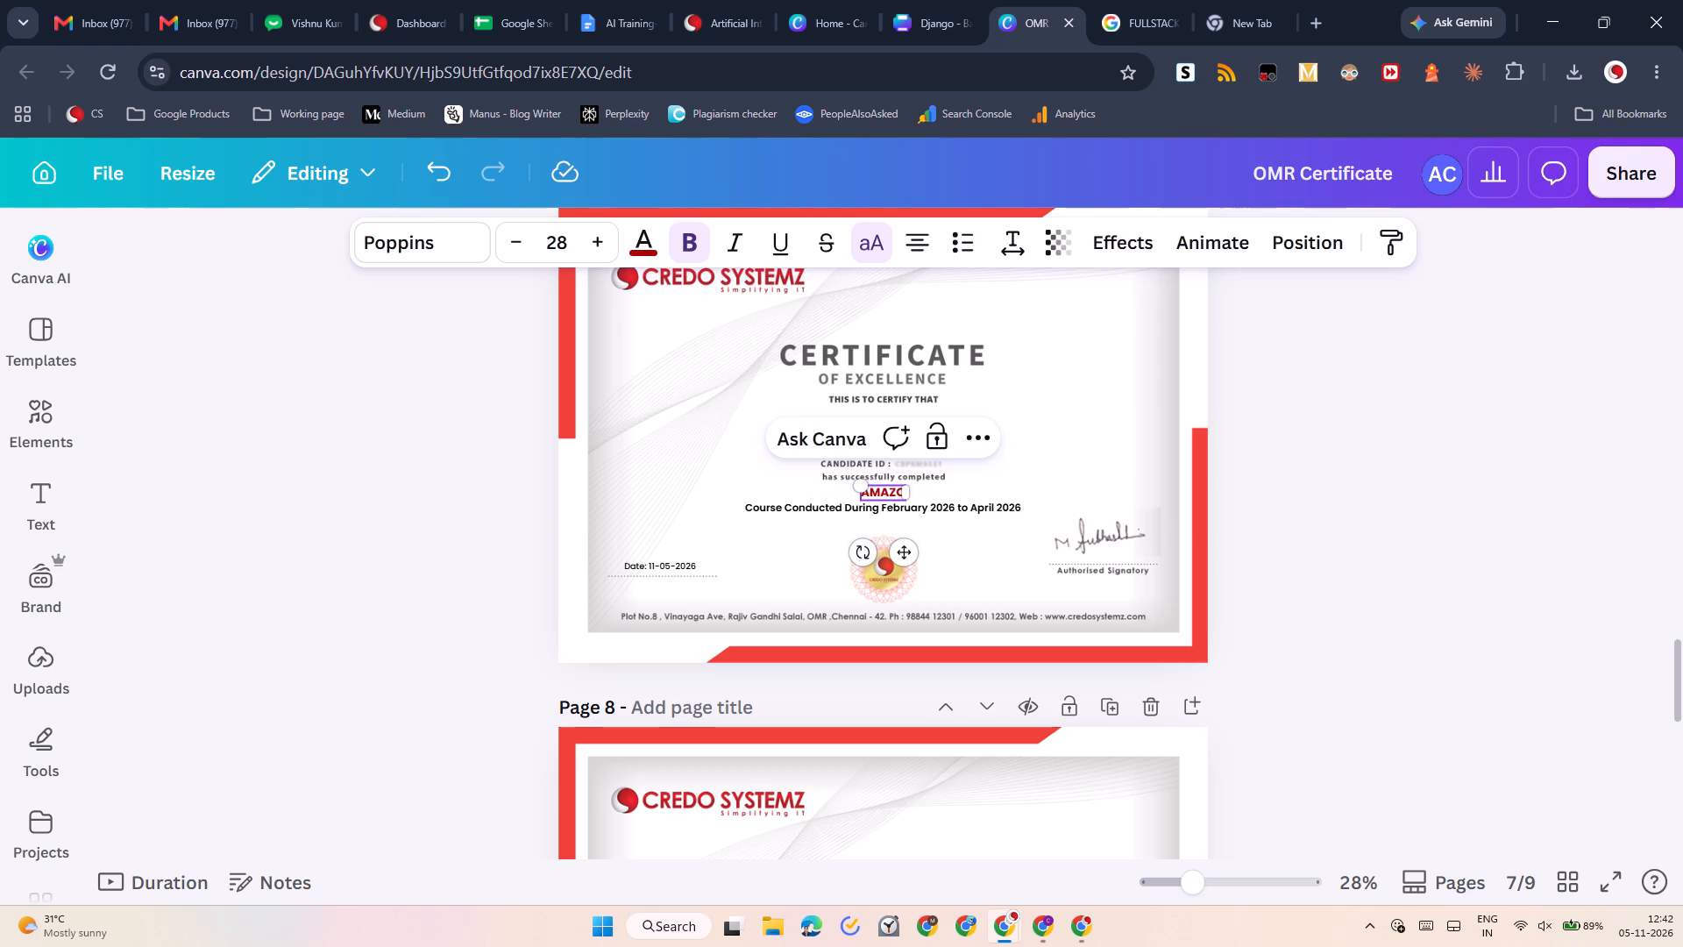
key("BackSpace")
key("BackSpace")
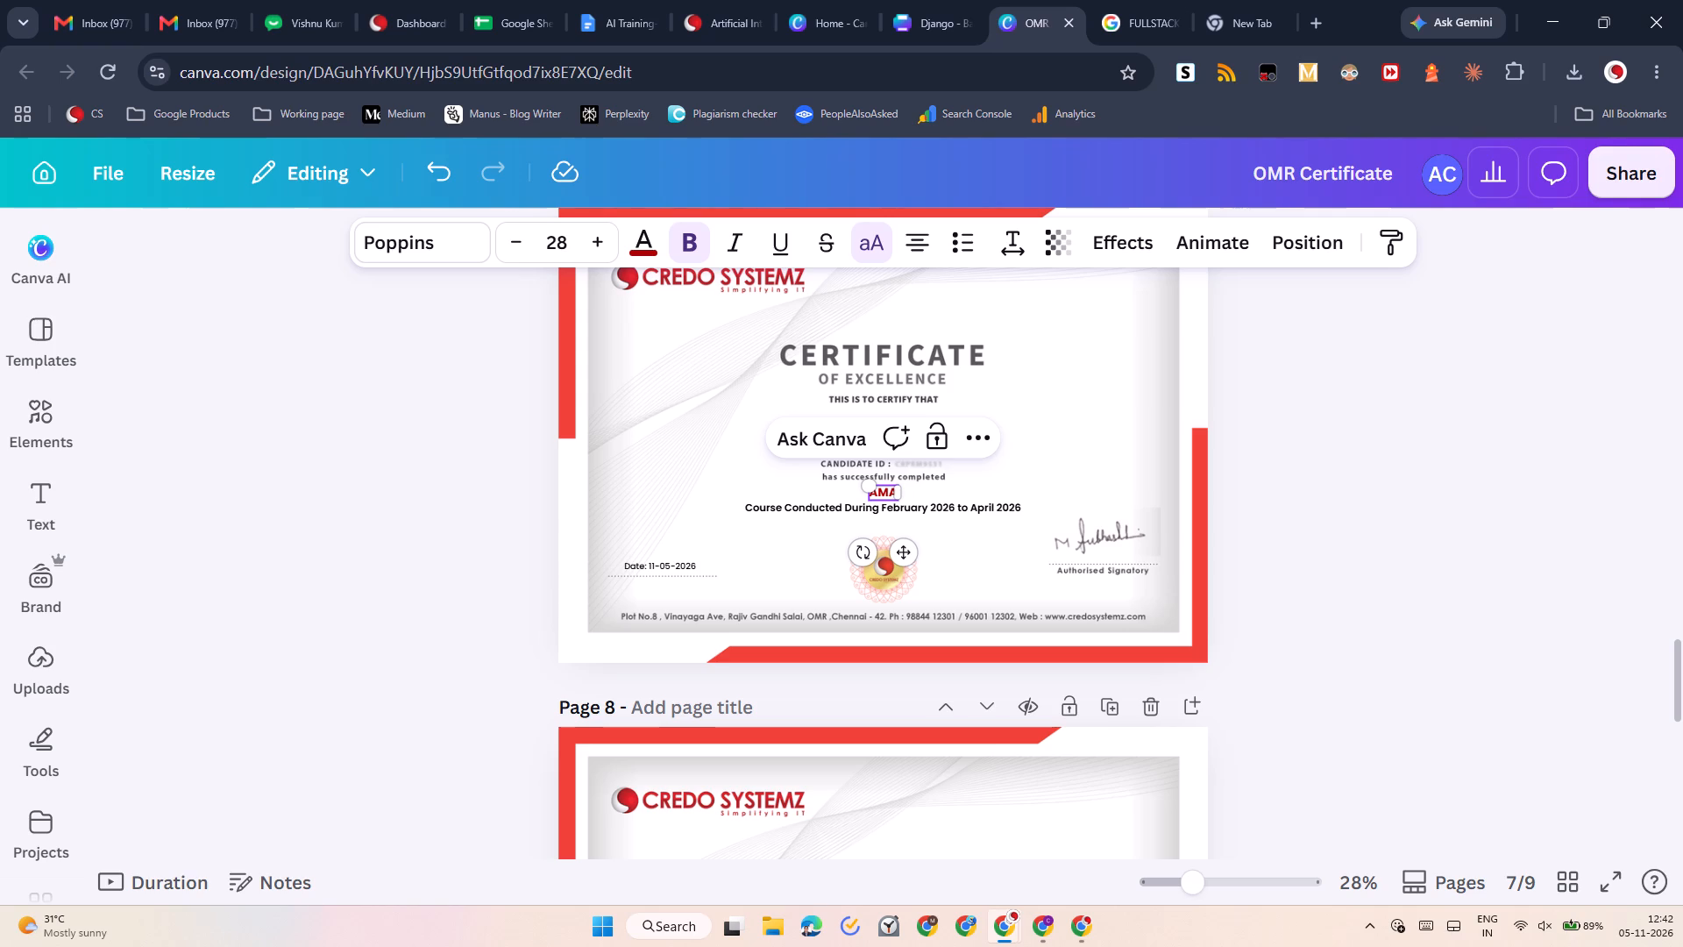
key("BackSpace")
key("BackSpace")
key("space")
key("BackSpace")
key("space")
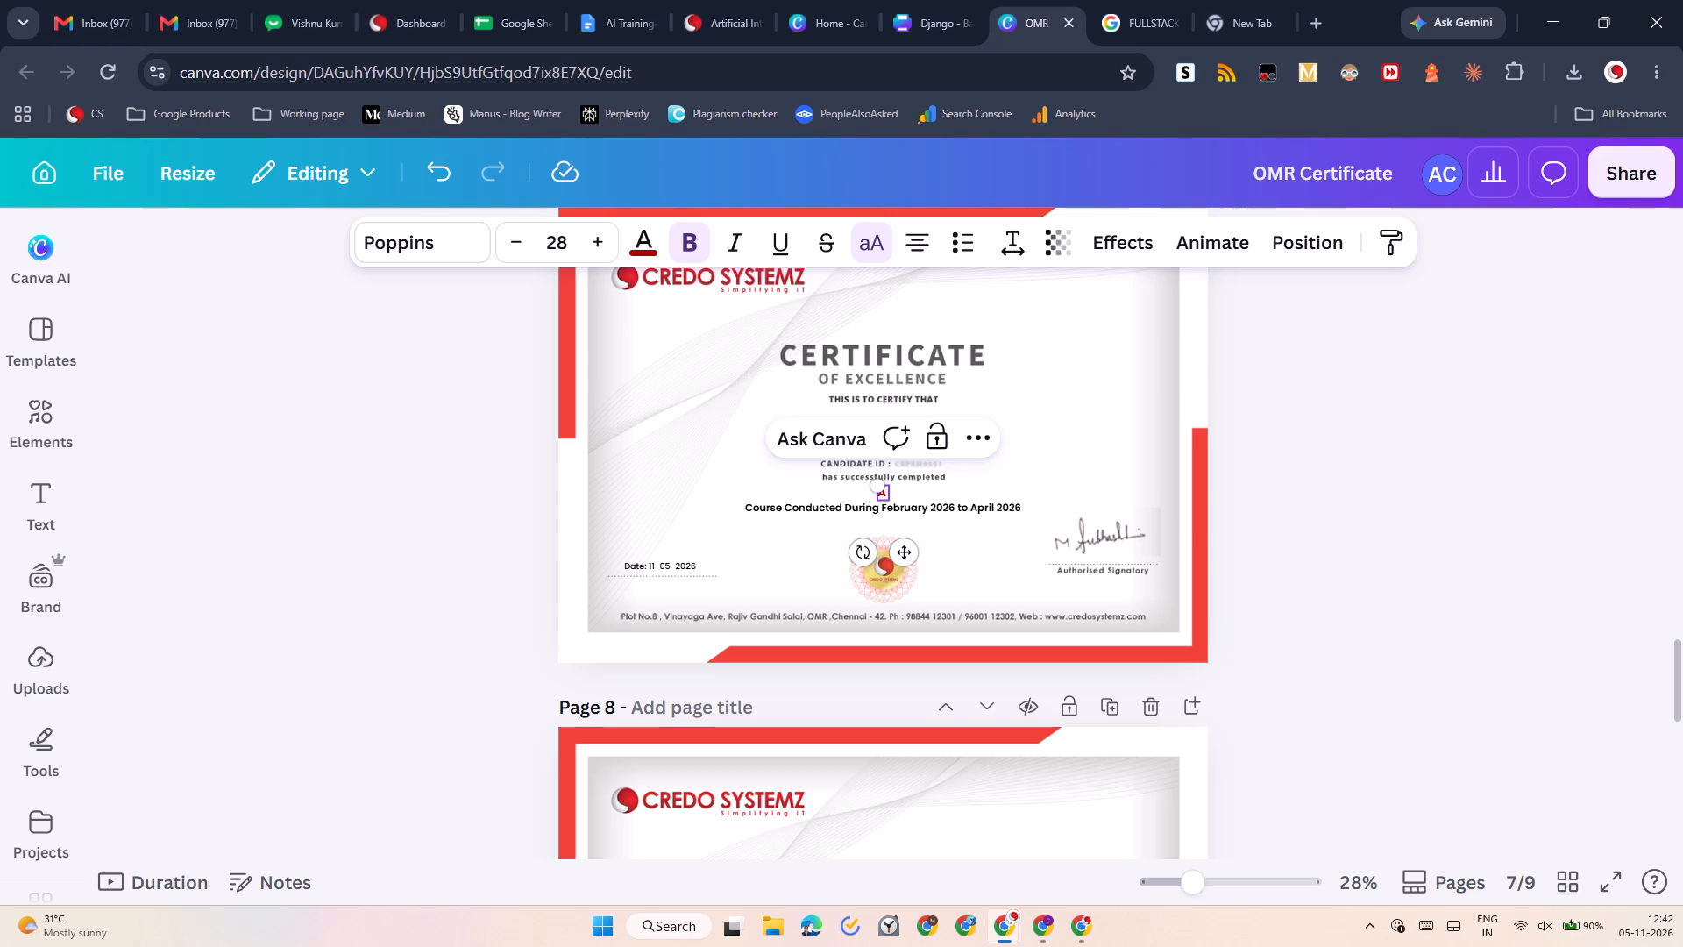
key("f")
type("ULLSTACK BACH")
key("BackSpace")
type("KEND DEVELOPER")
Replace BACKEND with DJANGO in the course name on the page 7 certificate.
key("Left")
key("Left")
key("Left")
key("Left")
key("Left")
key("Left")
key("Left")
key("Left")
key("Left")
key("Left")
key("Left")
key("Left")
key("Left")
key("Left")
key("Left")
key("Left")
key("Left")
key("Left")
key("Left")
key("Left")
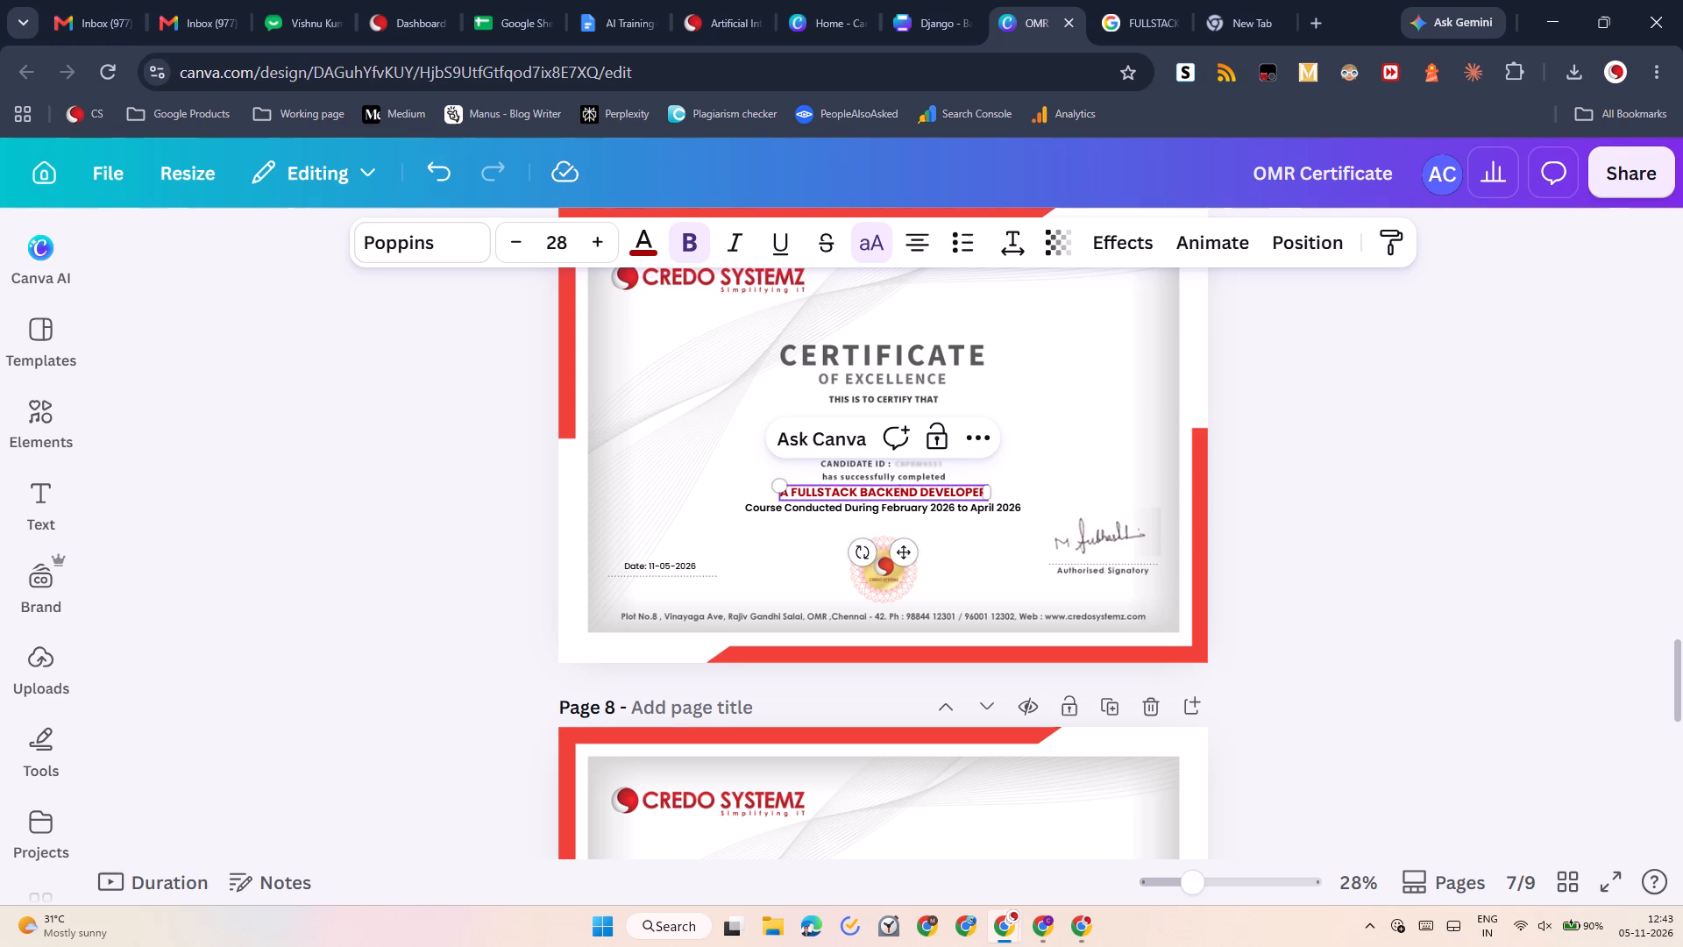
key("Right")
key("Right")
key("Right")
key("Right")
key("Right")
key("Right")
key("Right")
key("Right")
key("Right")
key("Right")
key("BackSpace")
key("BackSpace")
key("BackSpace")
key("BackSpace")
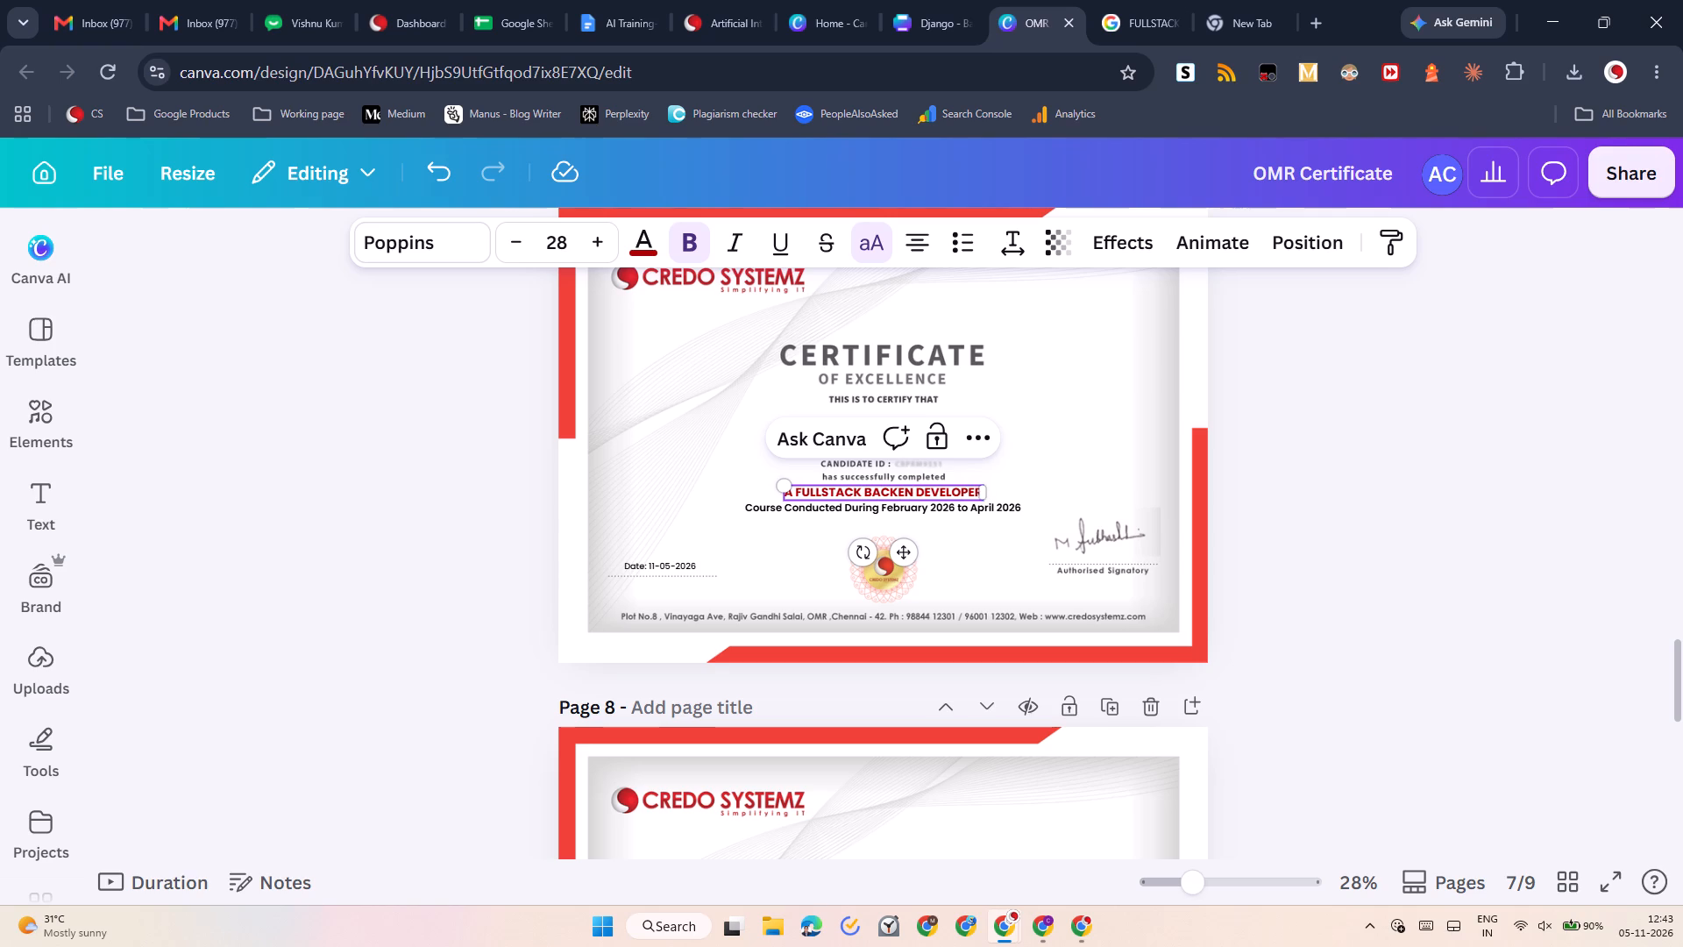
key("BackSpace")
key("BackSpace")
key("BackSpace")
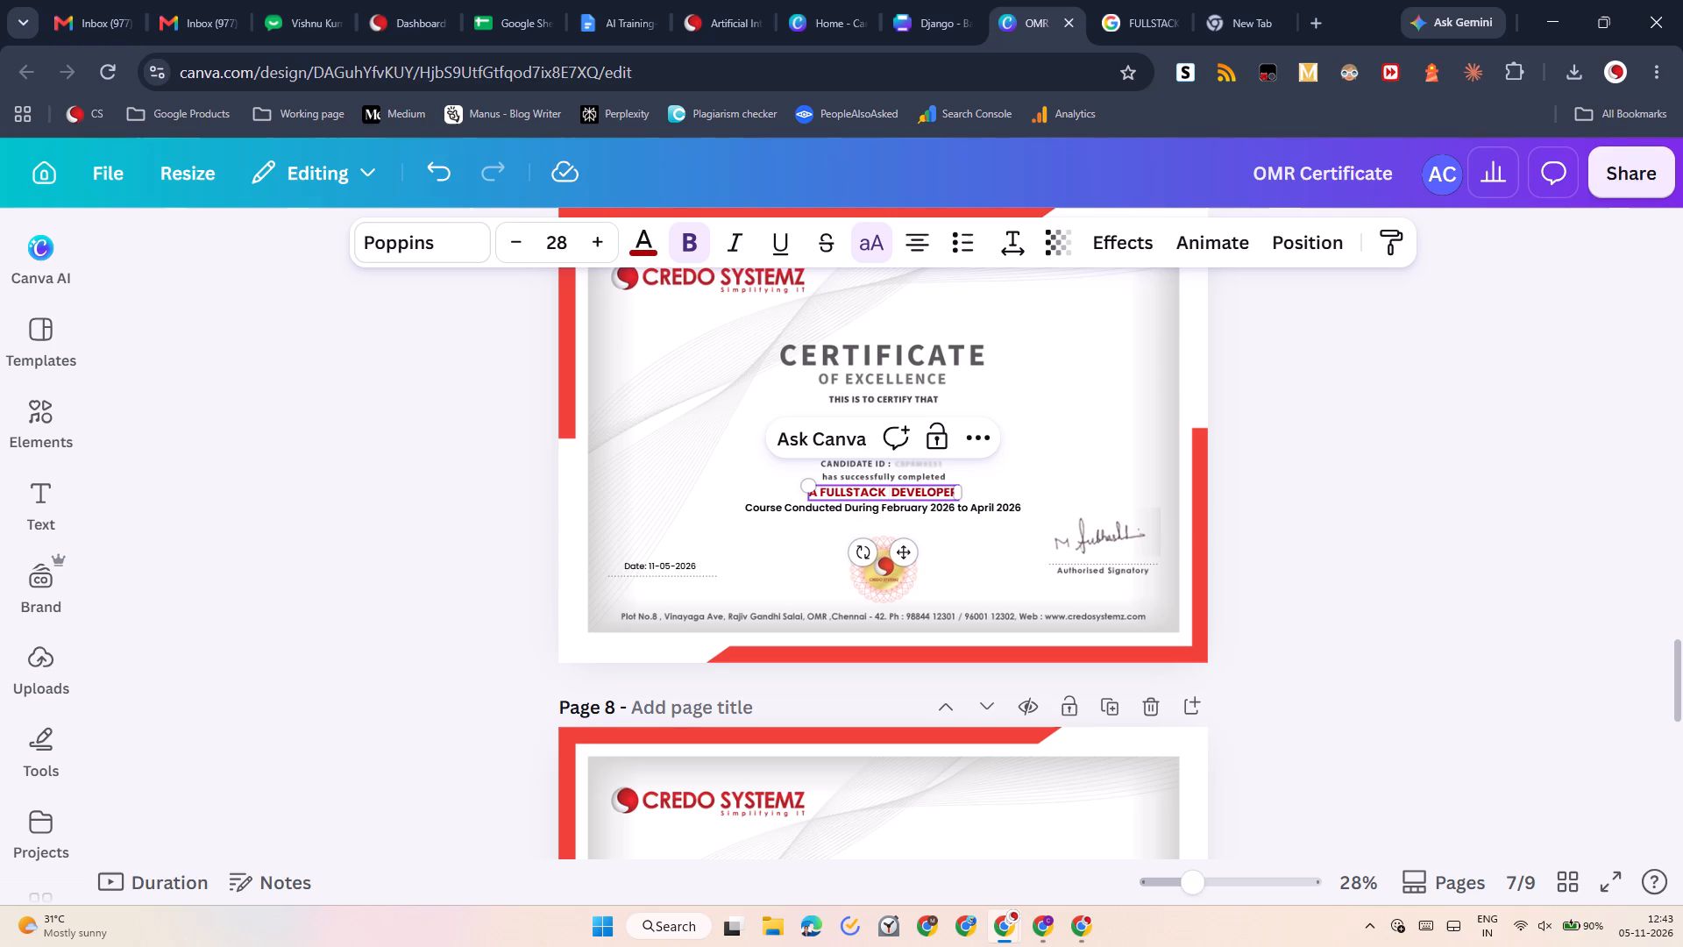
key("d")
type("JANGO")
Remove the stray leading A so the course name reads FULLSTACK DJANGO DEVELOPER, and check it against the syllabus's page 4 heading.
key("Left")
key("Left")
key("Left")
key("Left")
key("Left")
key("Left")
key("Left")
key("Left")
key("Left")
key("Left")
key("Left")
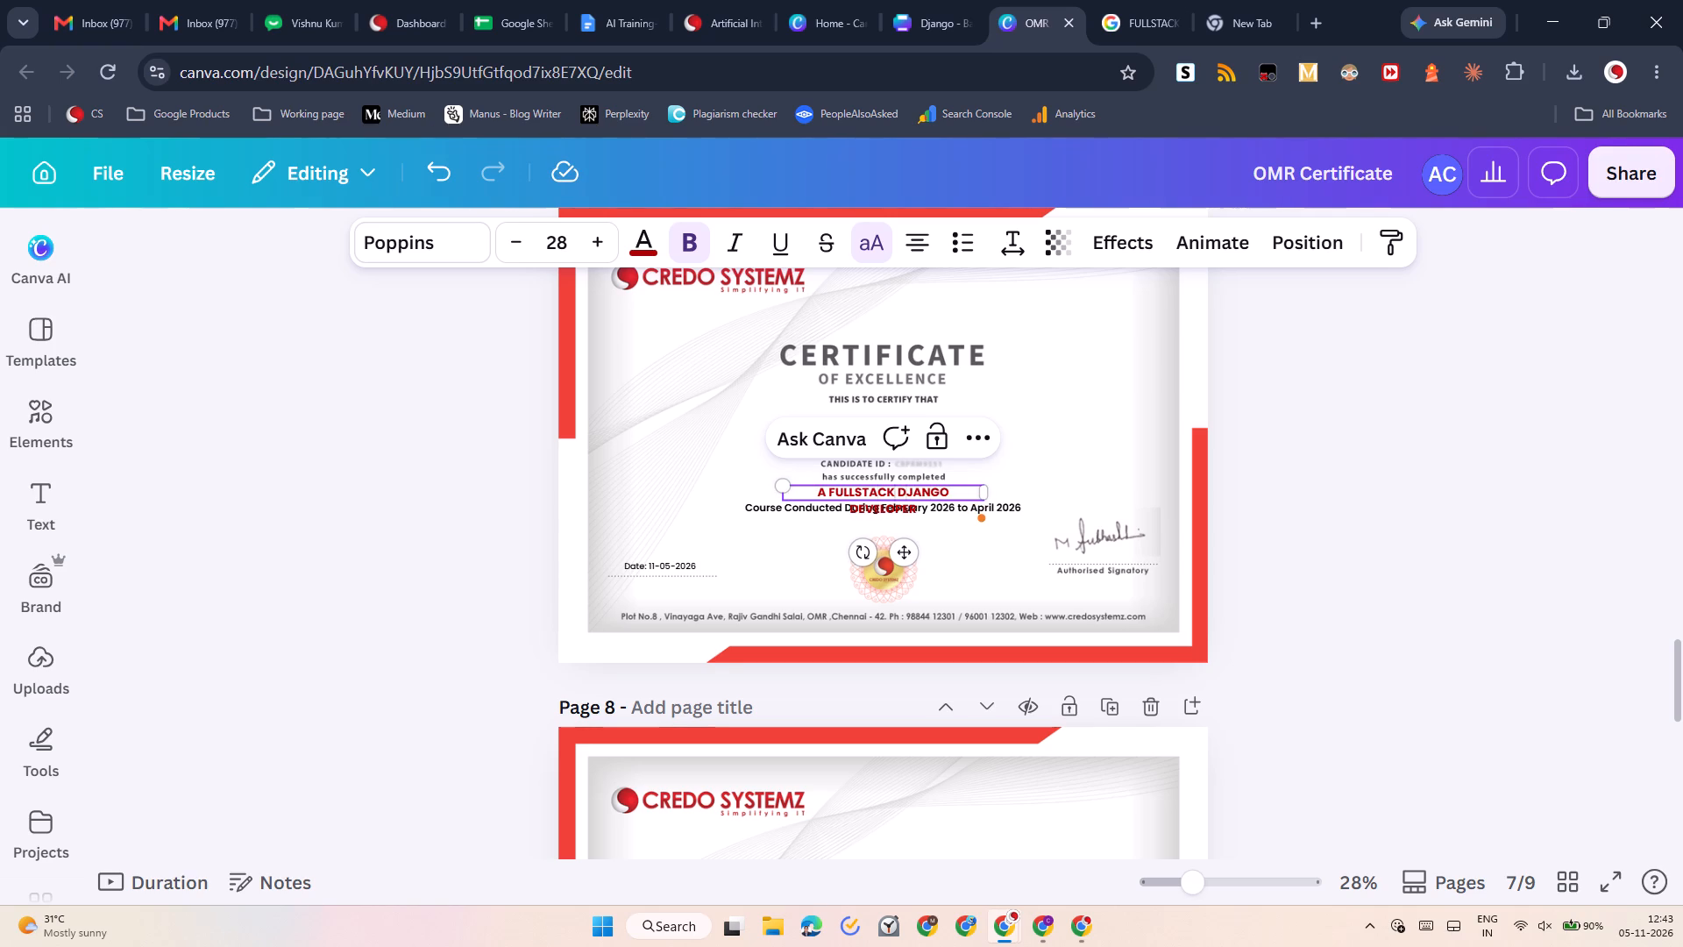
key("Left")
key("Left")
key("Left")
key("Left")
key("Left")
key("BackSpace")
key("BackSpace")
key("BackSpace")
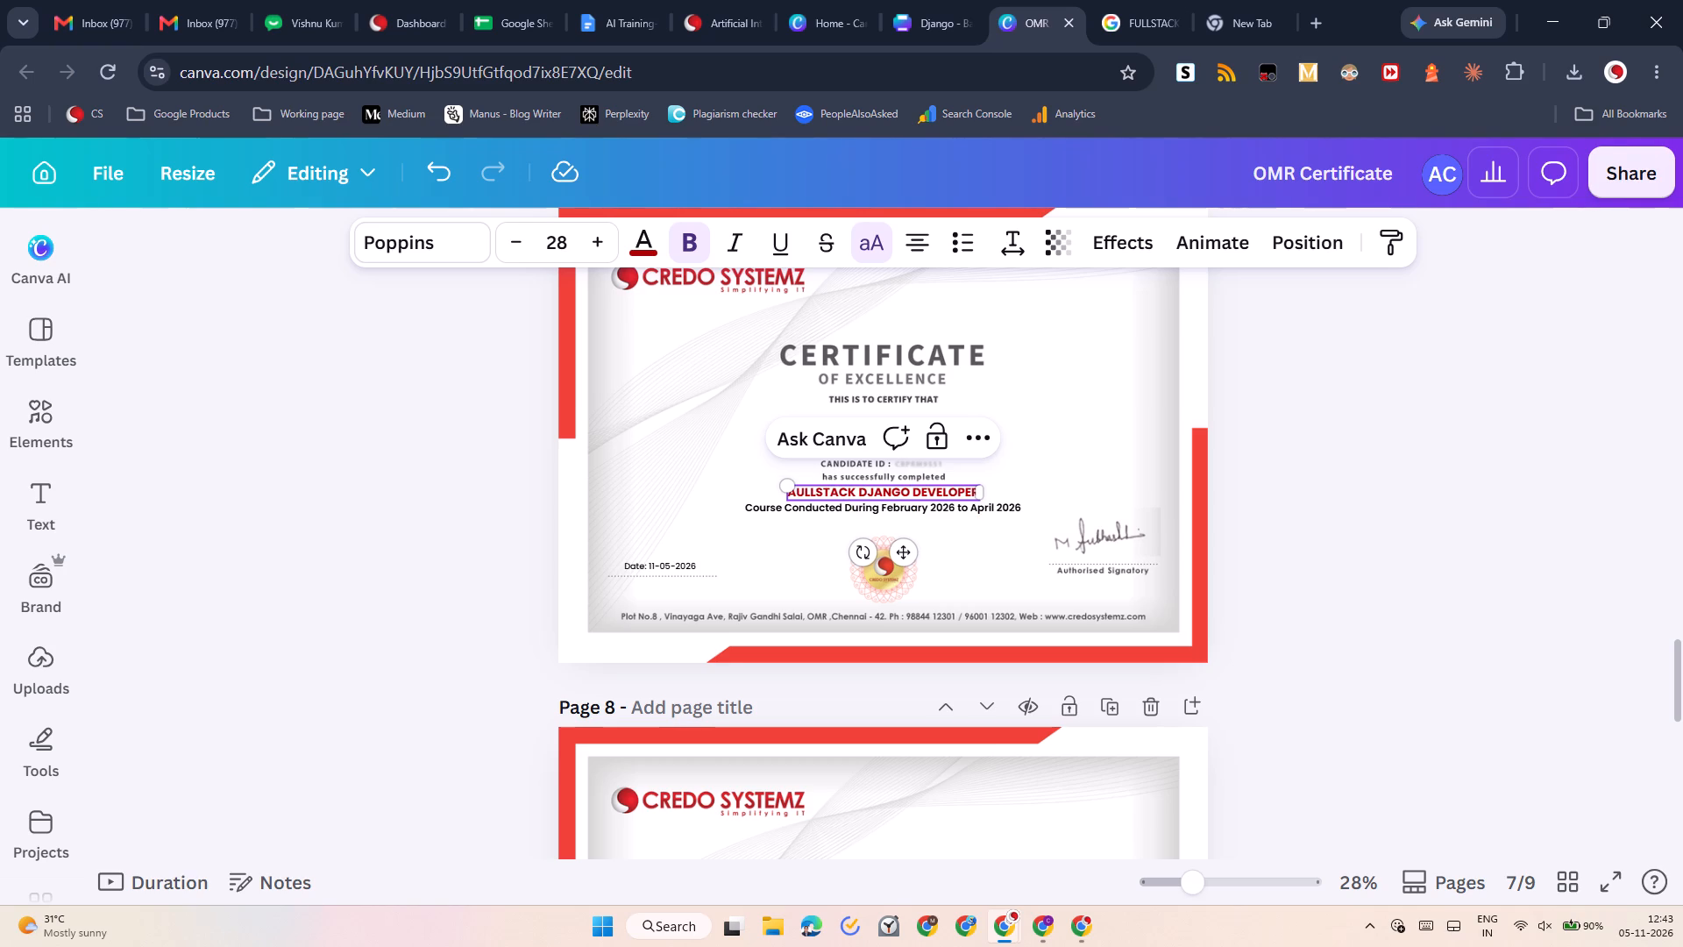
key("f")
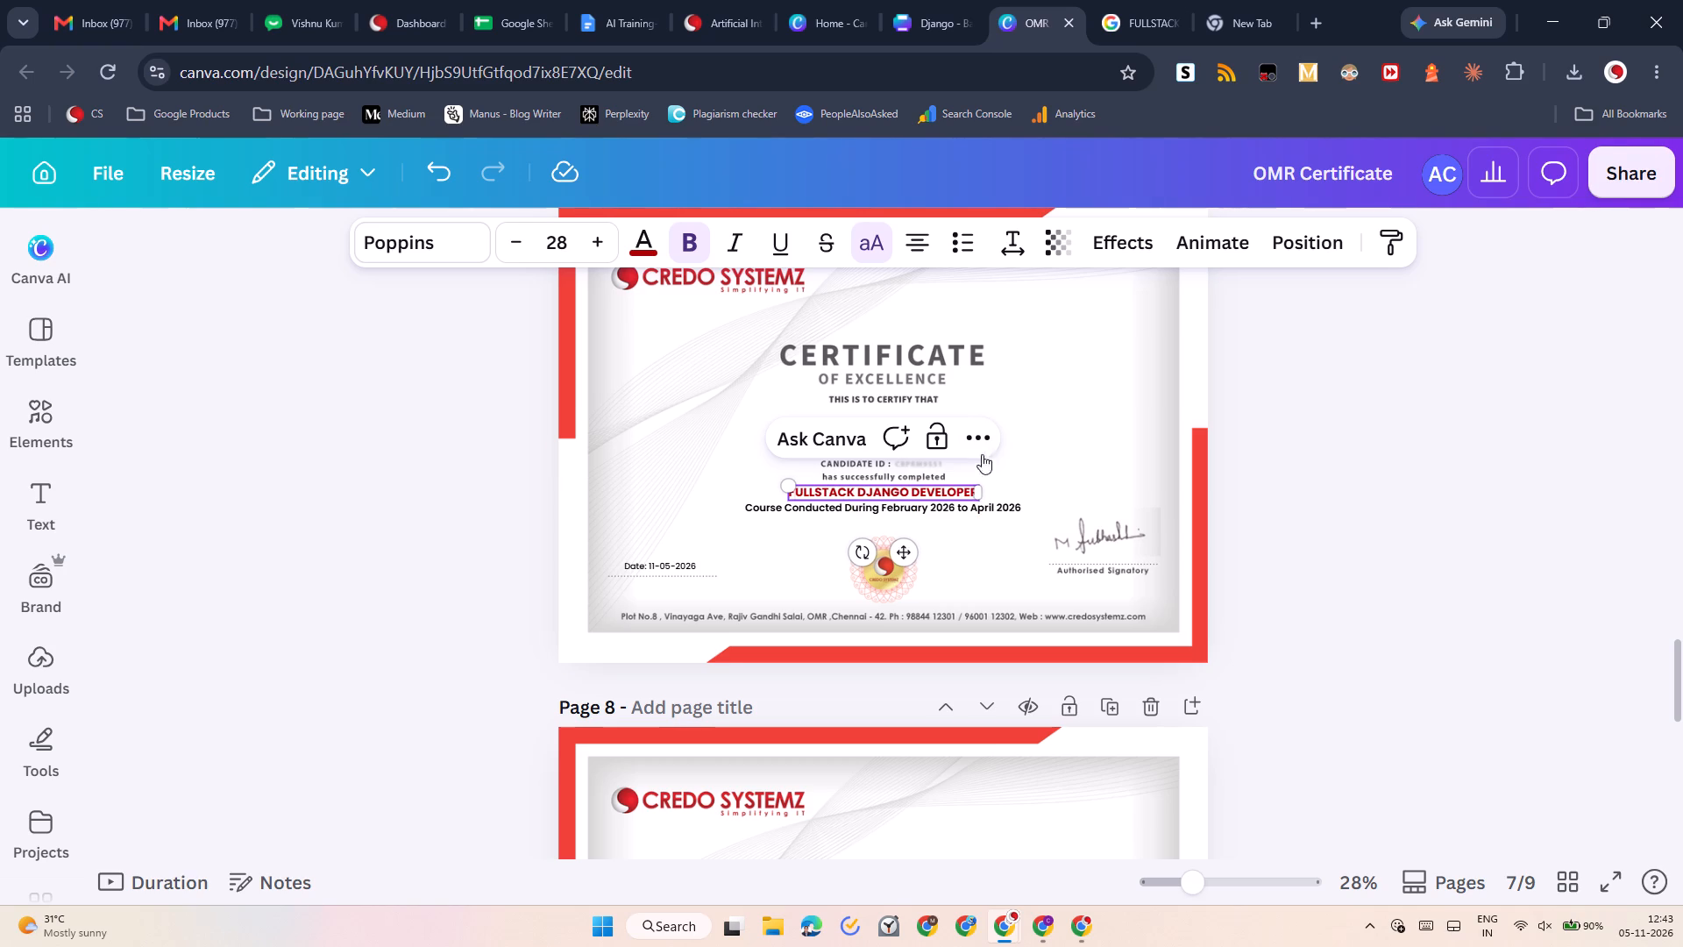
left_click(918, 0)
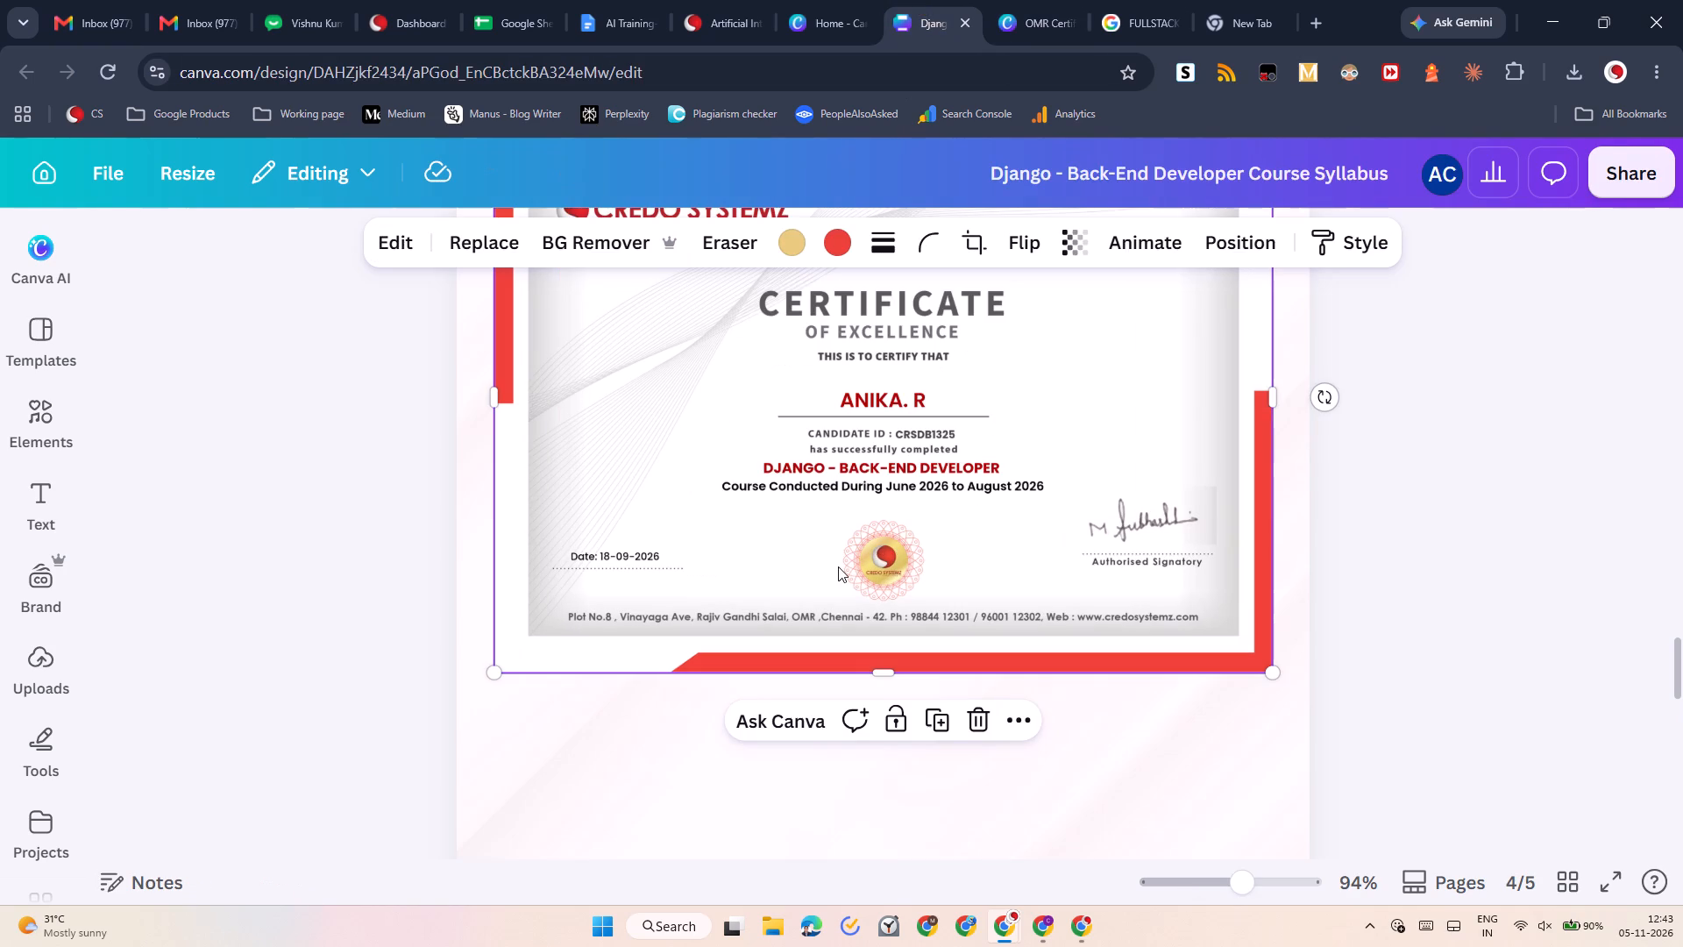
scroll(838, 566, "up", 3)
scroll(906, 946, "up", 1)
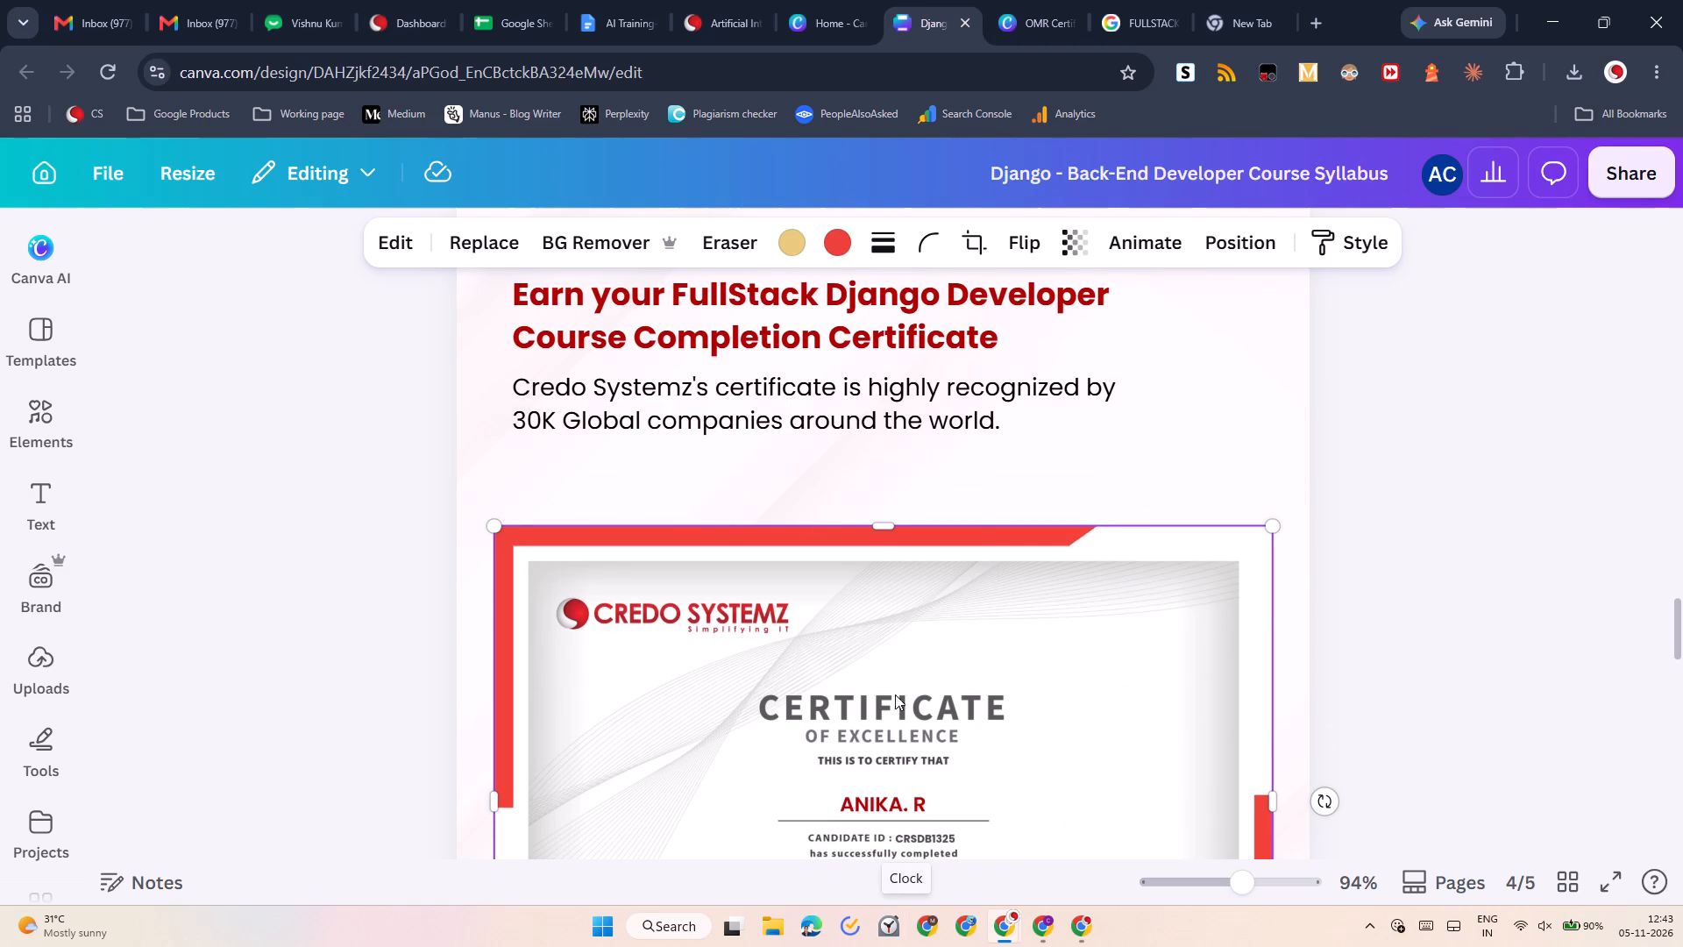
left_click(1047, 0)
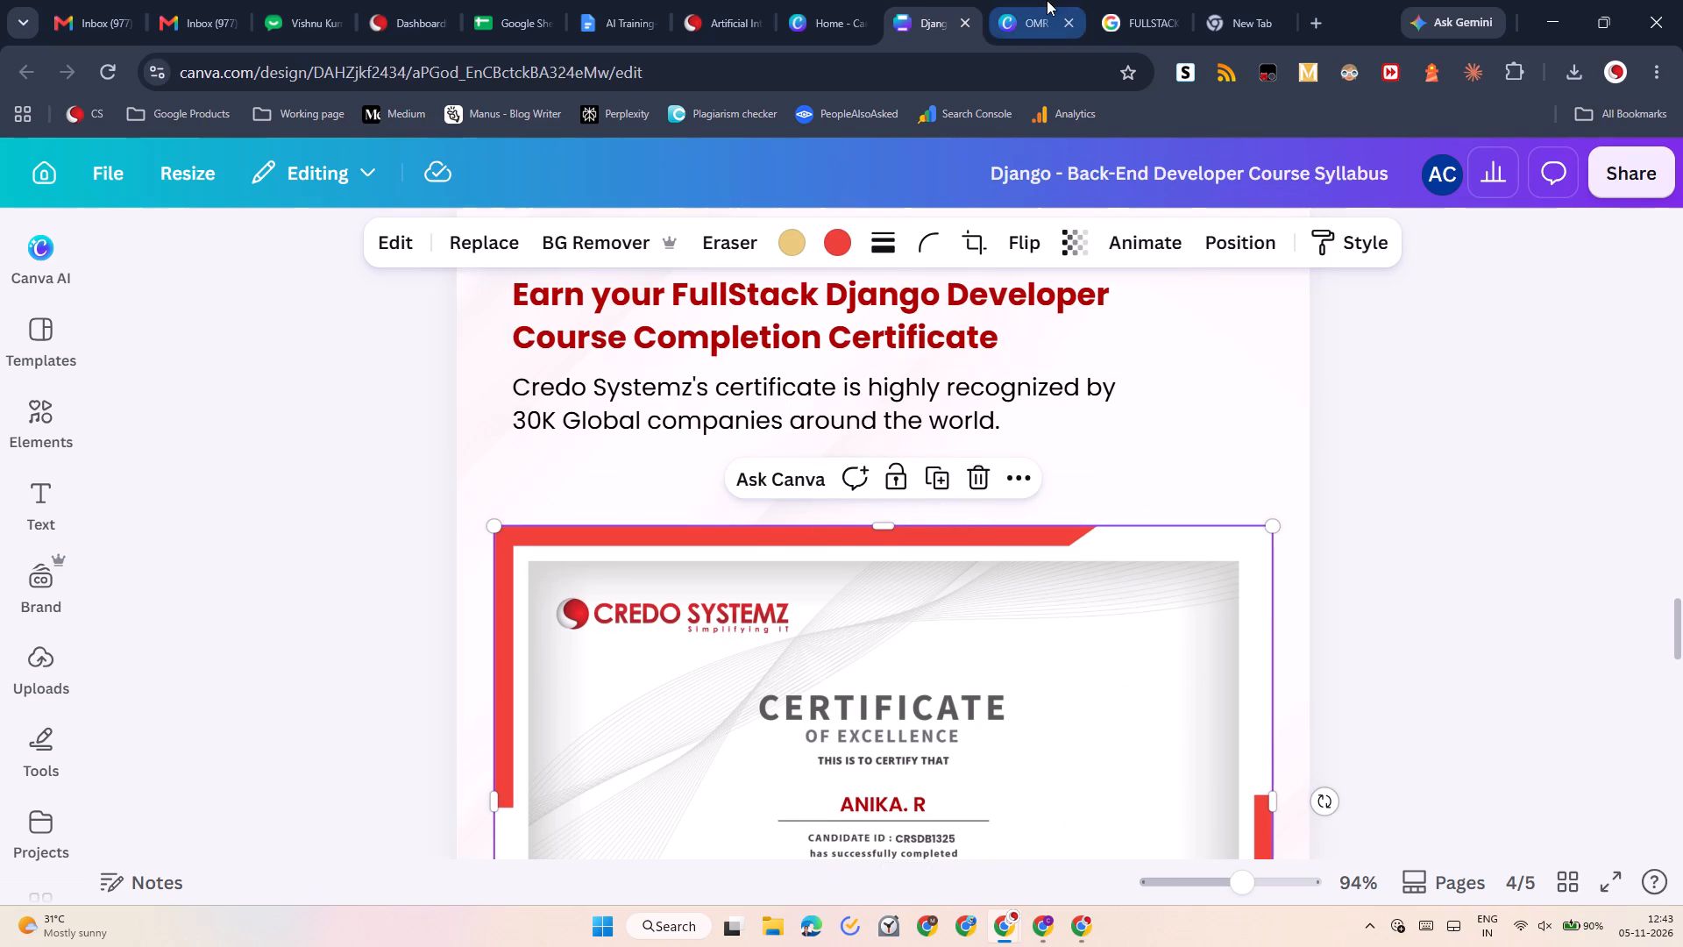
left_click(979, 523)
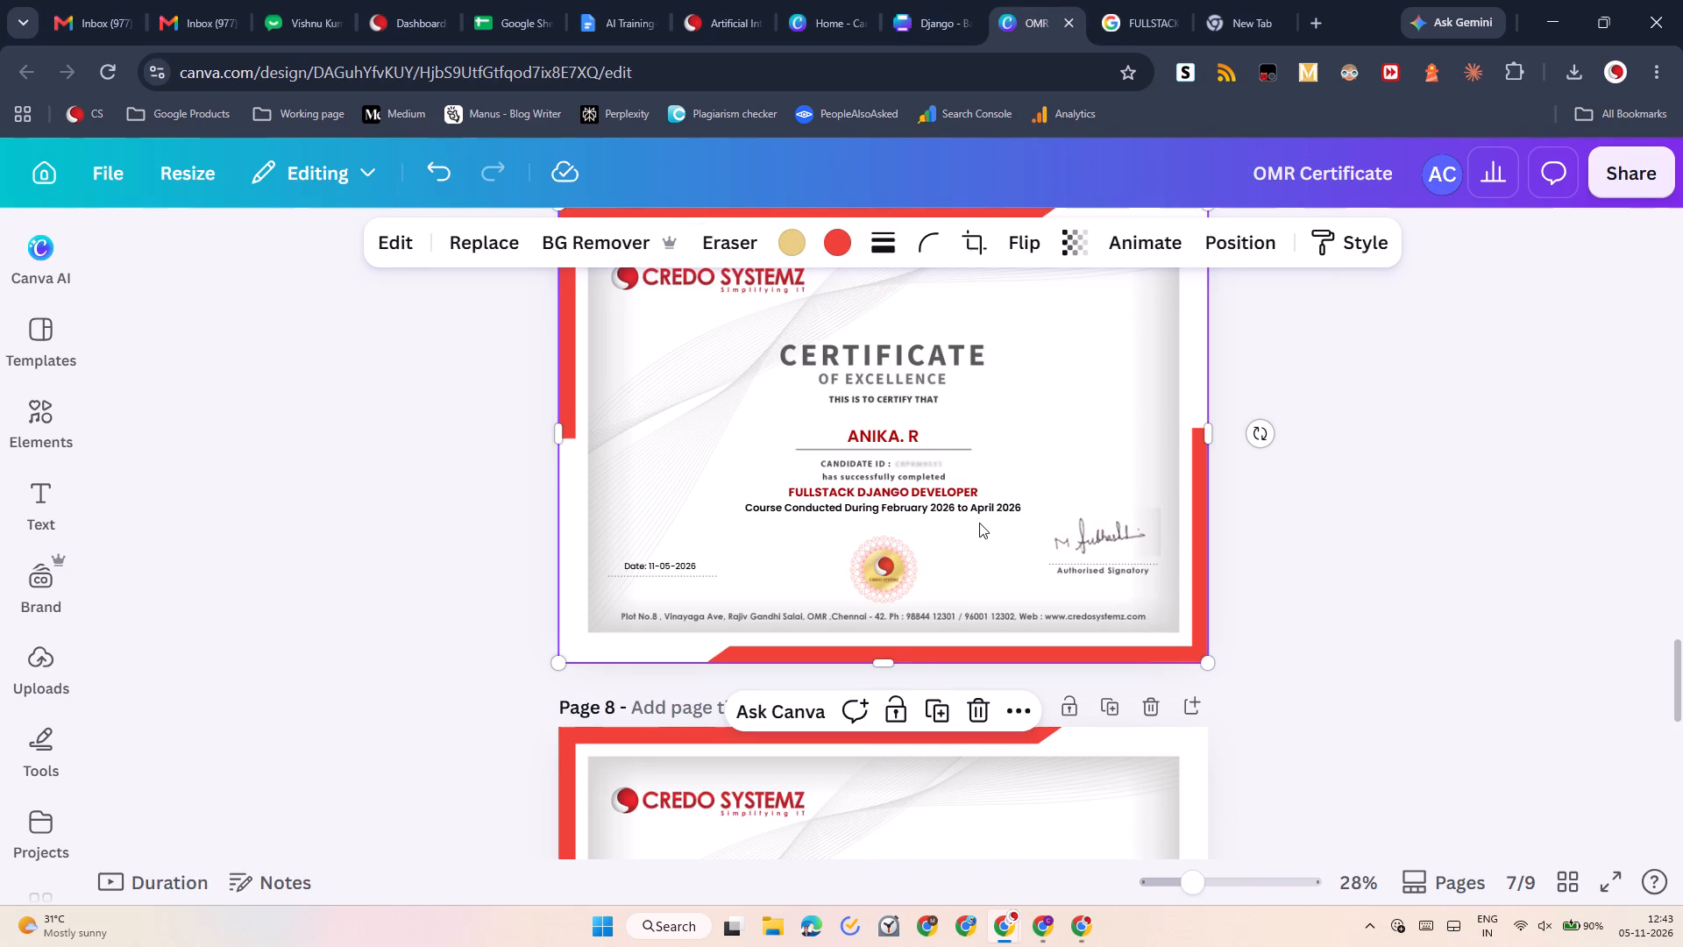
Change the course start month on the page 7 certificate to June, following the dates on the syllabus's page 4 certificate.
left_click(962, 511)
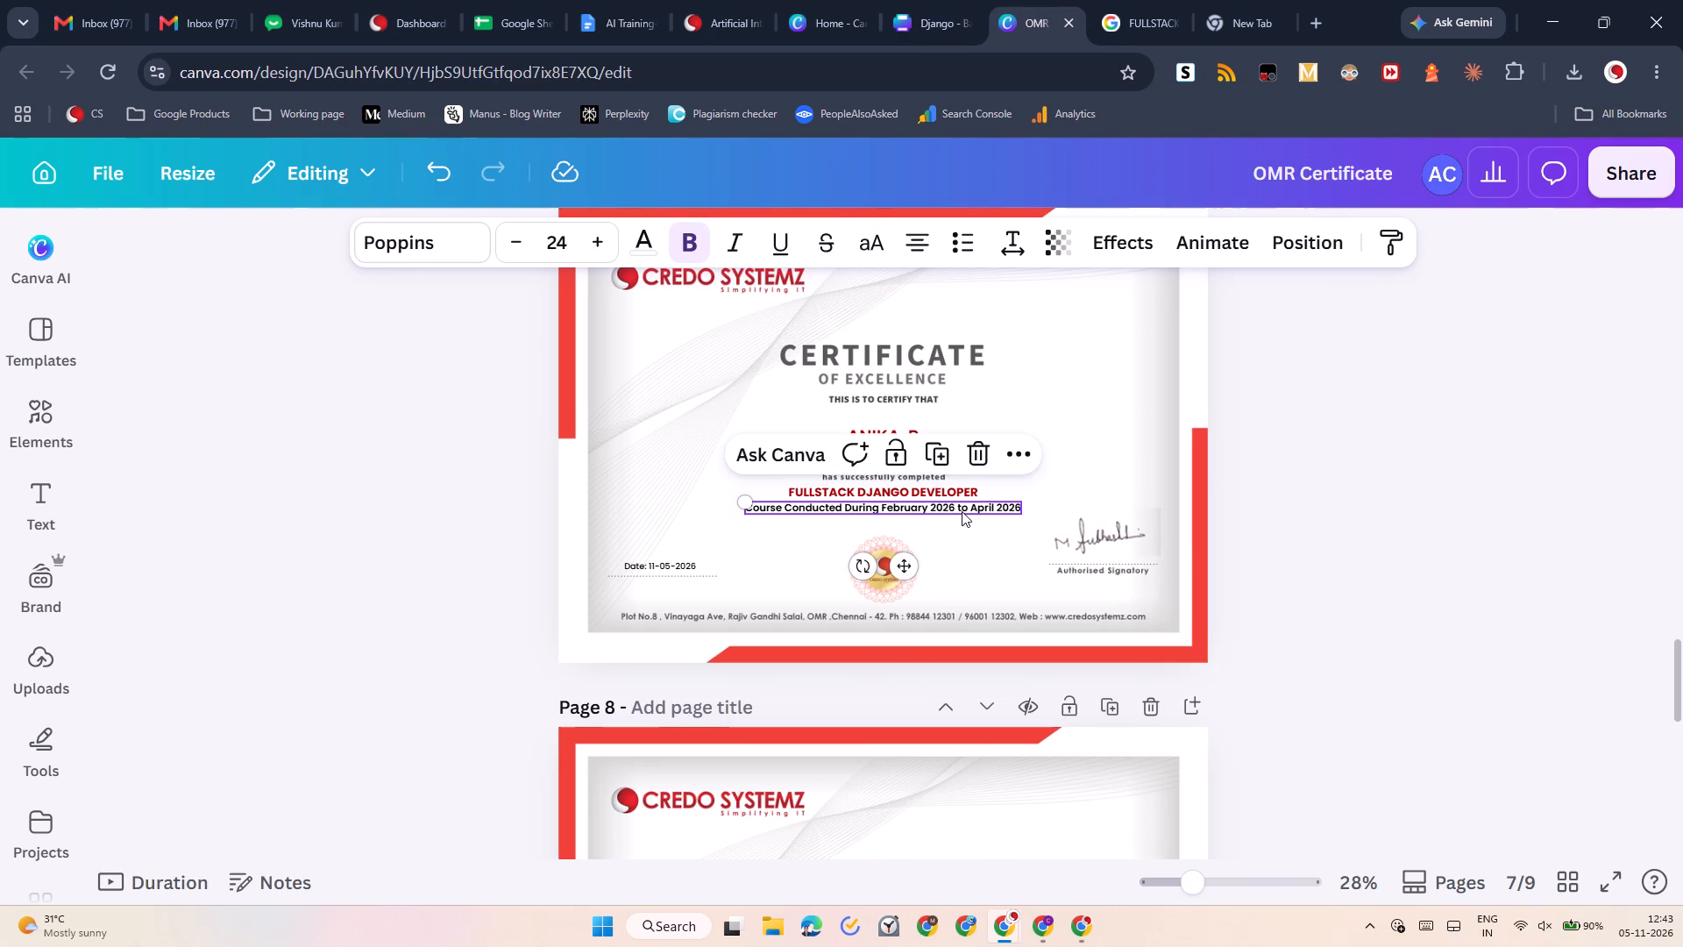
left_click(905, 0)
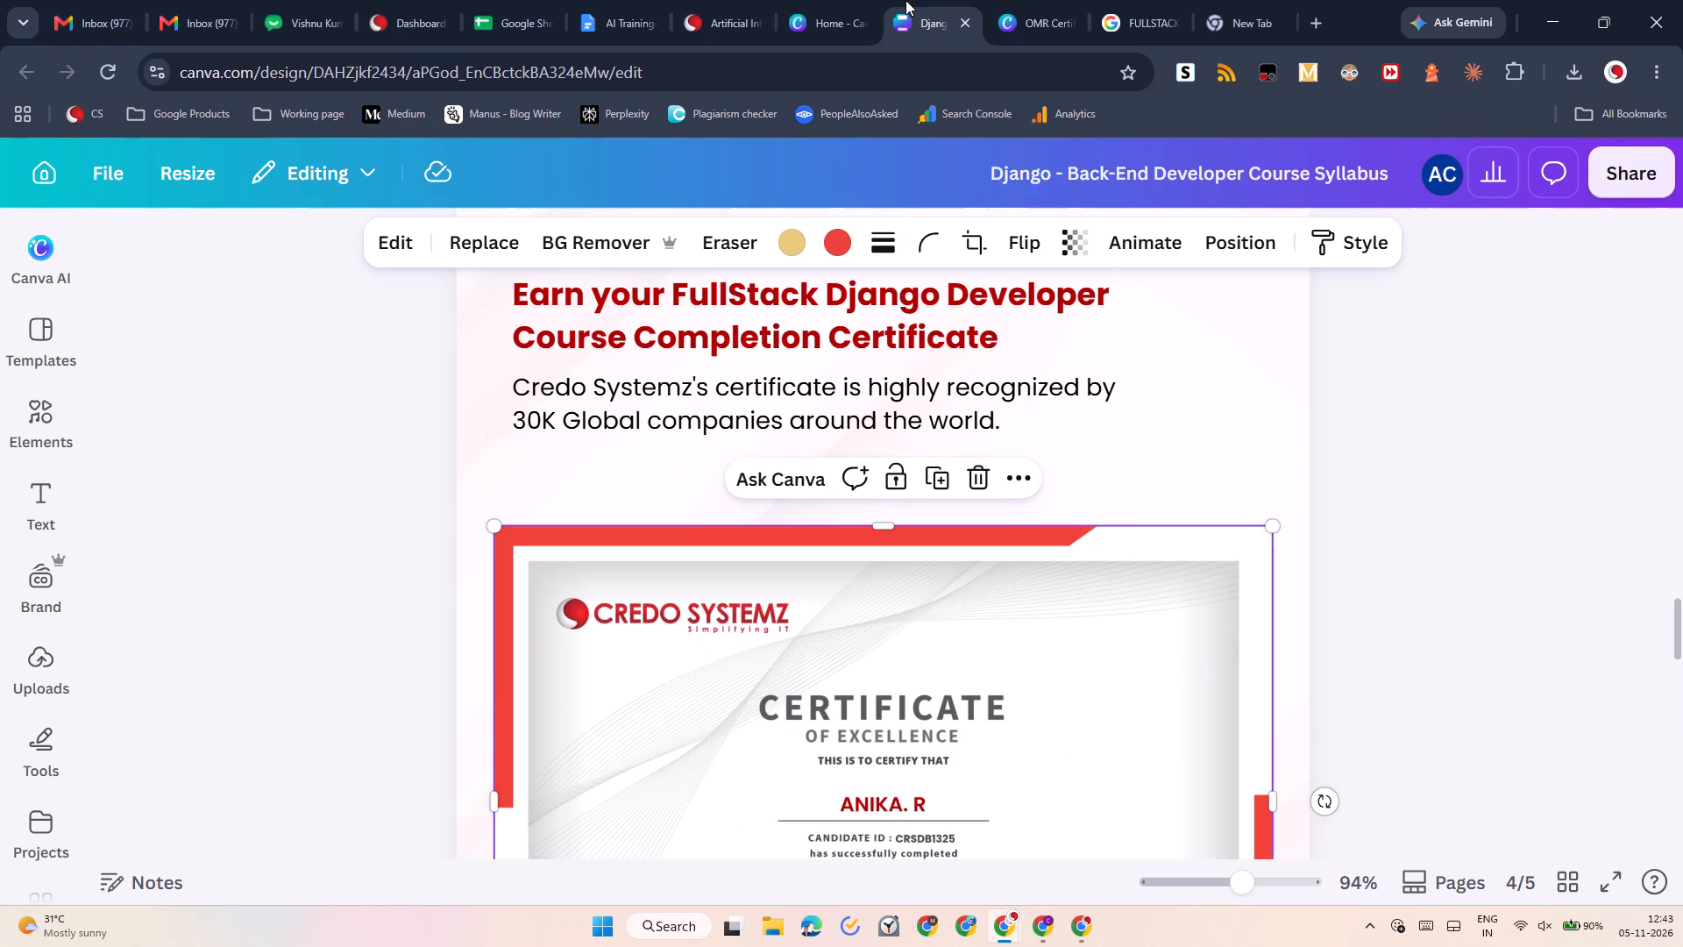
scroll(823, 615, "down", 2)
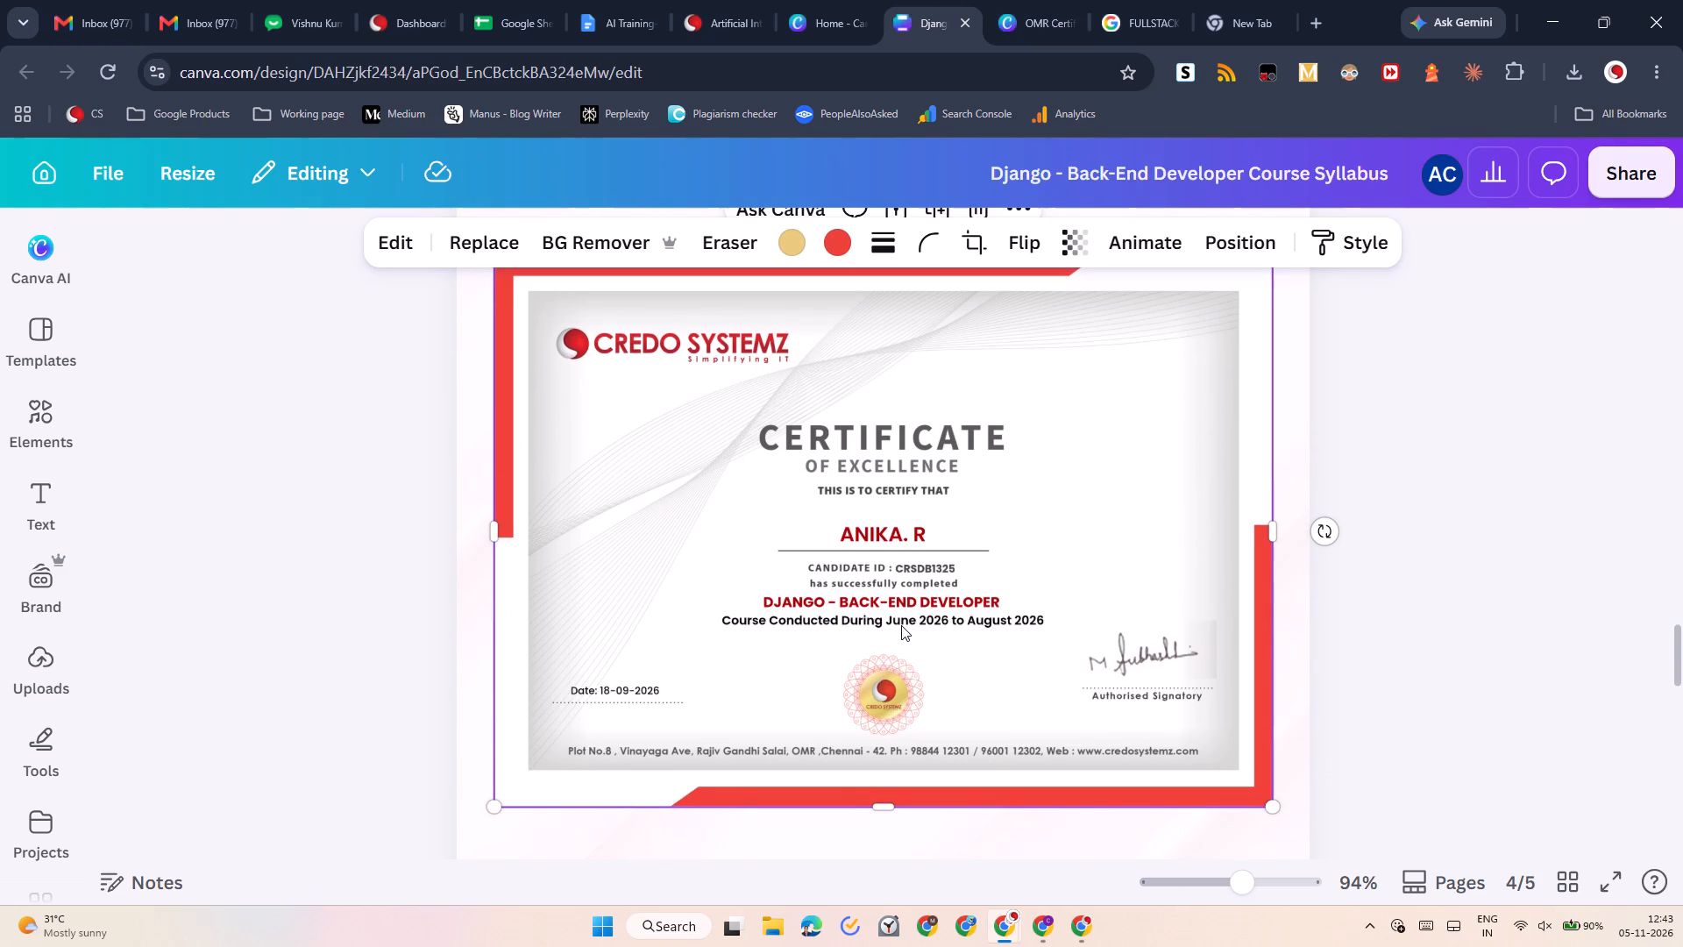
left_click(1055, 0)
double_click(913, 510)
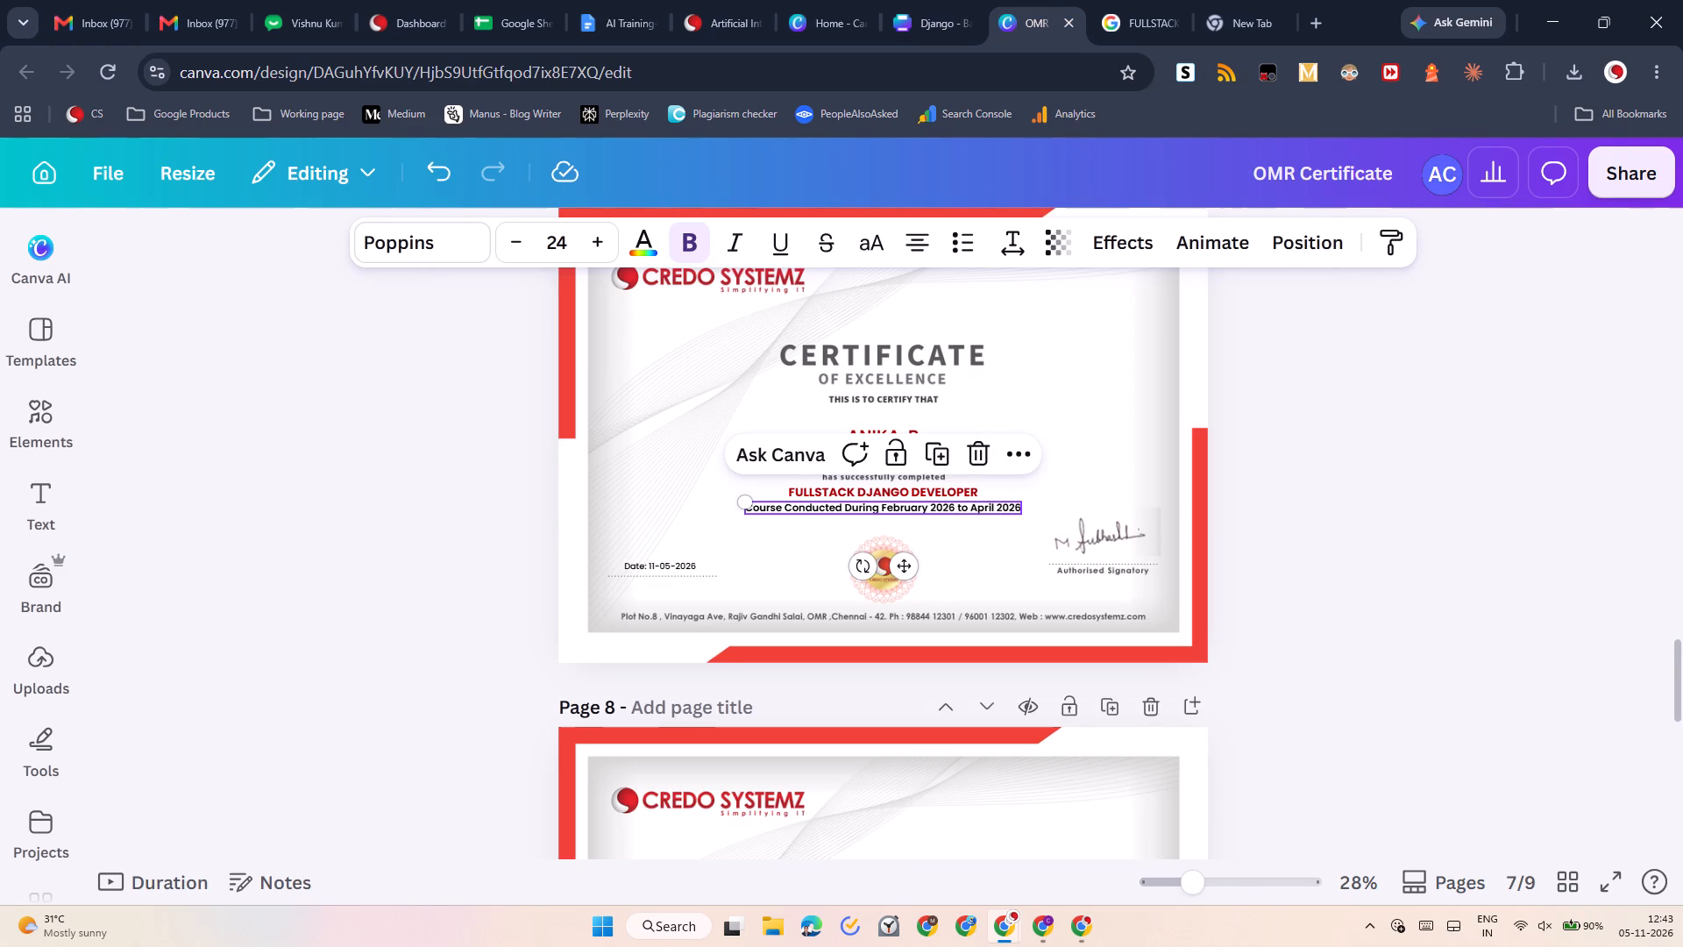
left_click(913, 510)
key("Right")
key("Right")
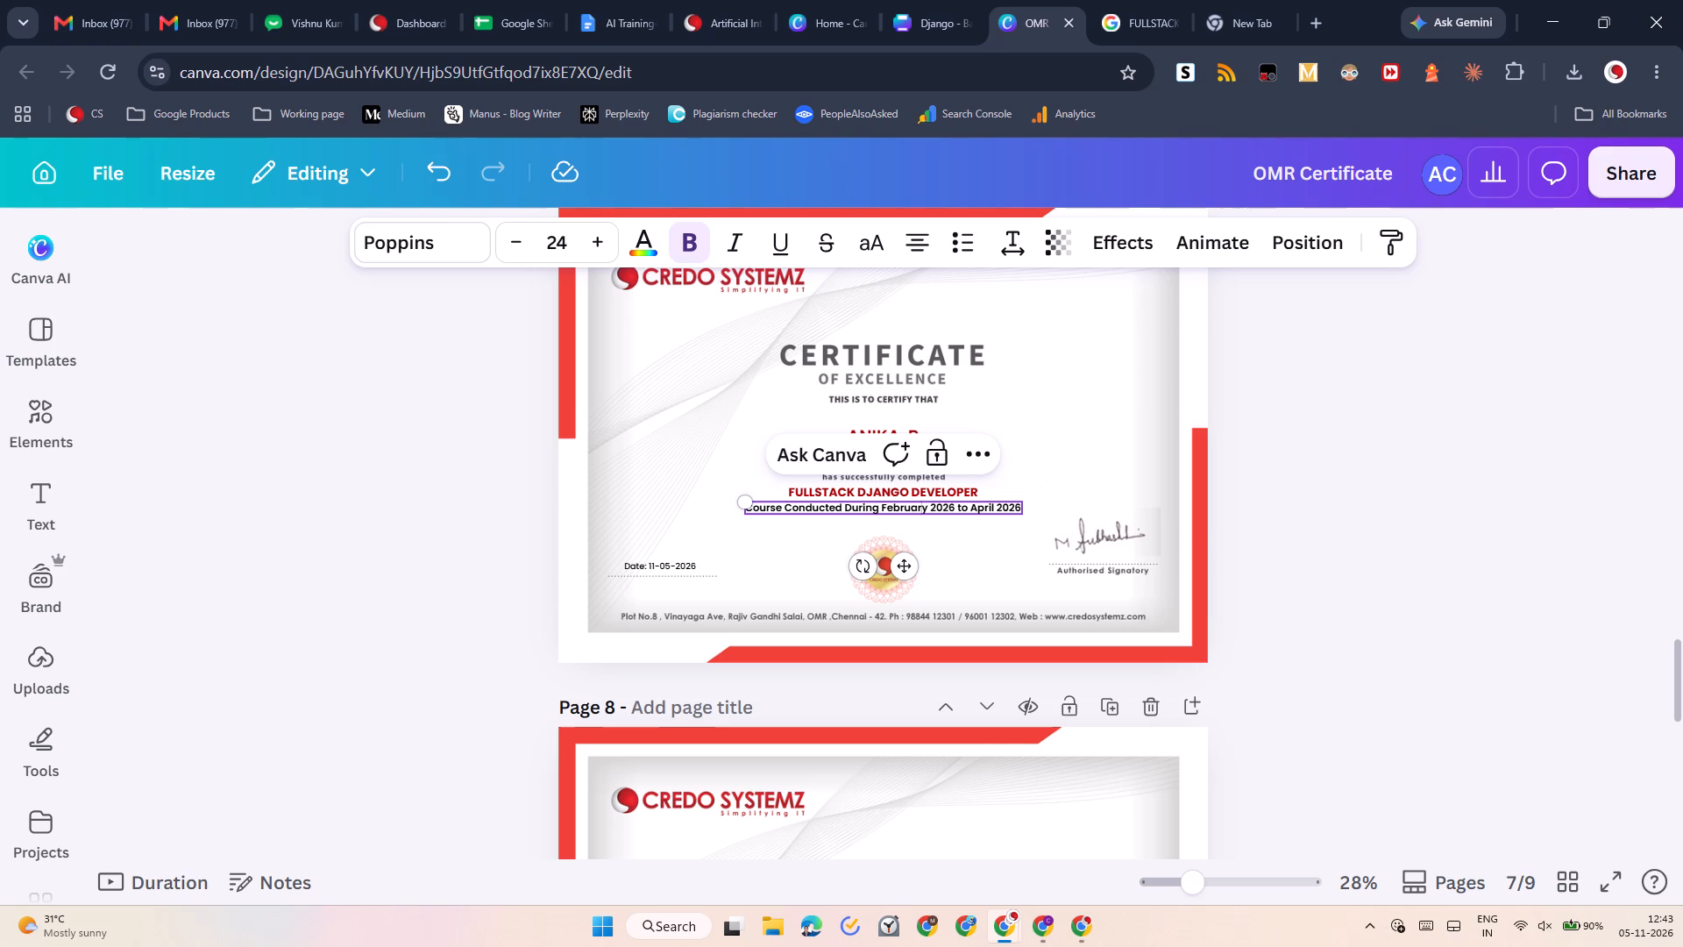
key("Right")
key("BackSpace")
key("BackSpace")
key("BackSpace")
key("BackSpace")
key("BackSpace")
key("BackSpace")
key("BackSpace")
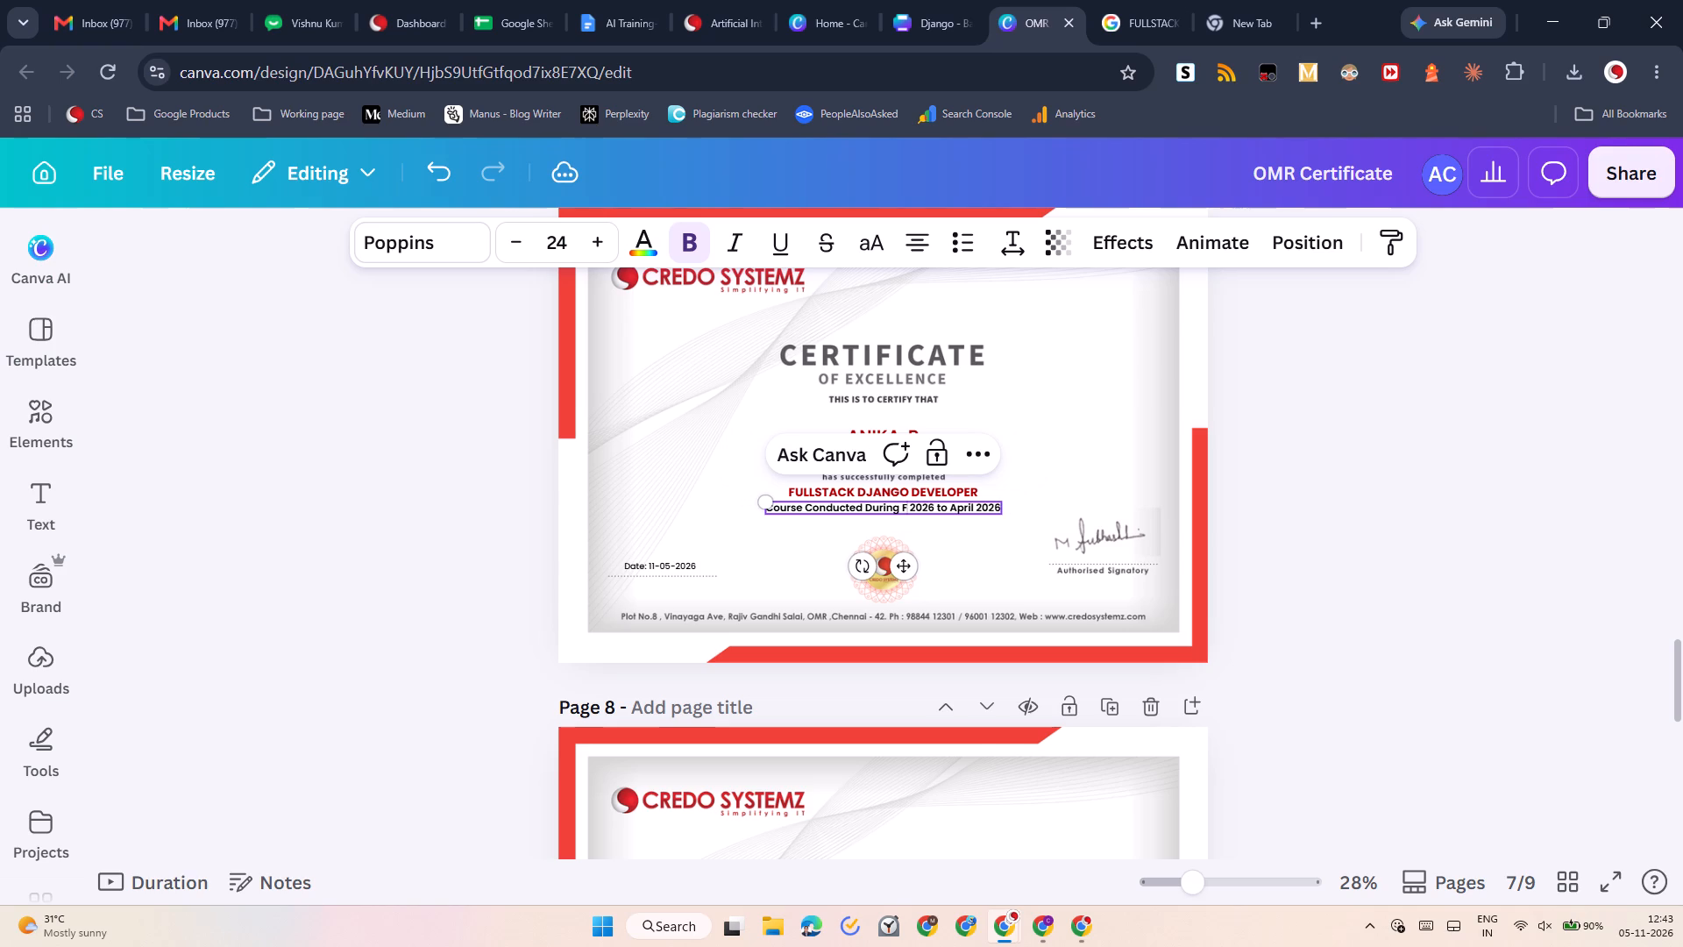
key("BackSpace")
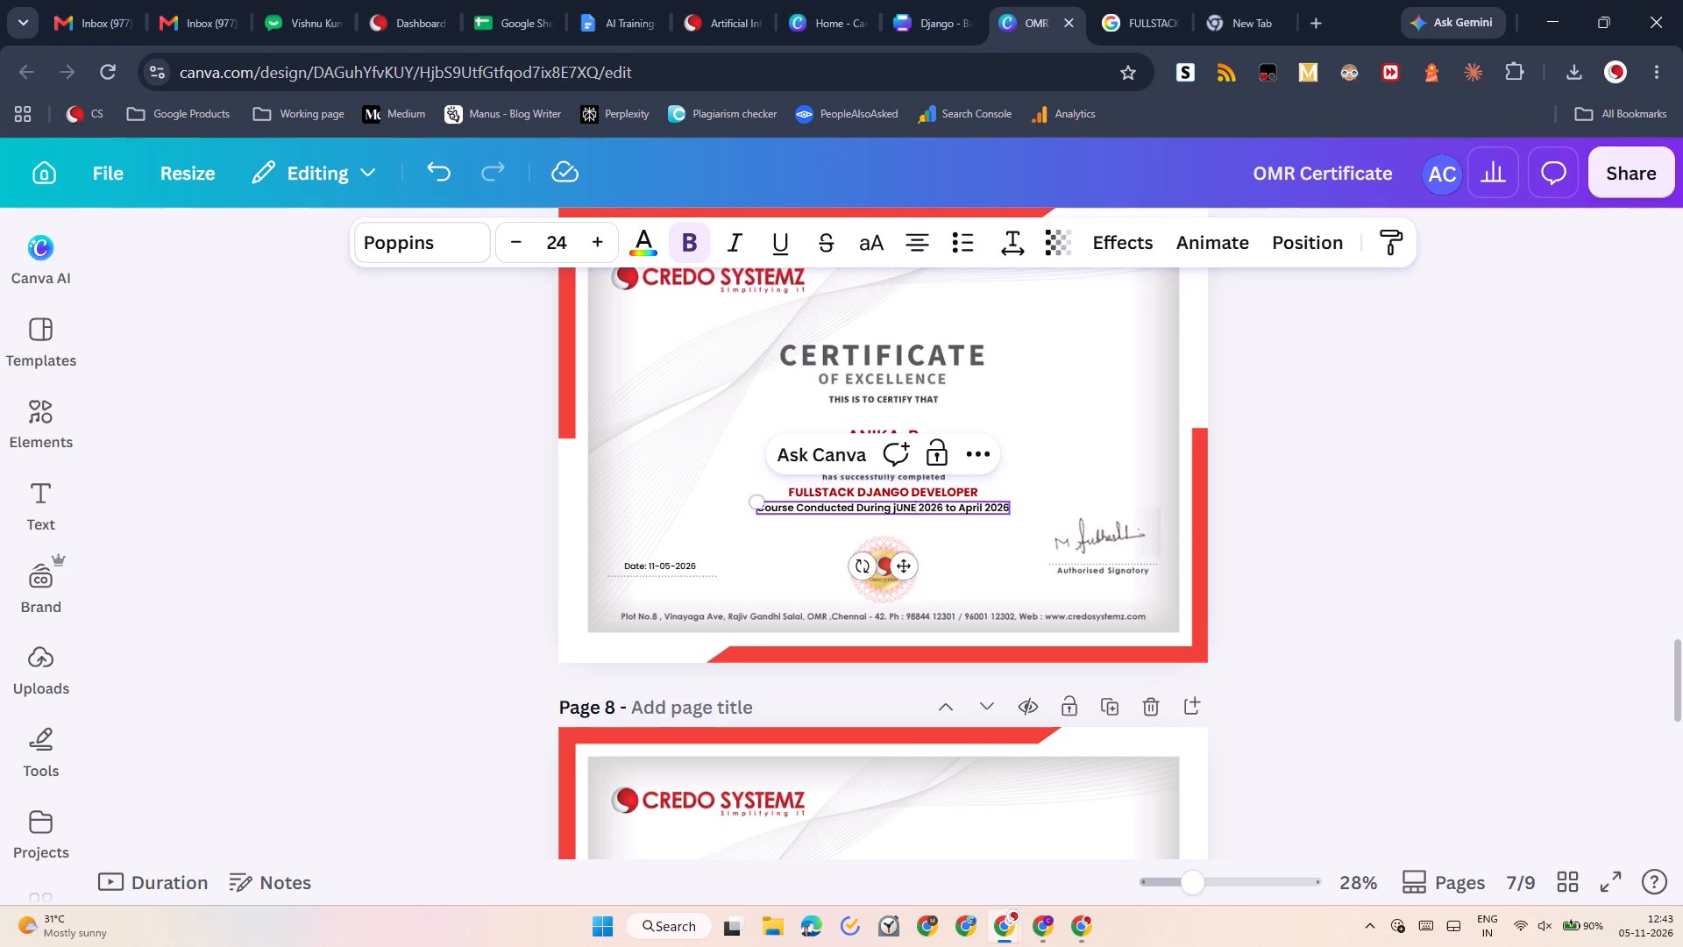
key("BackSpace")
key("BackSpace")
key("BackSpace")
key("BackSpace")
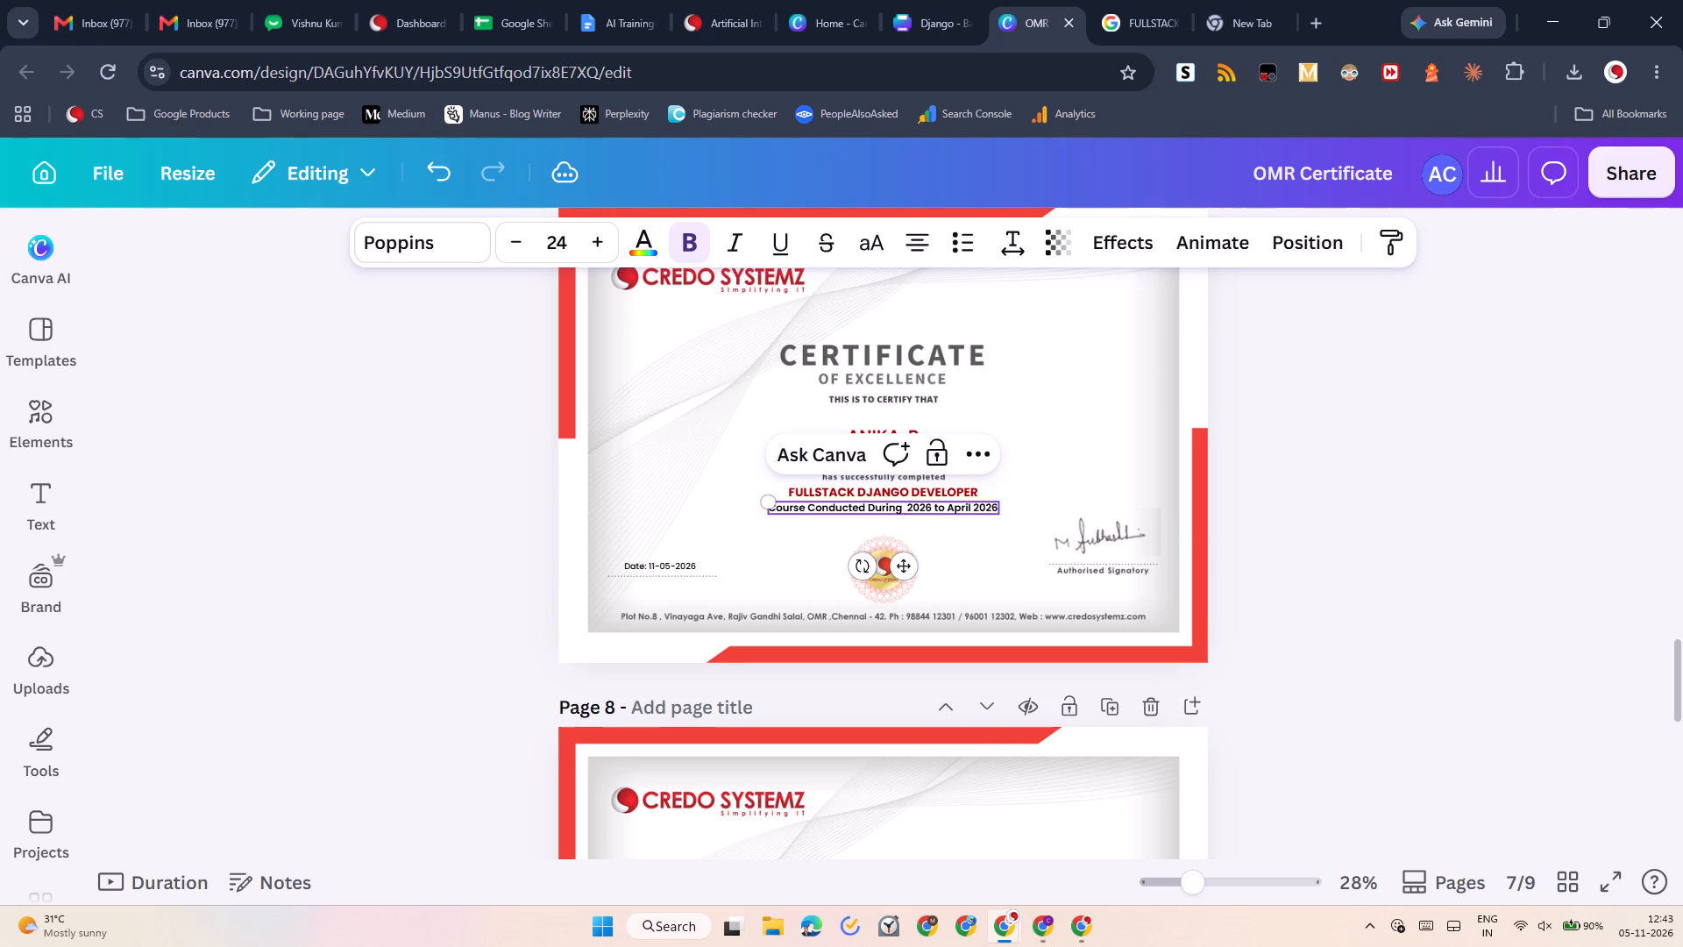
Change the course end month on the page 7 certificate to Augest, keeping the year 2026.
key("Right")
key("Right")
key("Right")
key("Right")
key("Right")
key("Right")
key("Right")
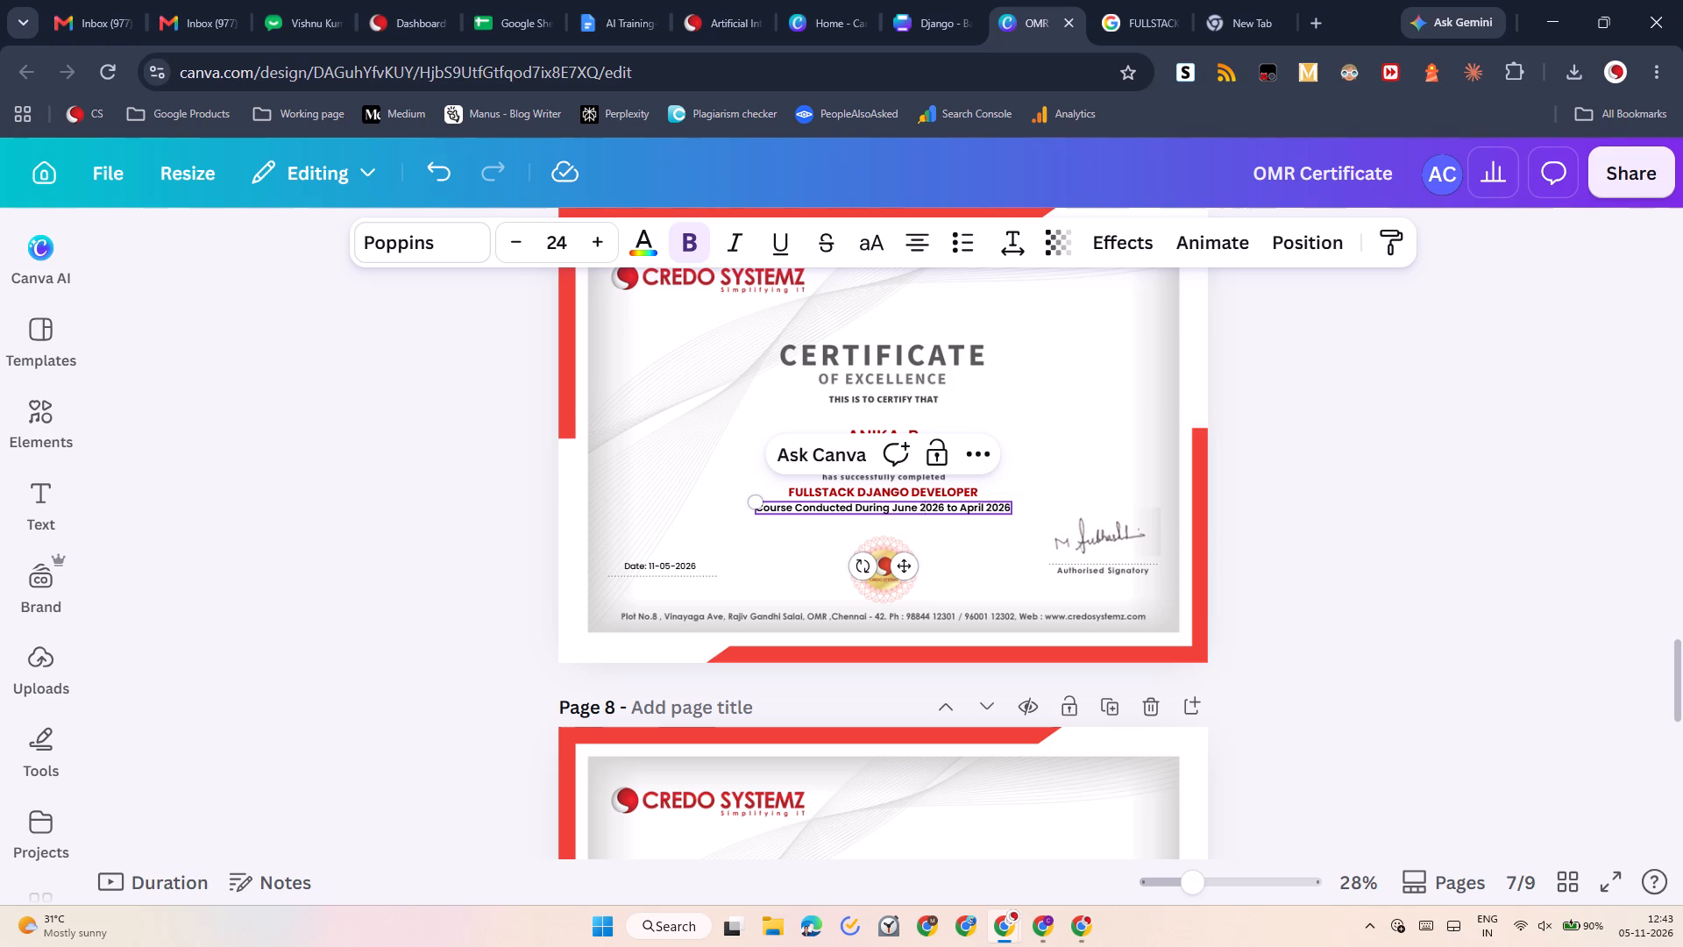
key("Right")
key("Right")
key("Right")
key("Right")
key("Right")
key("Right")
key("Right")
key("BackSpace")
key("BackSpace")
key("BackSpace")
key("BackSpace")
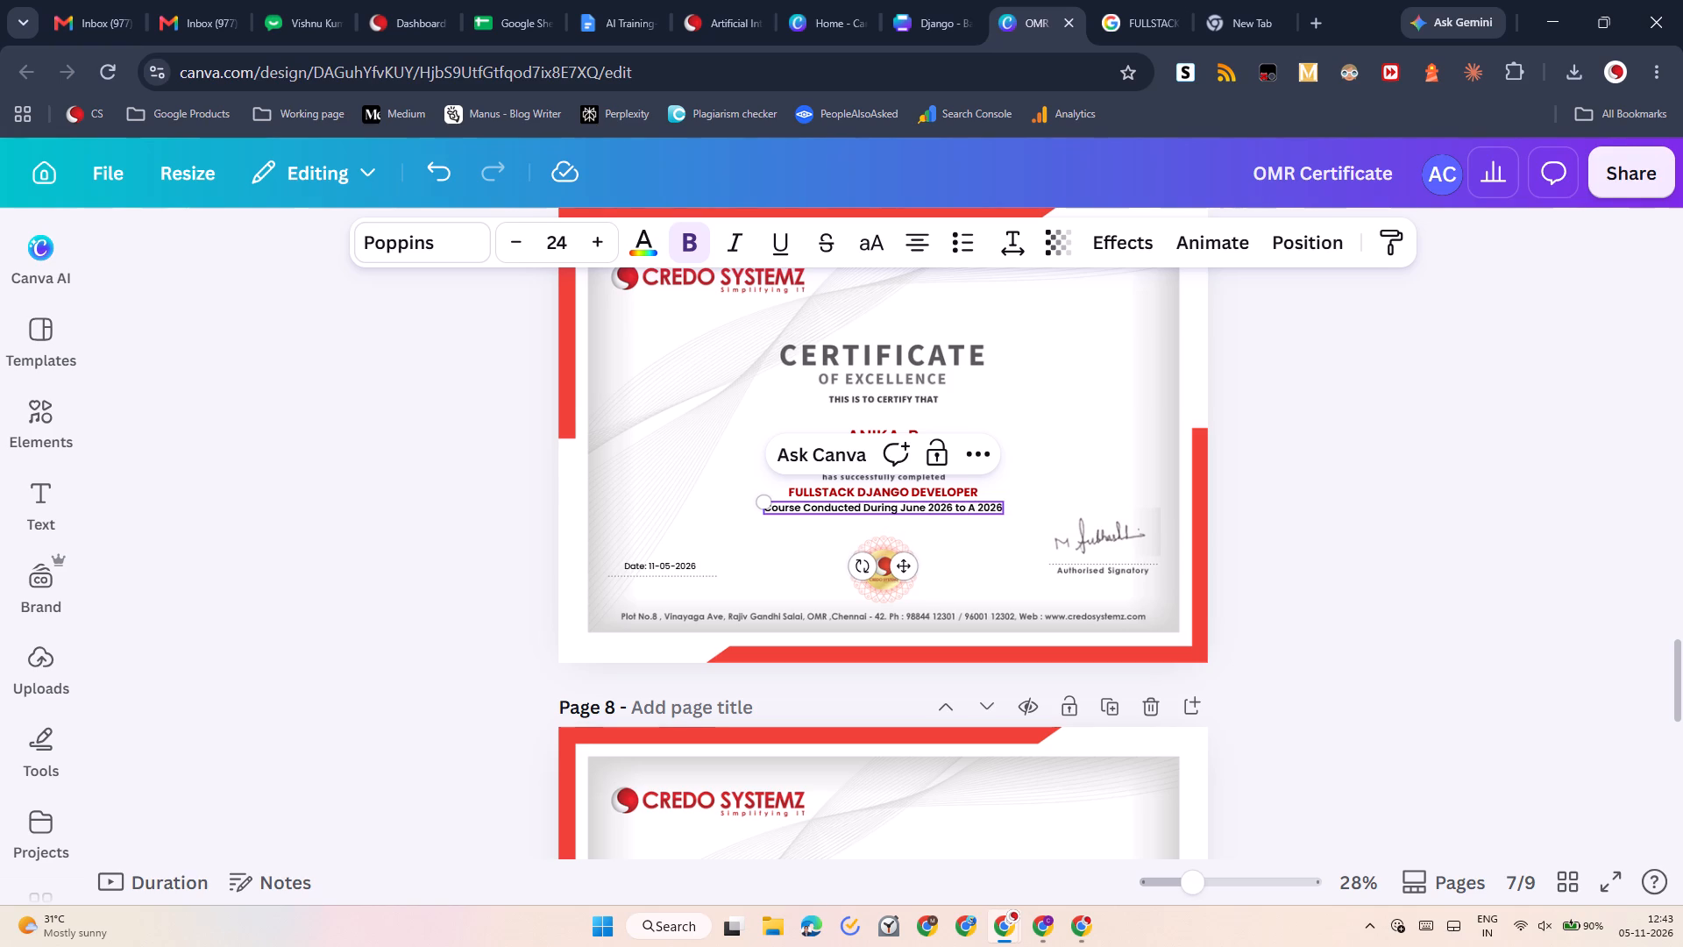
type("ugest")
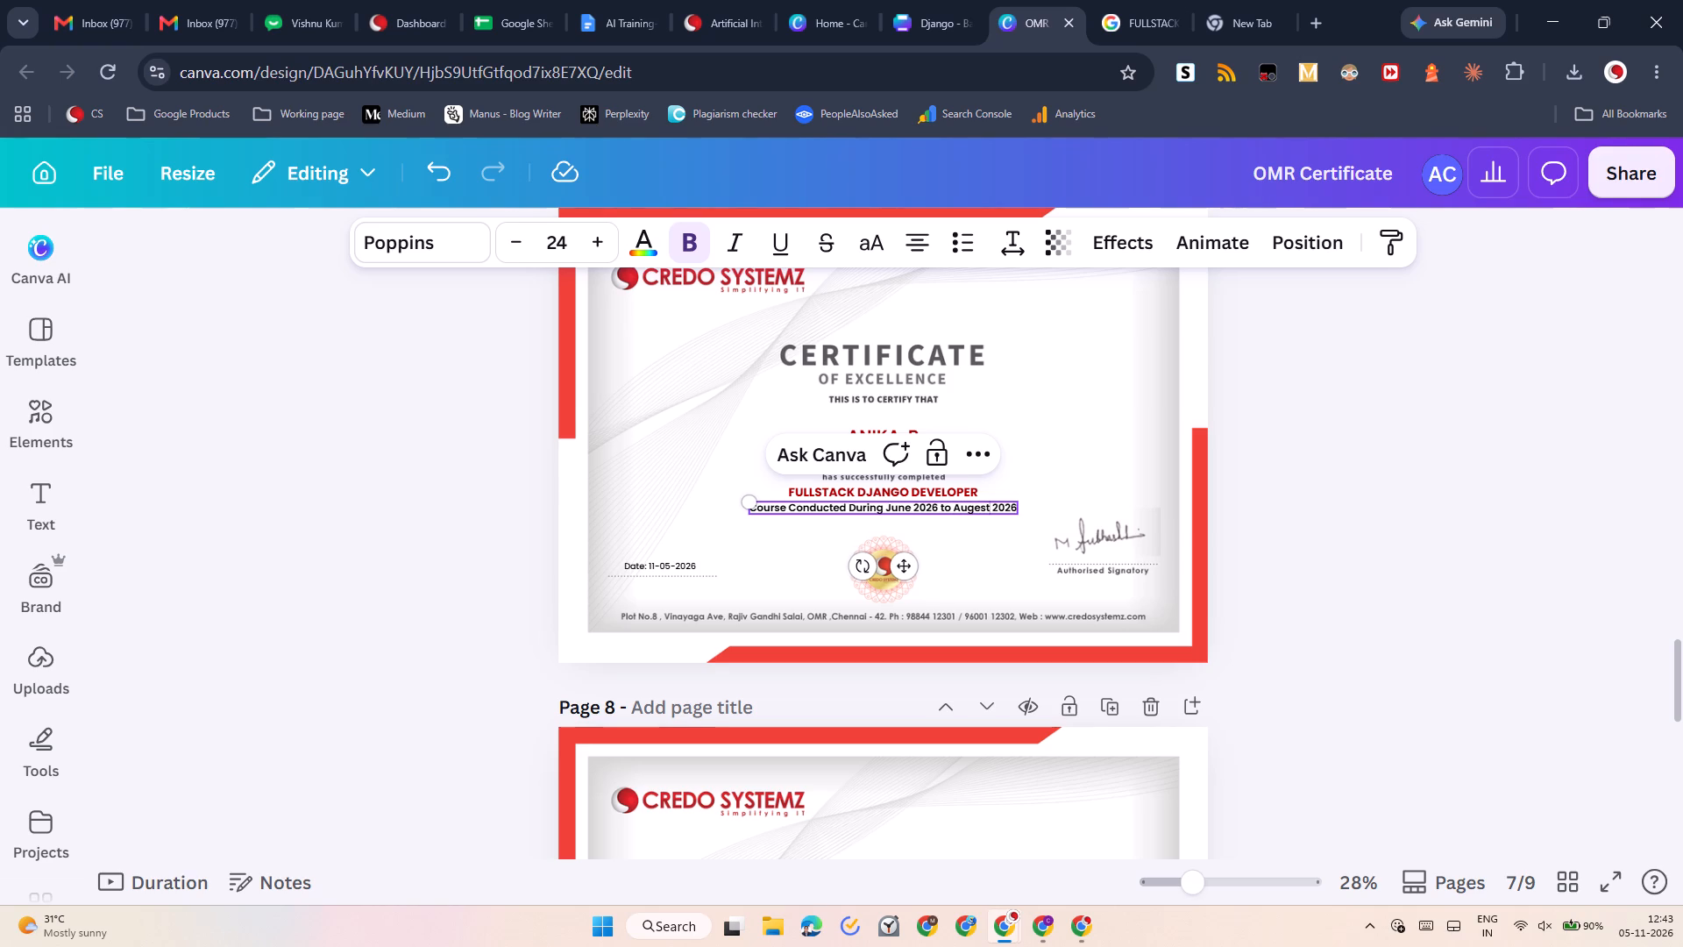
left_click(924, 519)
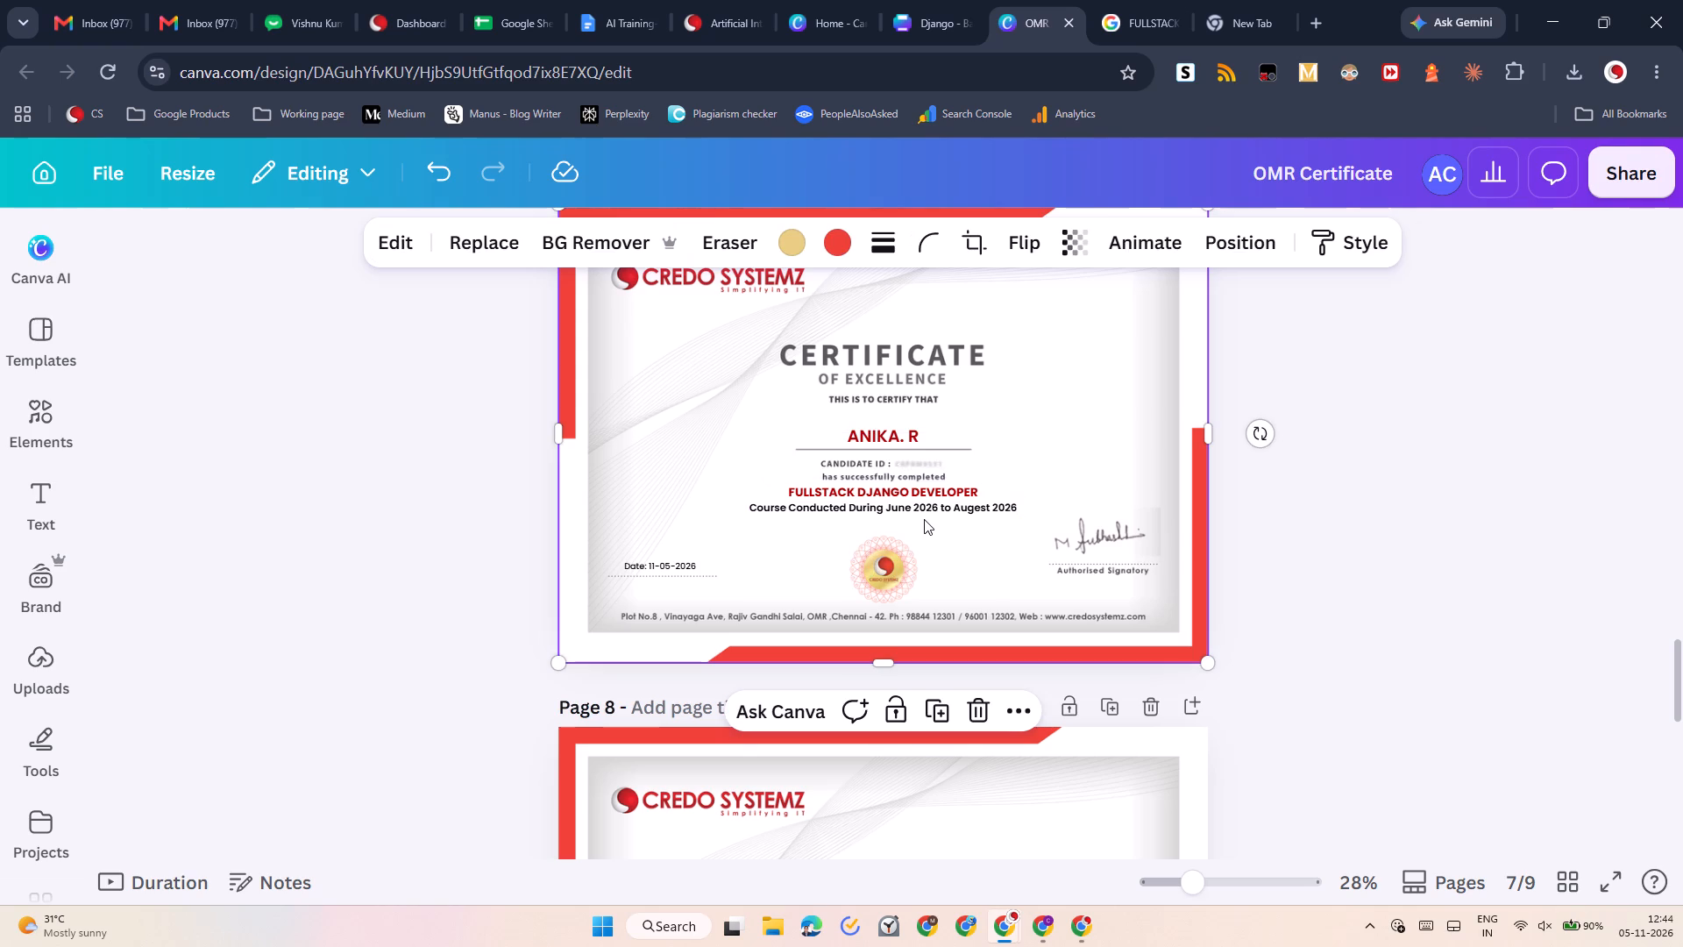
Compare the candidate ID, course details and date on the page 7 certificate with the syllabus's page 4 certificate.
left_click(968, 0)
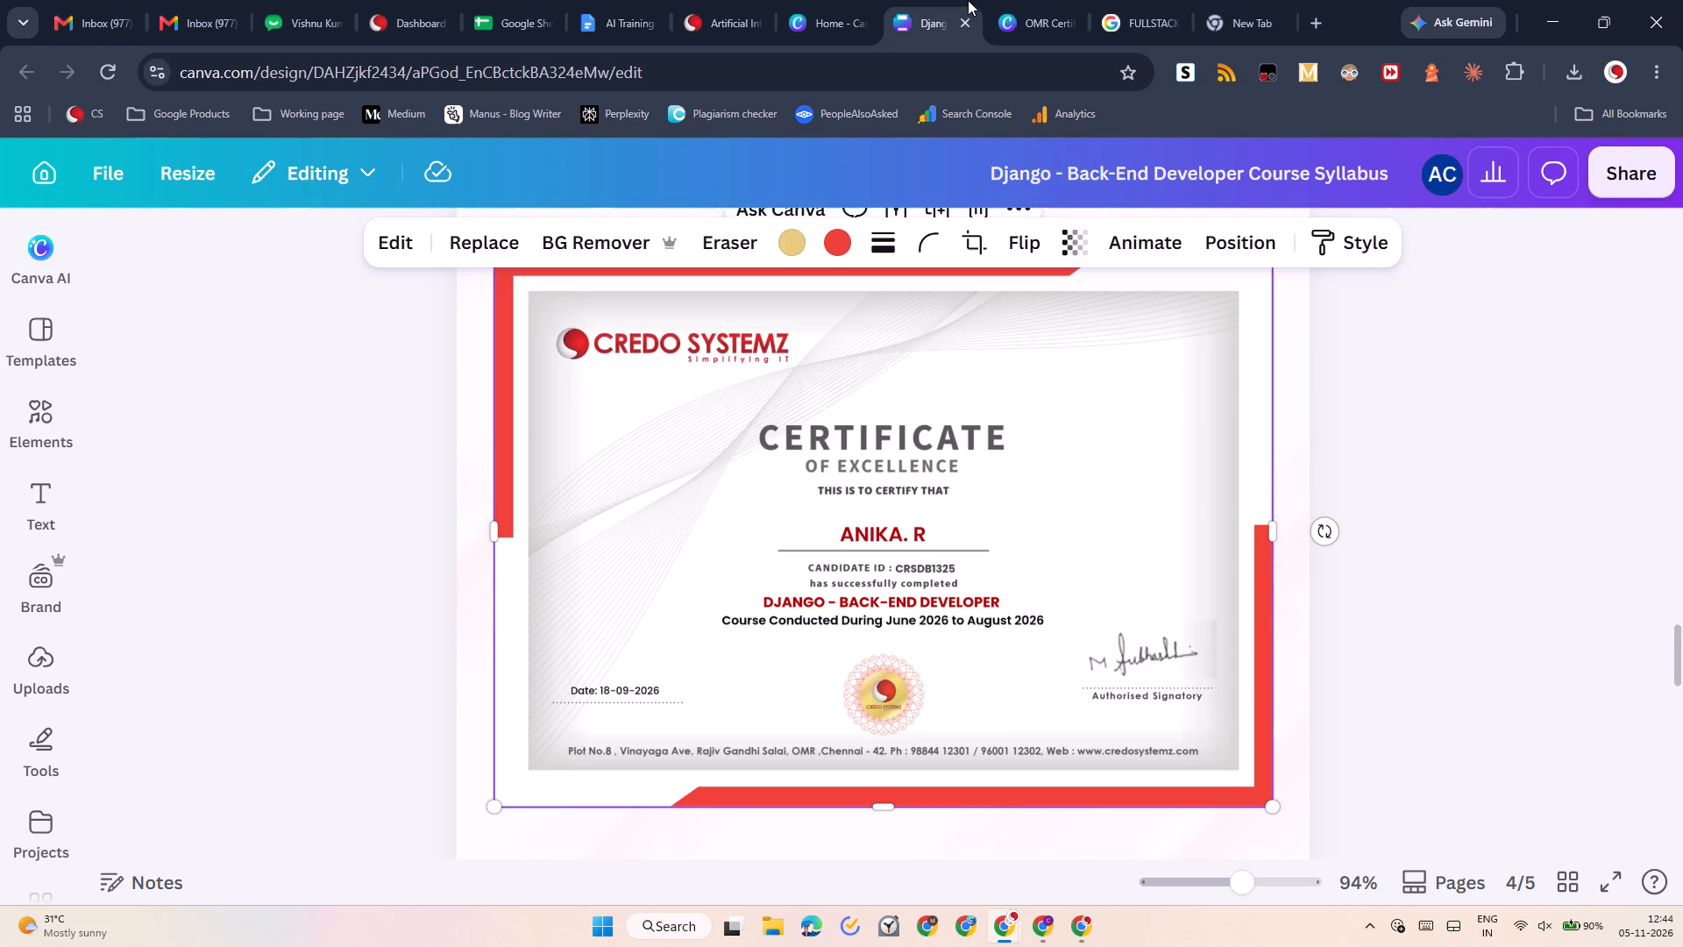
left_click(1026, 0)
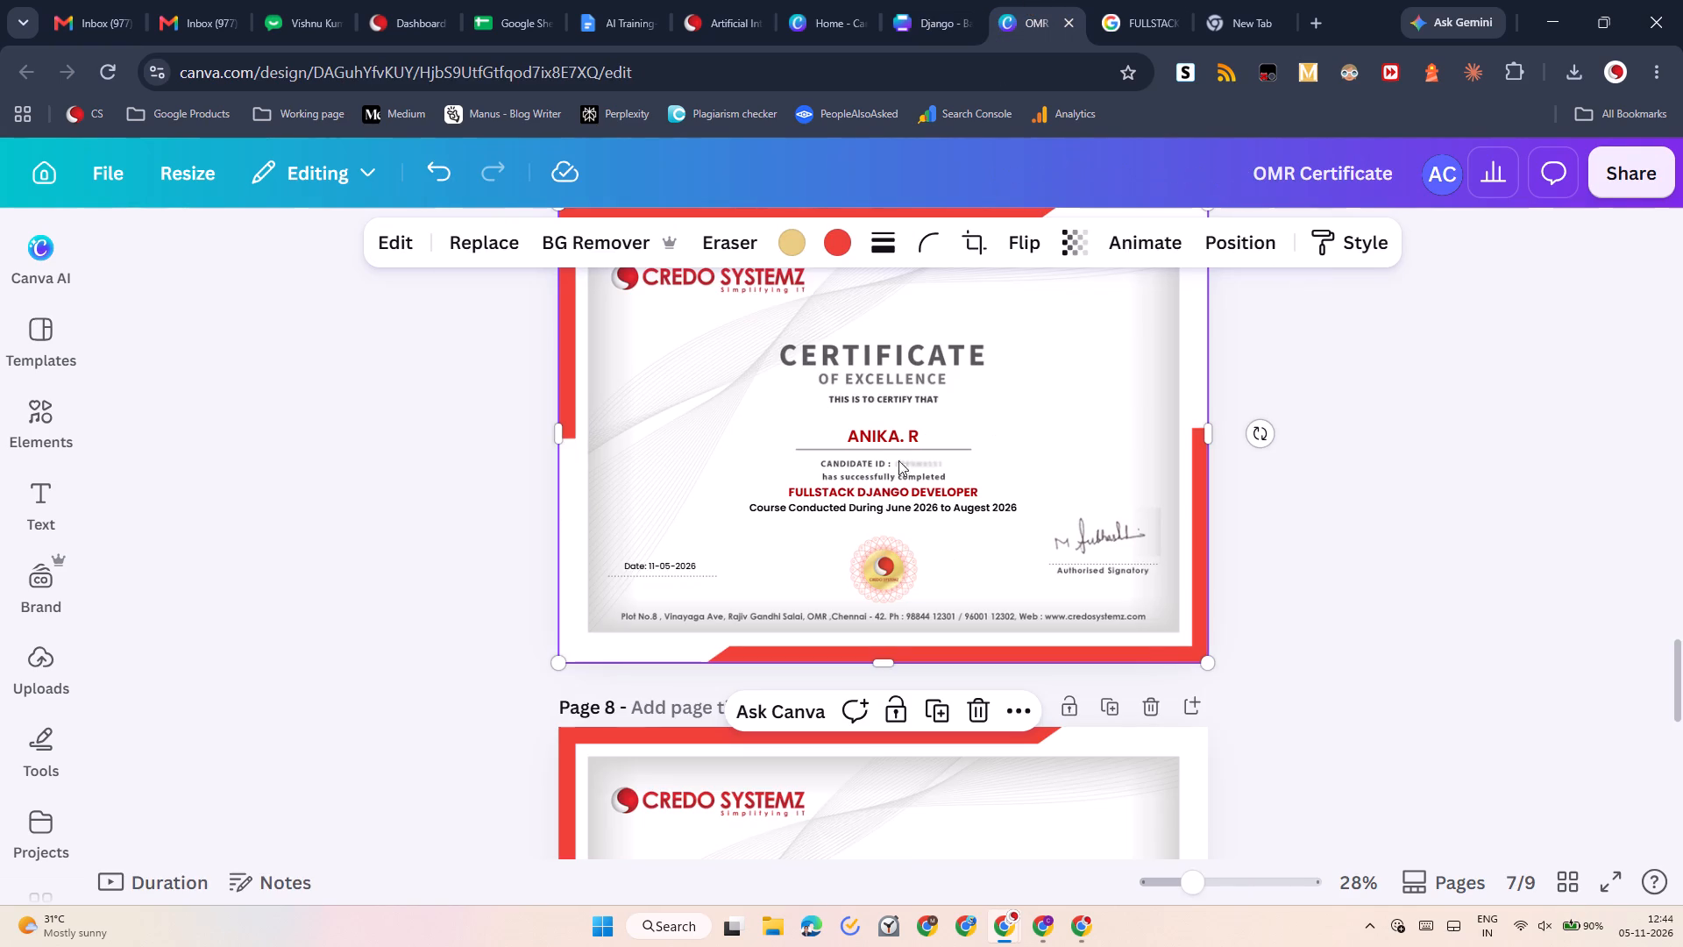
left_click(912, 459)
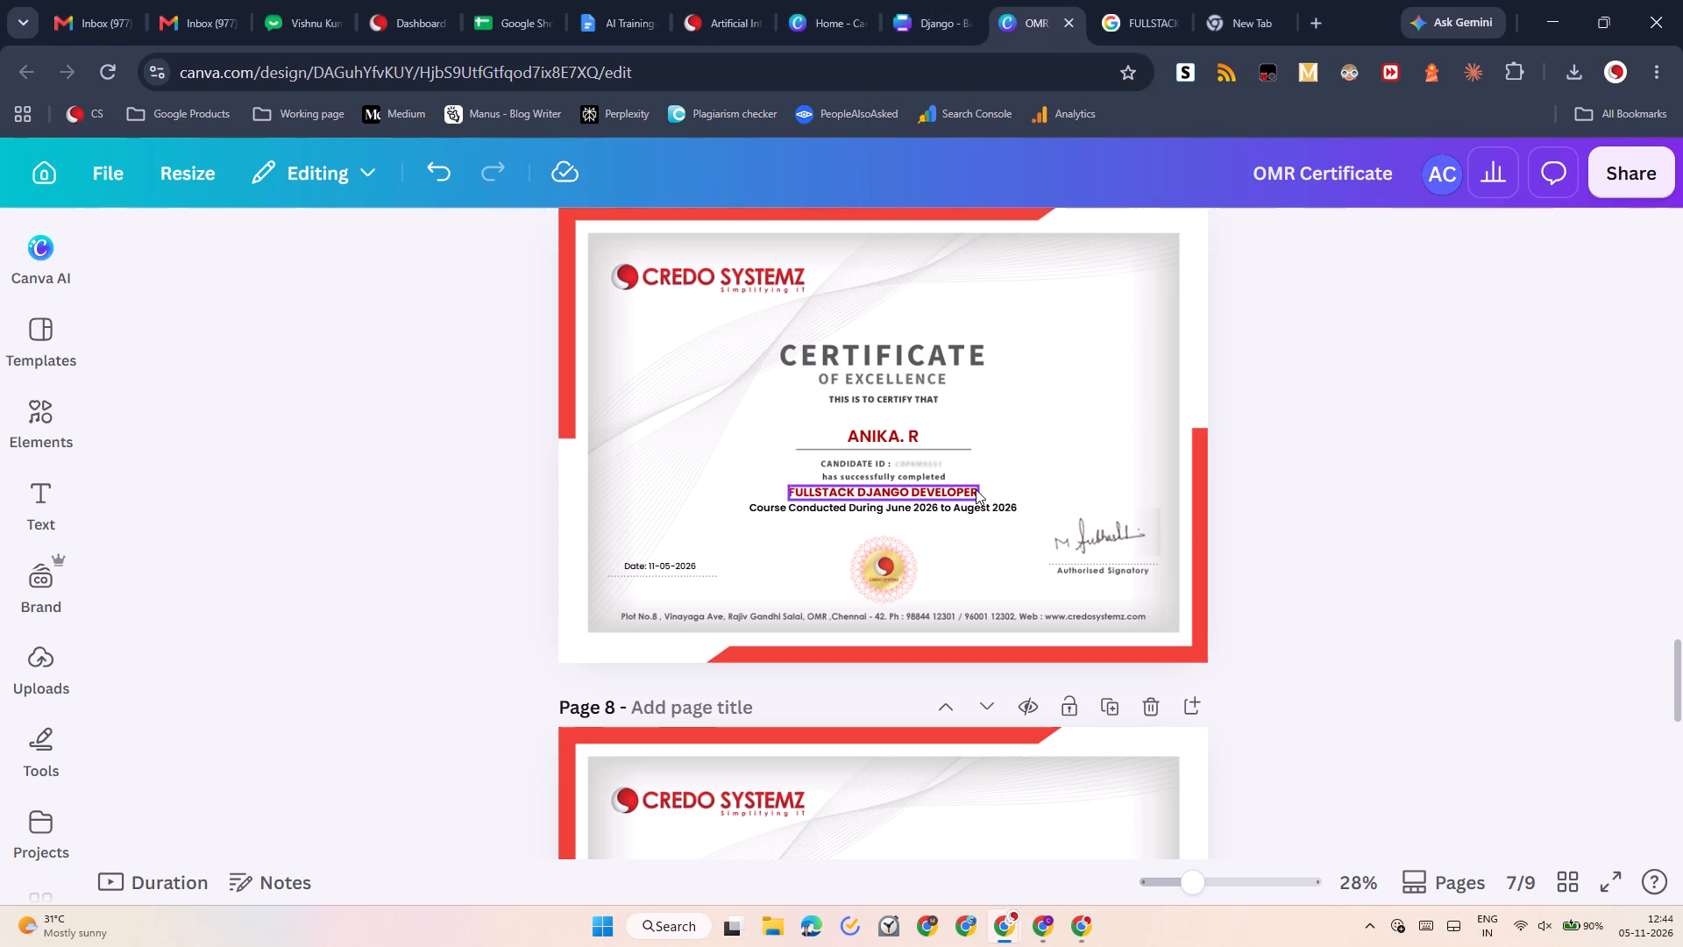
left_click(1005, 434)
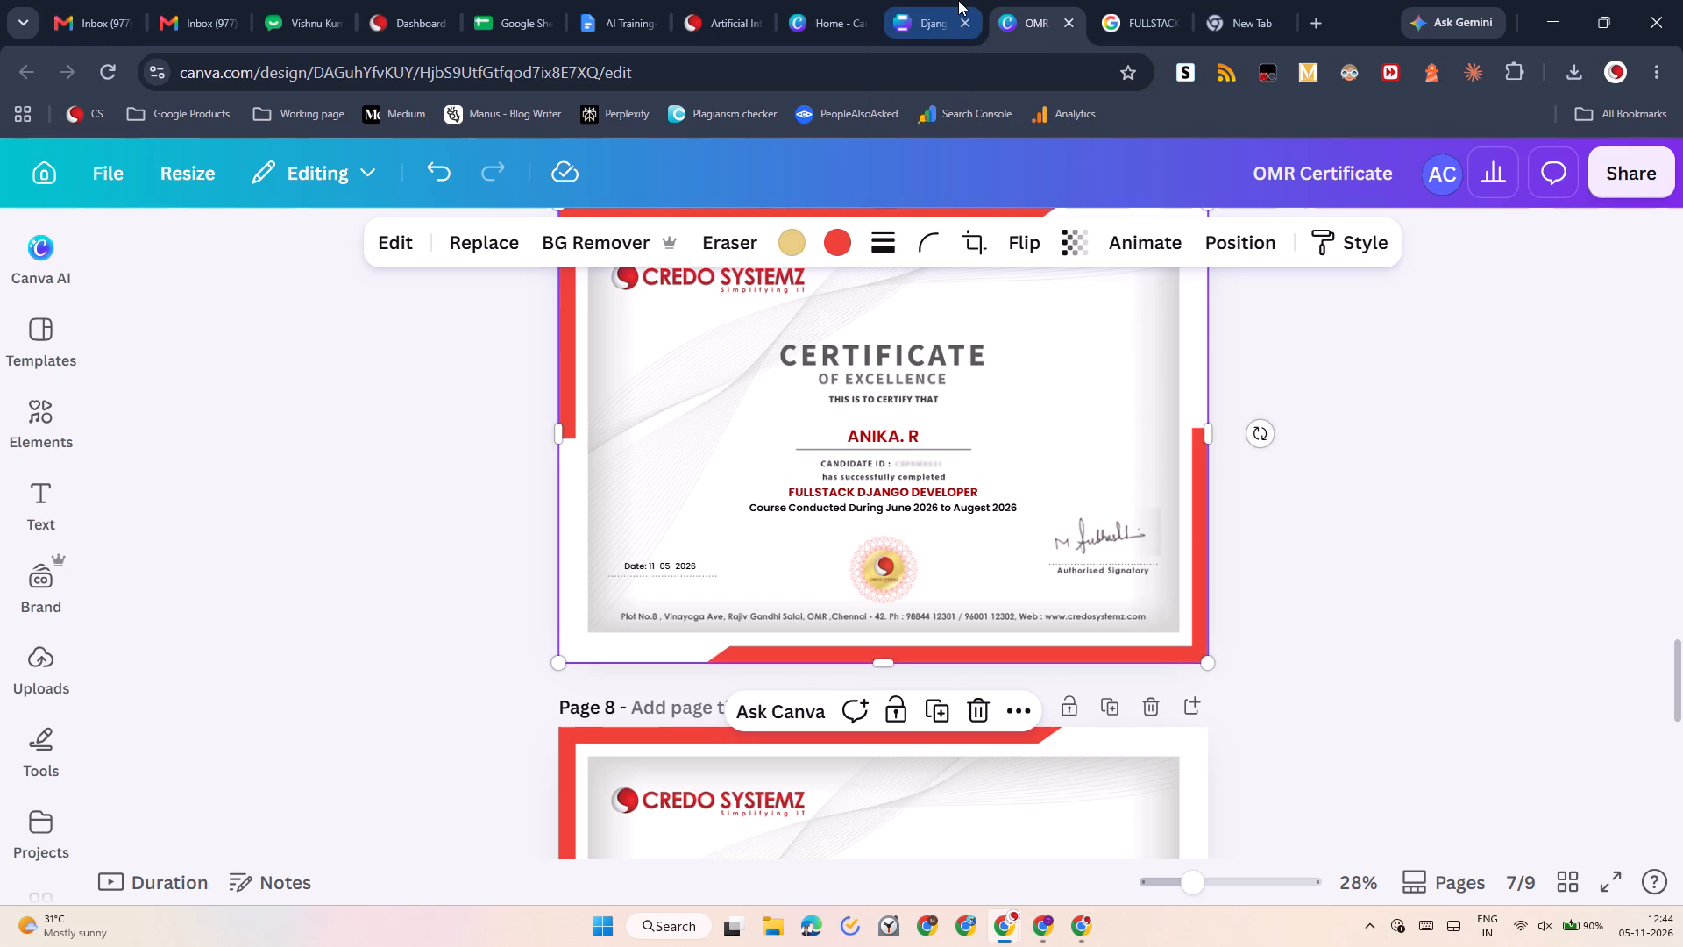
left_click(958, 0)
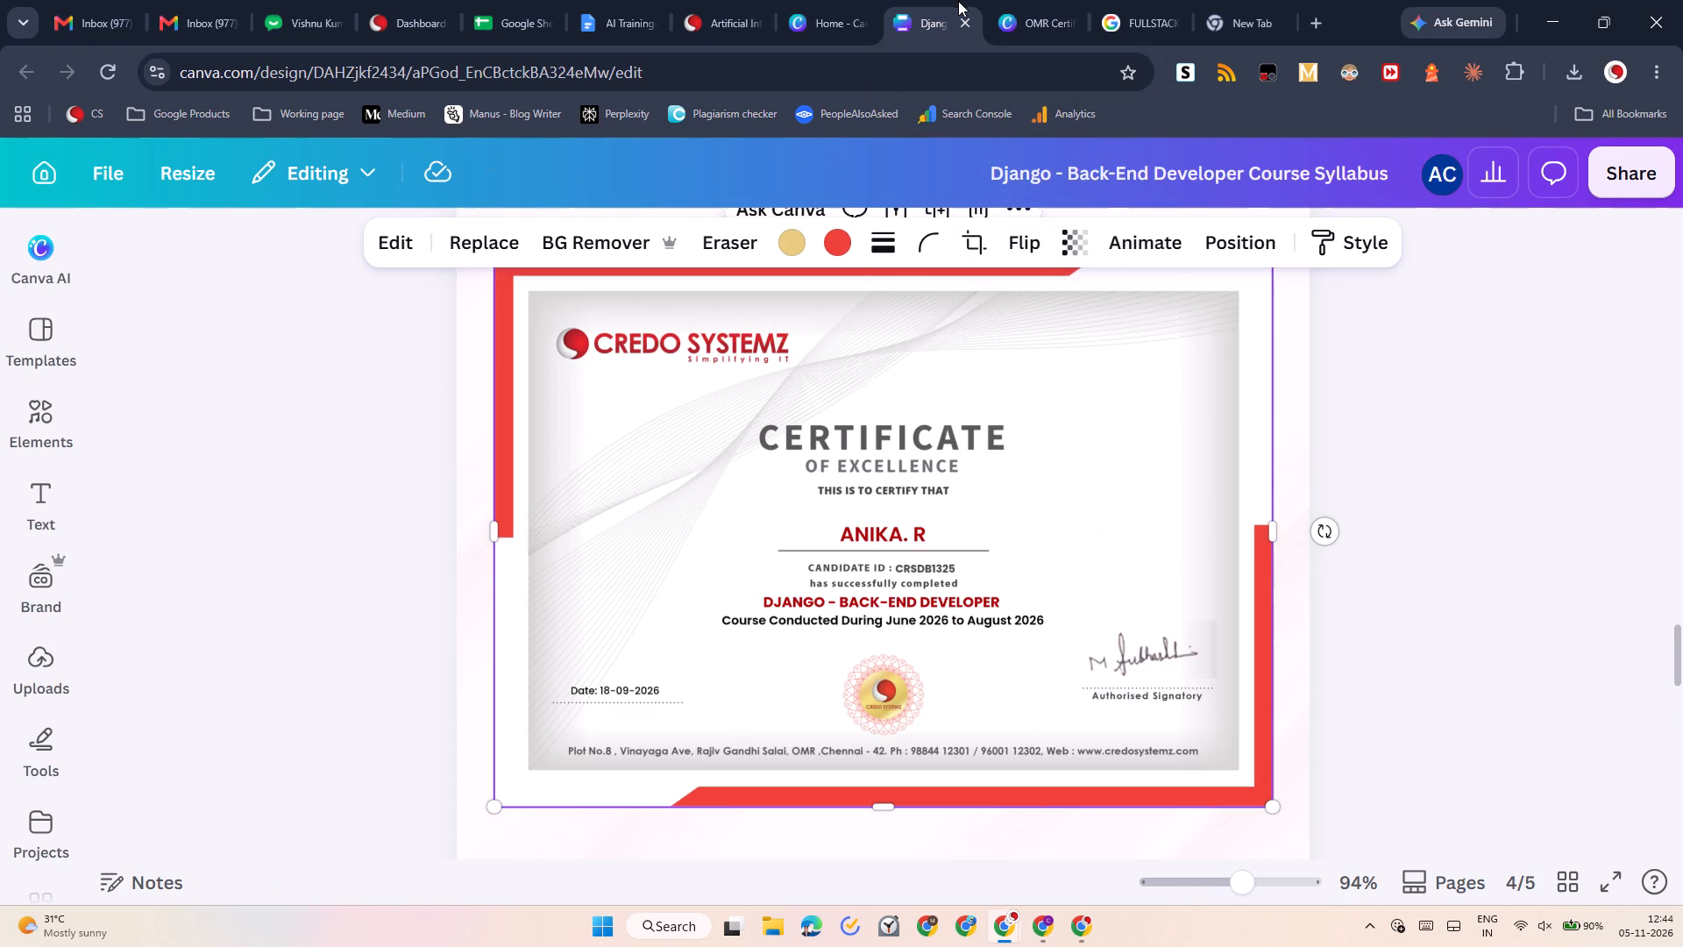
left_click(1022, 0)
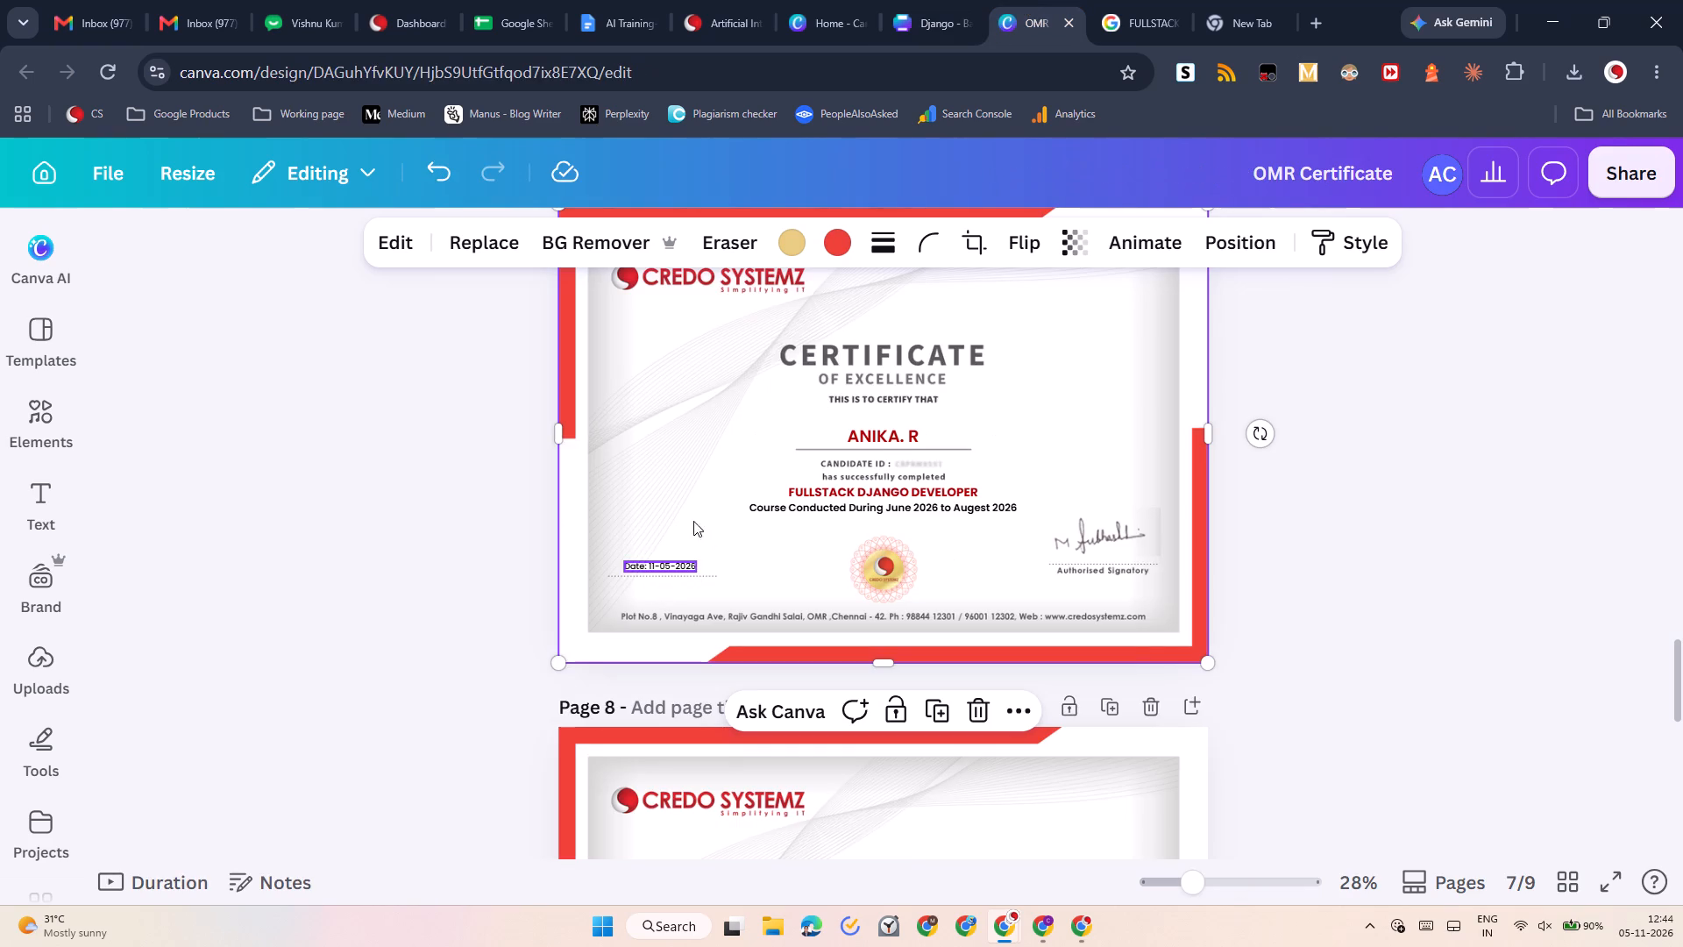
Change the issue date on the page 7 certificate to 18-09-2026, following the date on the syllabus's page 4 certificate.
left_click(910, 0)
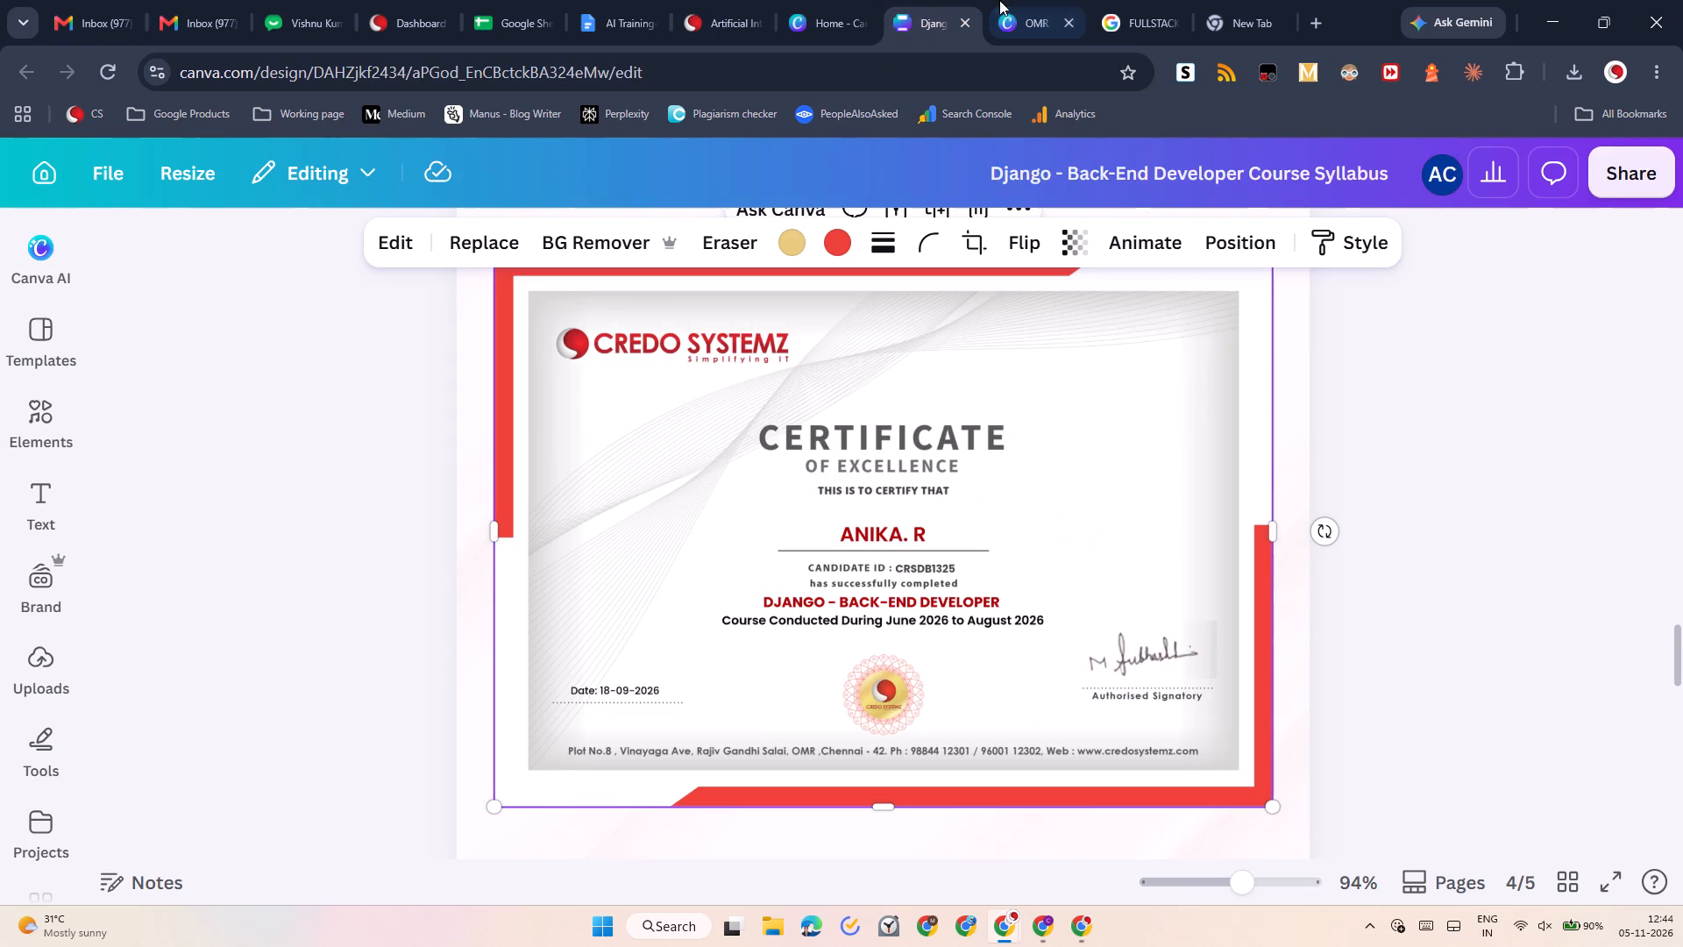
left_click(1016, 0)
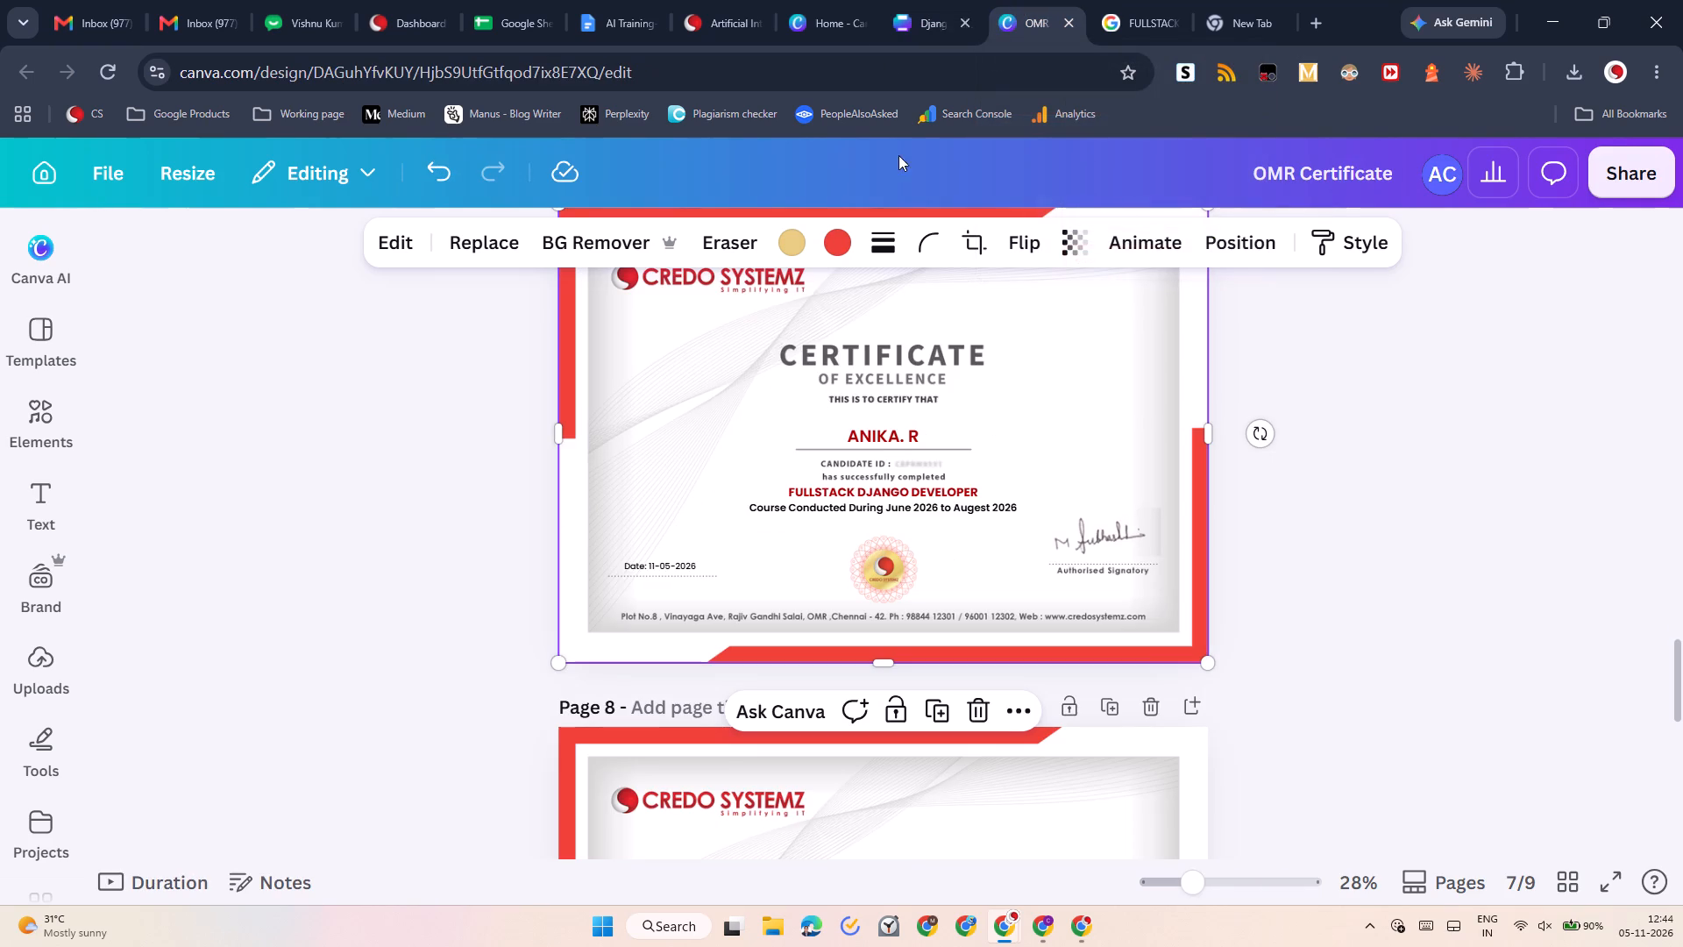
left_click(657, 567)
double_click(657, 567)
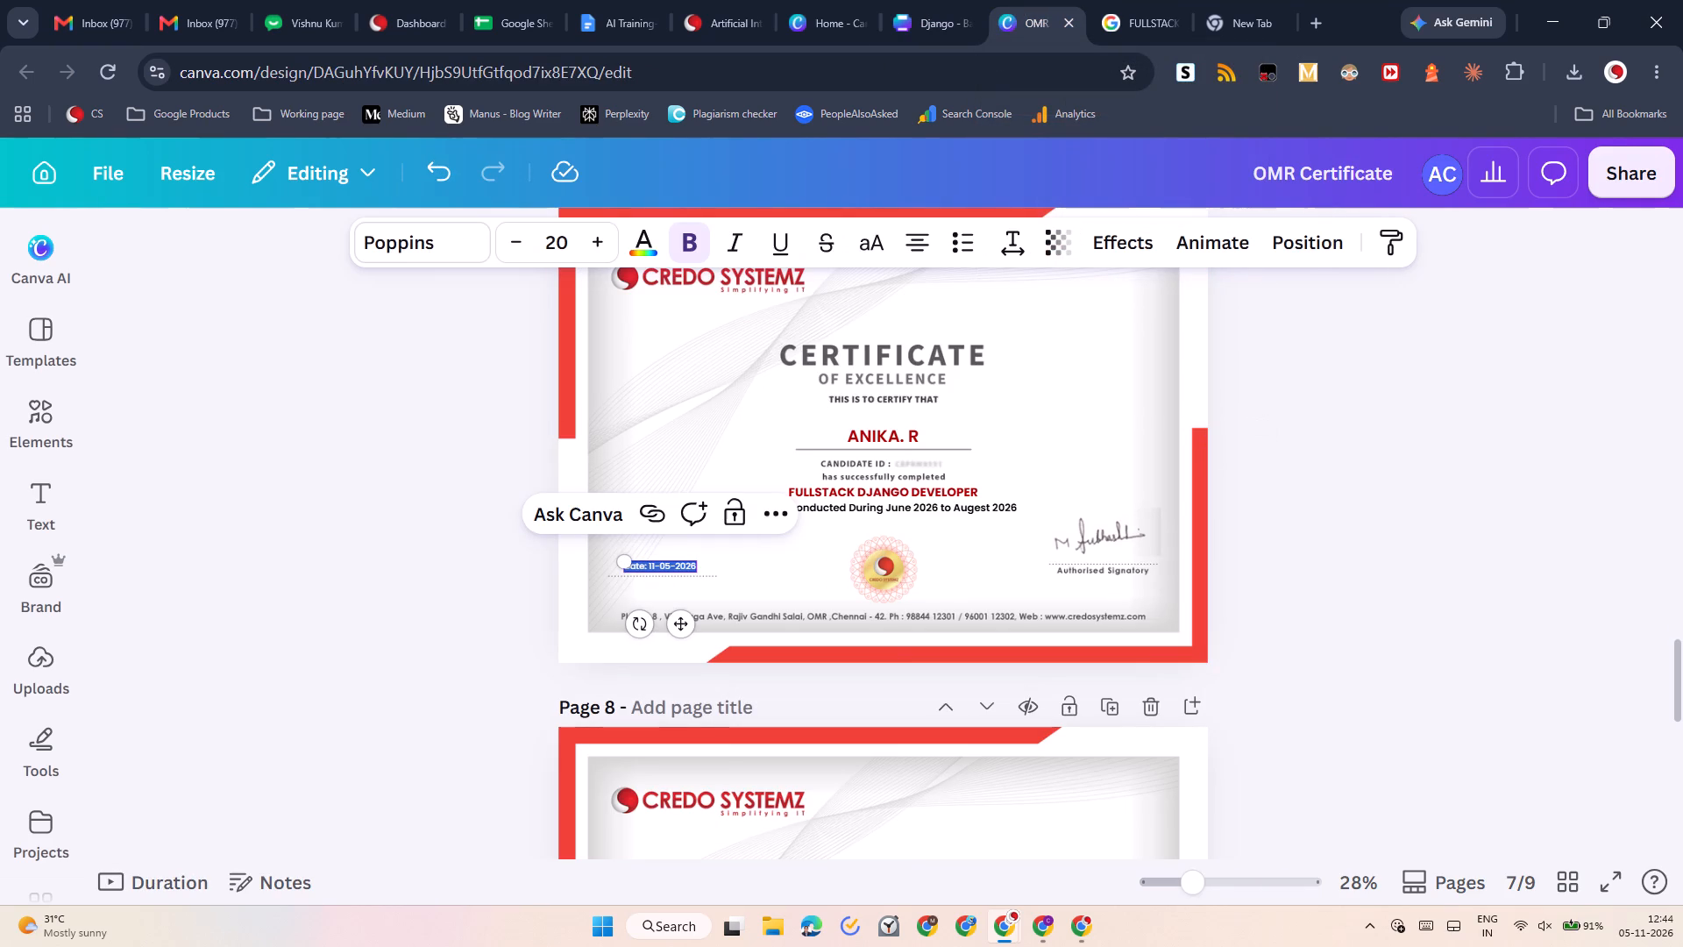
left_click(657, 567)
left_click(657, 567)
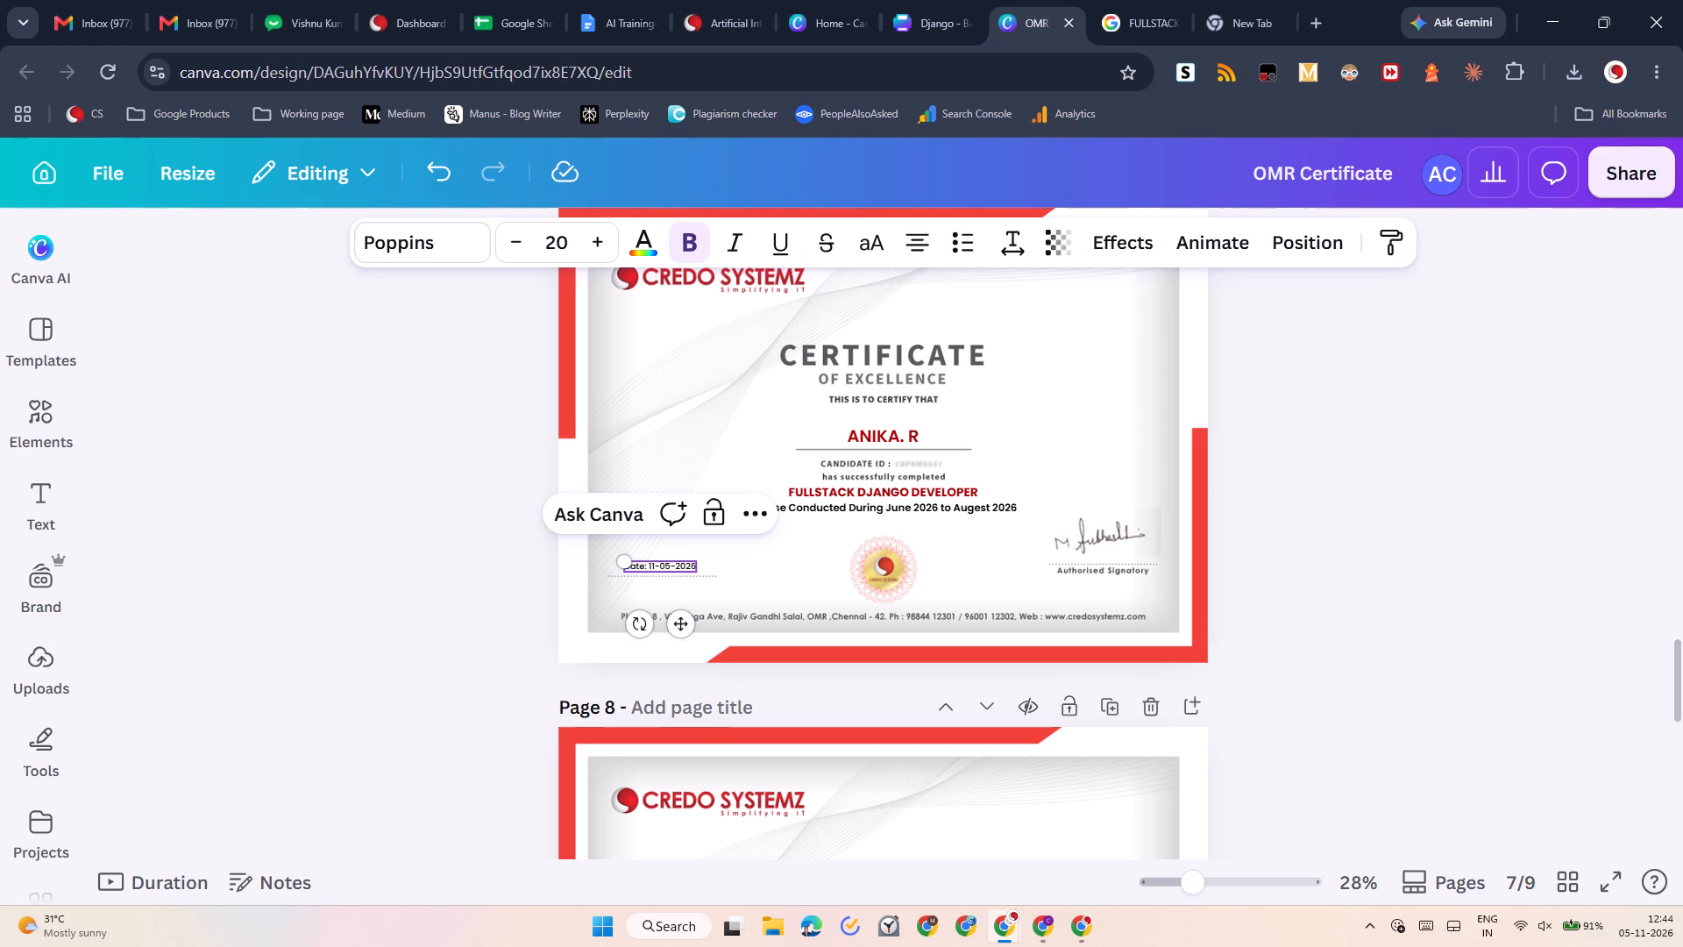
key("Left")
key("Right")
key("BackSpace")
key("BackSpace")
type("18")
key("Right")
key("Right")
key("Right")
key("BackSpace")
key("9")
left_click(815, 474)
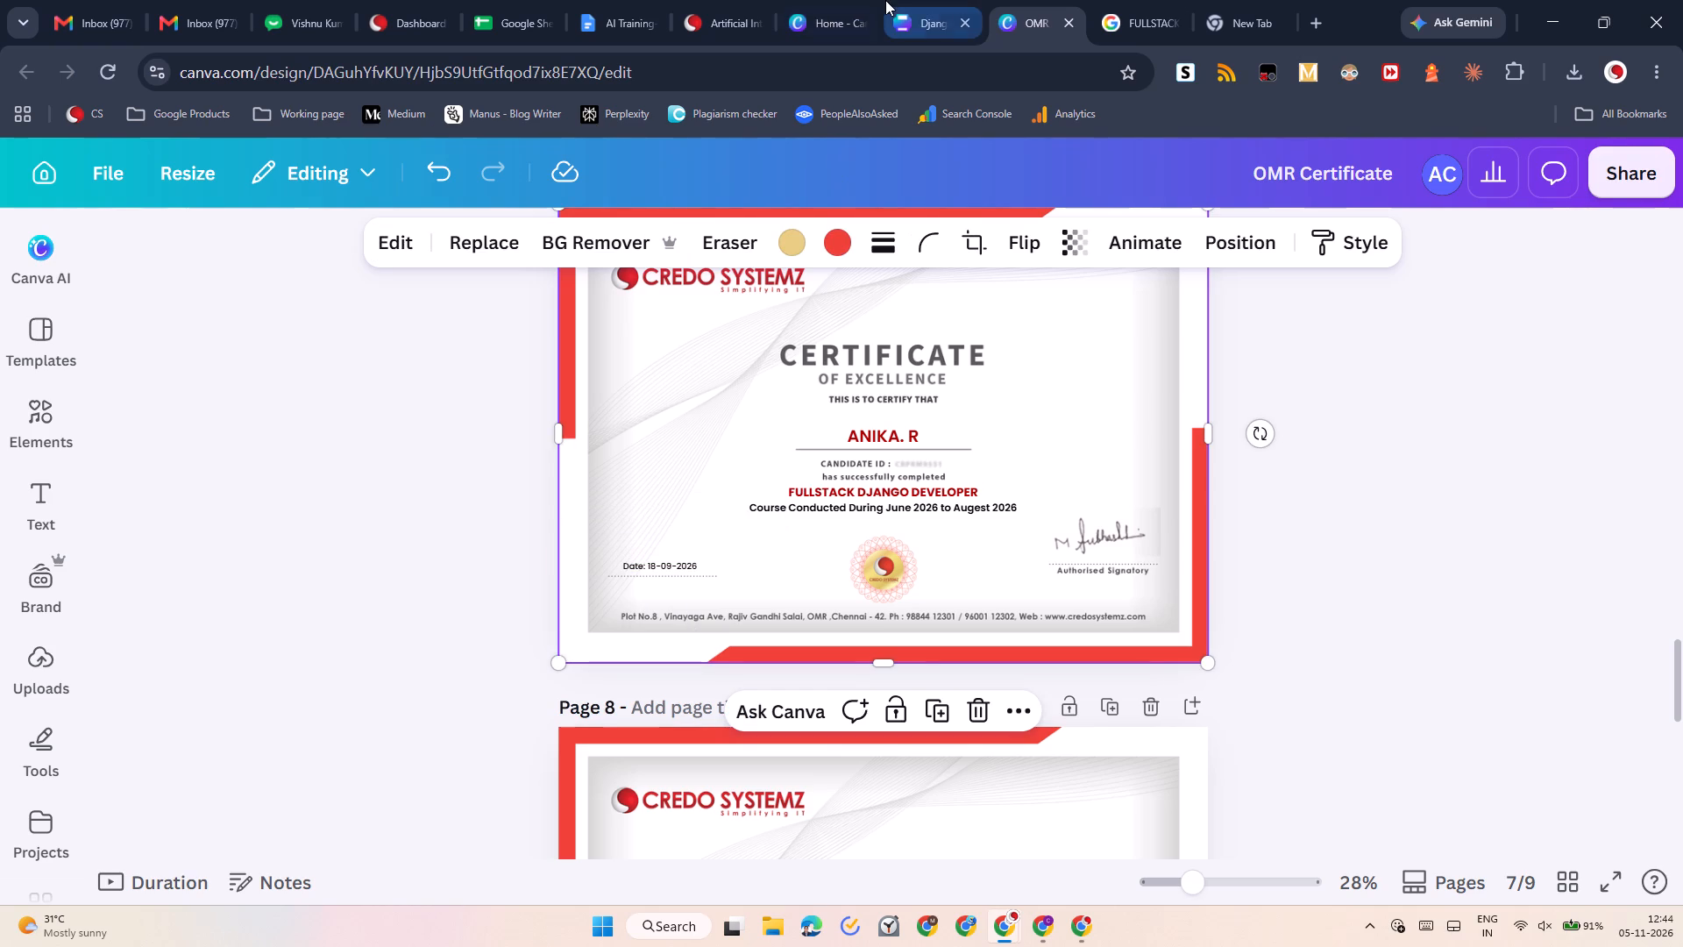
Compare the edited page 7 certificate with the certificate on page 4 of the Django syllabus.
left_click(912, 0)
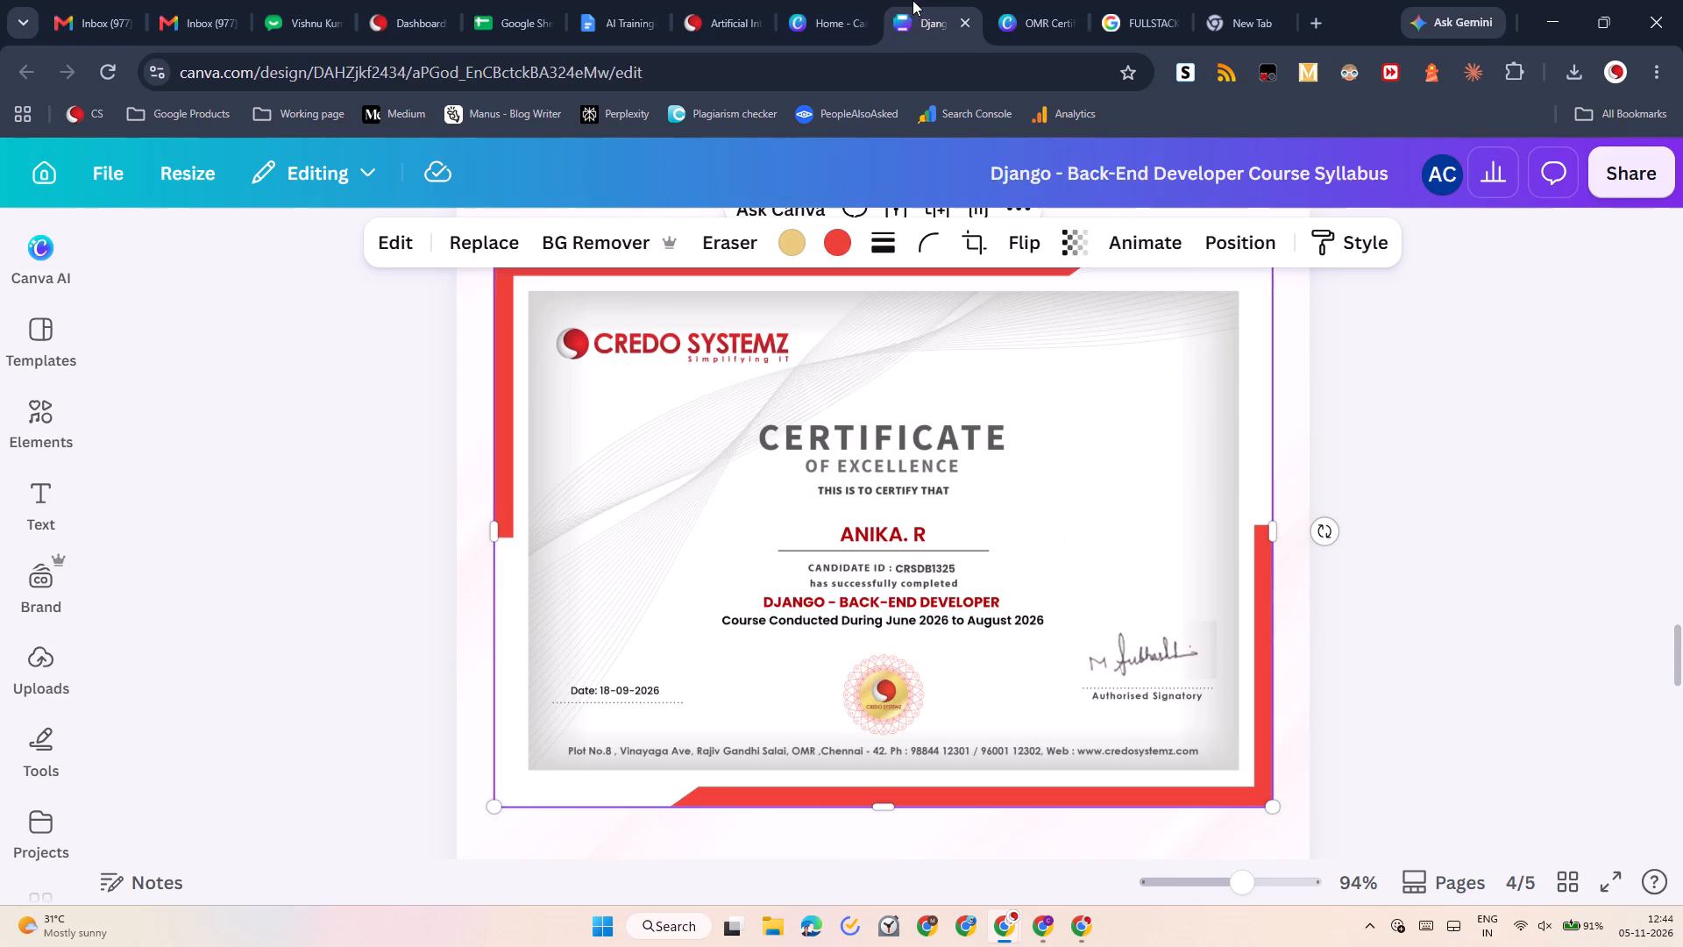
left_click(1060, 0)
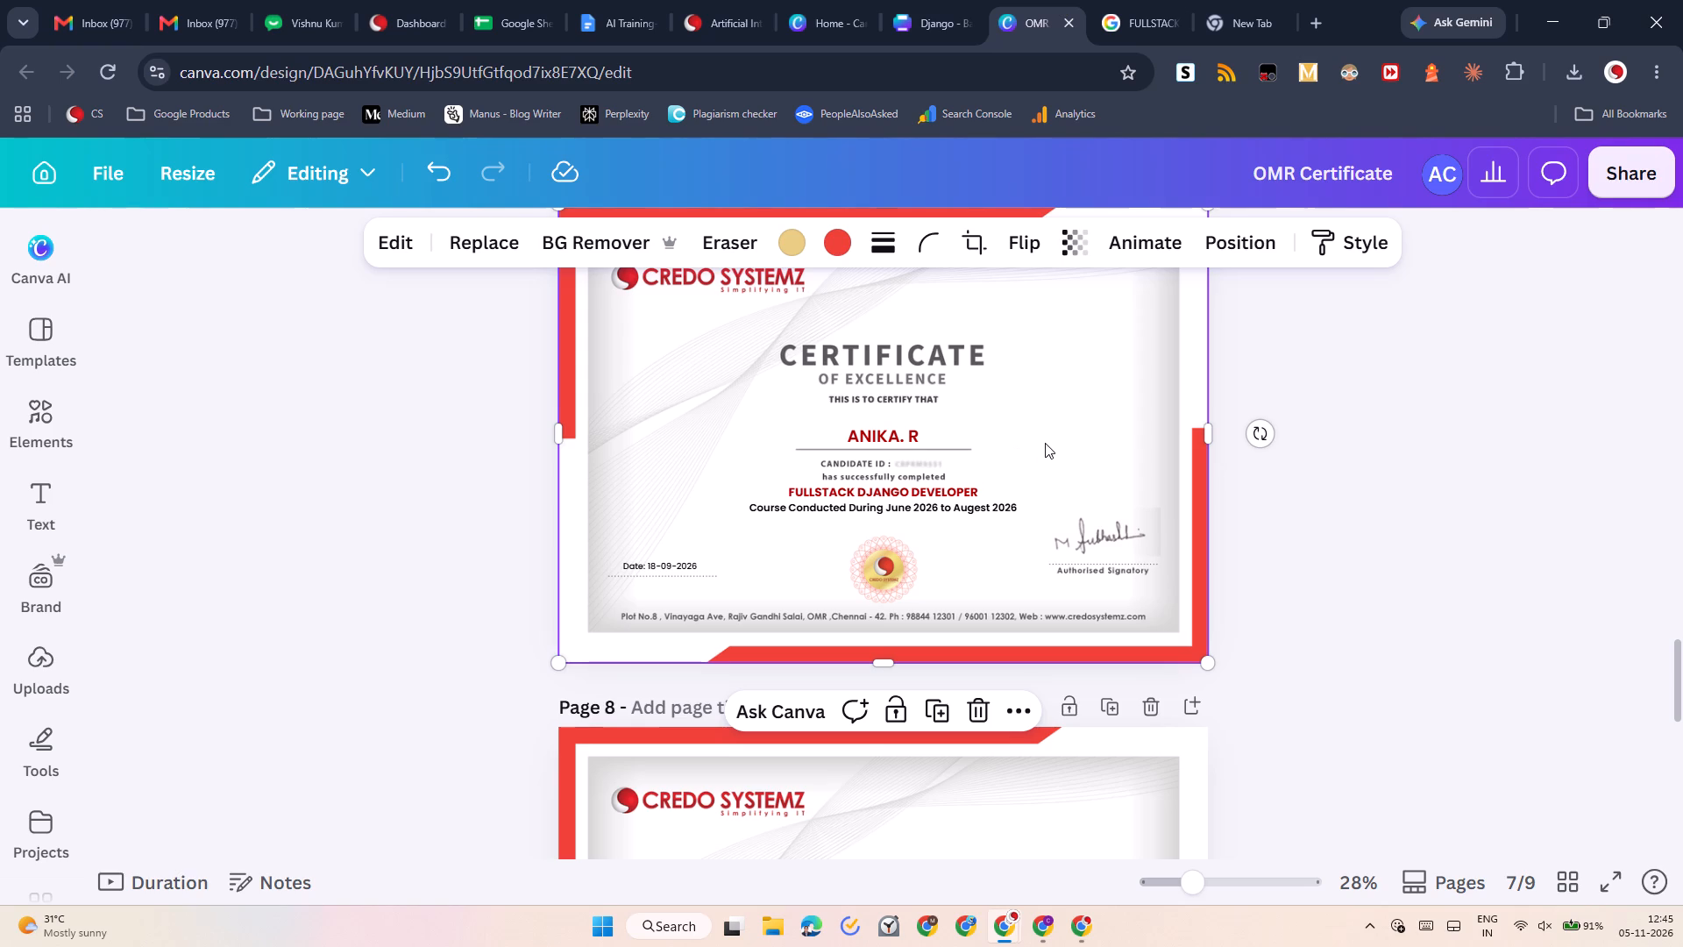
left_click(928, 0)
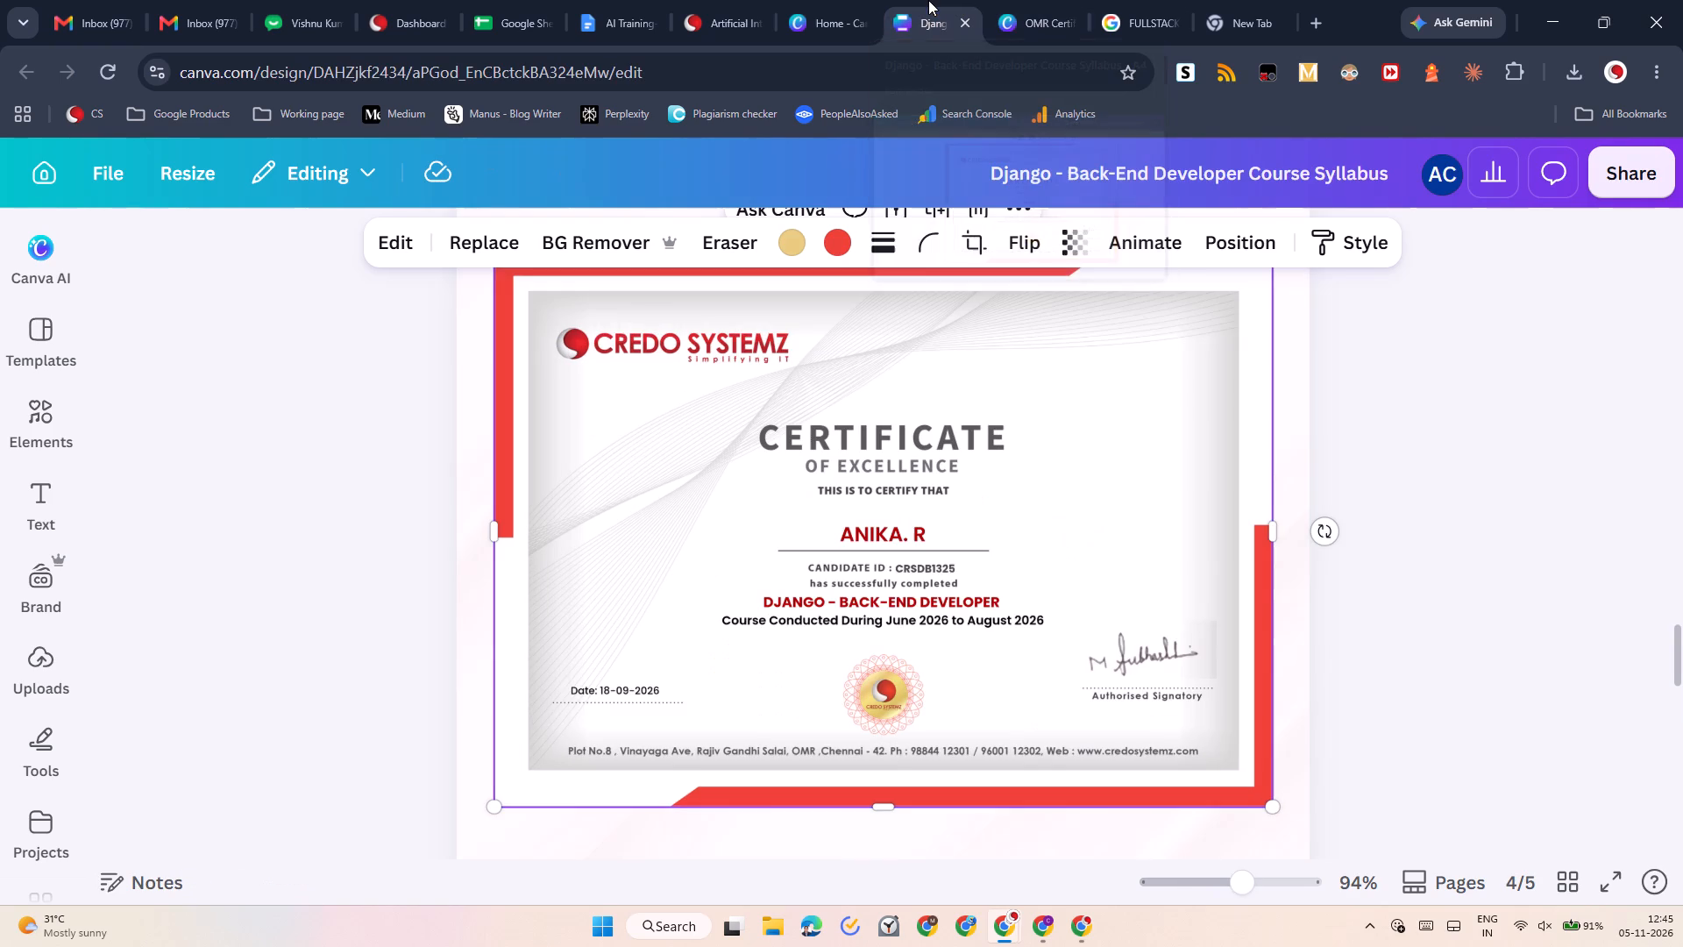
left_click(1058, 0)
left_click(949, 0)
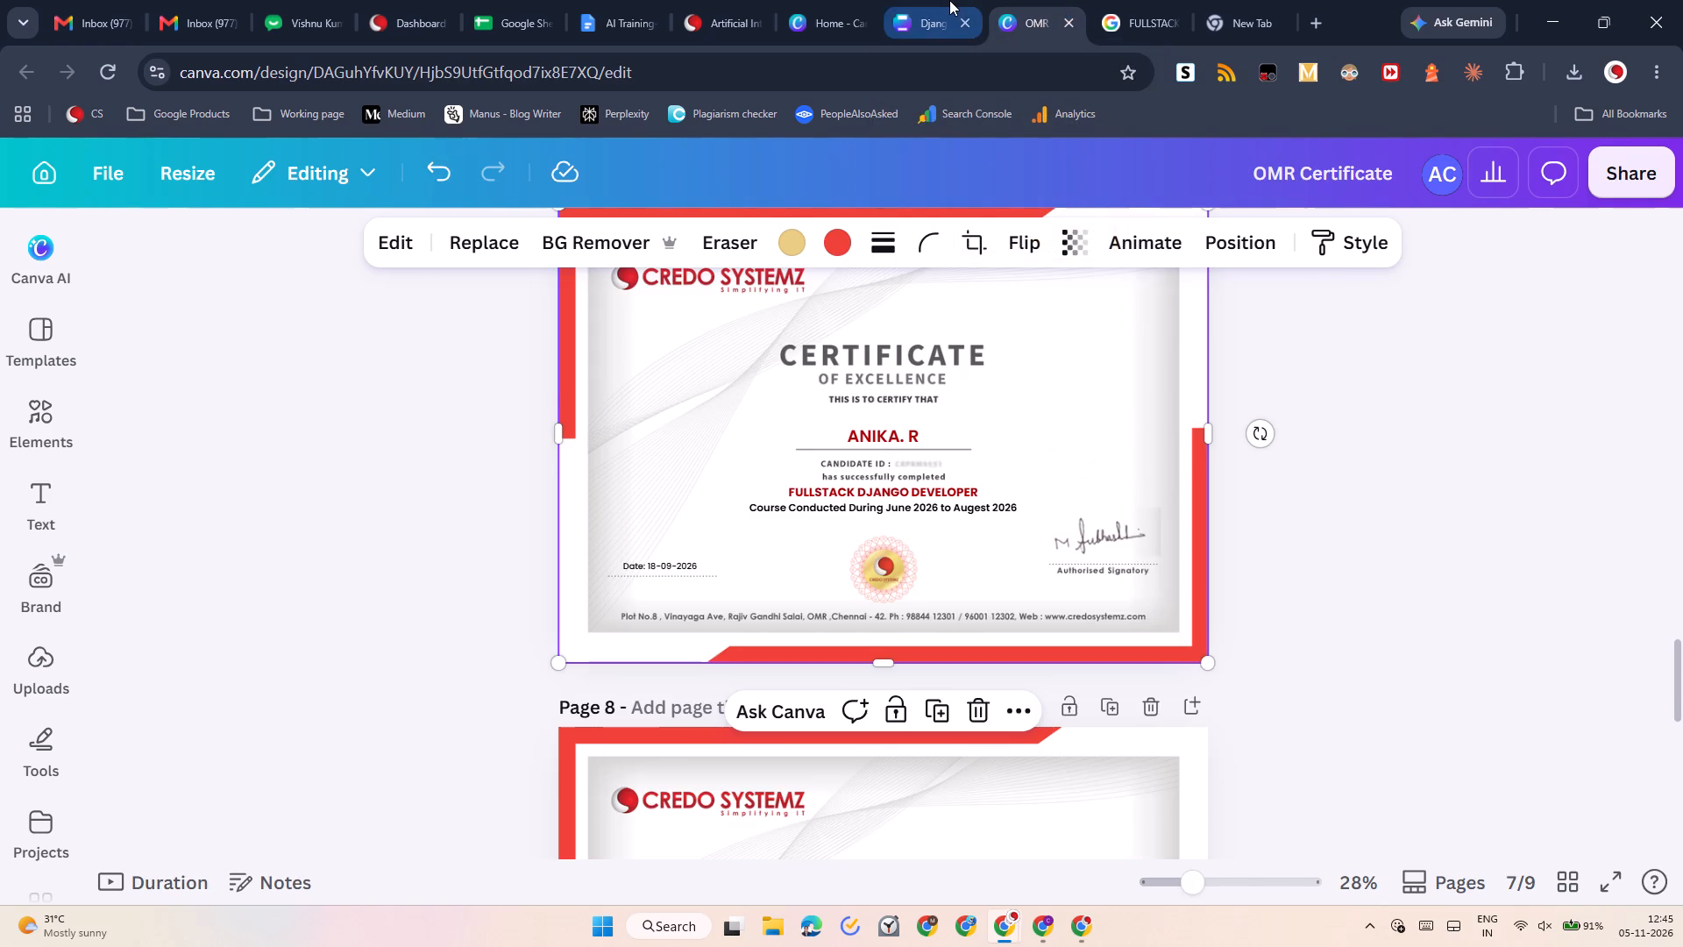
left_click(1006, 0)
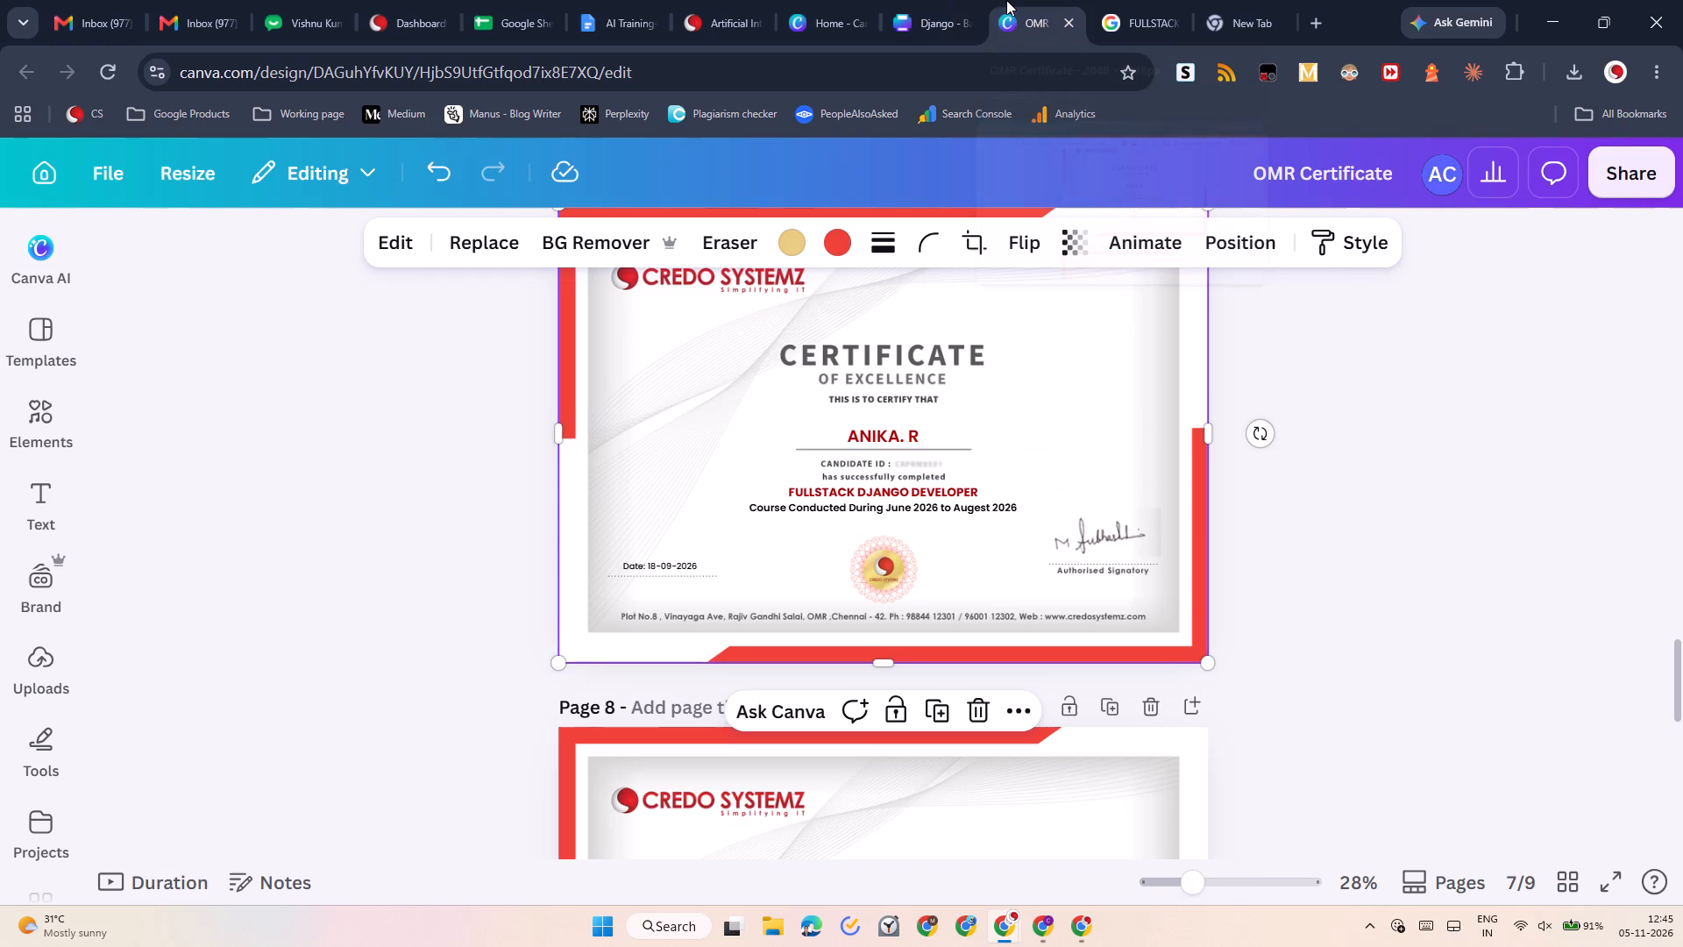
left_click(972, 340)
Download only page 7 of the OMR Certificate design as a PNG at high quality.
scroll(972, 340, "up", 1)
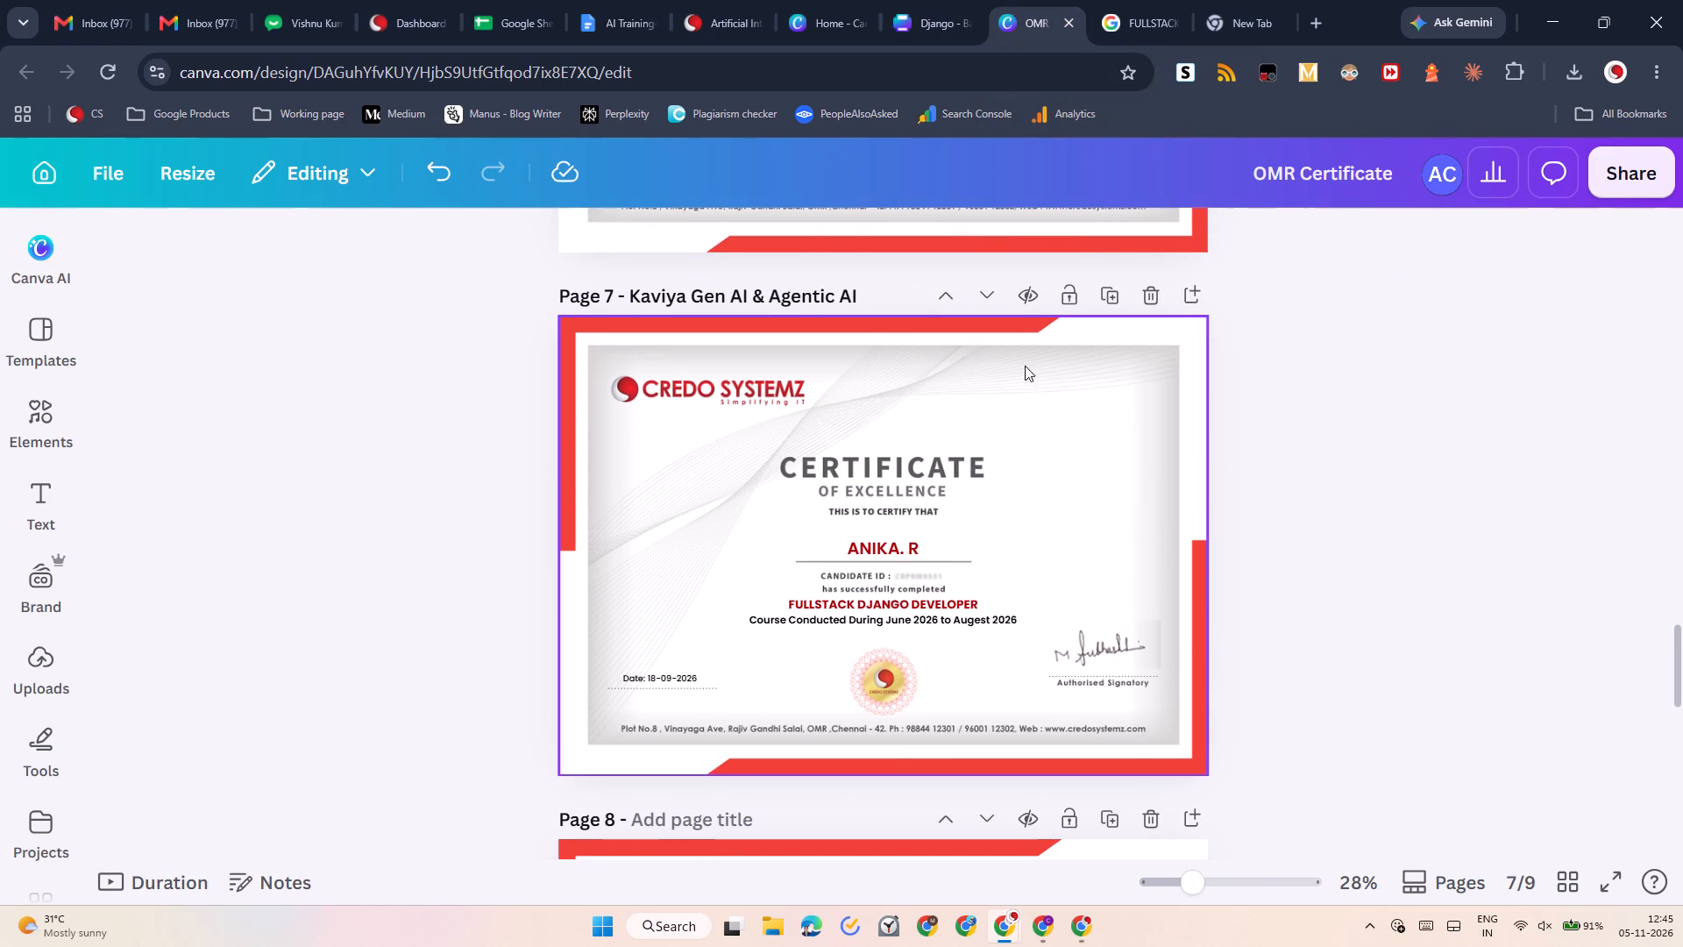
left_click(1066, 396)
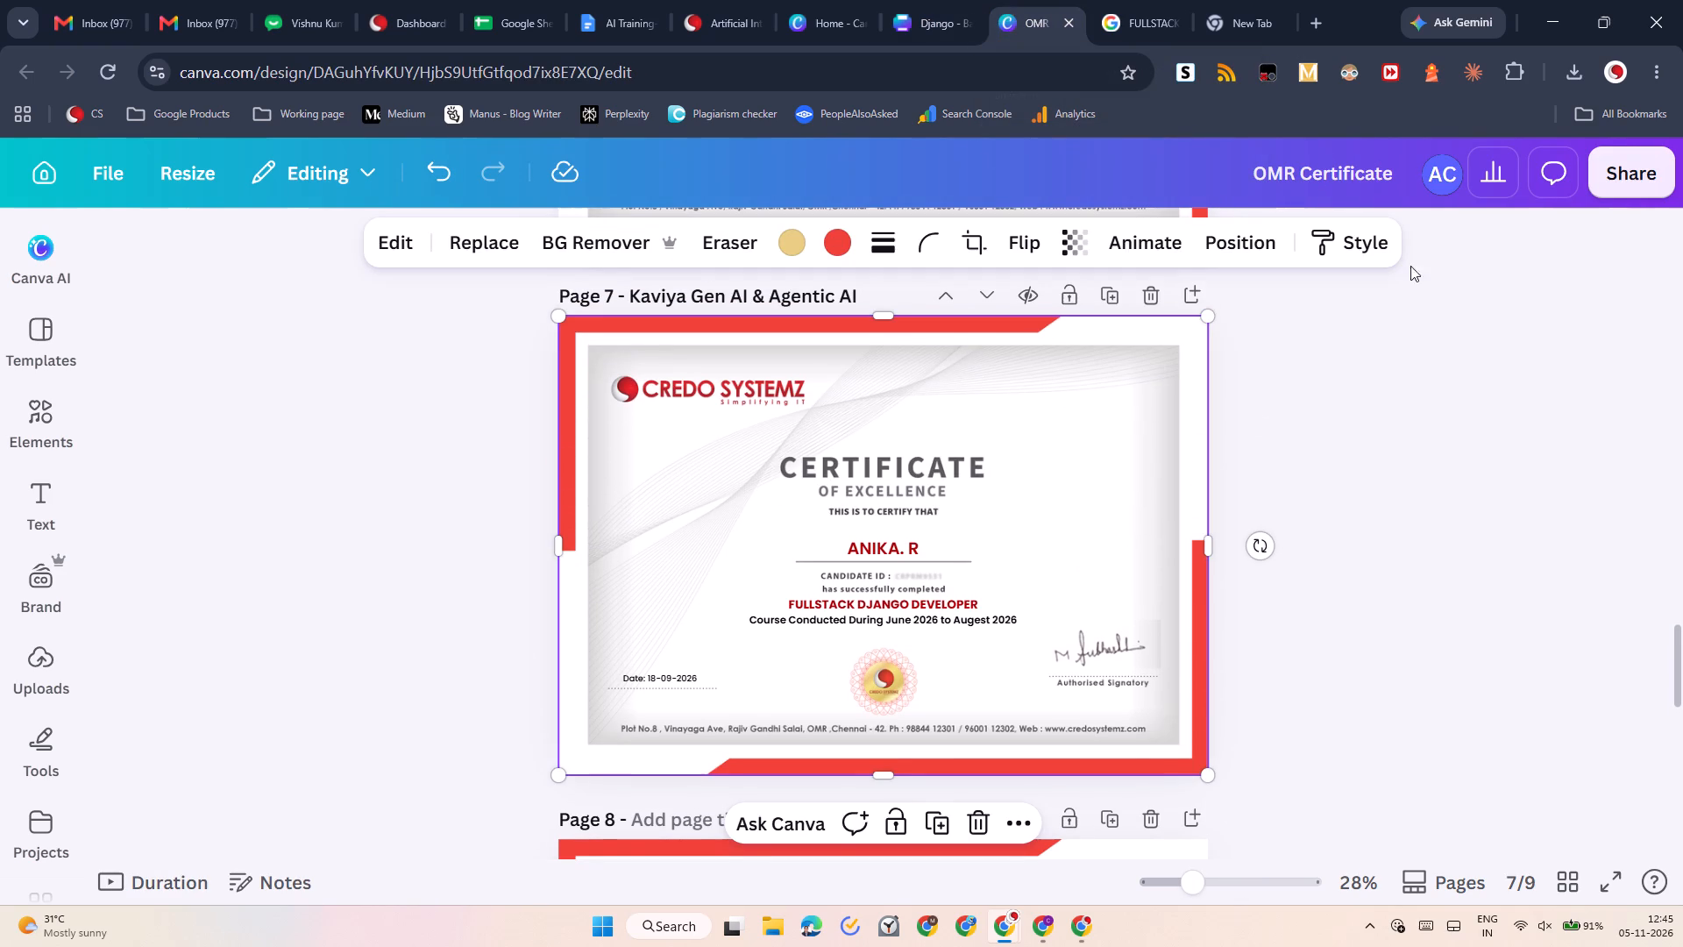
left_click(1637, 177)
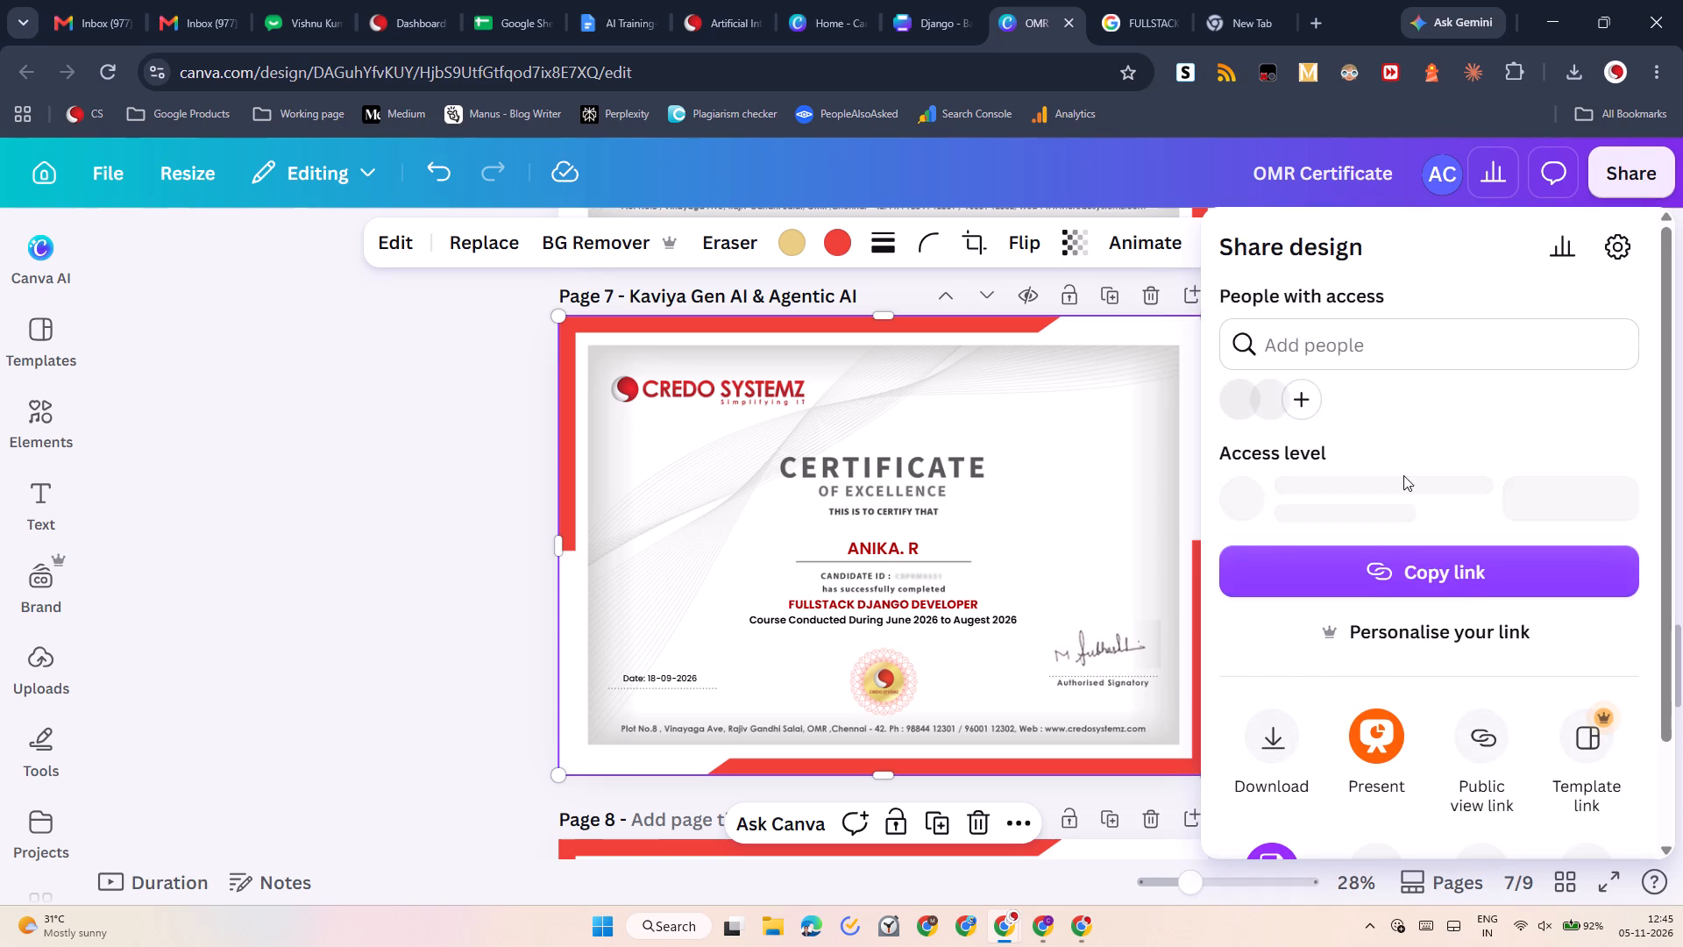
scroll(1362, 519, "down", 2)
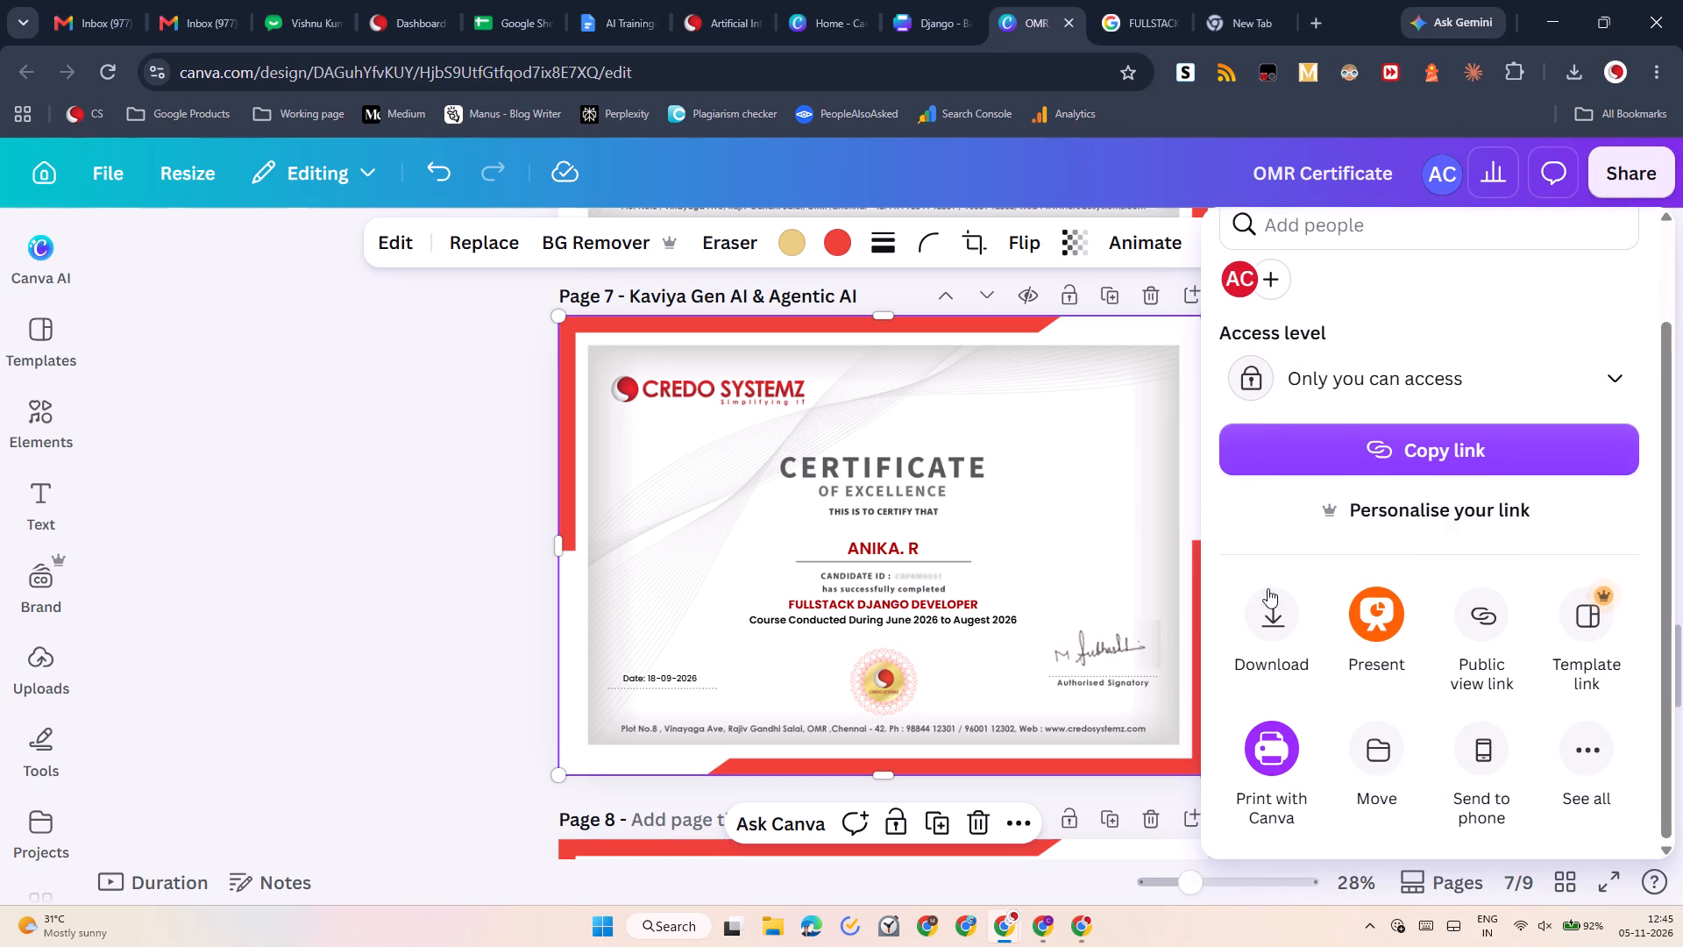
left_click(1268, 613)
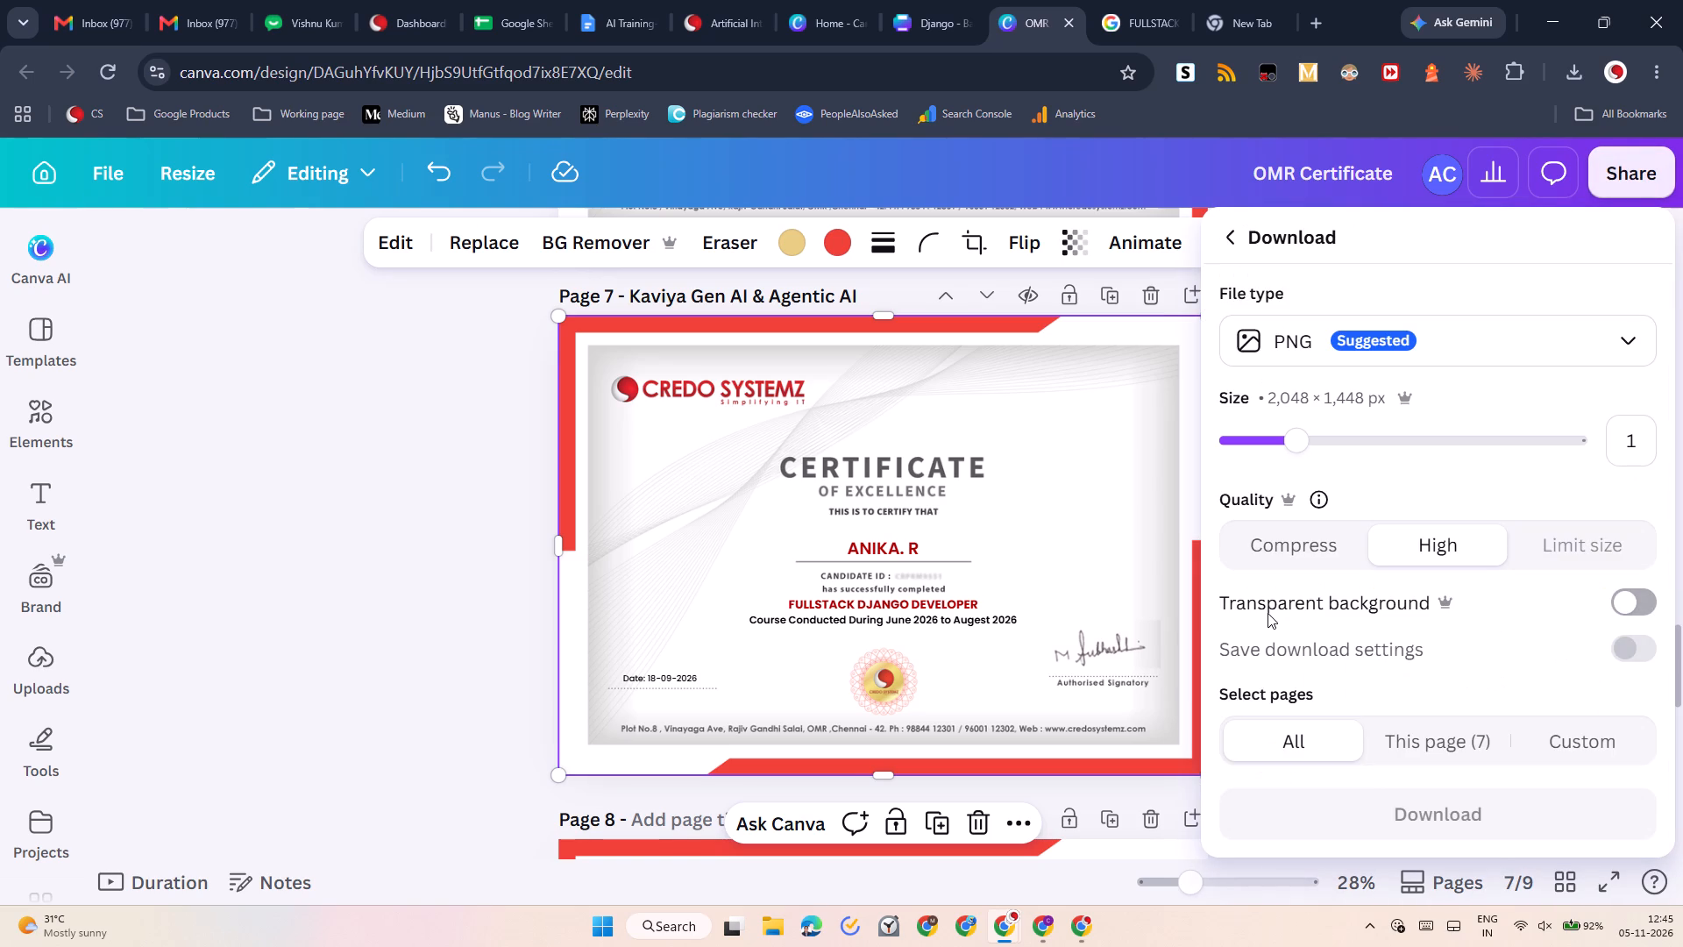
scroll(1387, 623, "down", 2)
scroll(1380, 552, "down", 2)
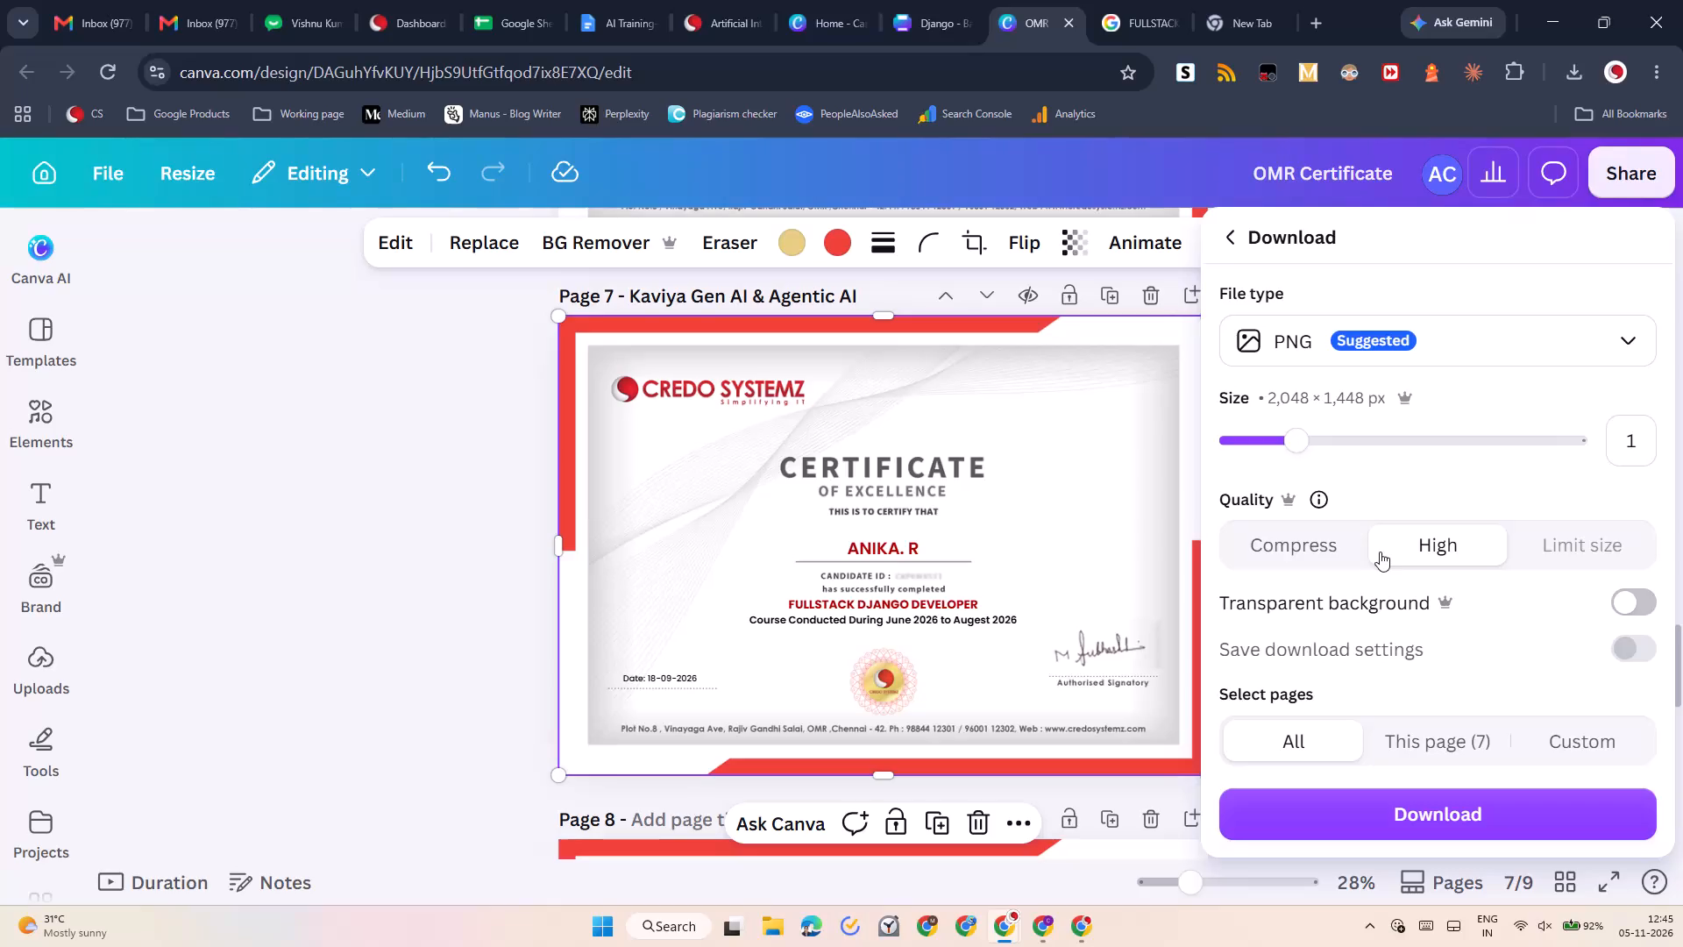
scroll(1380, 552, "up", 1)
left_click(1491, 330)
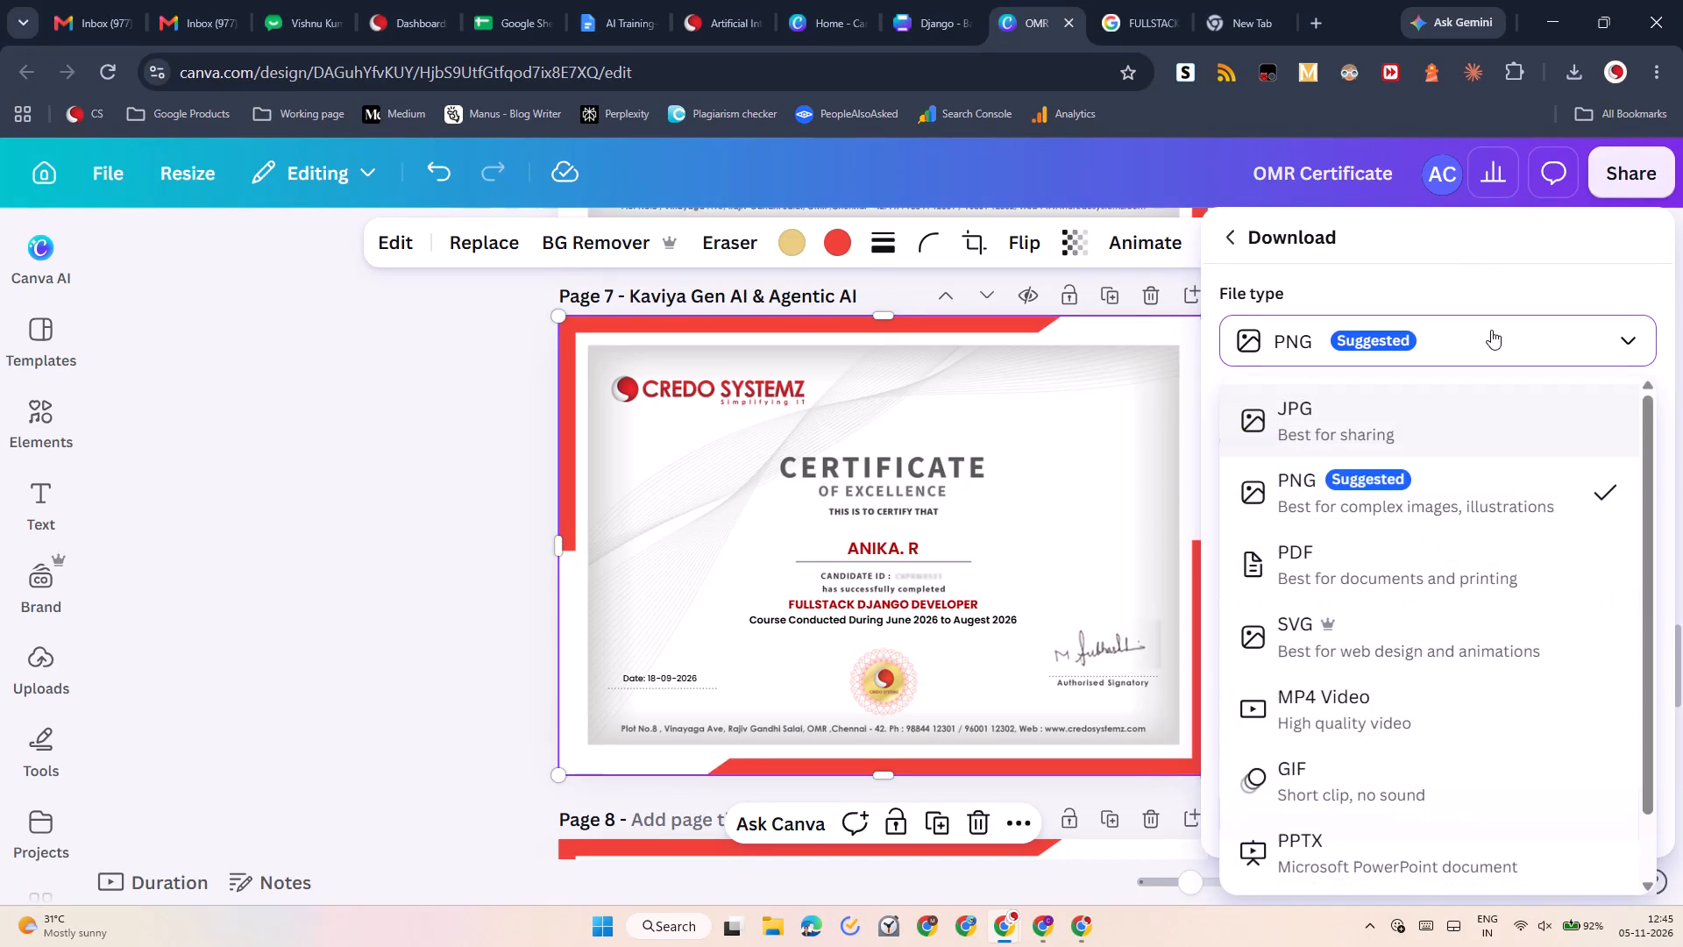
left_click(1463, 494)
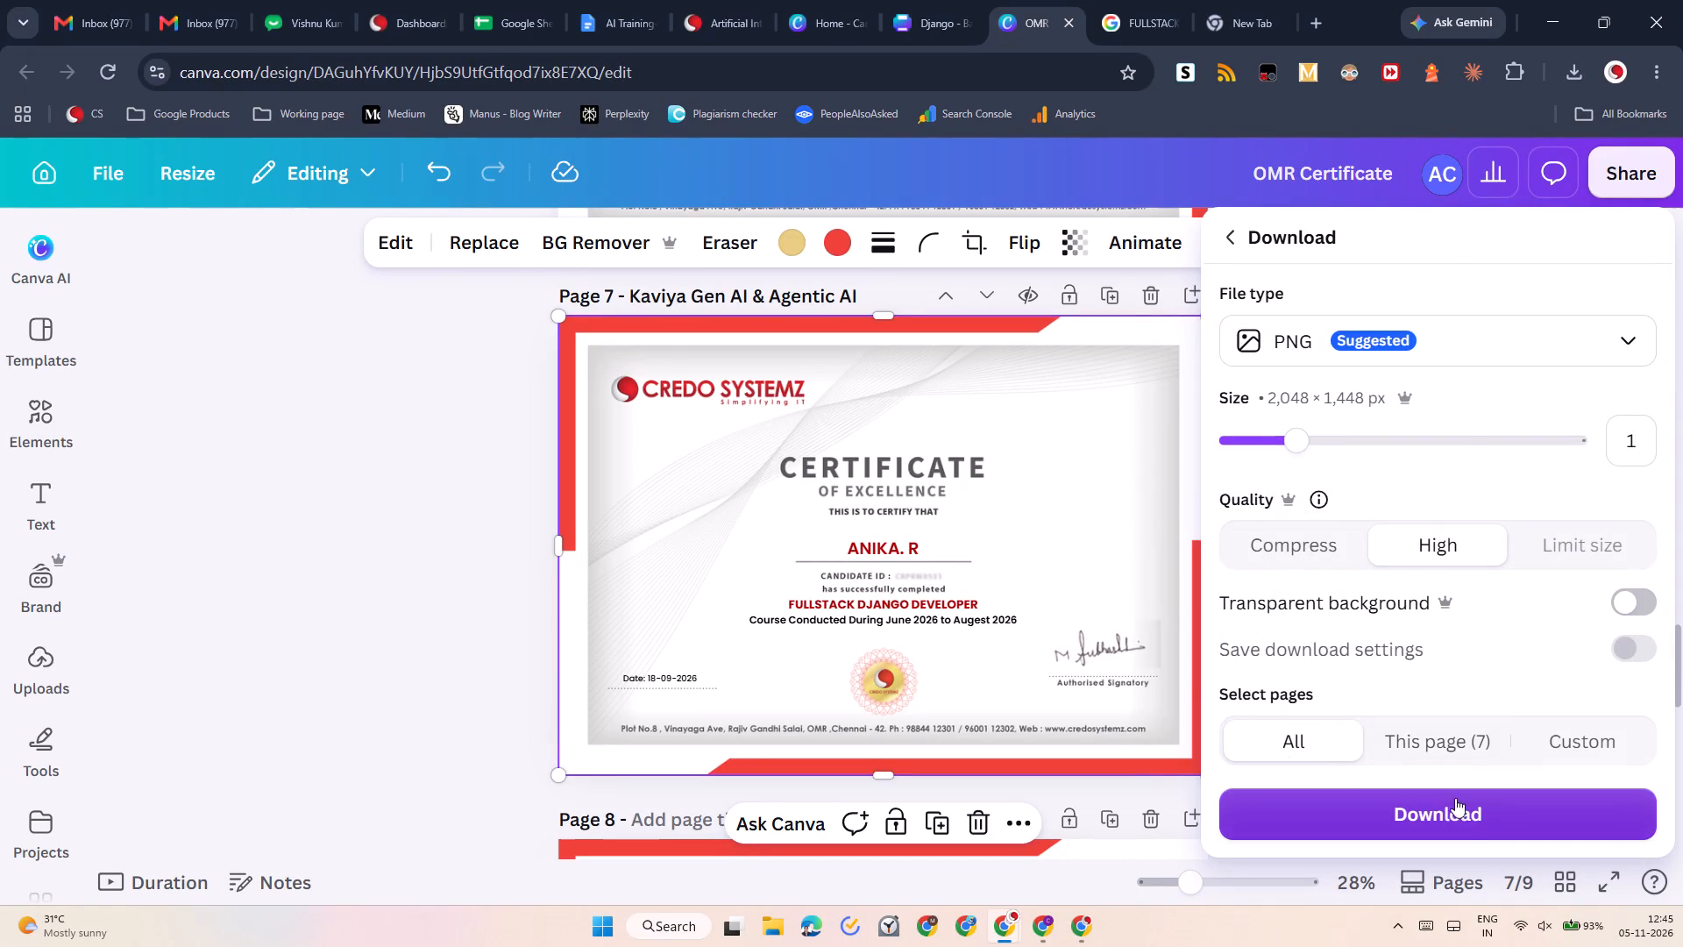
left_click(1455, 737)
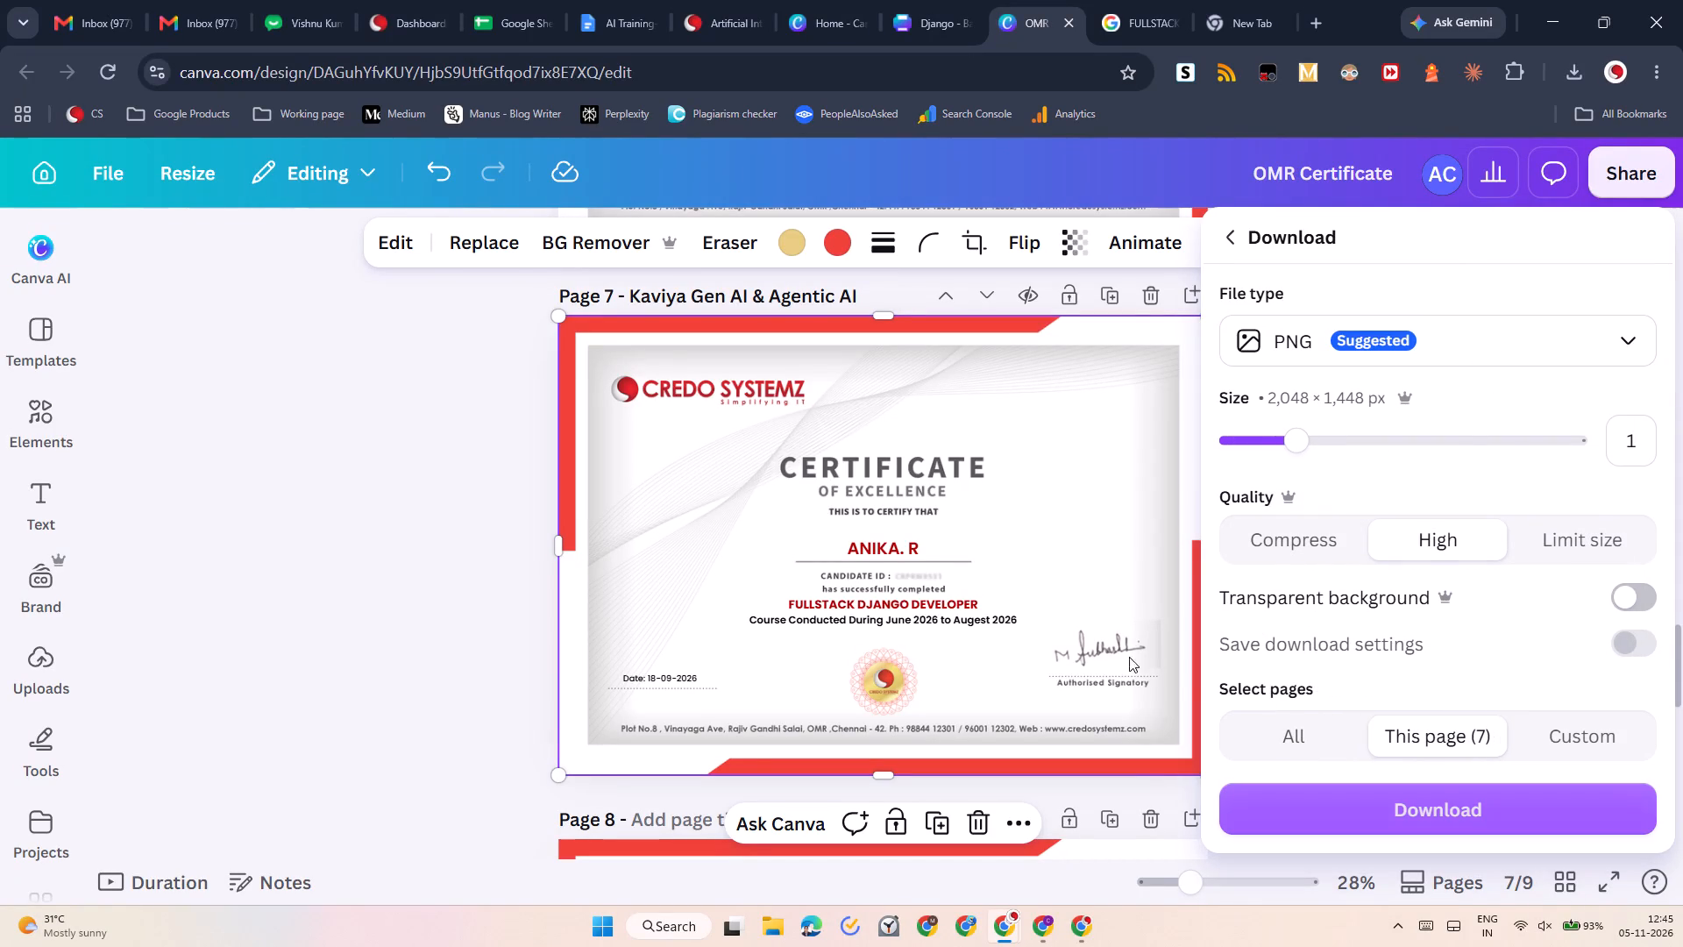
scroll(962, 580, "down", 1)
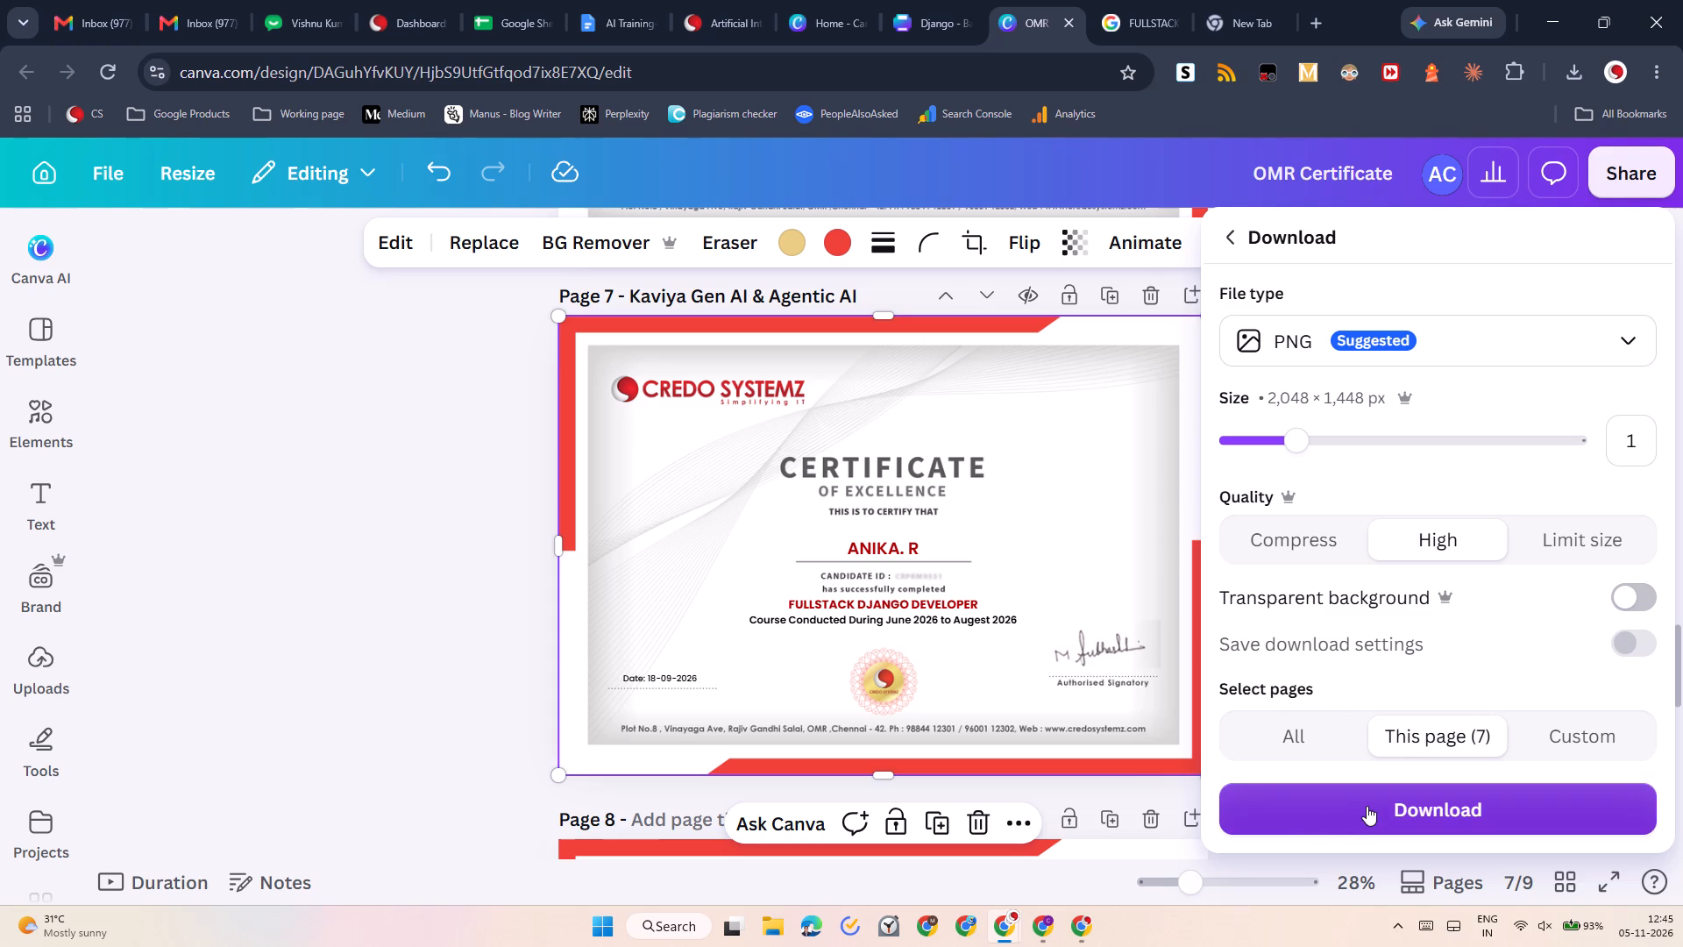
left_click(1367, 806)
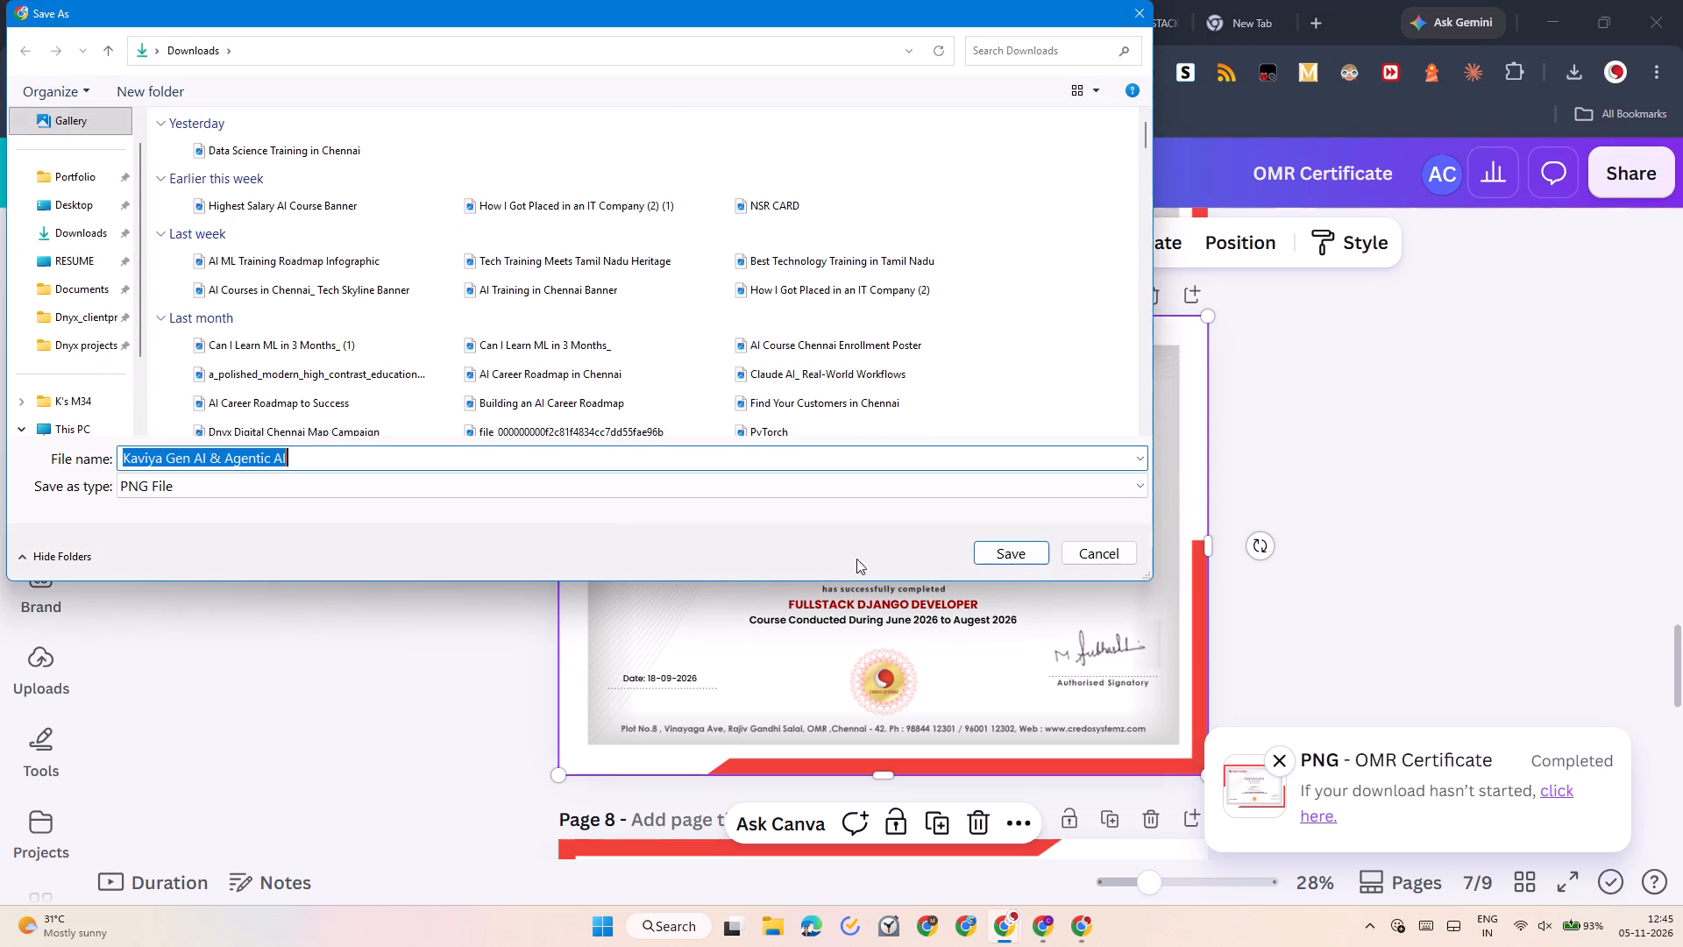
Name the exported PNG Anika certificate and save it in the Downloads folder.
left_click(290, 466)
key("BackSpace")
key("BackSpace")
key("BackSpace")
key("BackSpace")
key("BackSpace")
key("BackSpace")
key("BackSpace")
key("BackSpace")
key("BackSpace")
key("BackSpace")
key("BackSpace")
key("BackSpace")
key("BackSpace")
key("BackSpace")
key("BackSpace")
key("BackSpace")
key("BackSpace")
key("BackSpace")
key("BackSpace")
key("BackSpace")
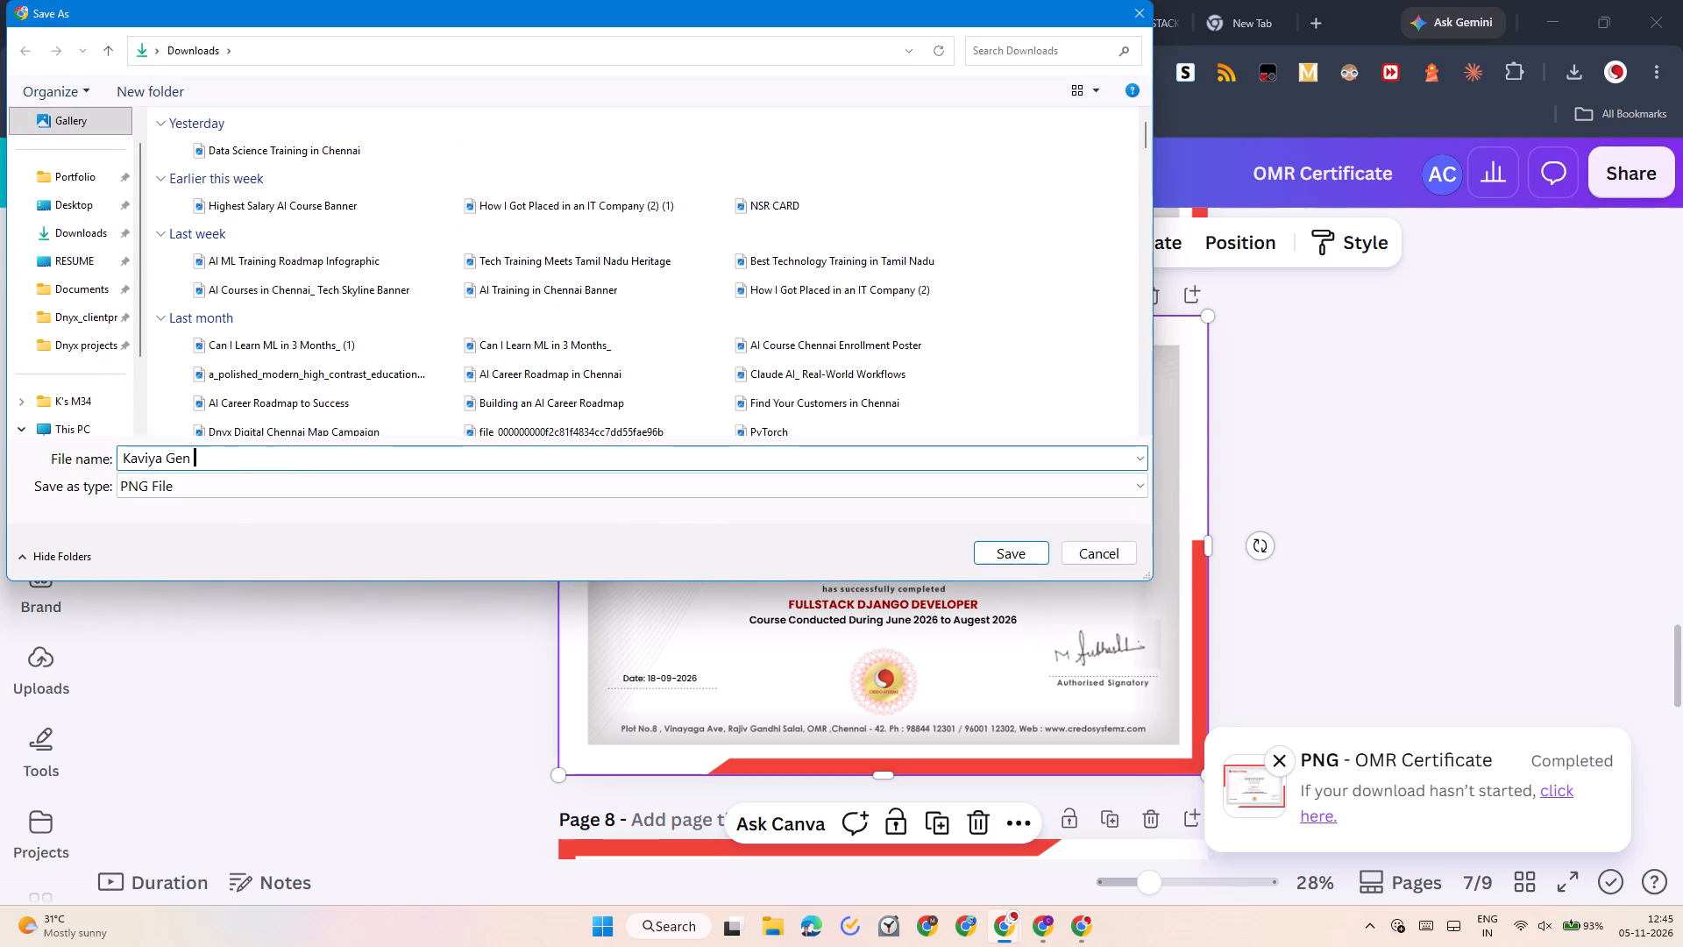
key("BackSpace")
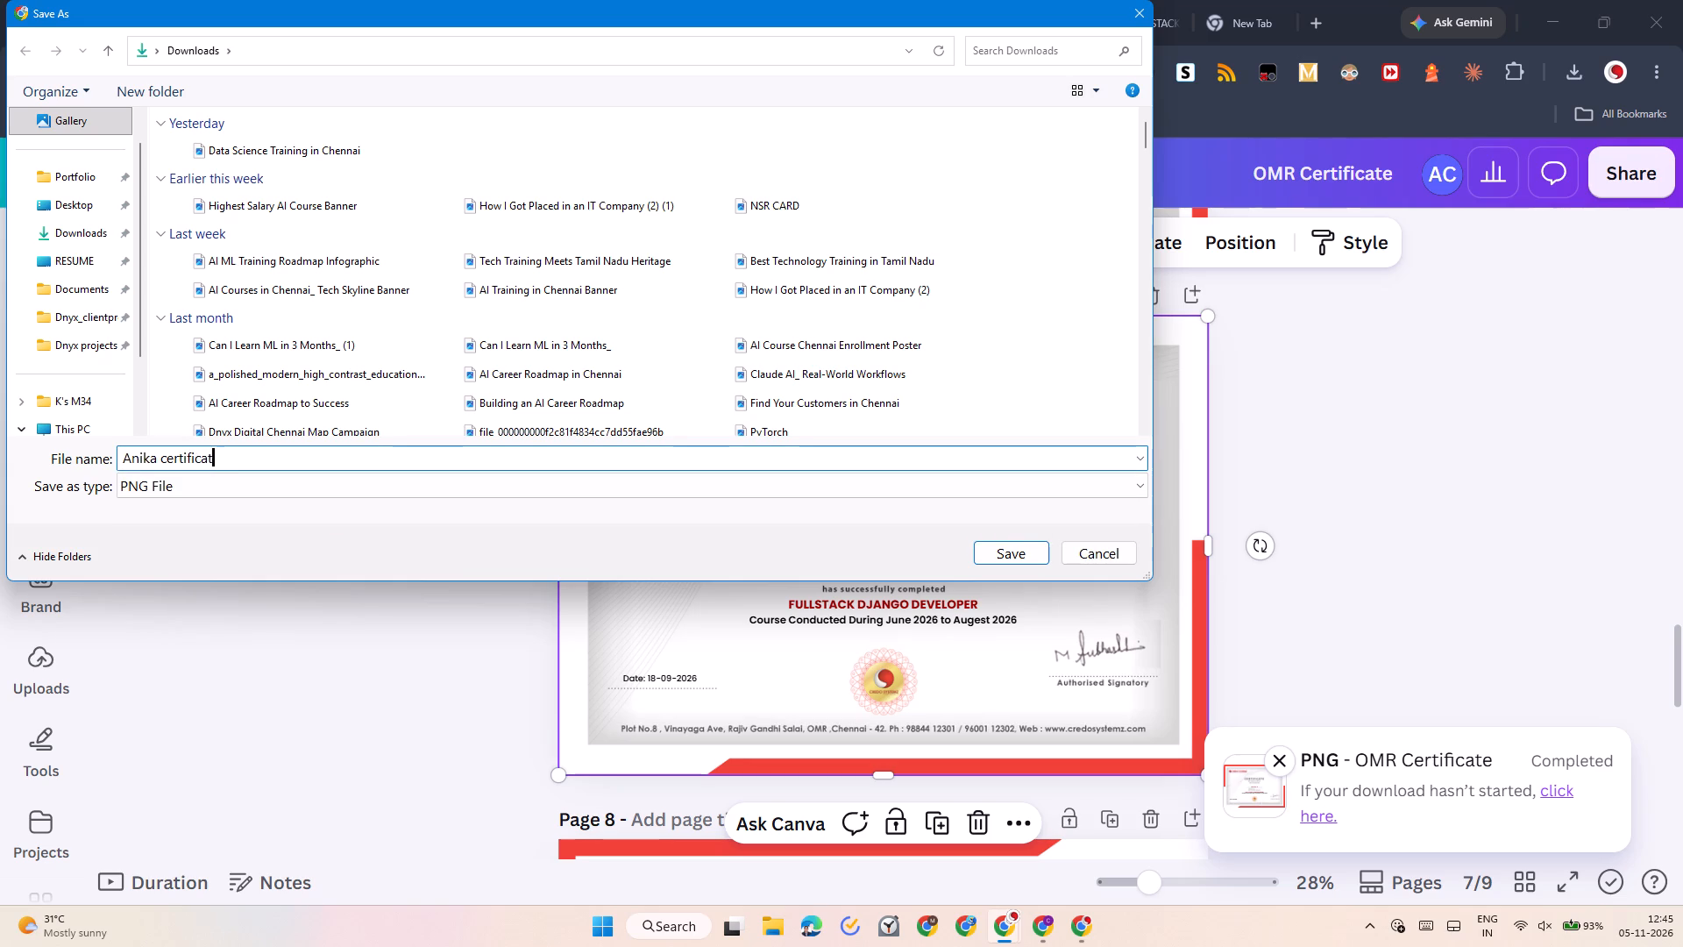
key("Return")
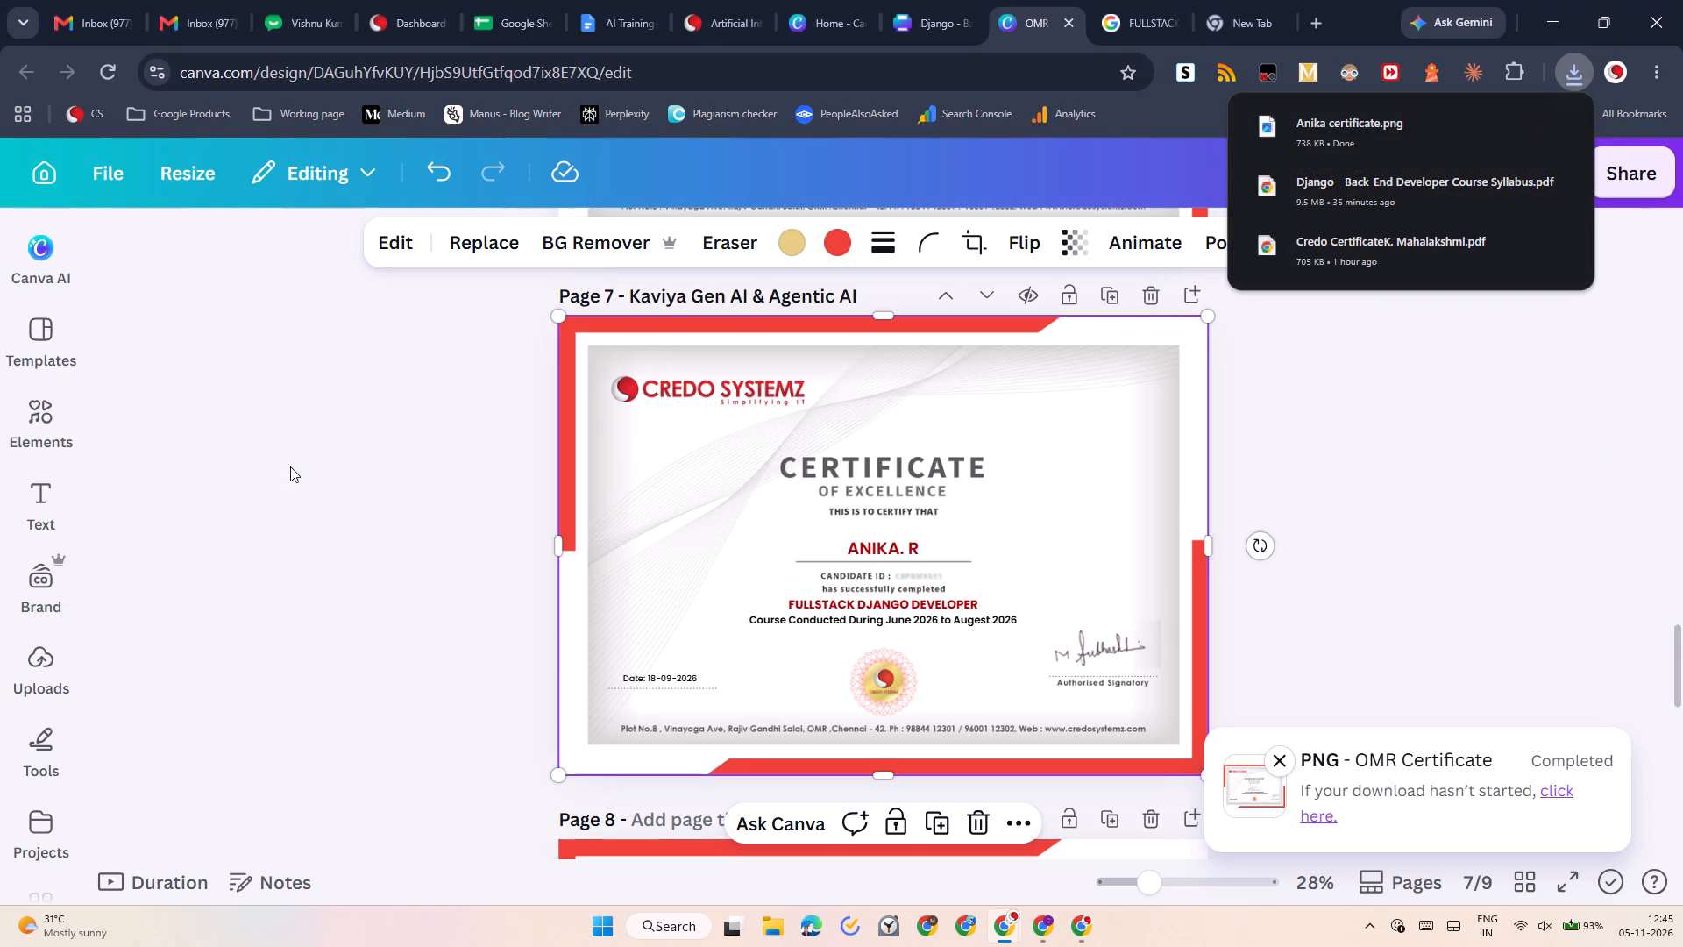
Compare the page 7 certificate in OMR Certificate with the certificate on page 4 of the Django syllabus.
left_click(931, 0)
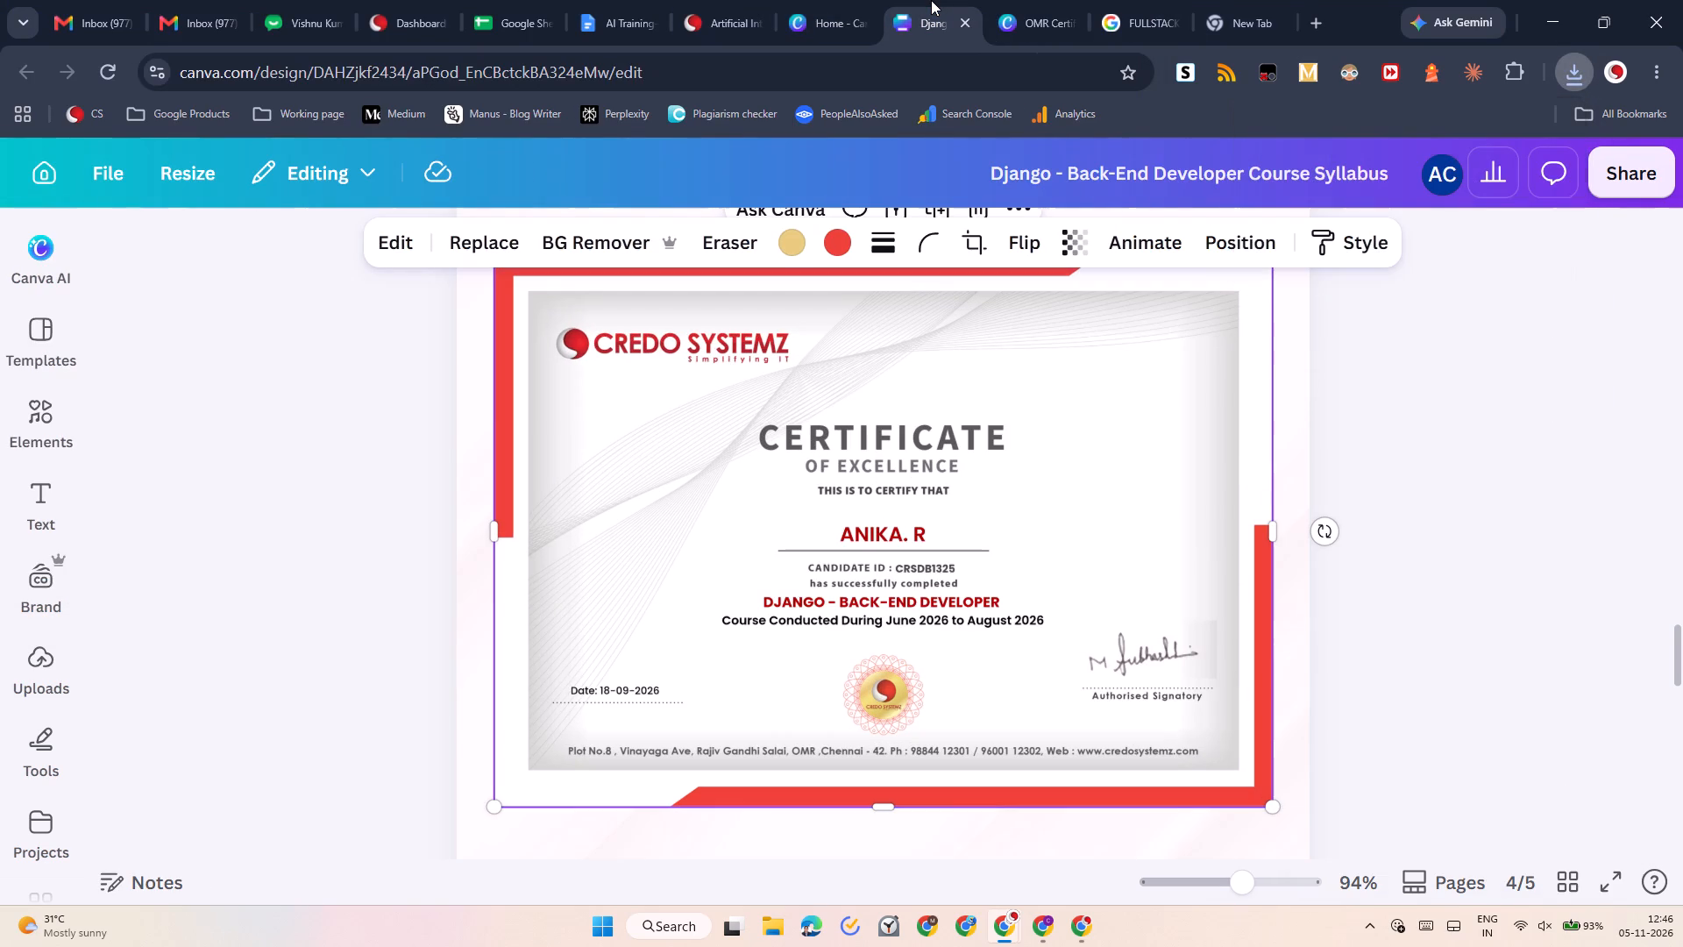
left_click(1016, 0)
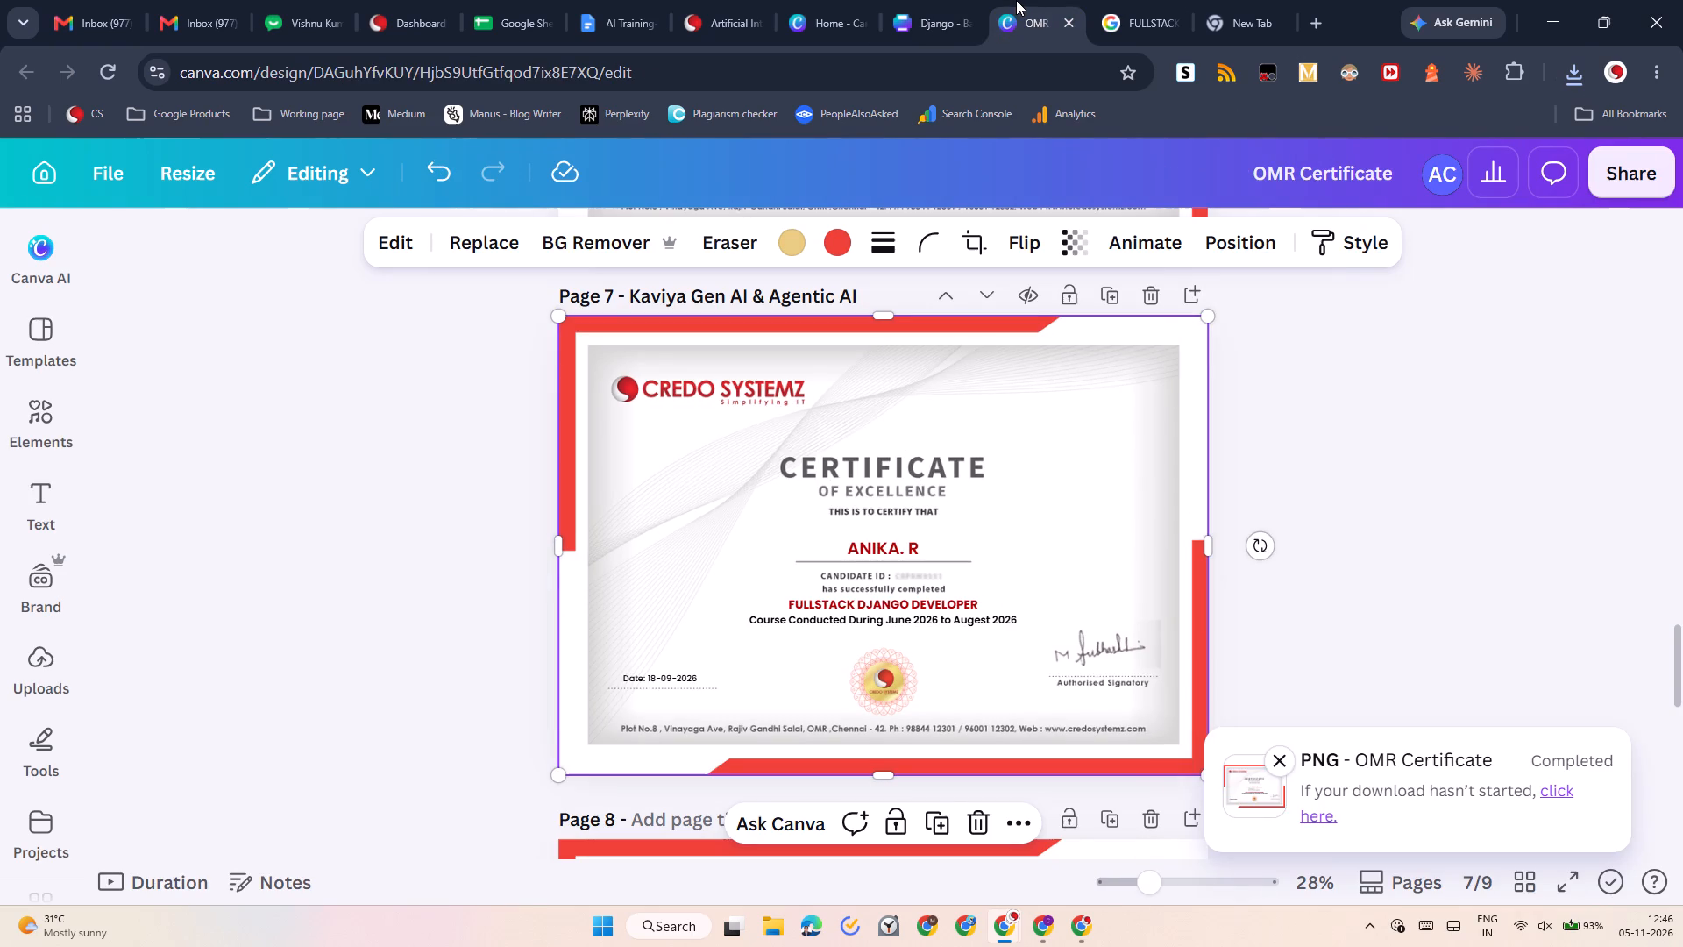
left_click(901, 0)
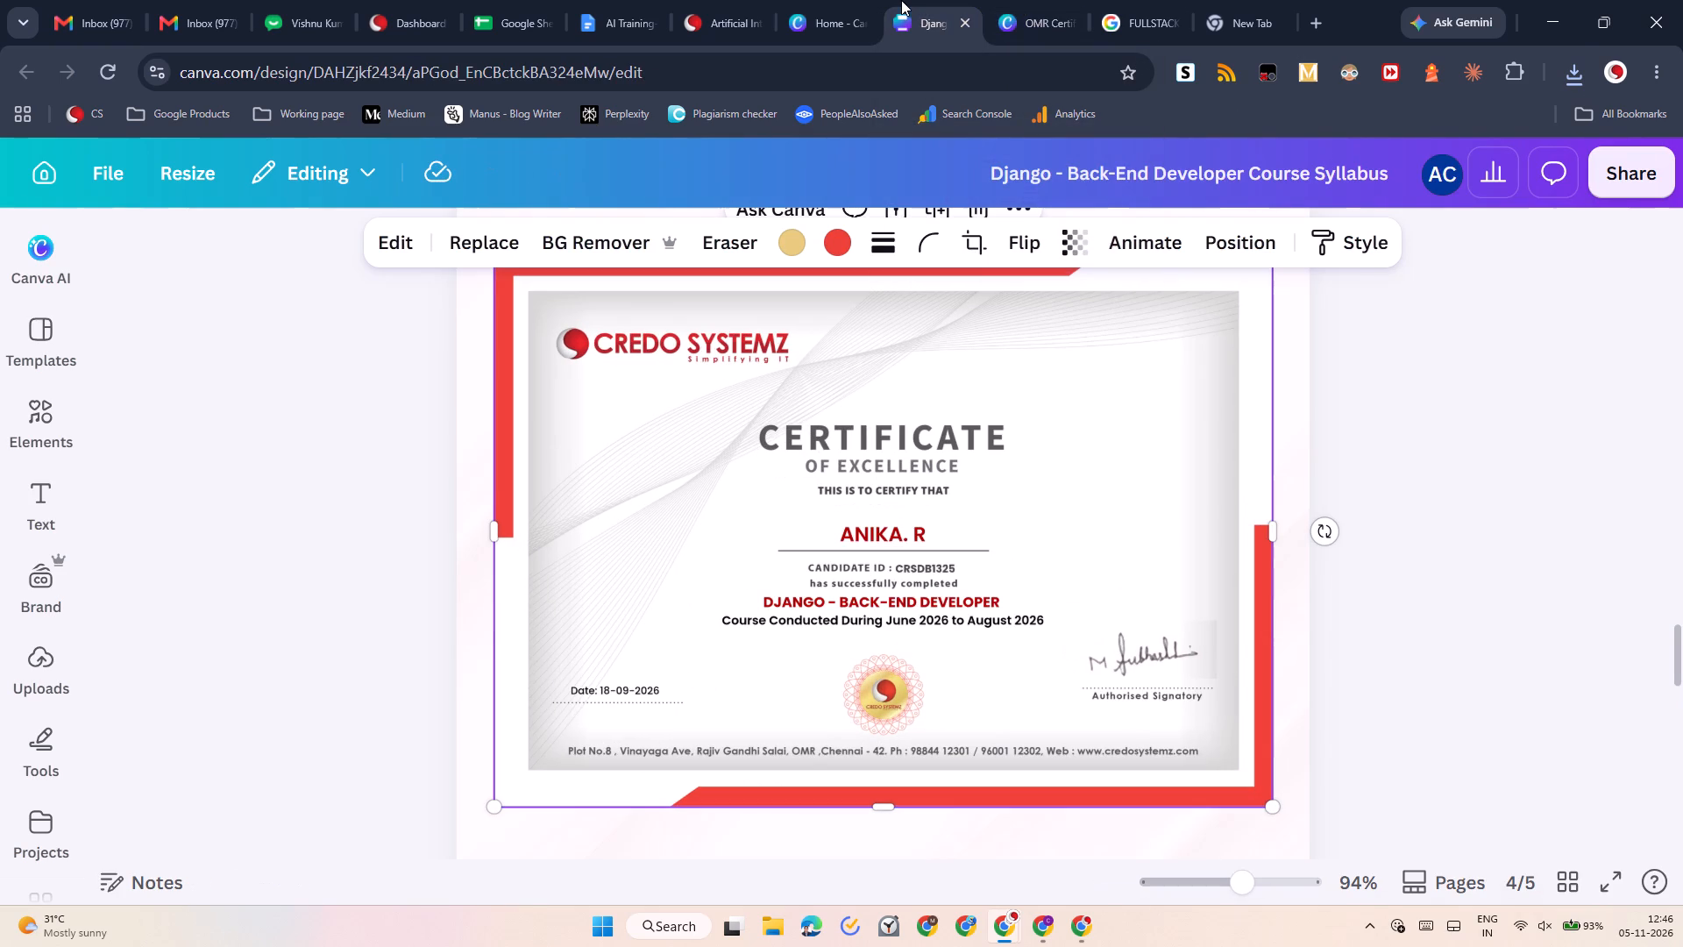
left_click(995, 0)
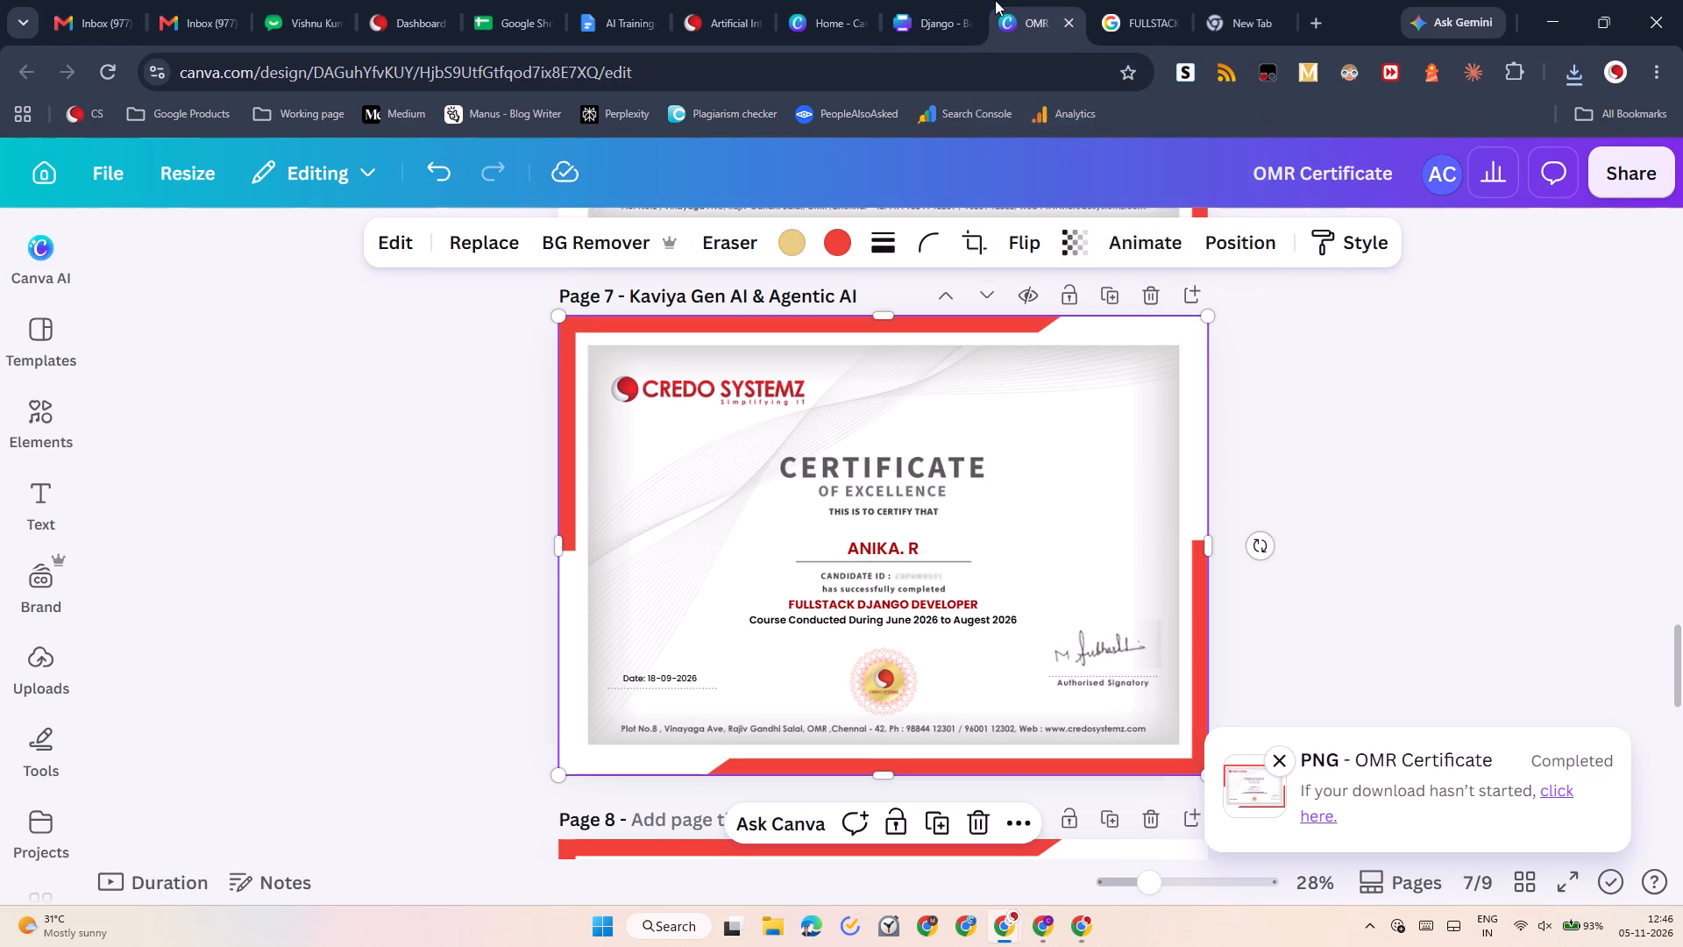
left_click(920, 0)
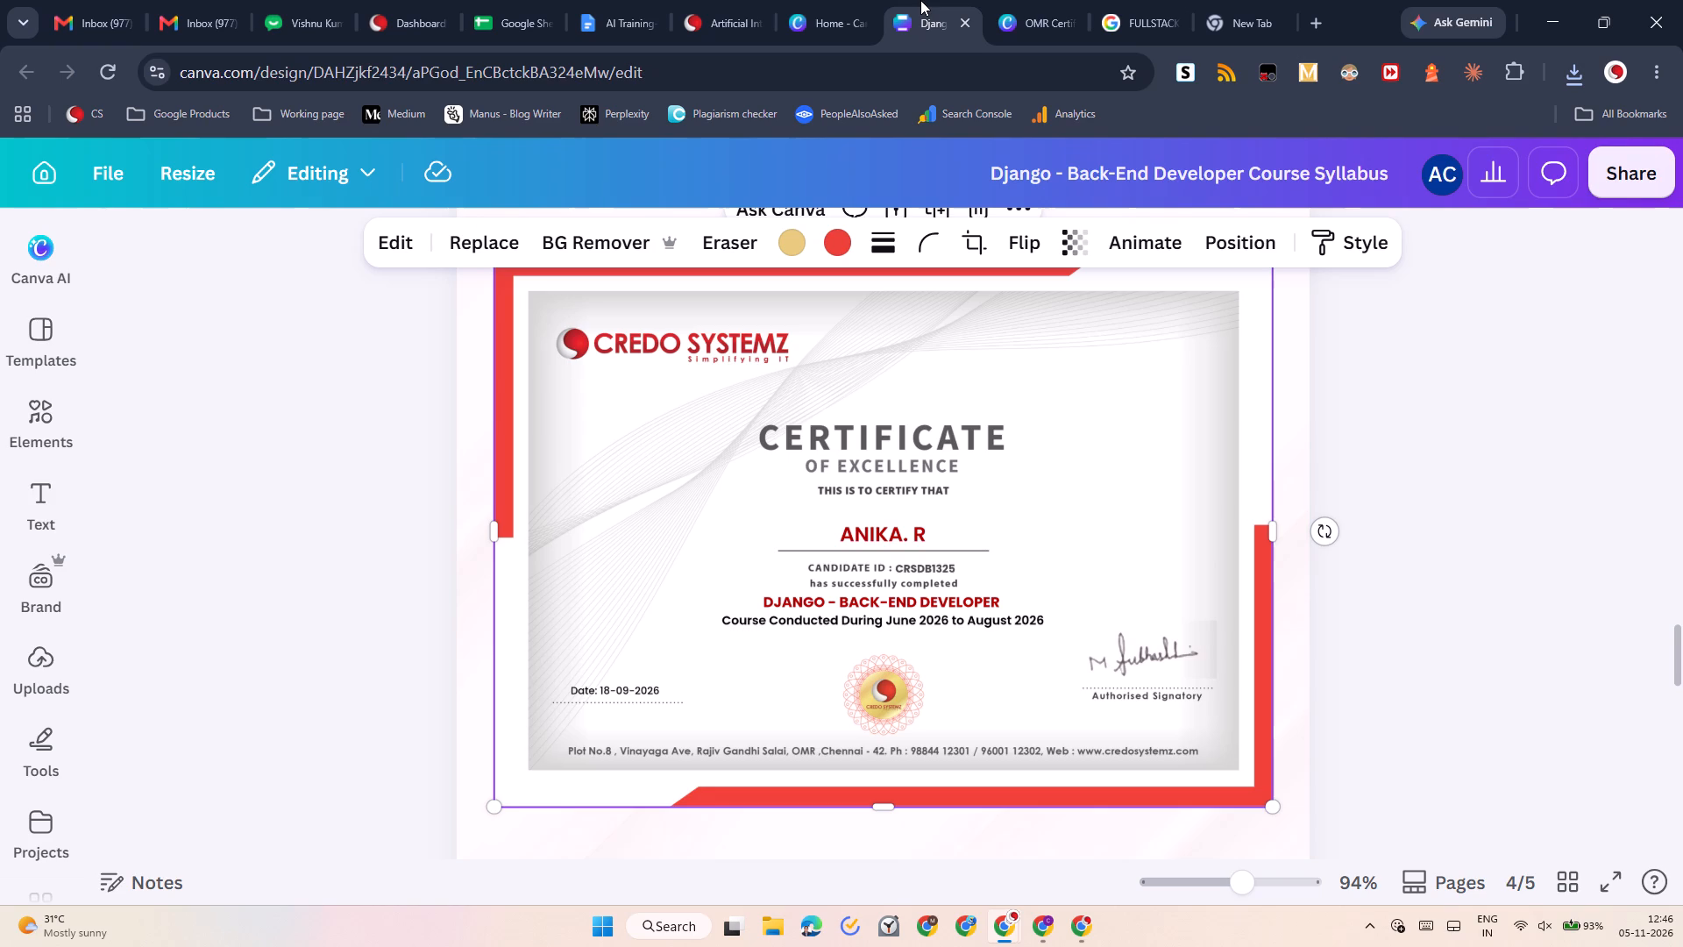
left_click(1019, 0)
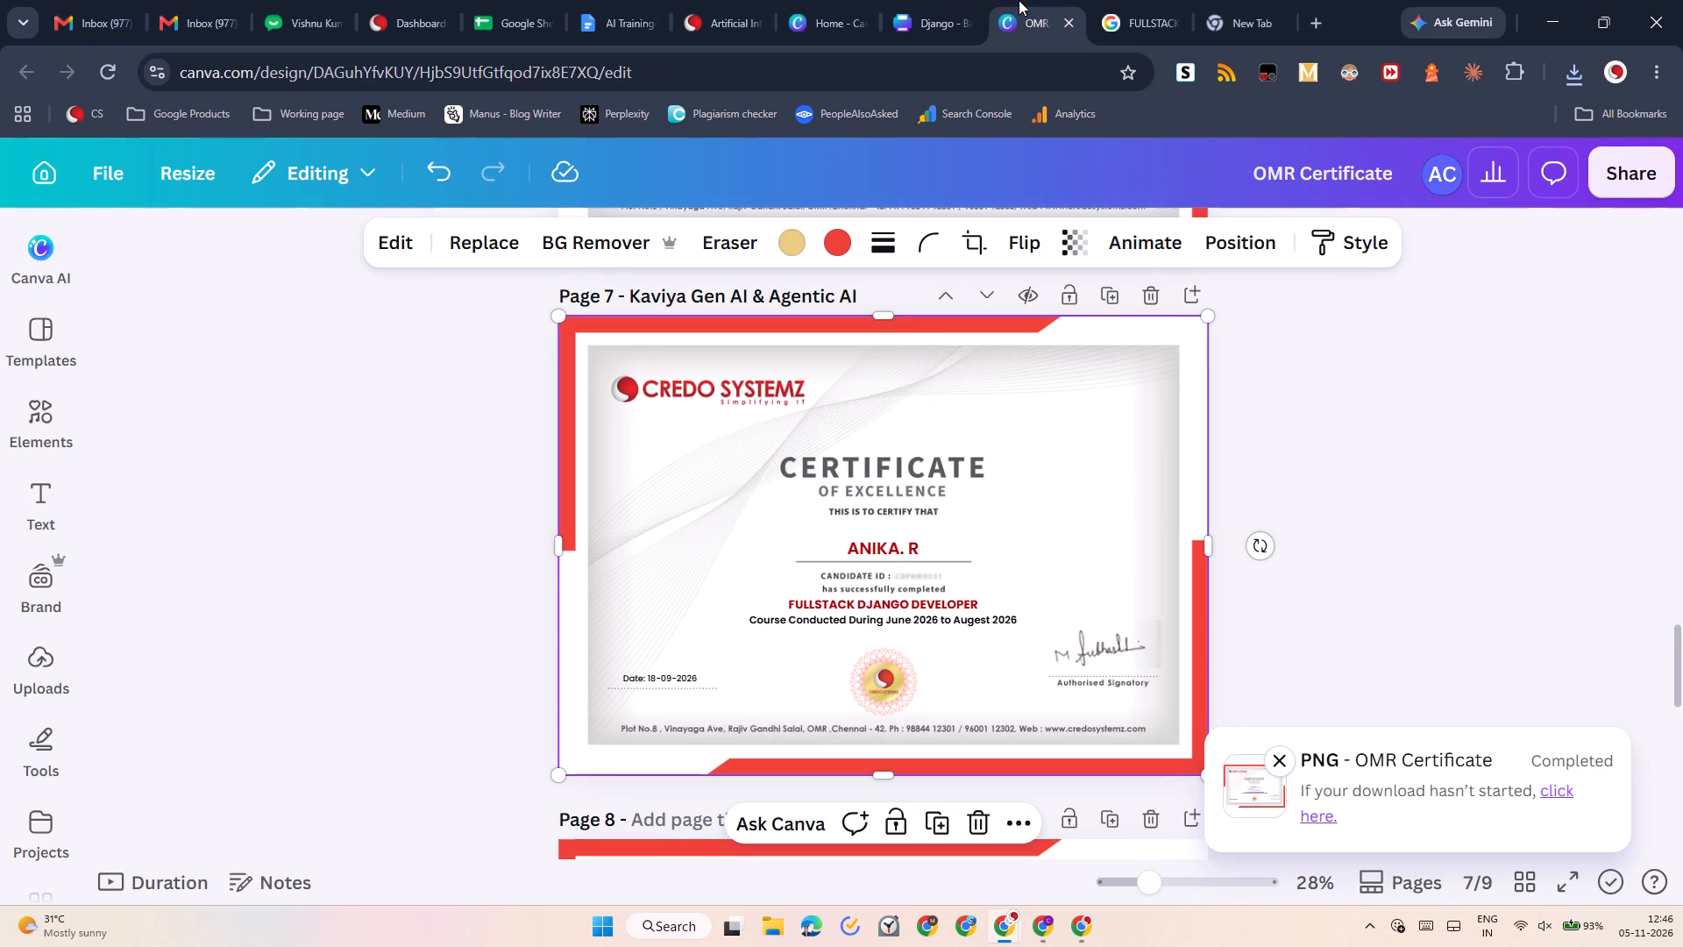
Open the downloaded Anika certificate PNG and examine its candidate ID and course lines up close.
left_click(1577, 59)
left_click(1438, 178)
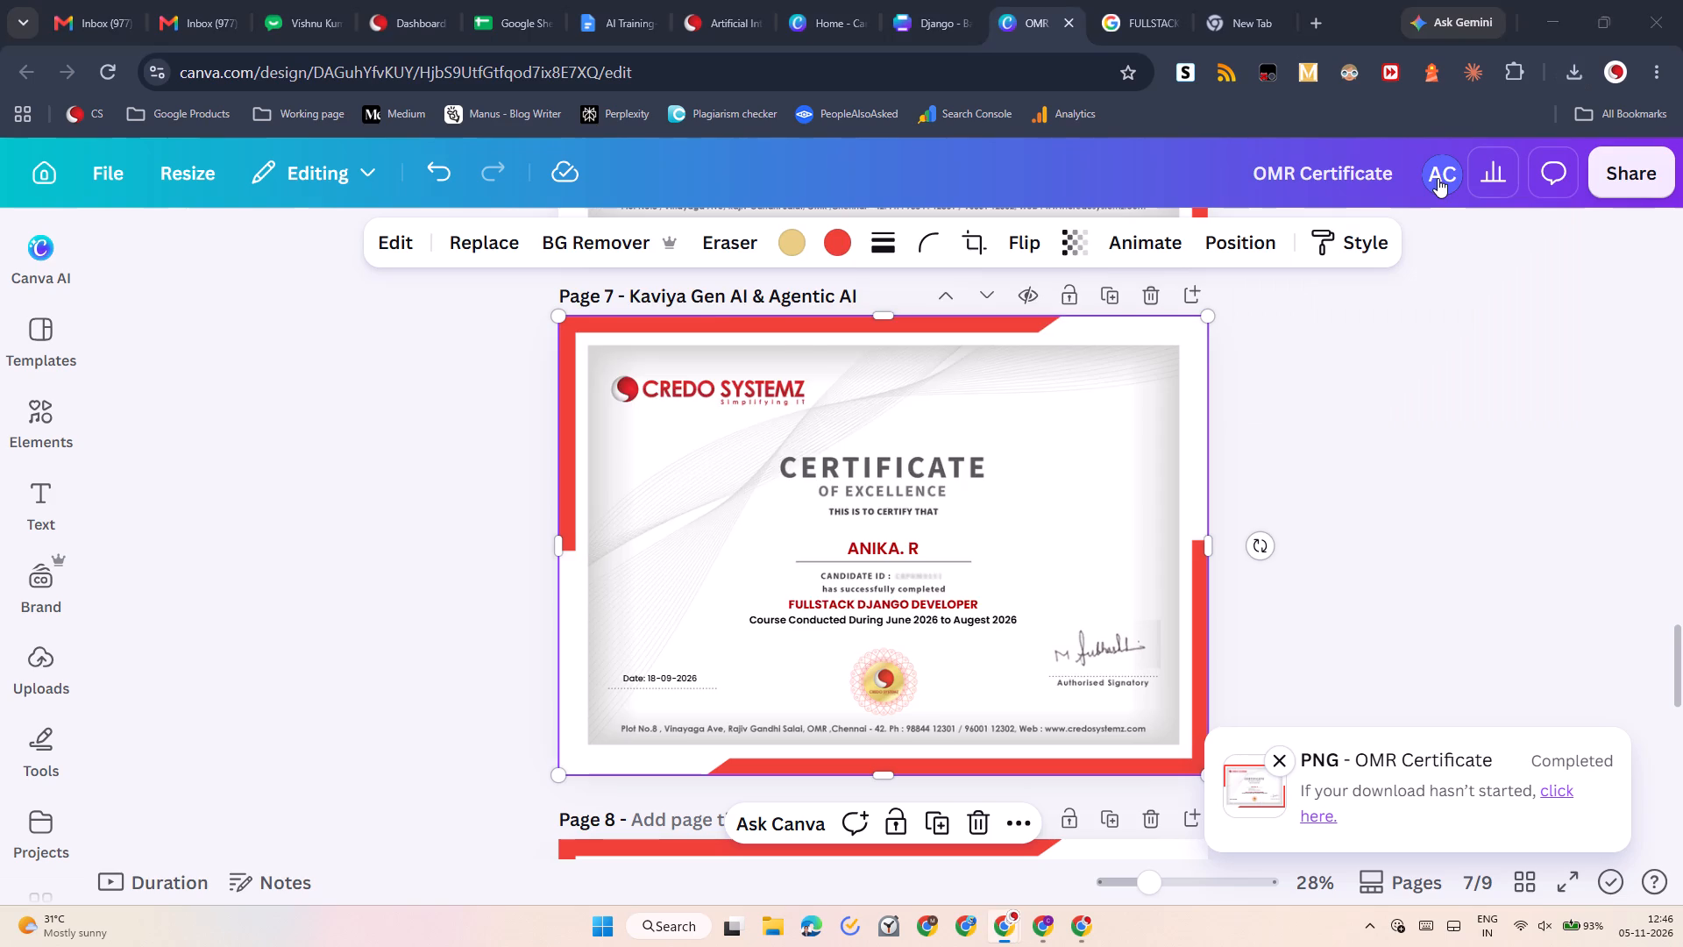
left_click(882, 499)
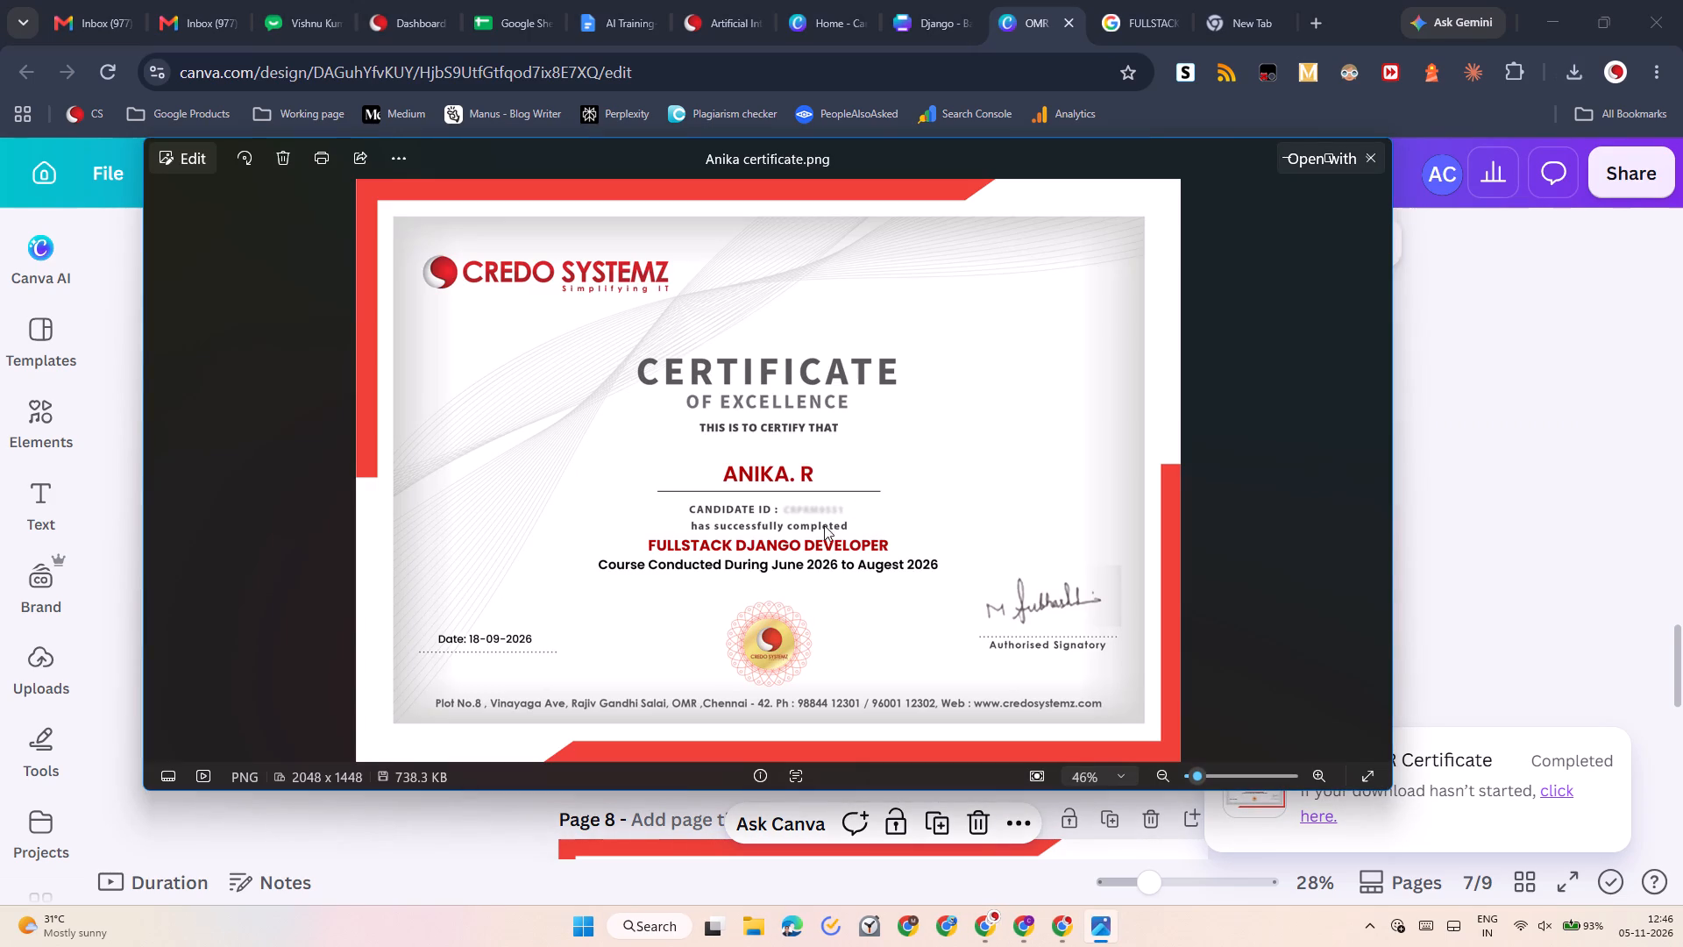
scroll(834, 522, "up", 6, "ctrl")
left_click(814, 540)
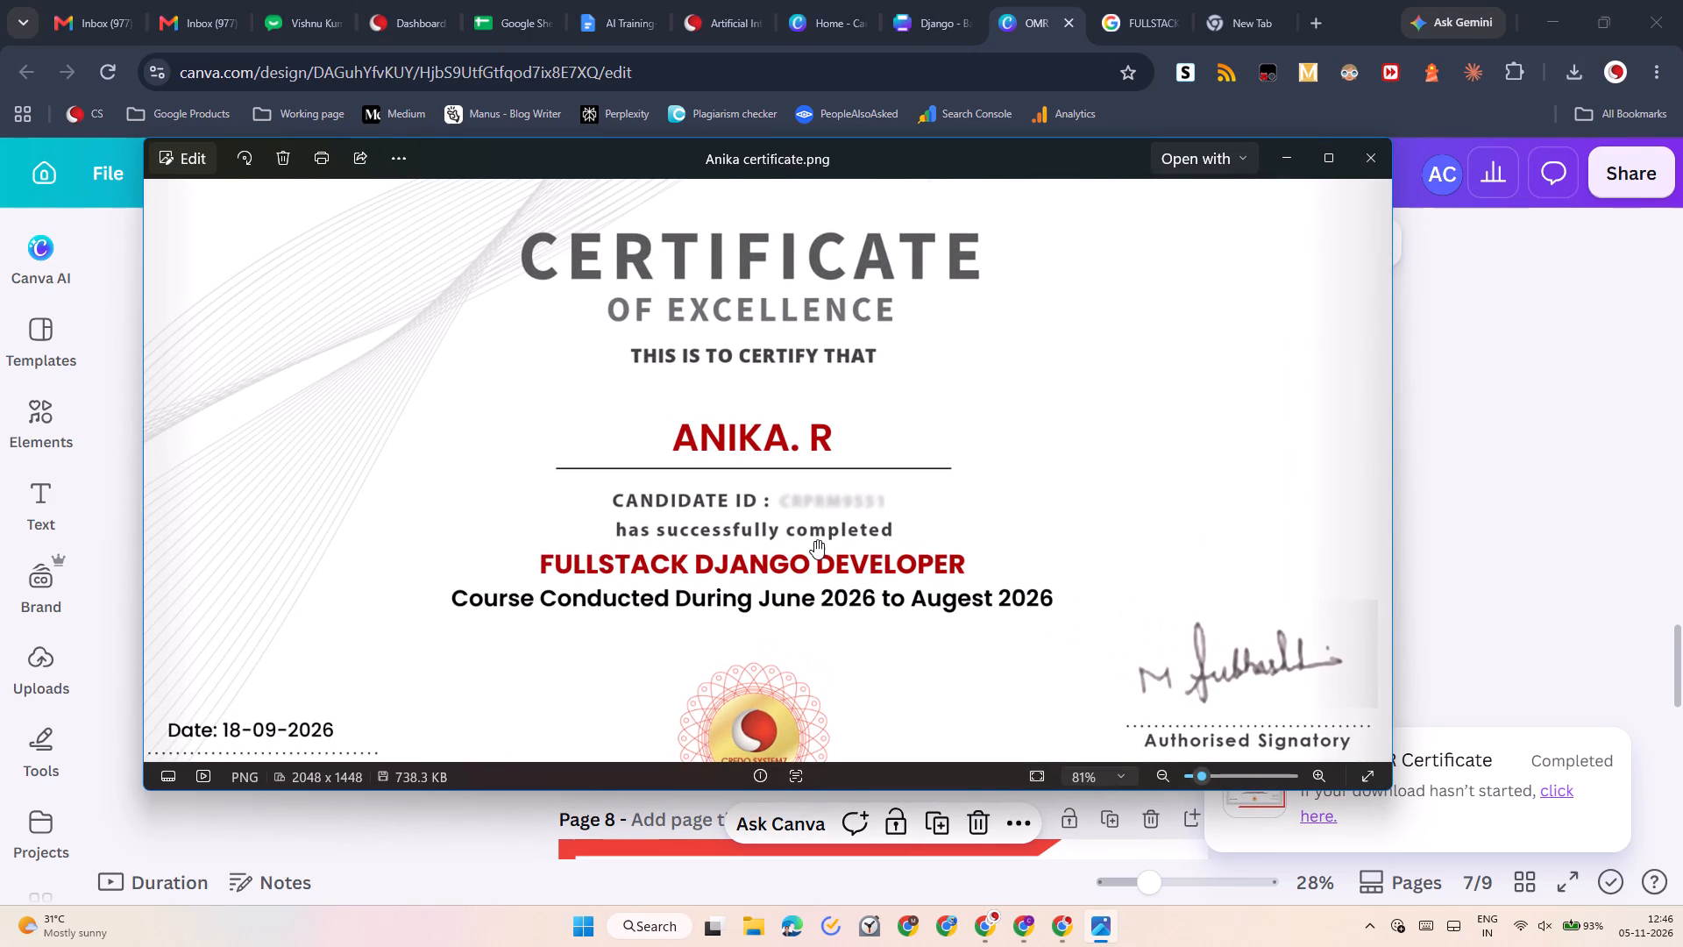
scroll(814, 540, "up", 5, "ctrl")
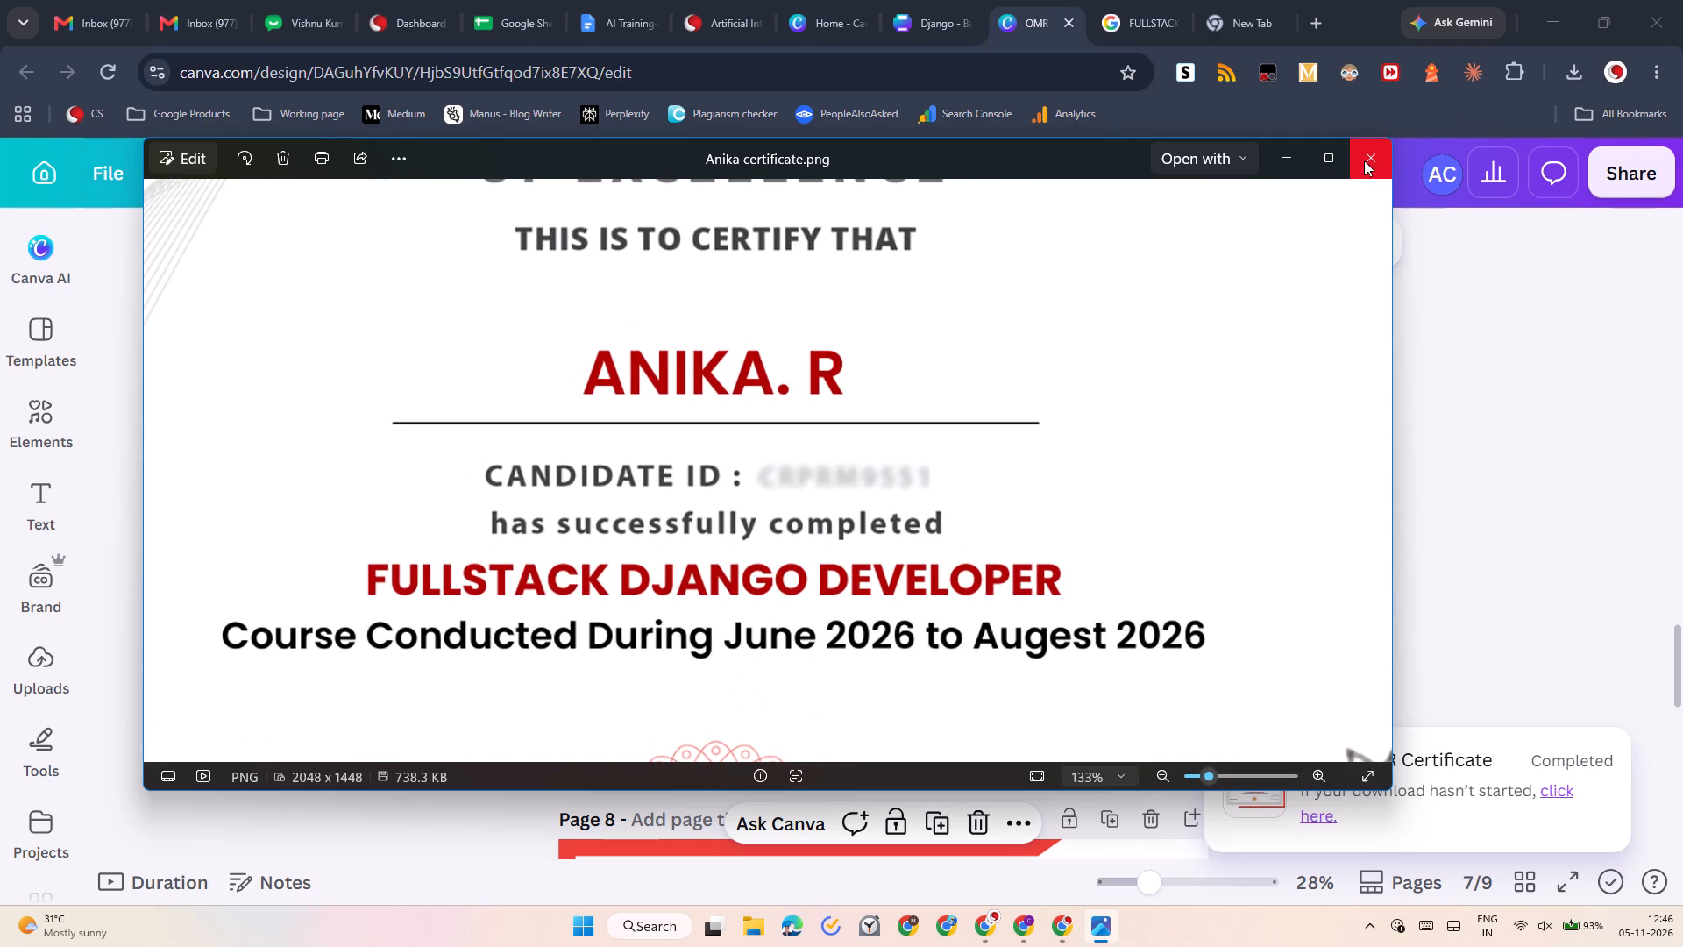
left_click(1364, 160)
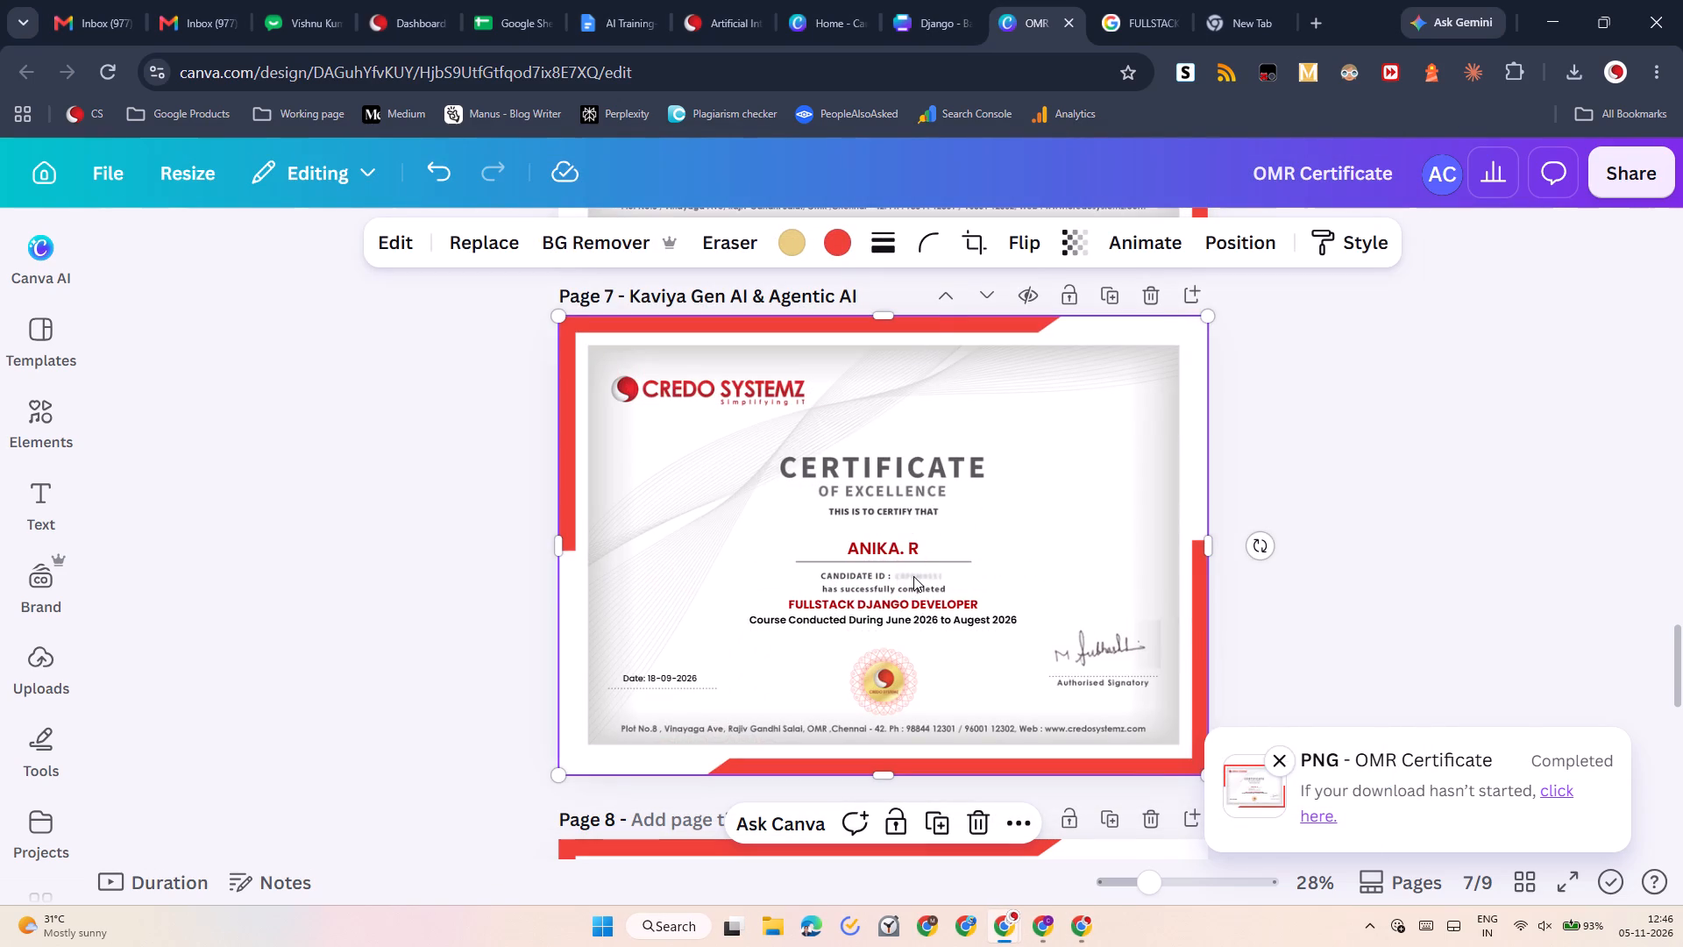
Reopen Anika certificate from the recent files in File Explorer and review the whole image.
left_click(913, 576)
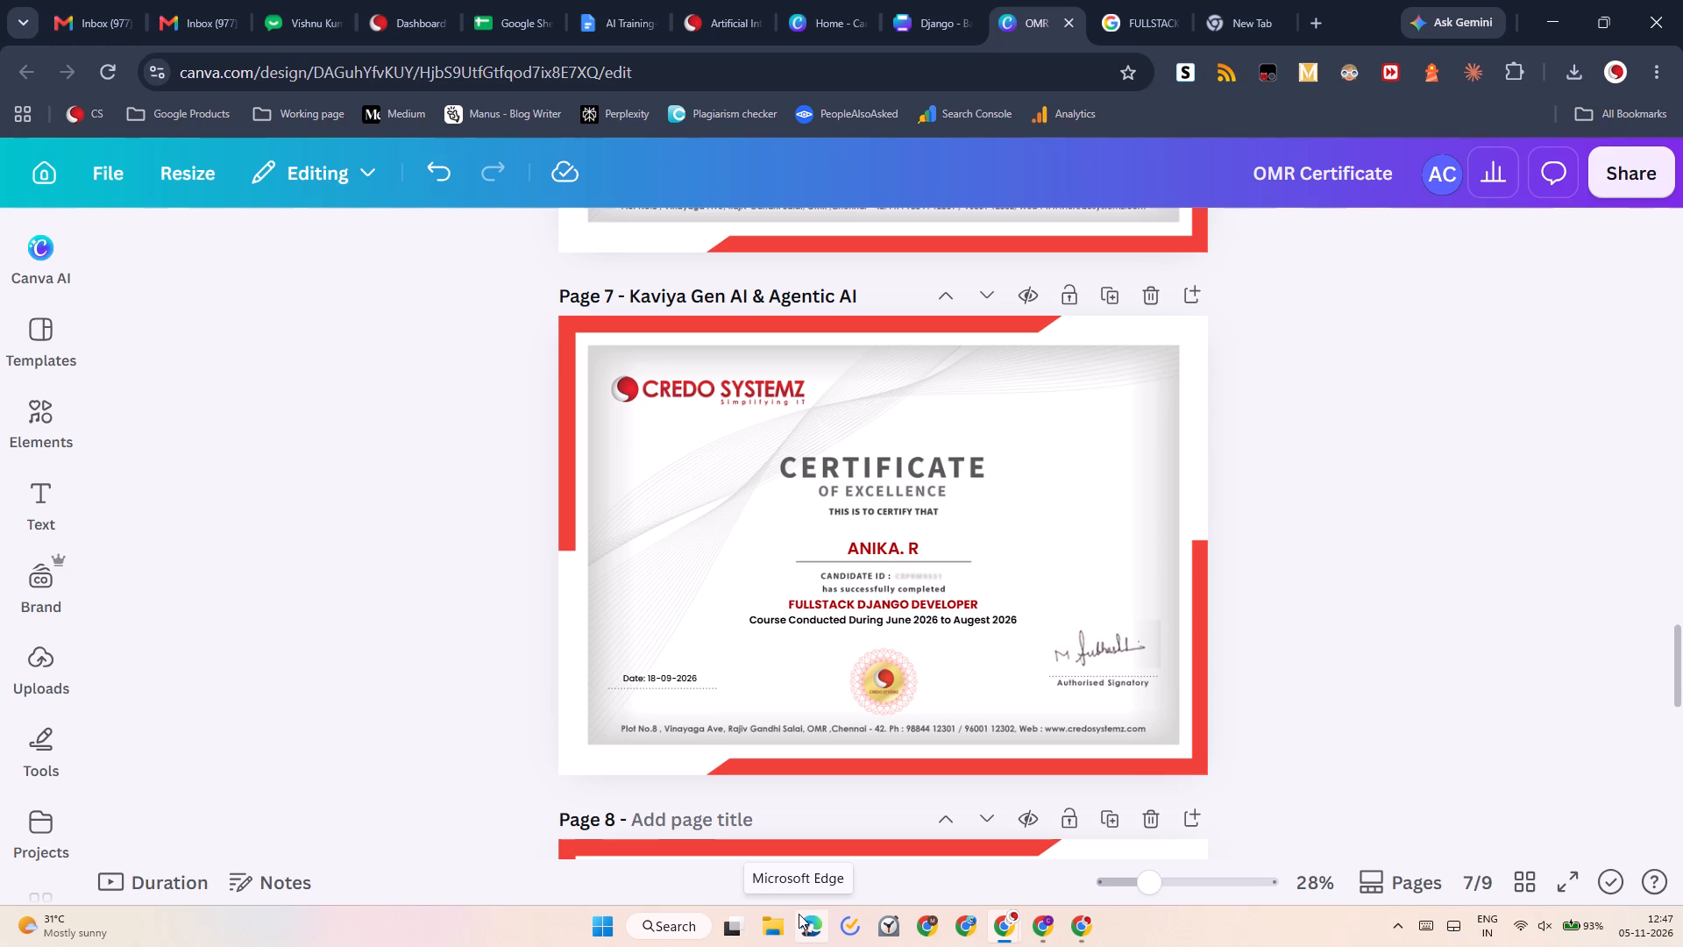
left_click(766, 920)
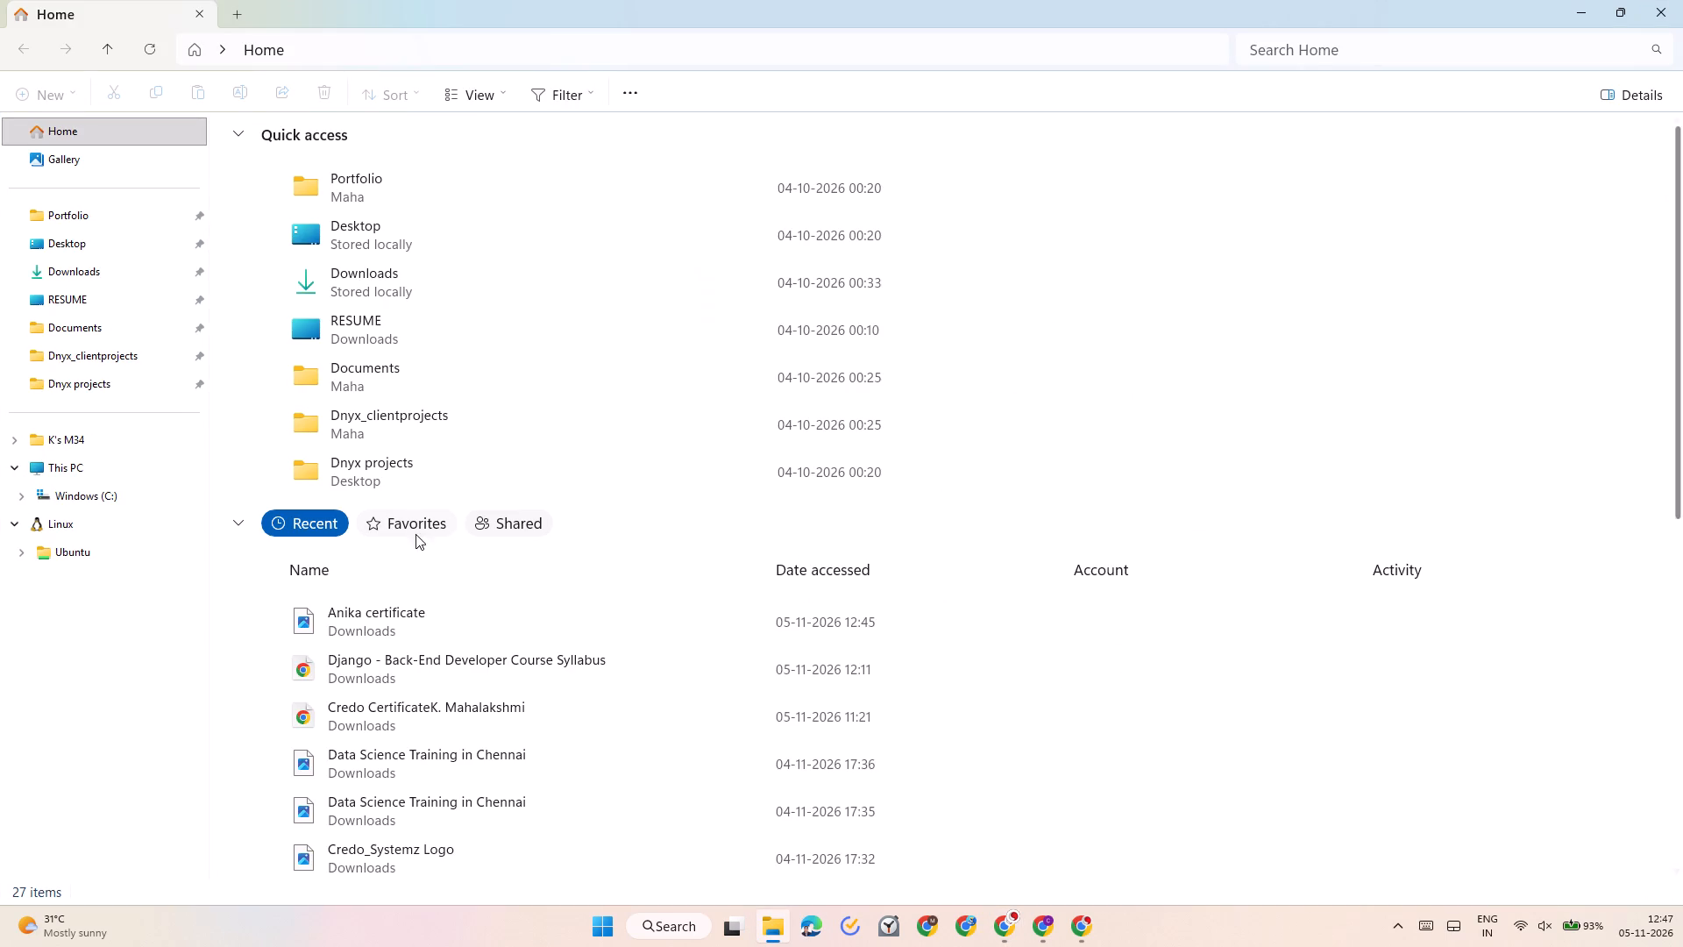
double_click(389, 631)
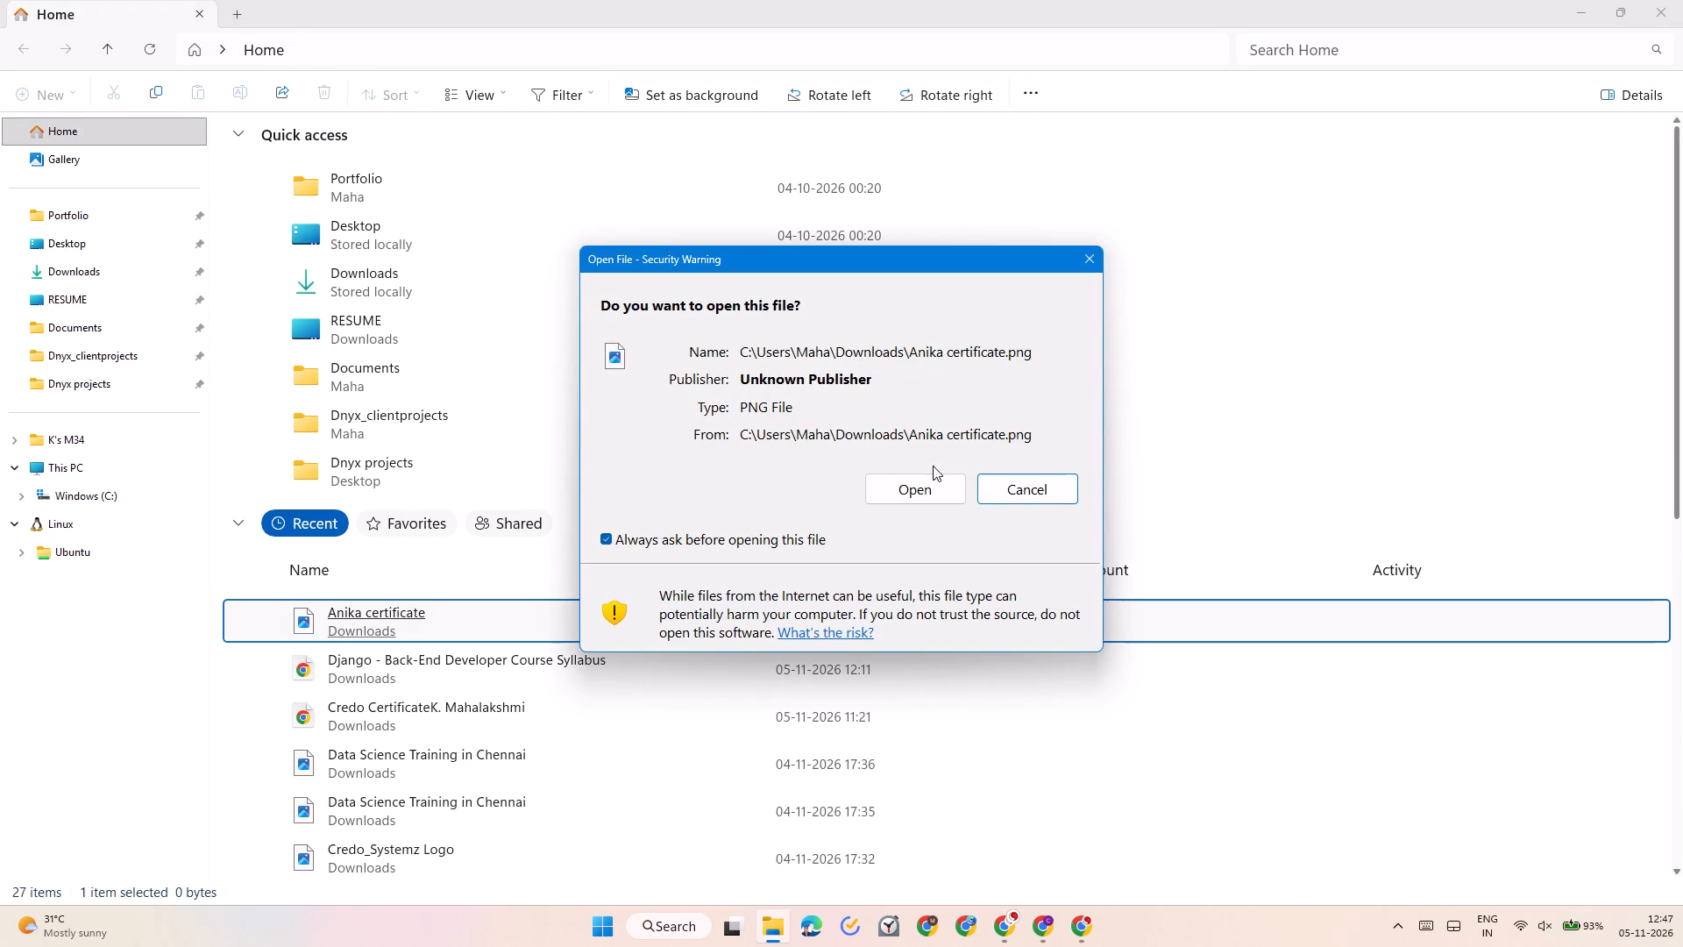
left_click(926, 488)
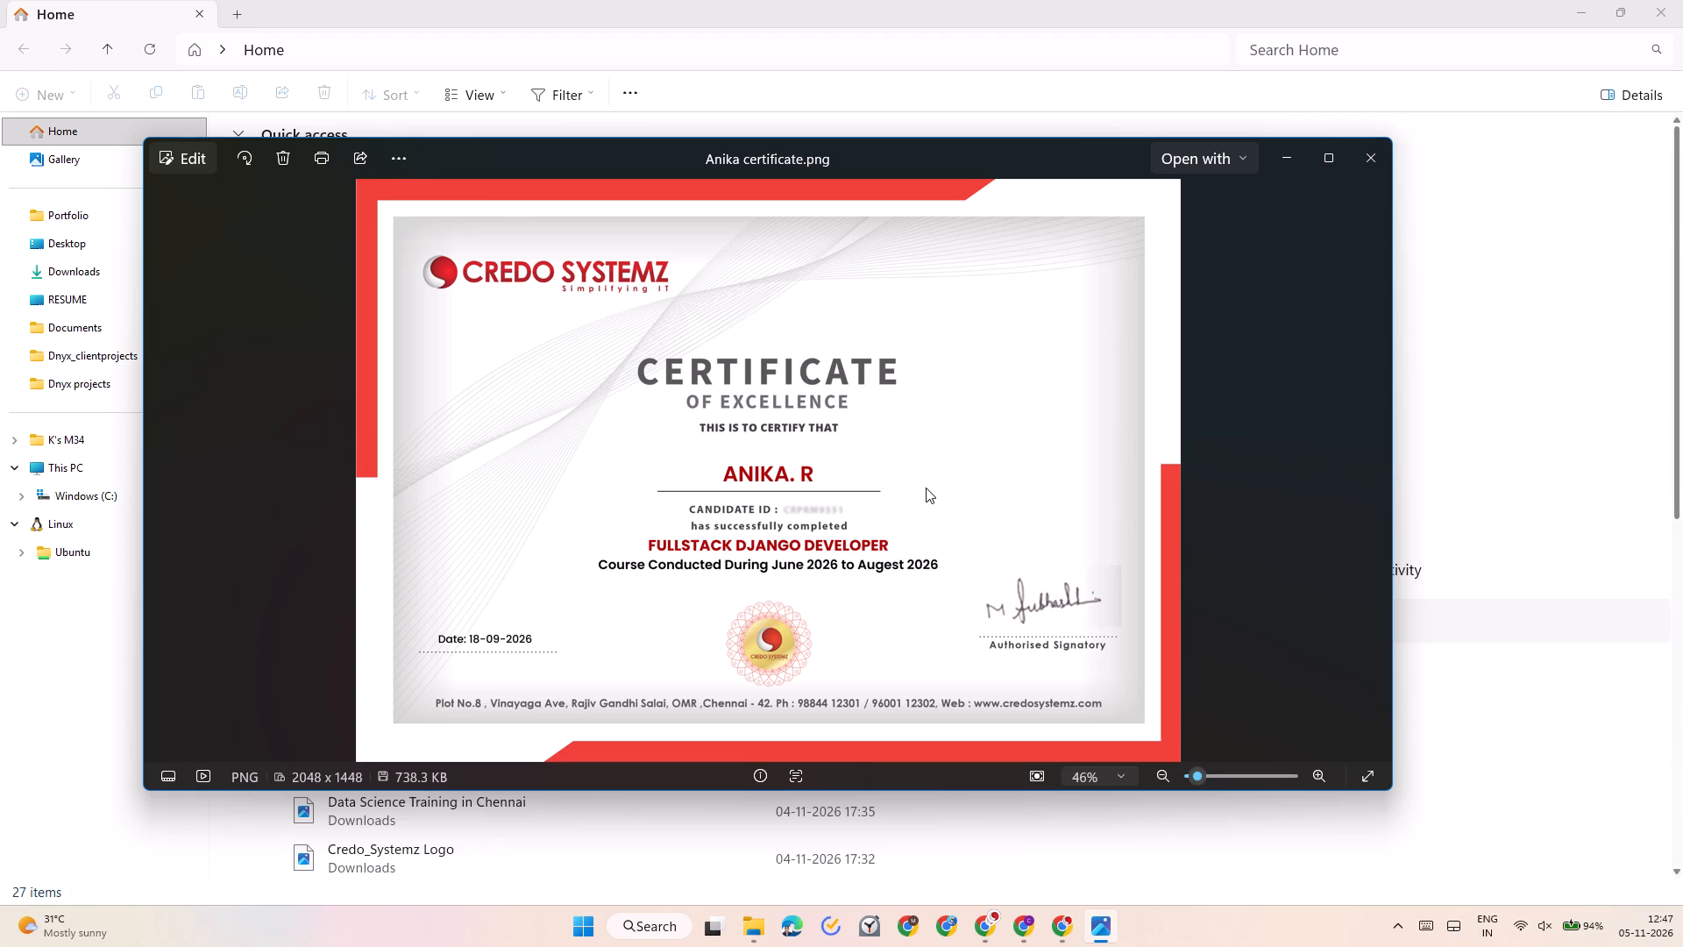
left_click(1367, 150)
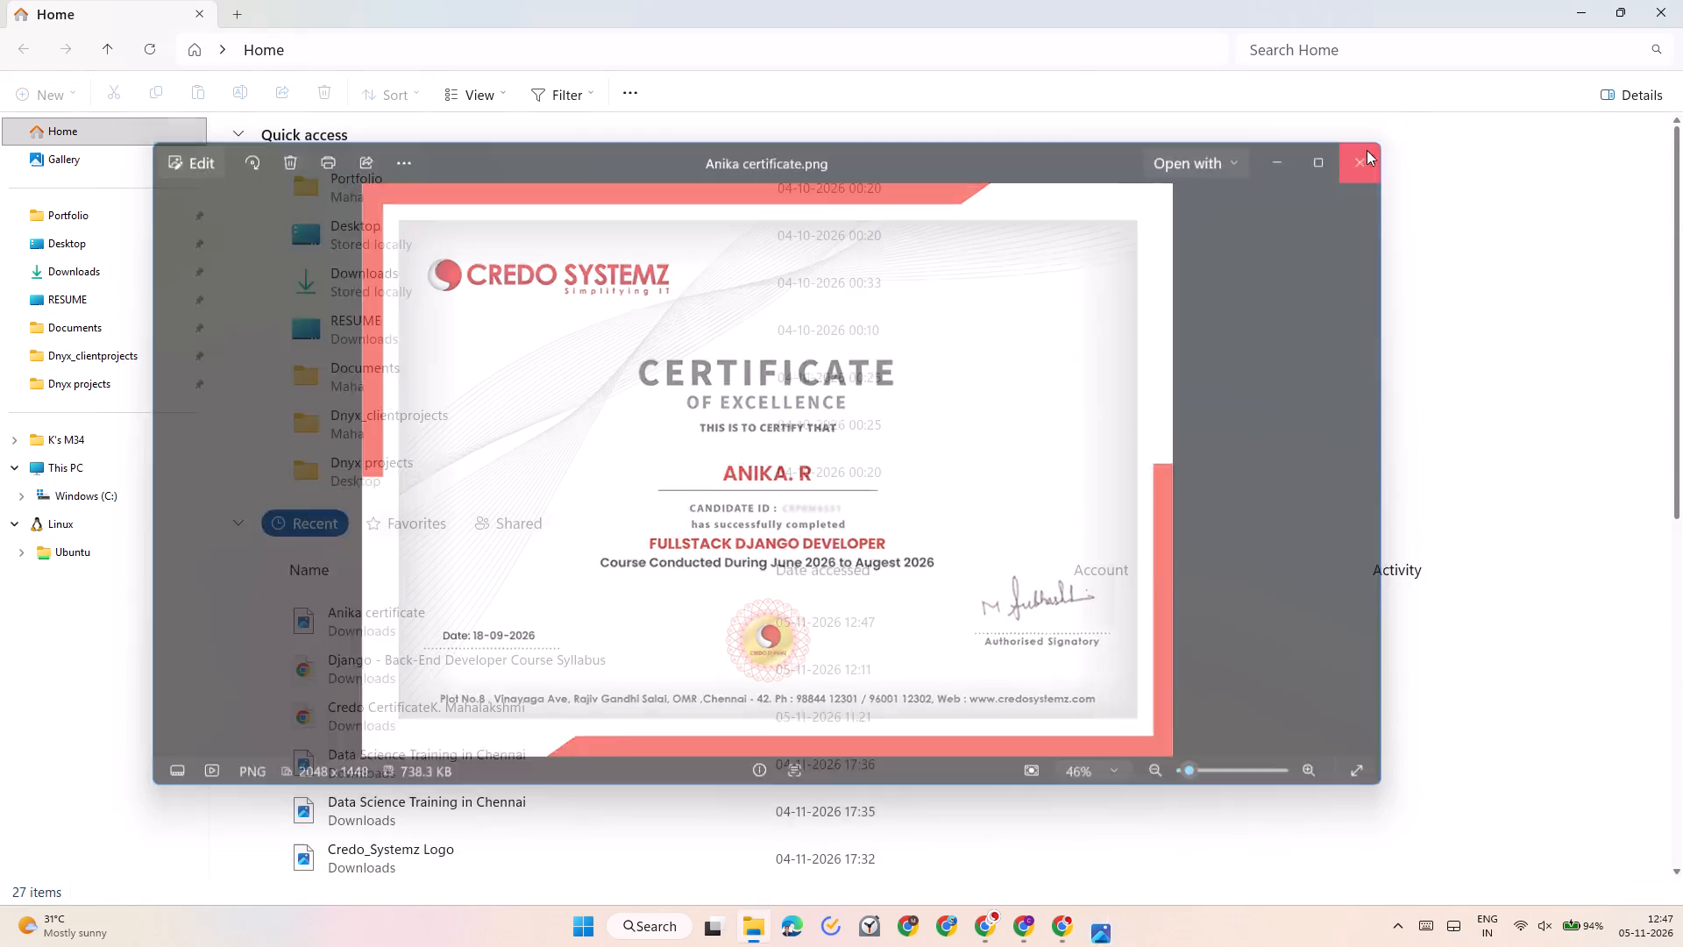
left_click(1576, 0)
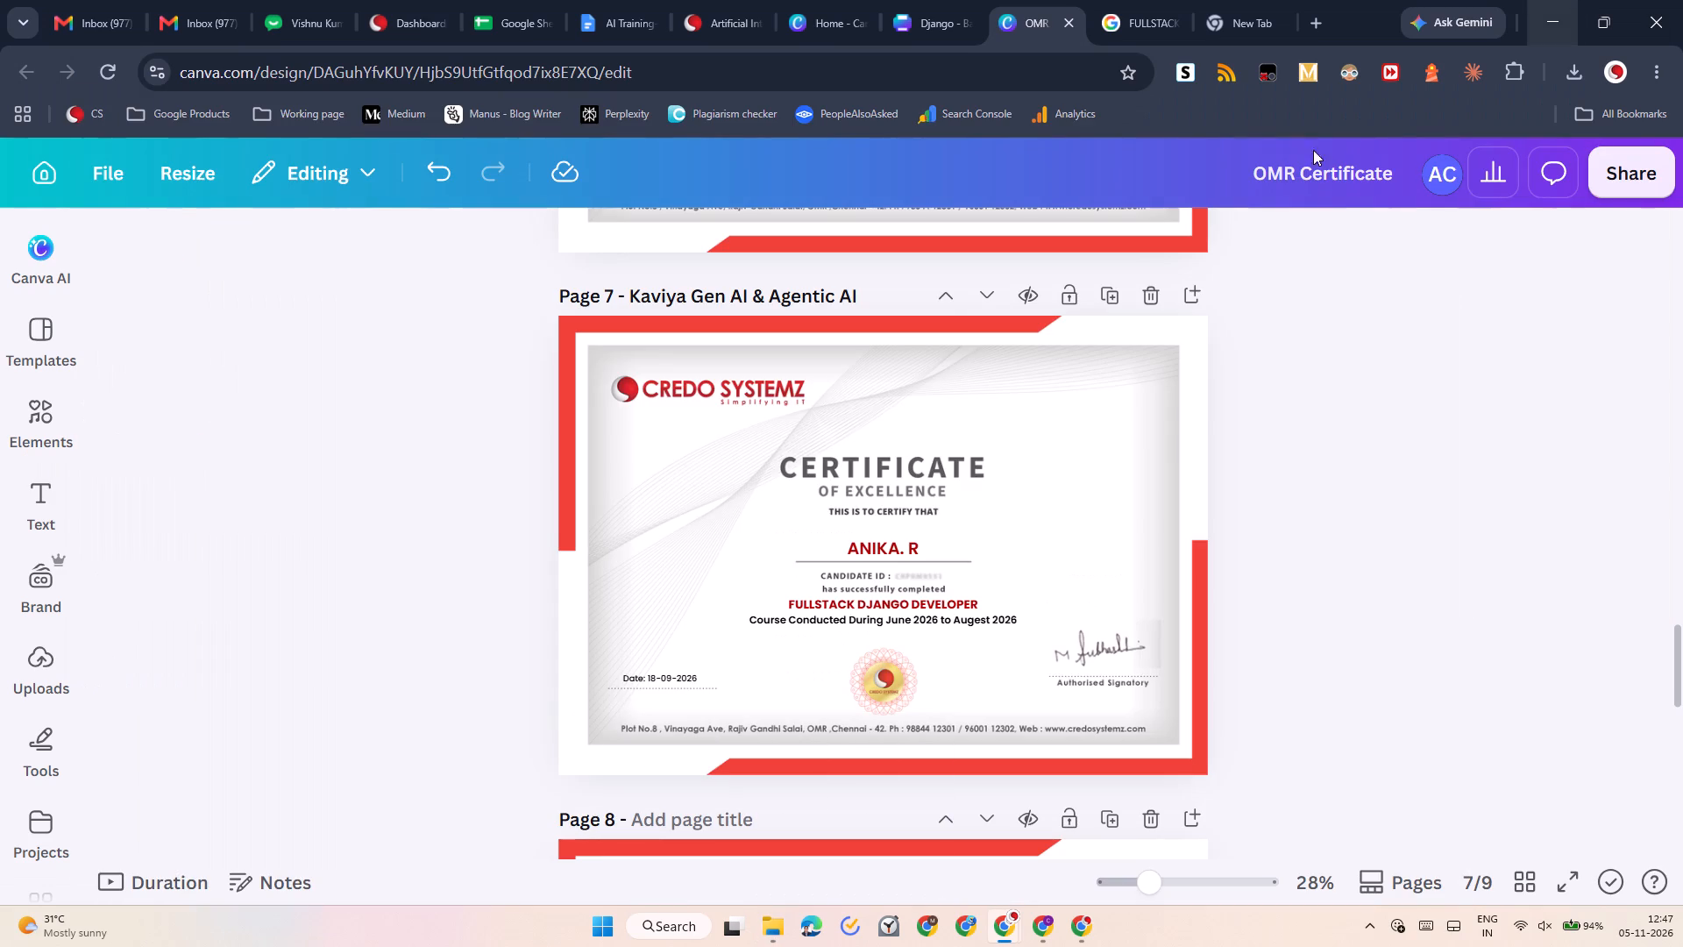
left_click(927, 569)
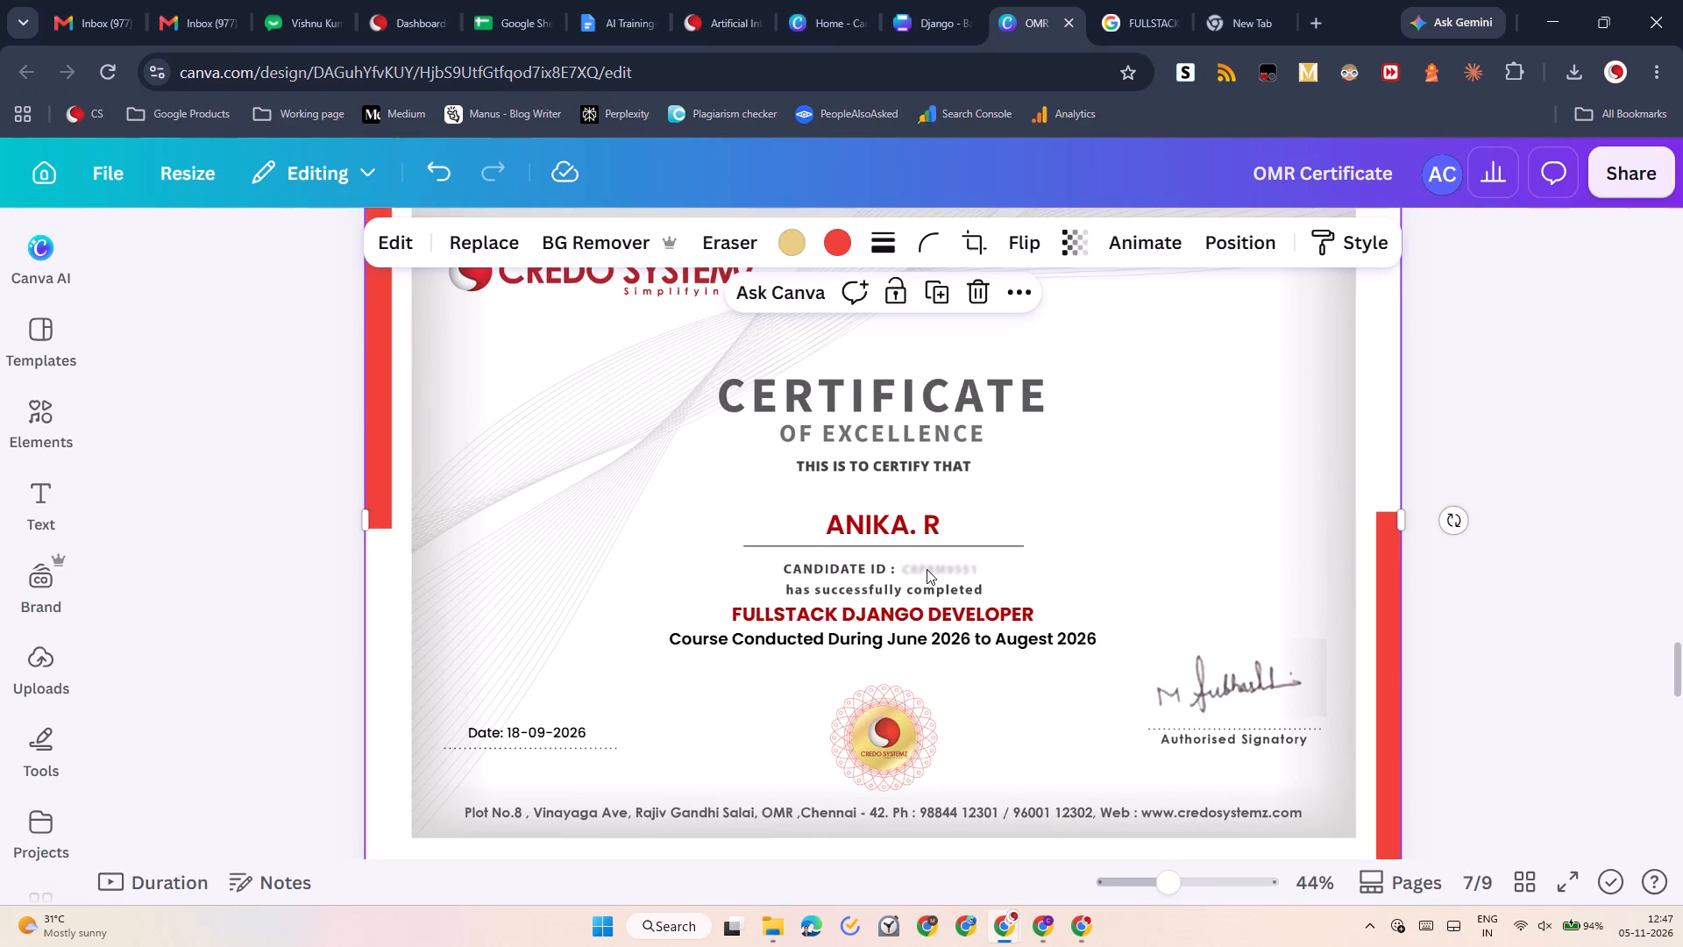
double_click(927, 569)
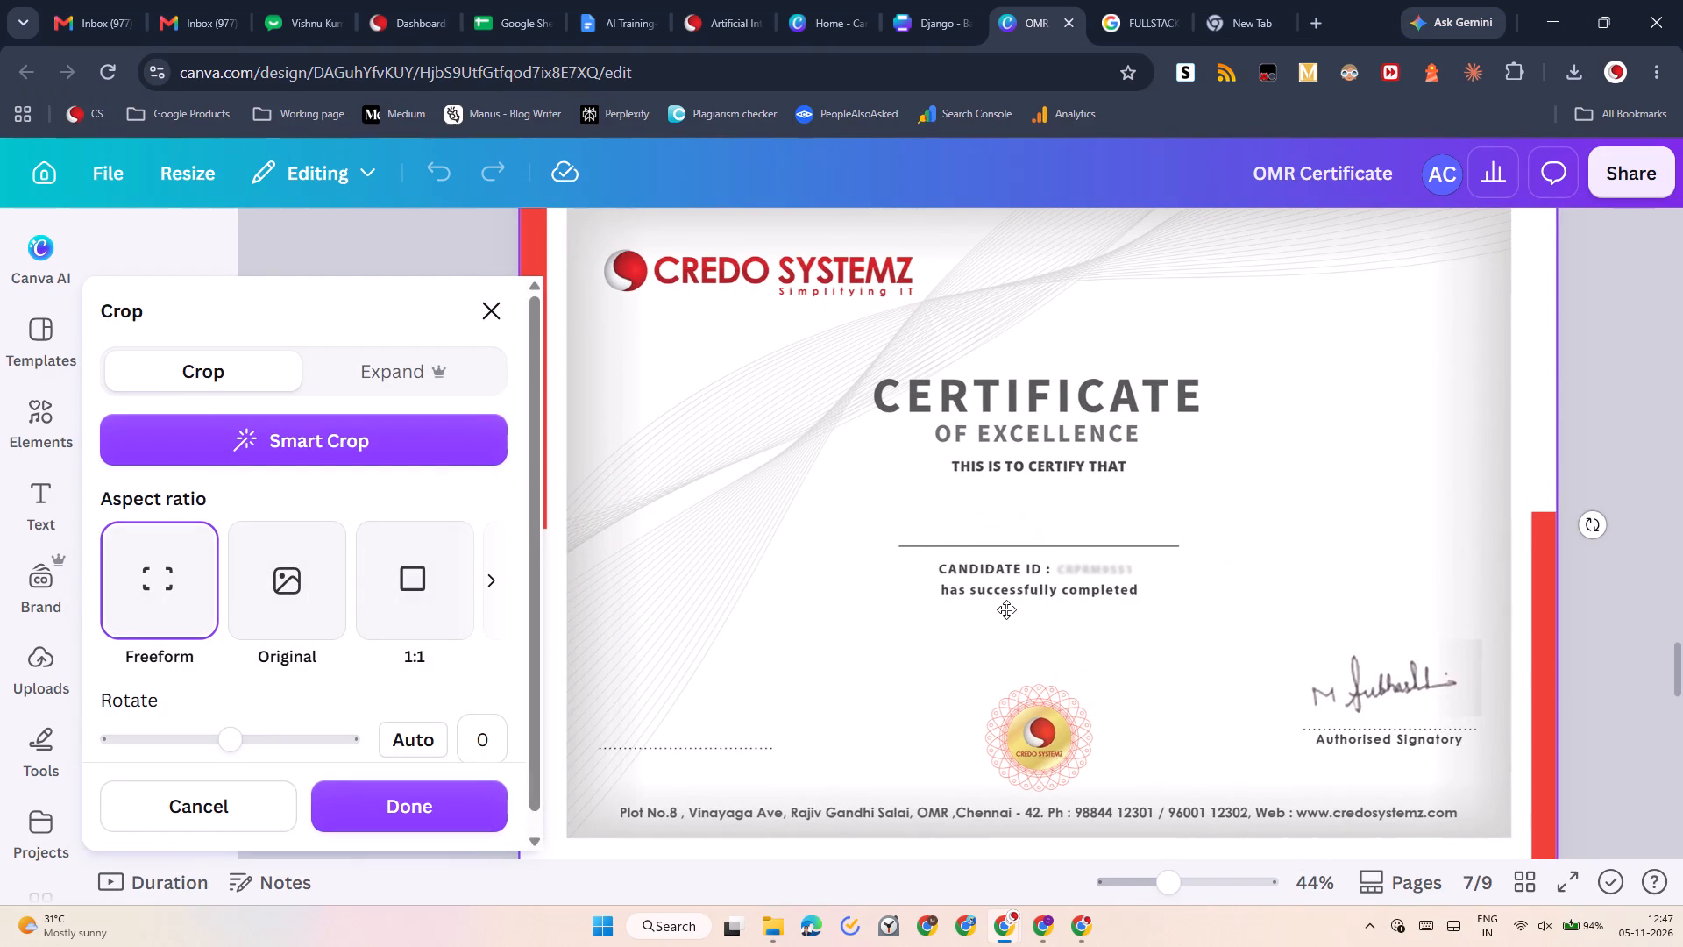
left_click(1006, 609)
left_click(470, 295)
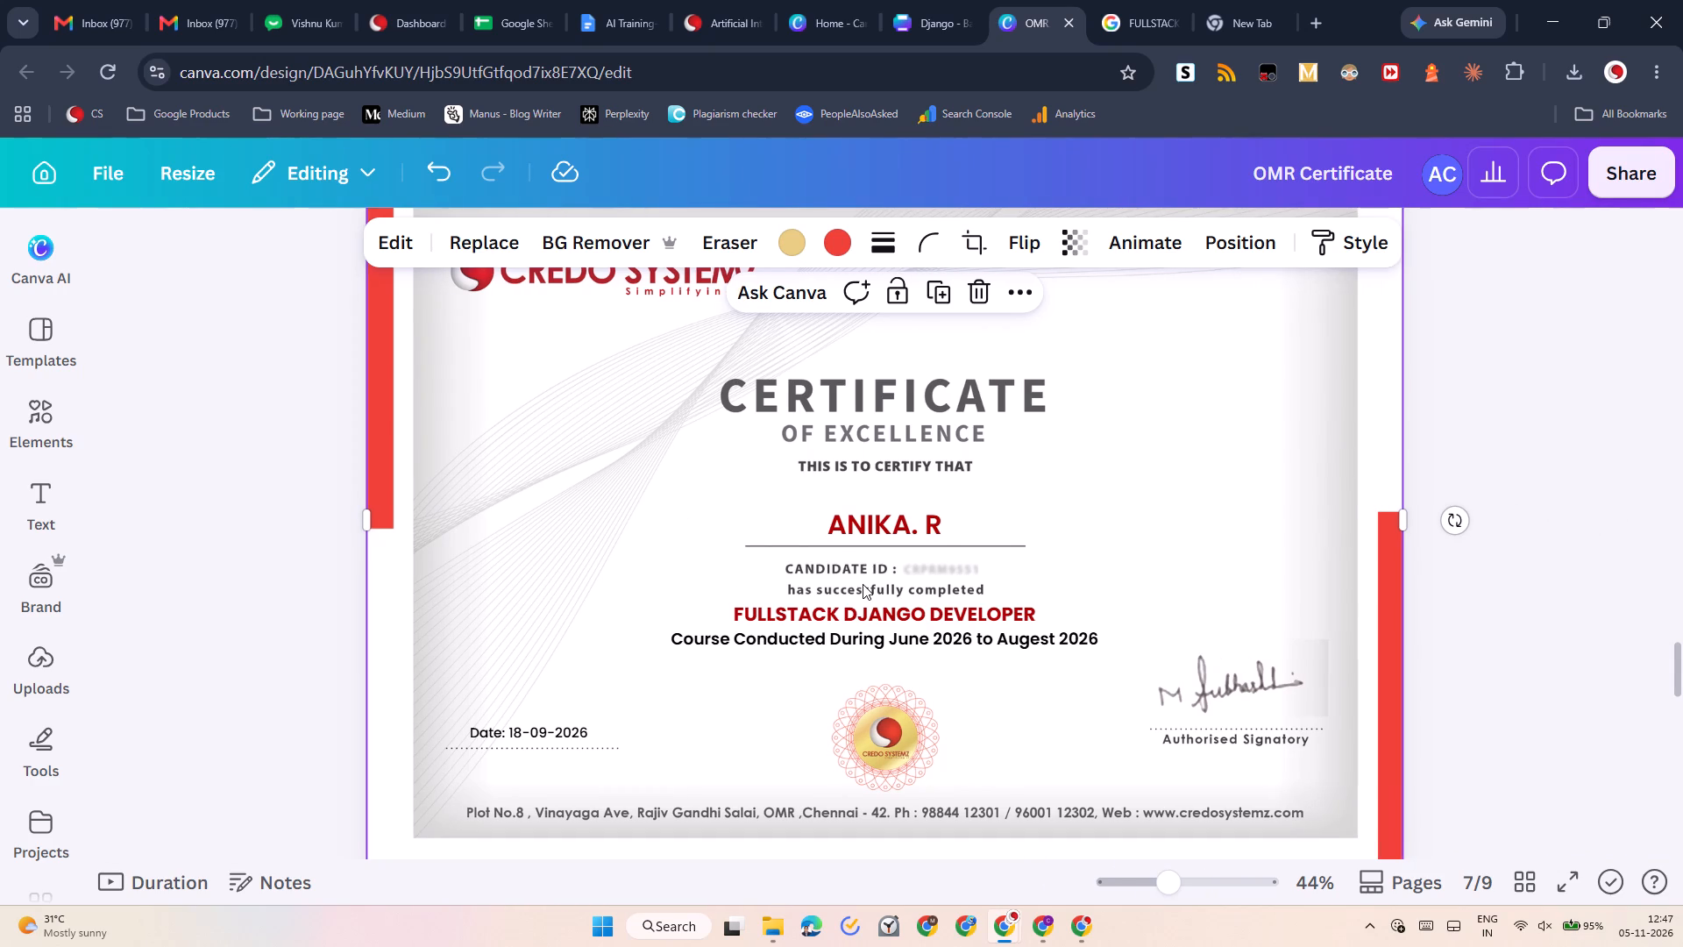
Examine which parts of the page 7 certificate are separate text elements, and check the blank certificate on page 8.
left_click(852, 619)
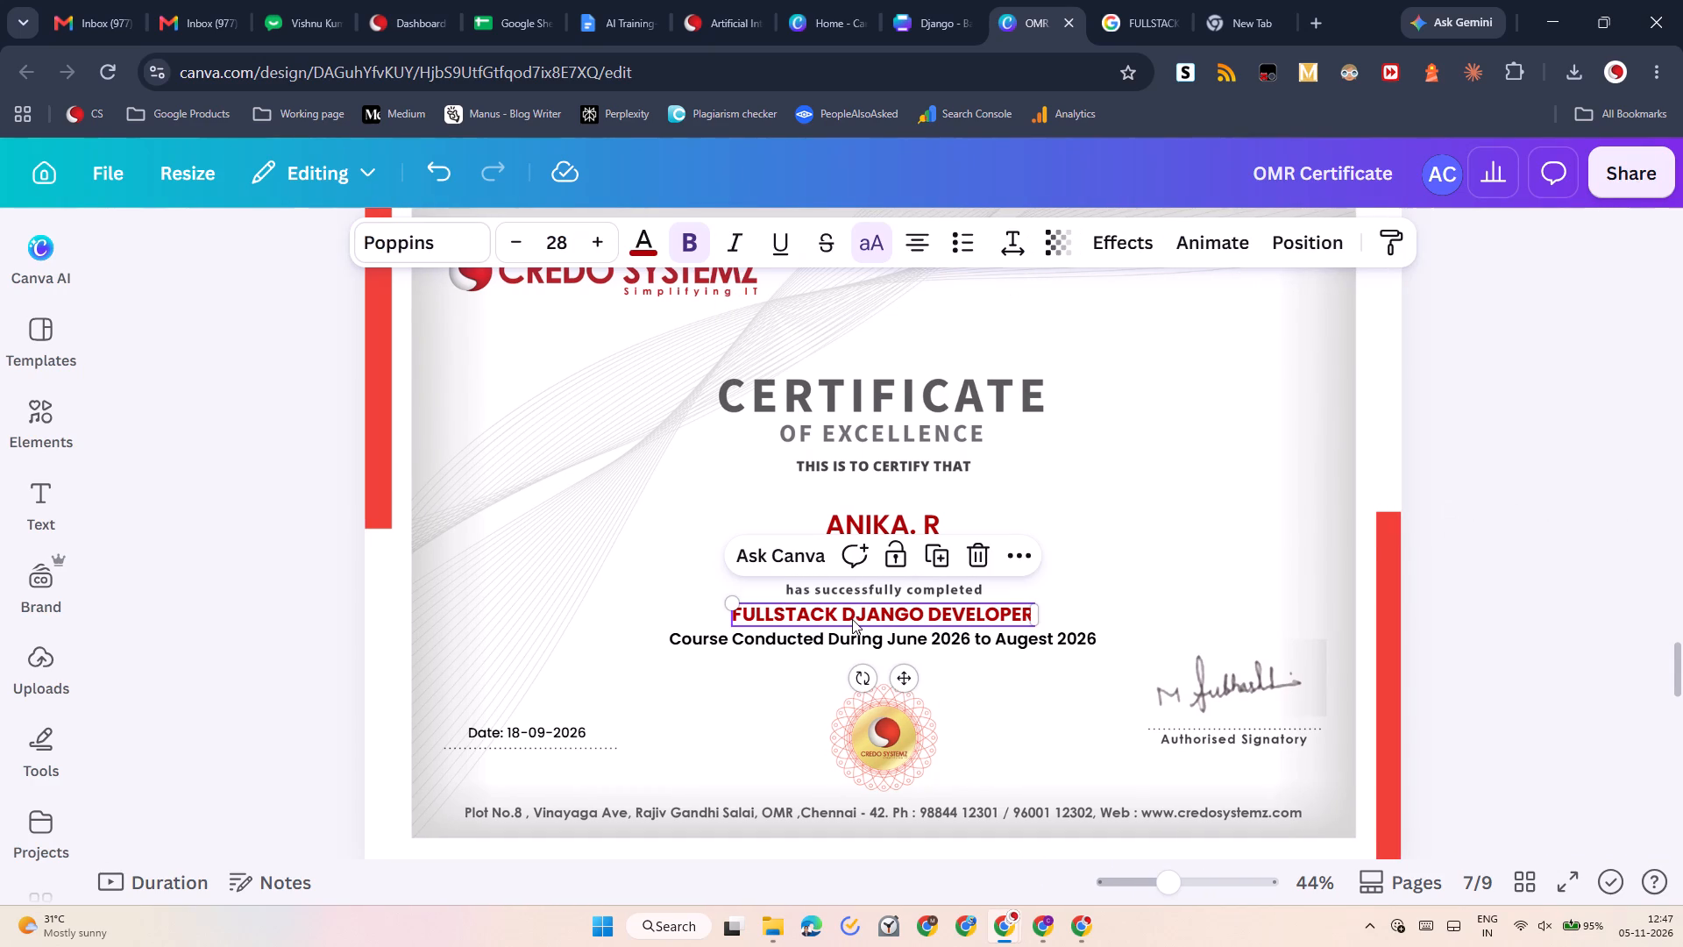
left_click(813, 646)
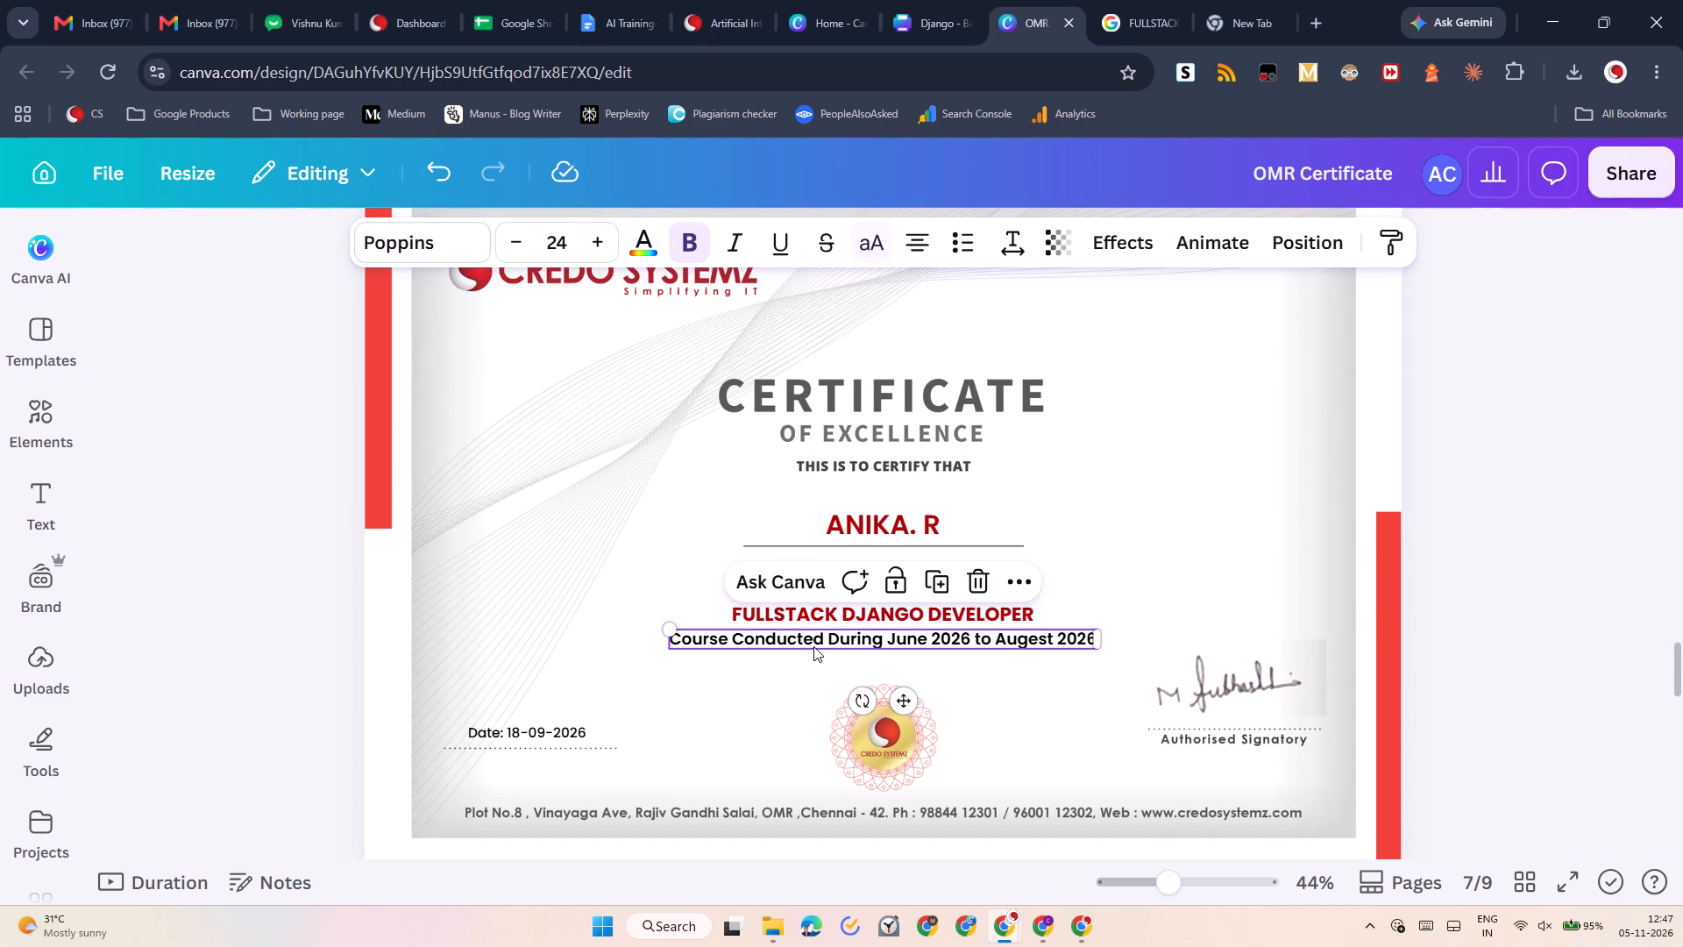
left_click(769, 704)
scroll(769, 704, "up", 2)
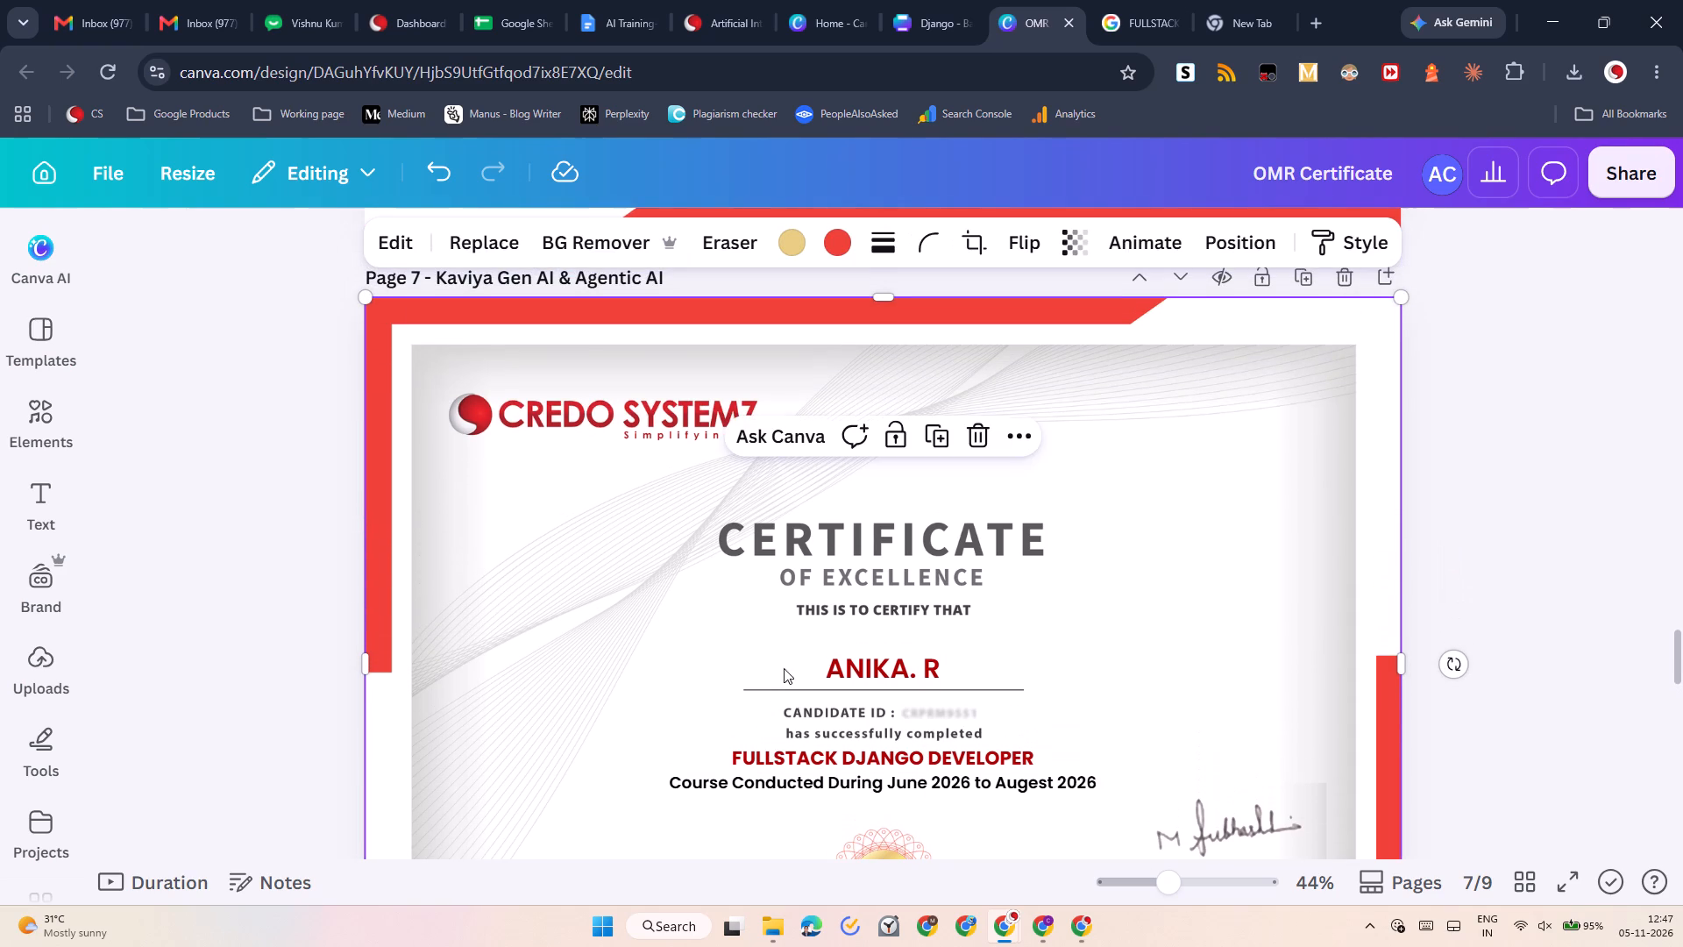
left_click(857, 549)
left_click(852, 694)
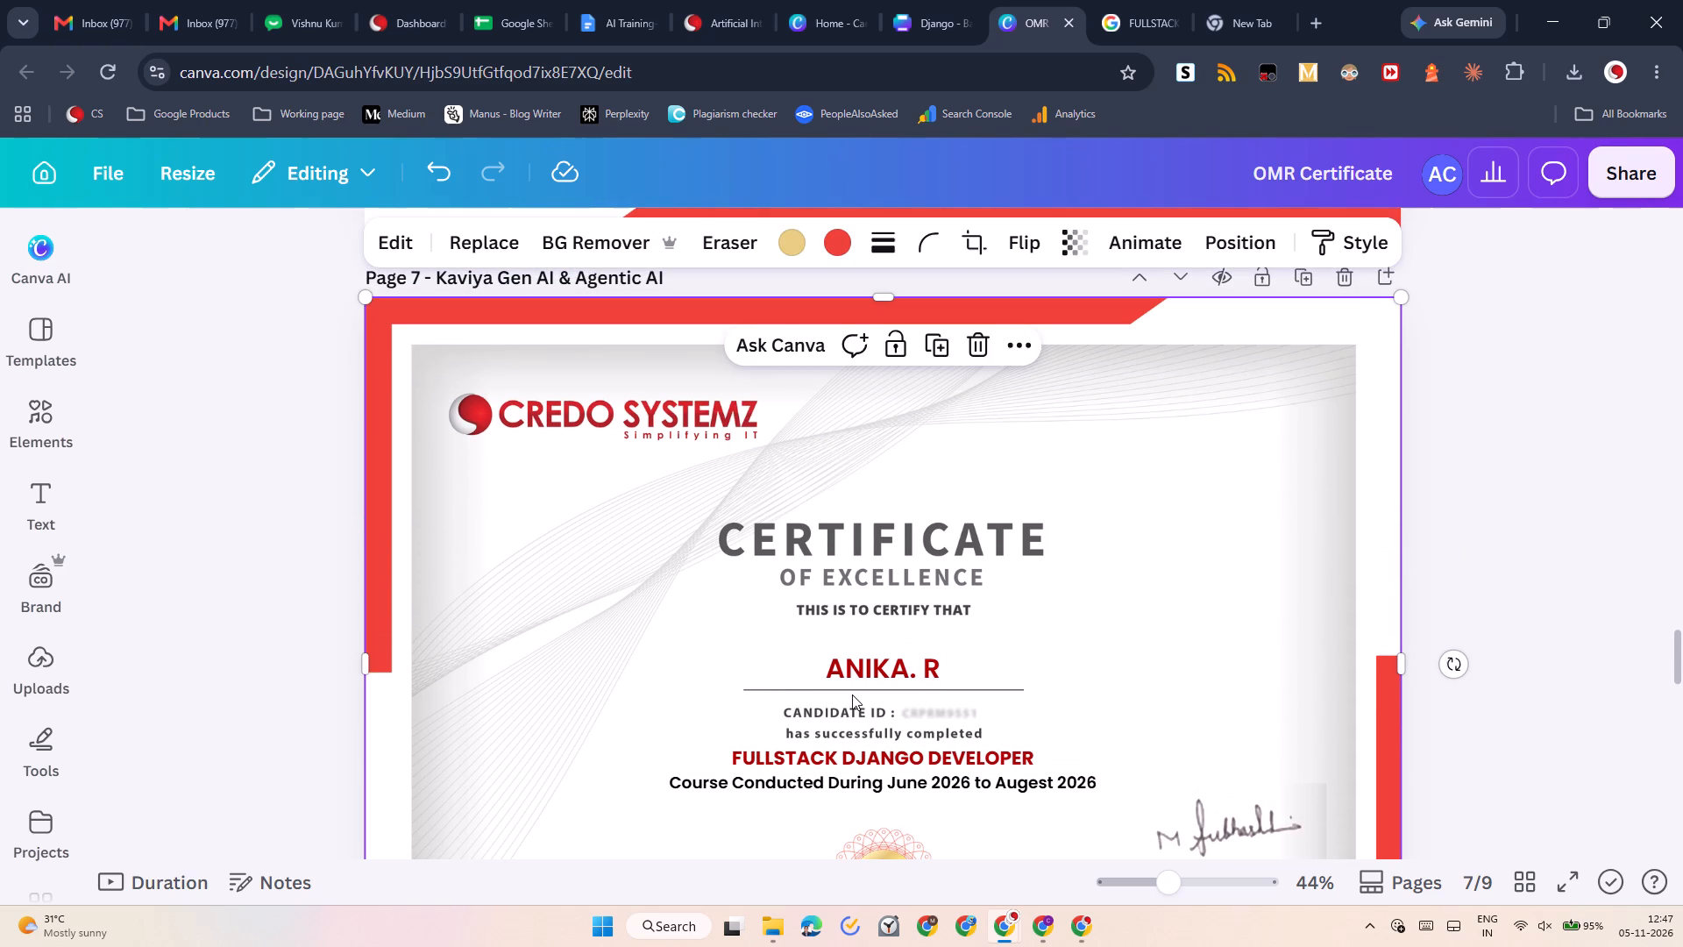
left_click(859, 659)
left_click(739, 687)
scroll(739, 687, "down", 2)
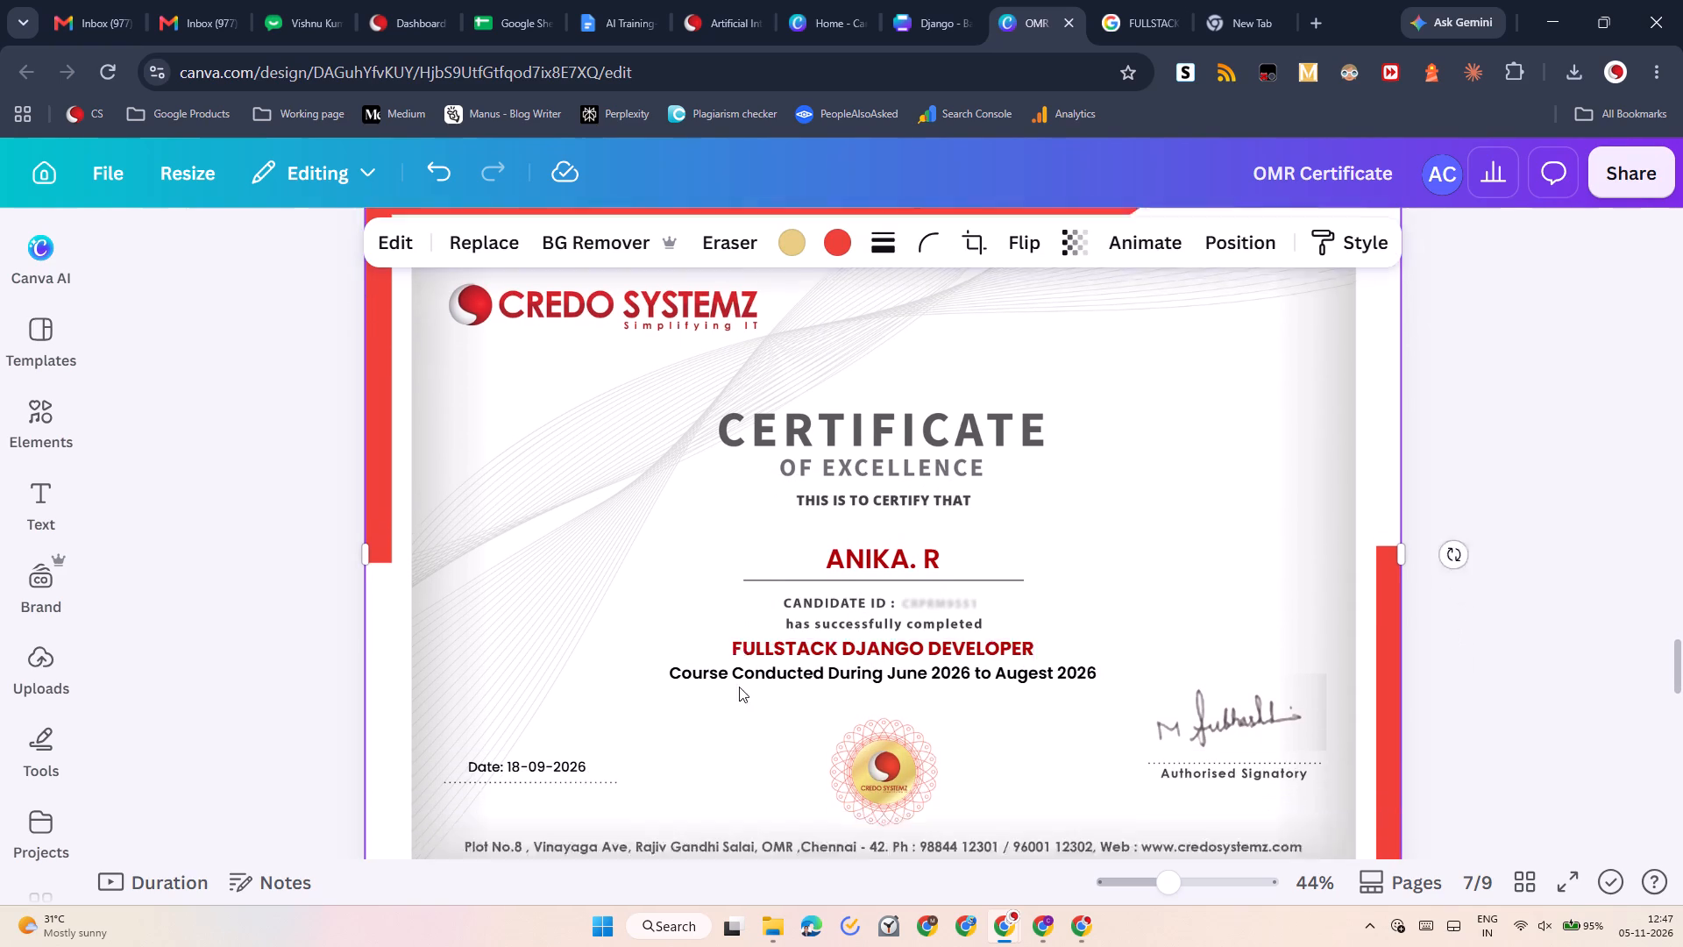
scroll(739, 687, "down", 5)
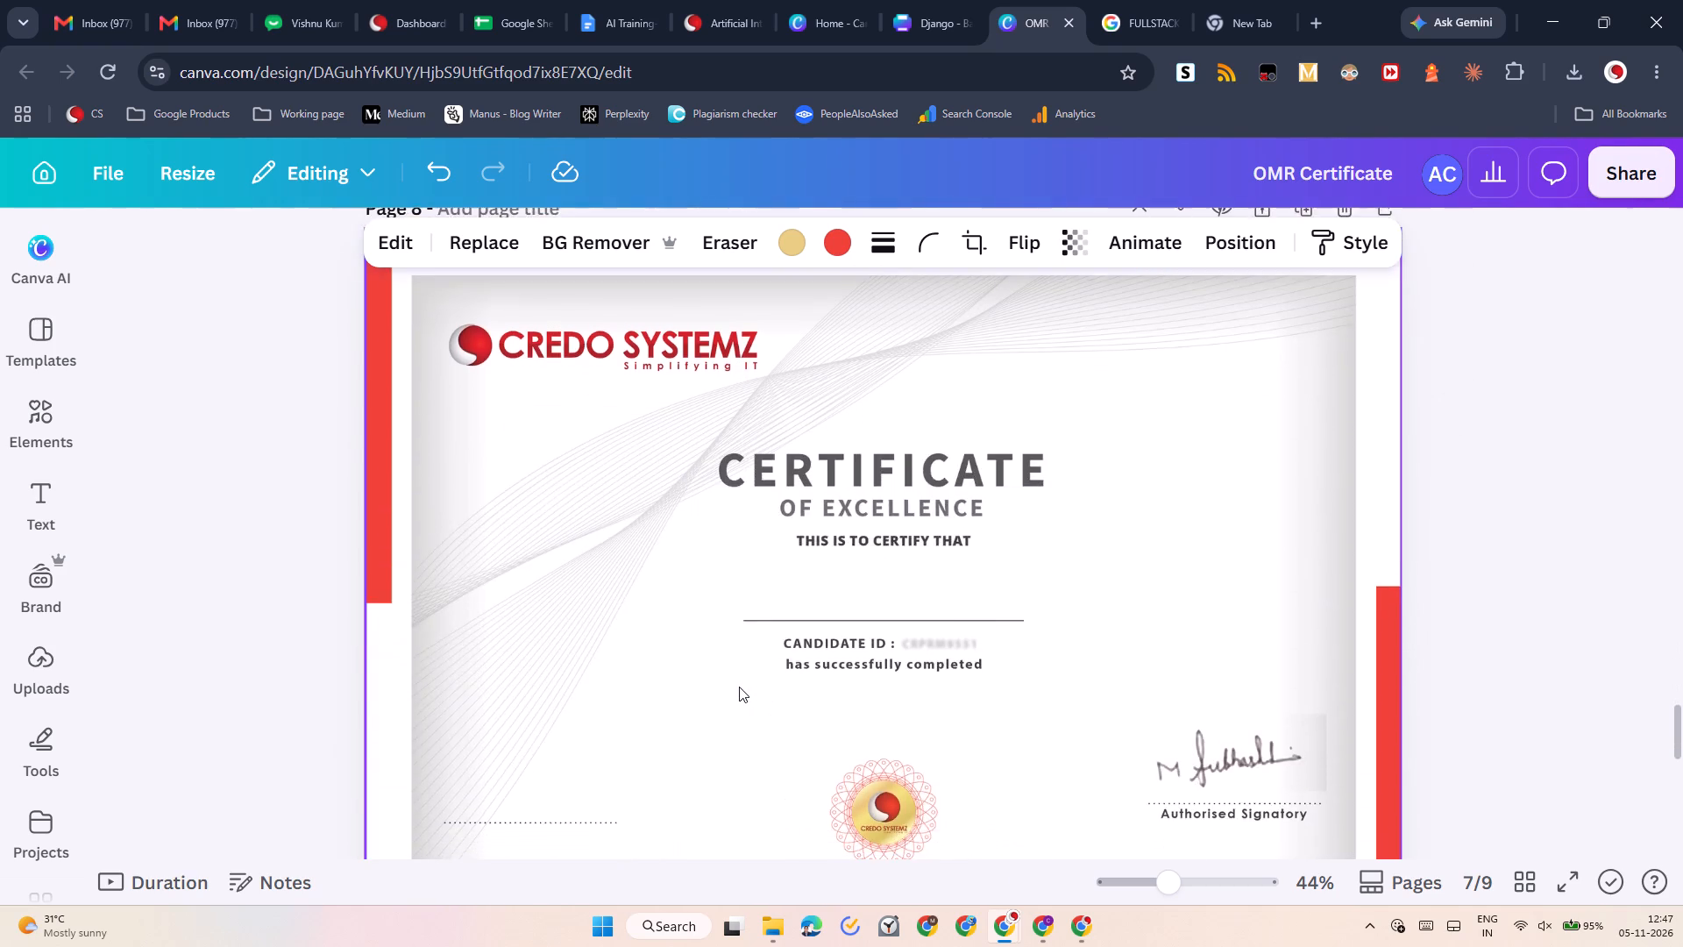
scroll(739, 687, "up", 5)
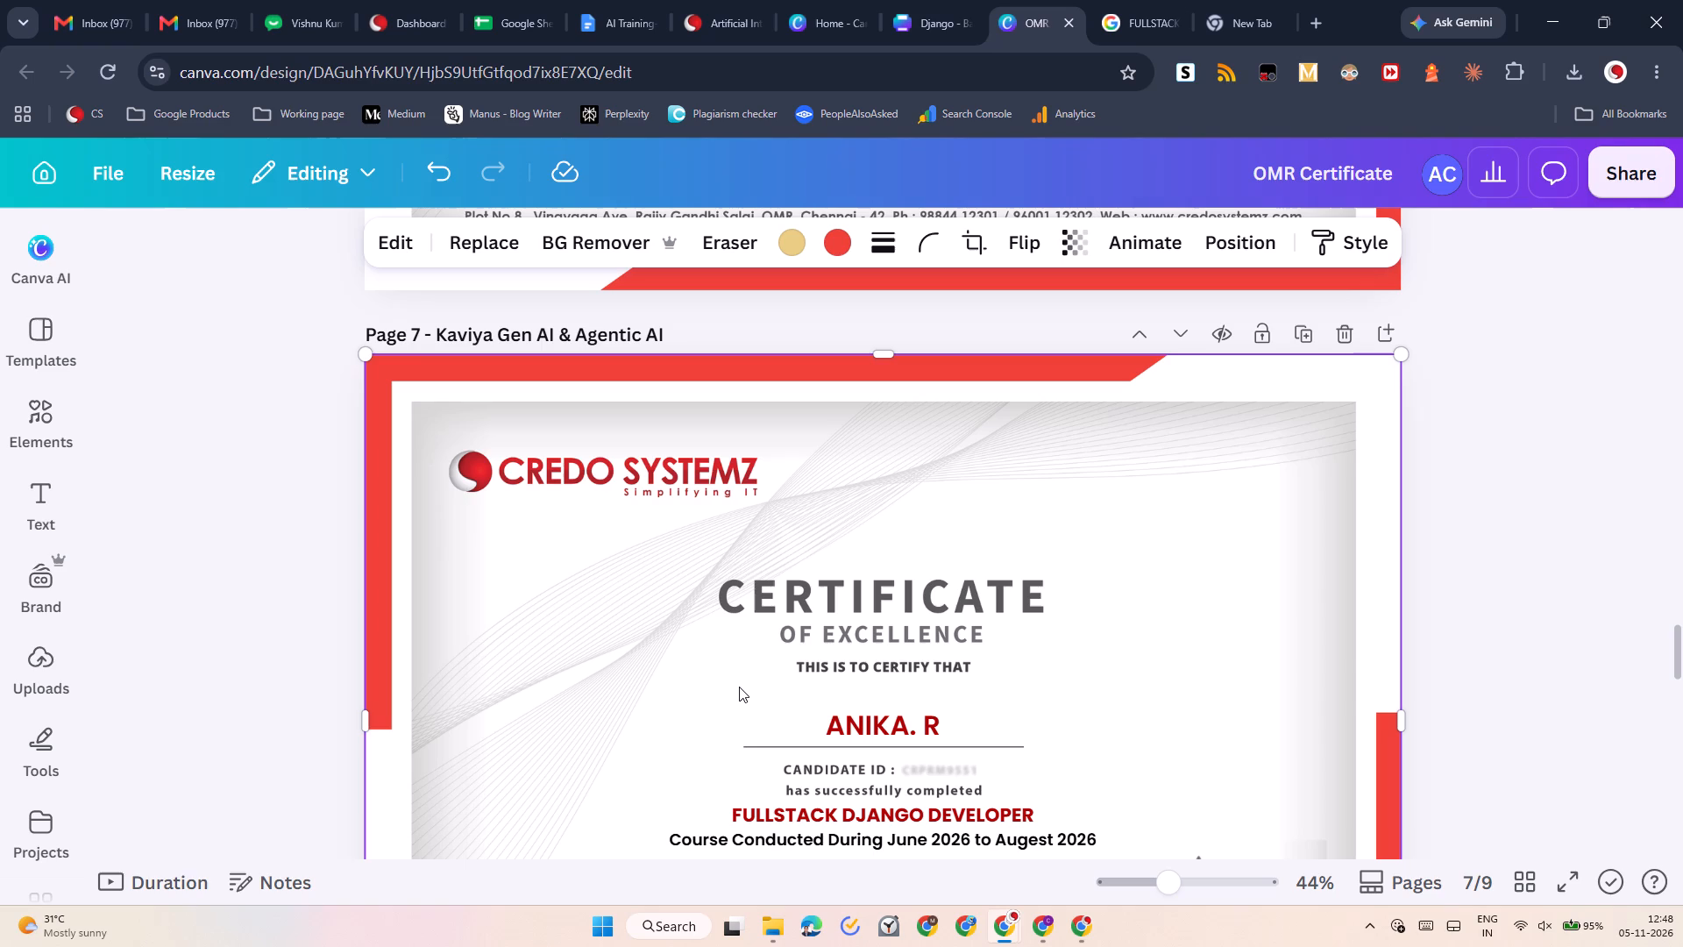
Check the page 7 certificate's candidate ID, course, duration and date lines against the certificate on the syllabus's page 4.
left_click(913, 0)
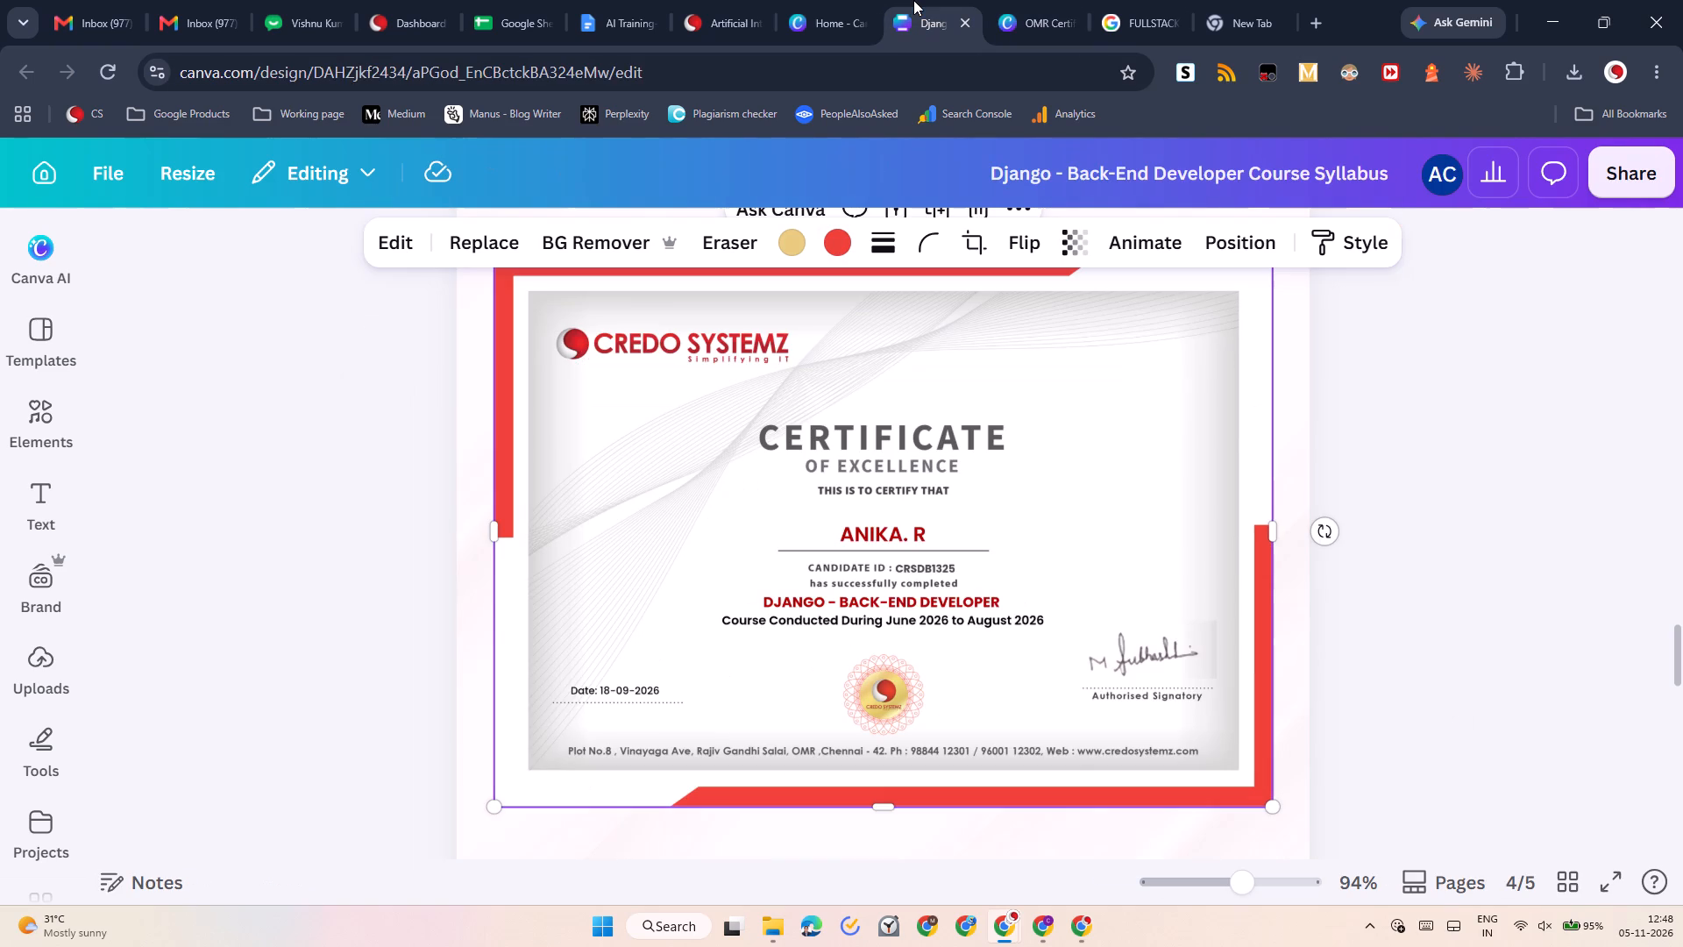
left_click(1031, 0)
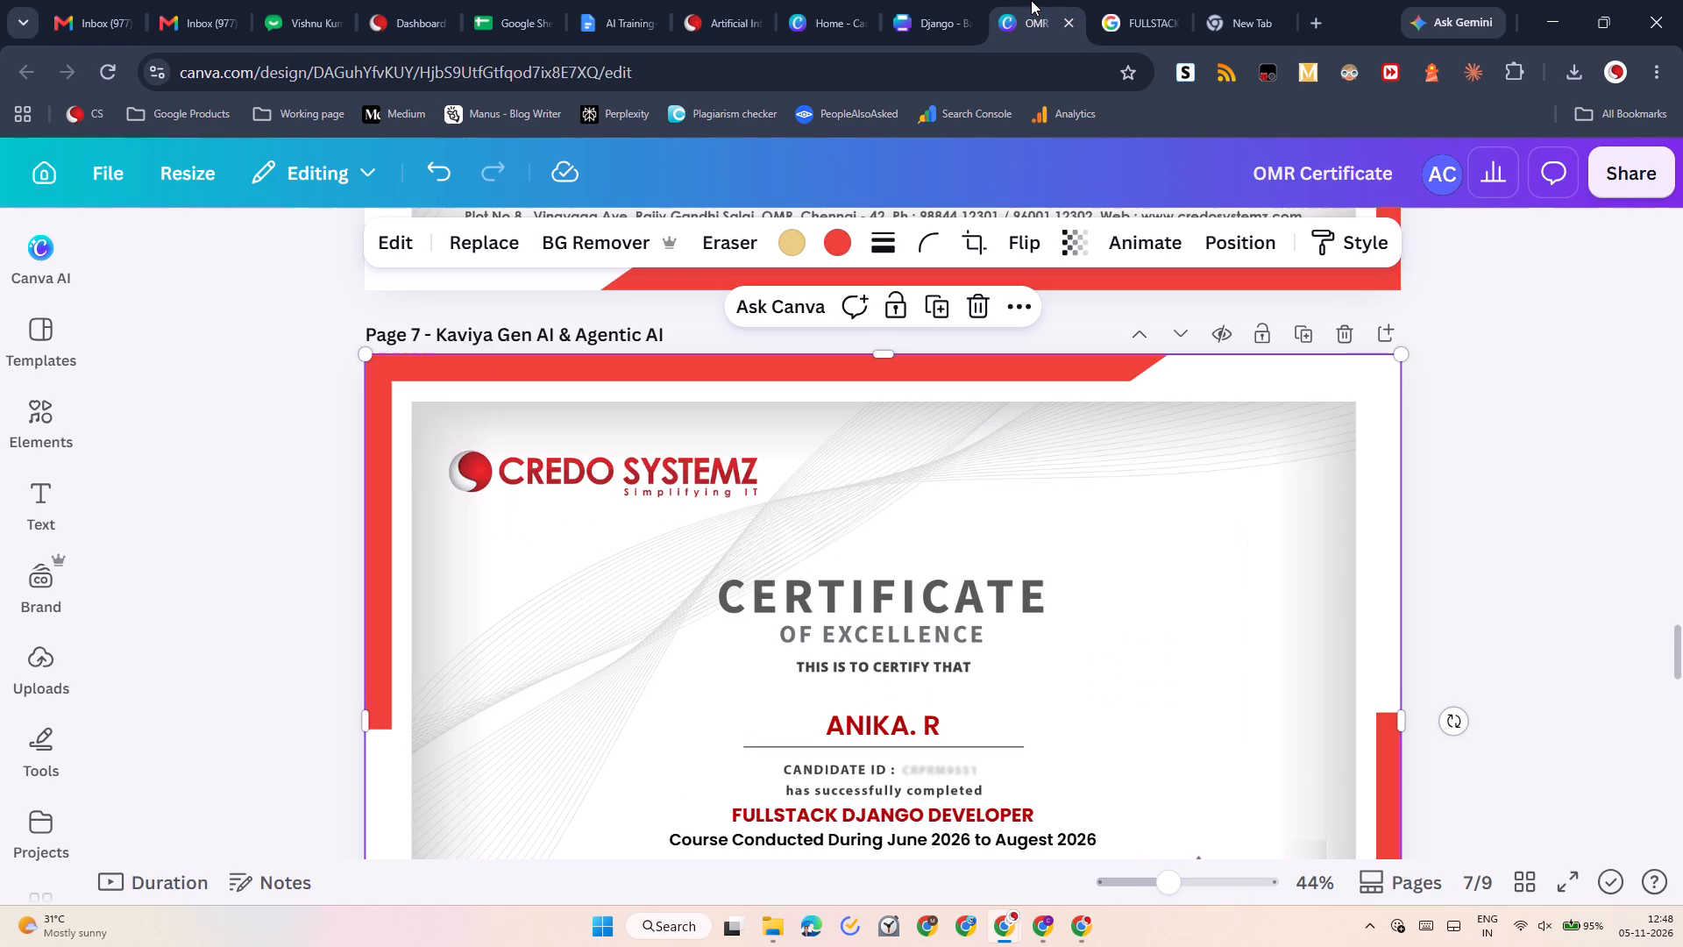
scroll(995, 691, "down", 2)
left_click(952, 544)
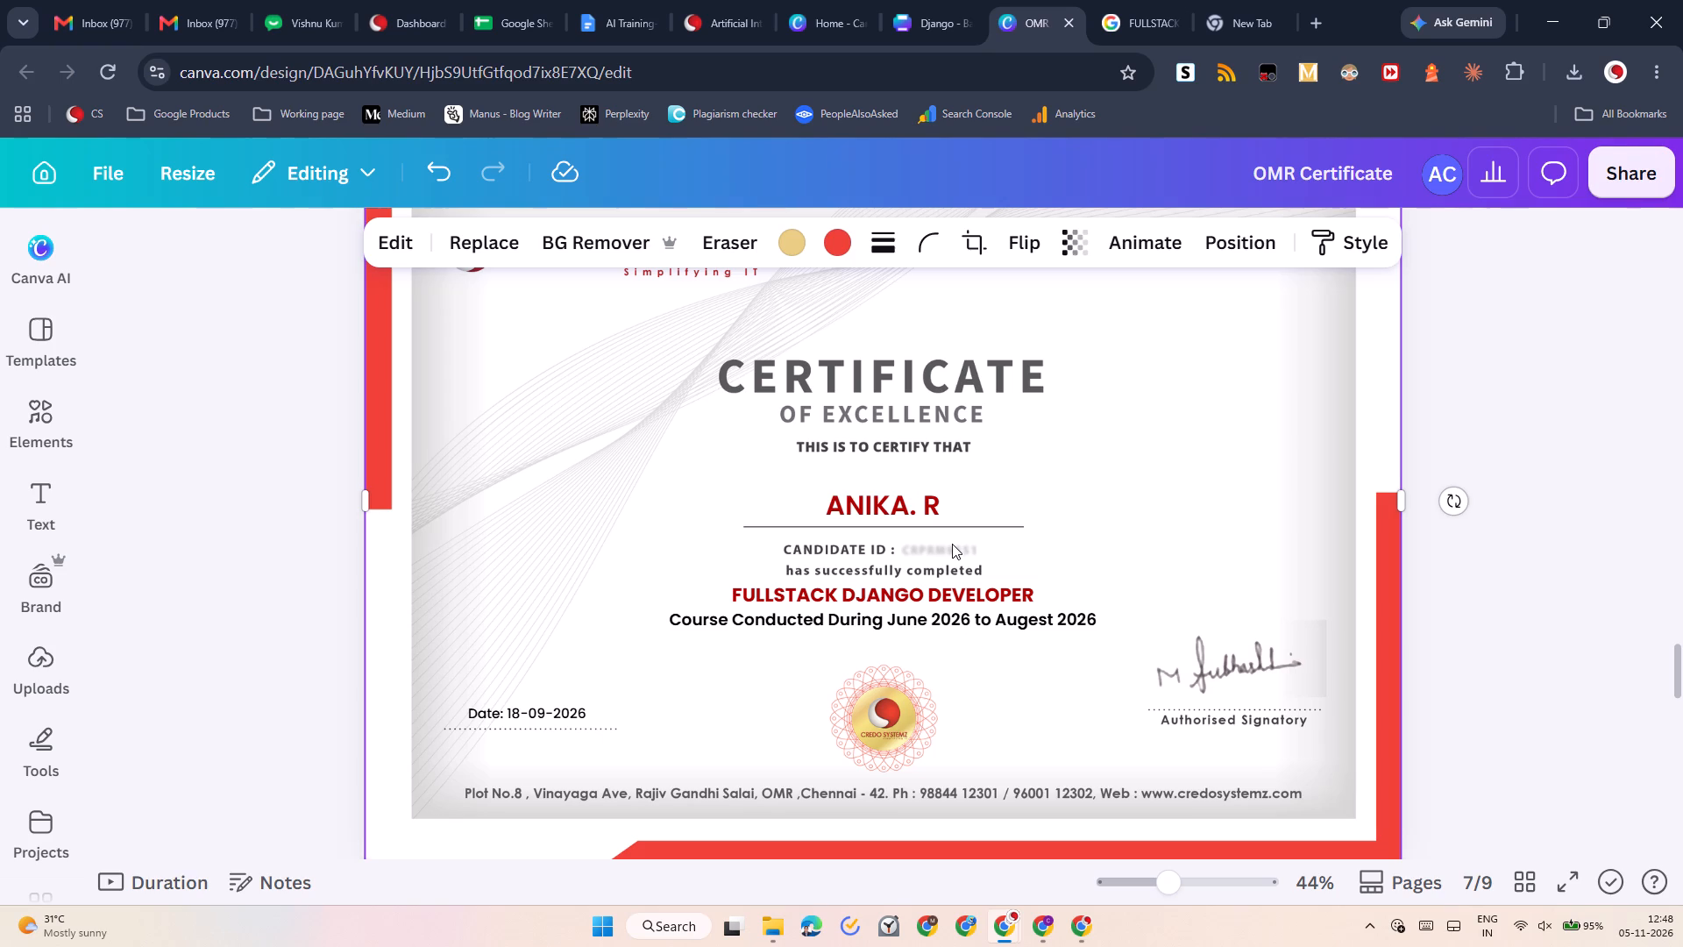
left_click(925, 595)
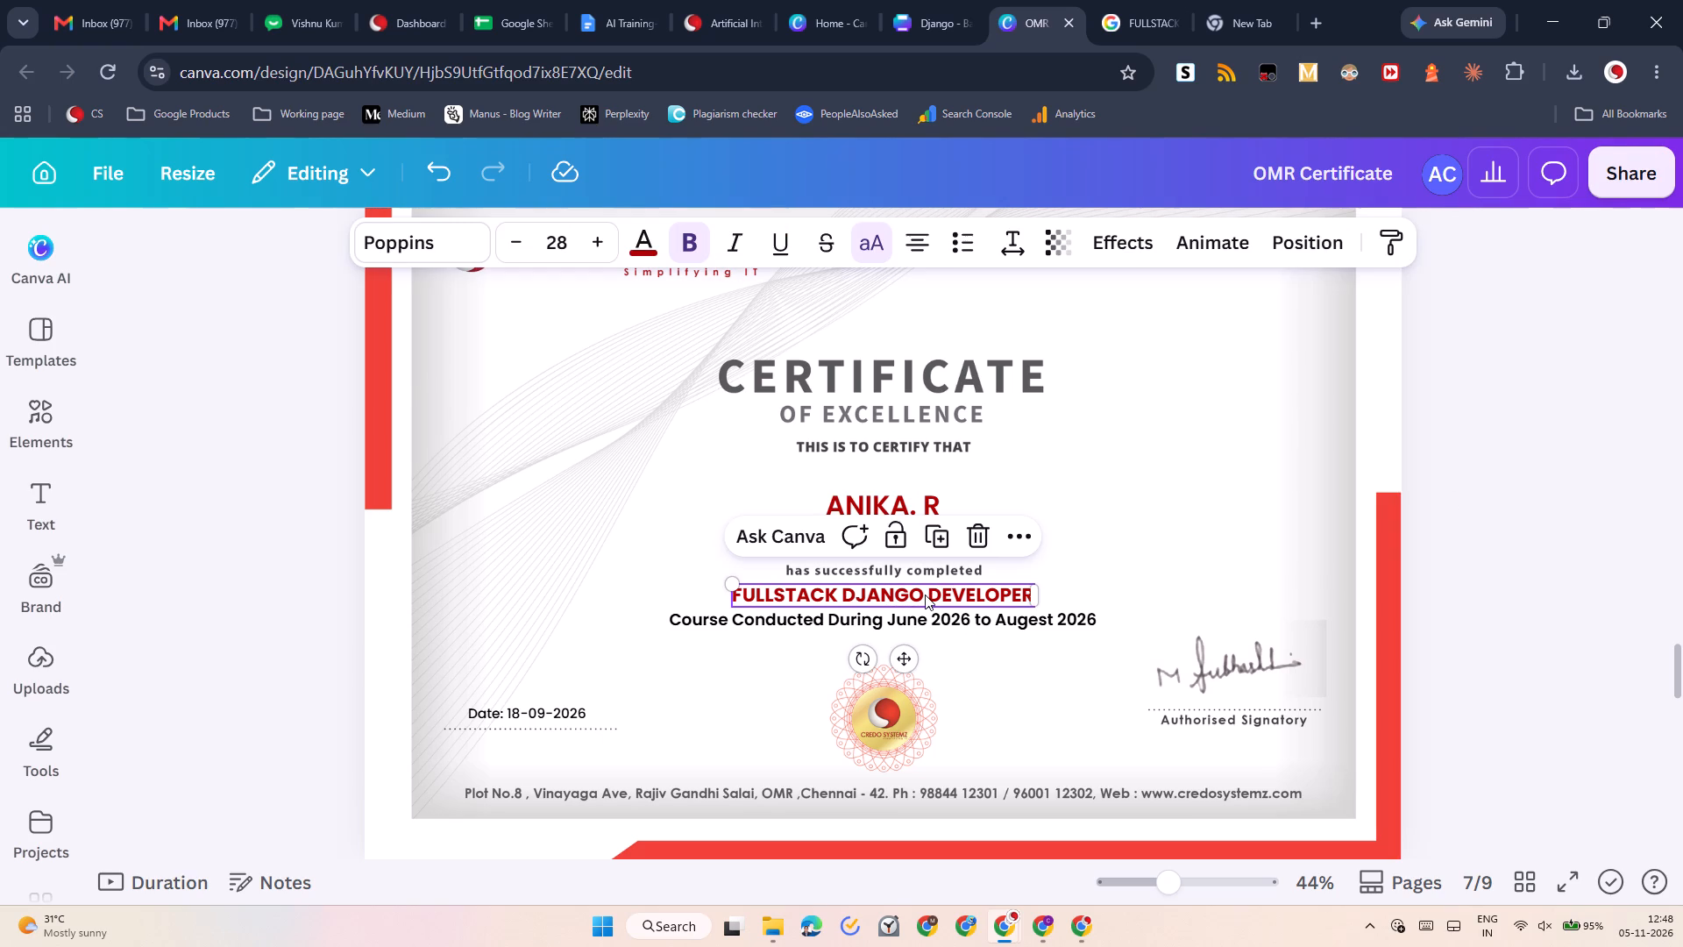
left_click(919, 613)
left_click(1195, 667)
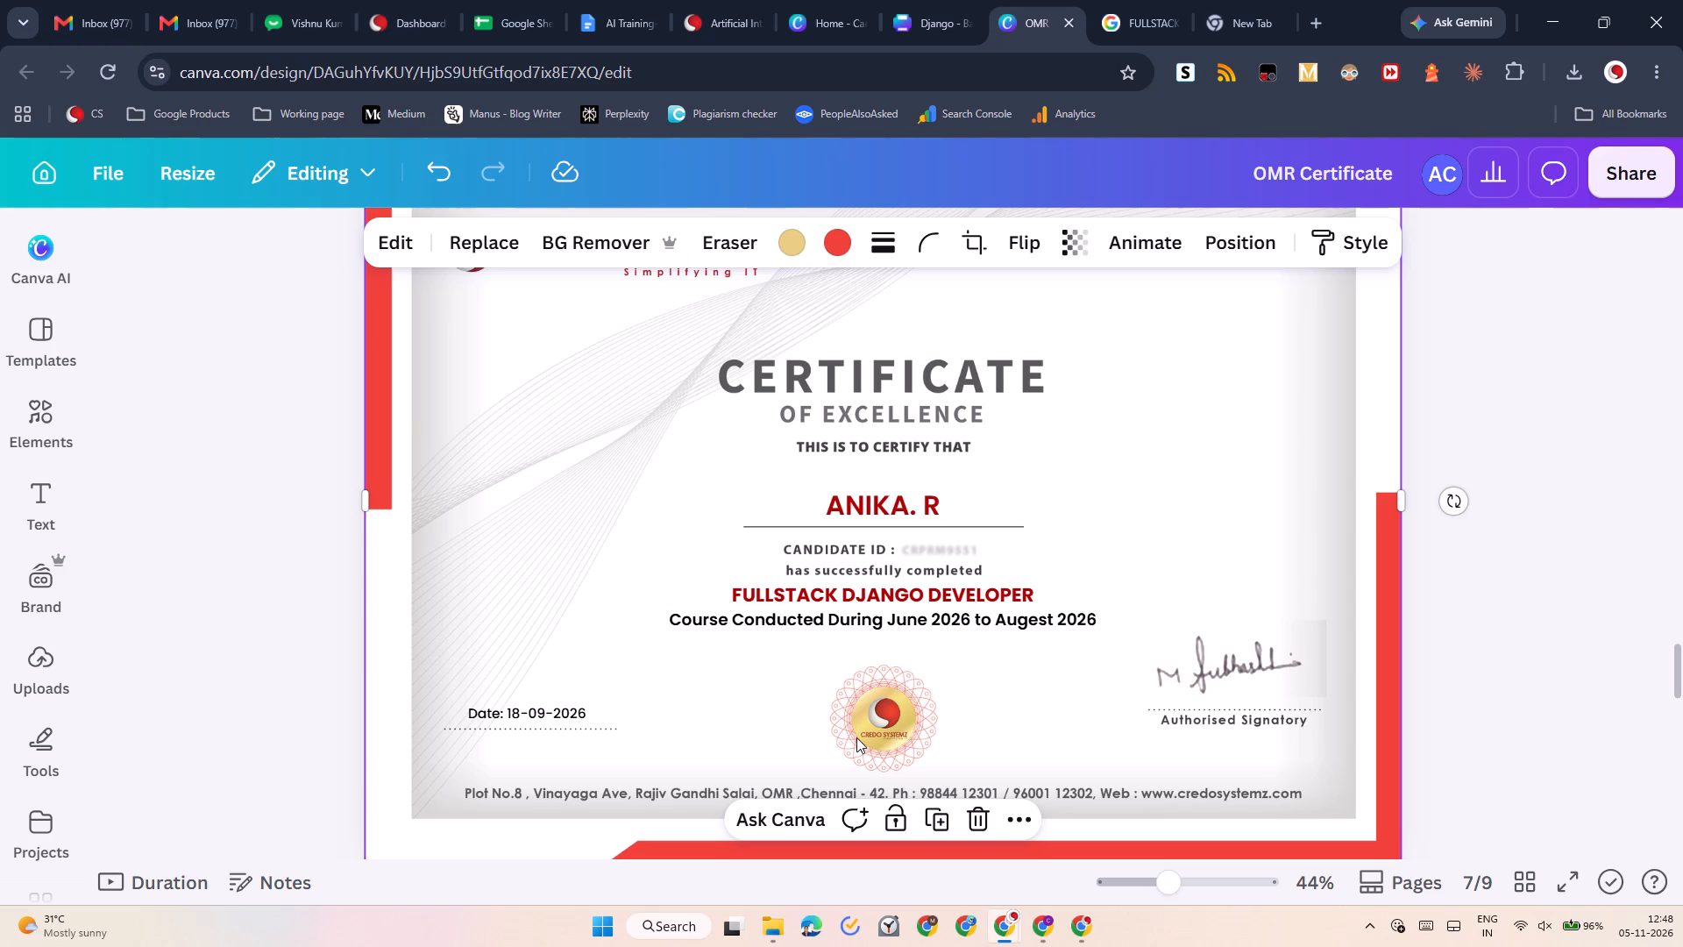
left_click(547, 716)
left_click(754, 692)
Compare the full page 7 certificate in OMR Certificate with the certificate on page 4 of the Django syllabus.
scroll(918, 587, "up", 1)
left_click(942, 0)
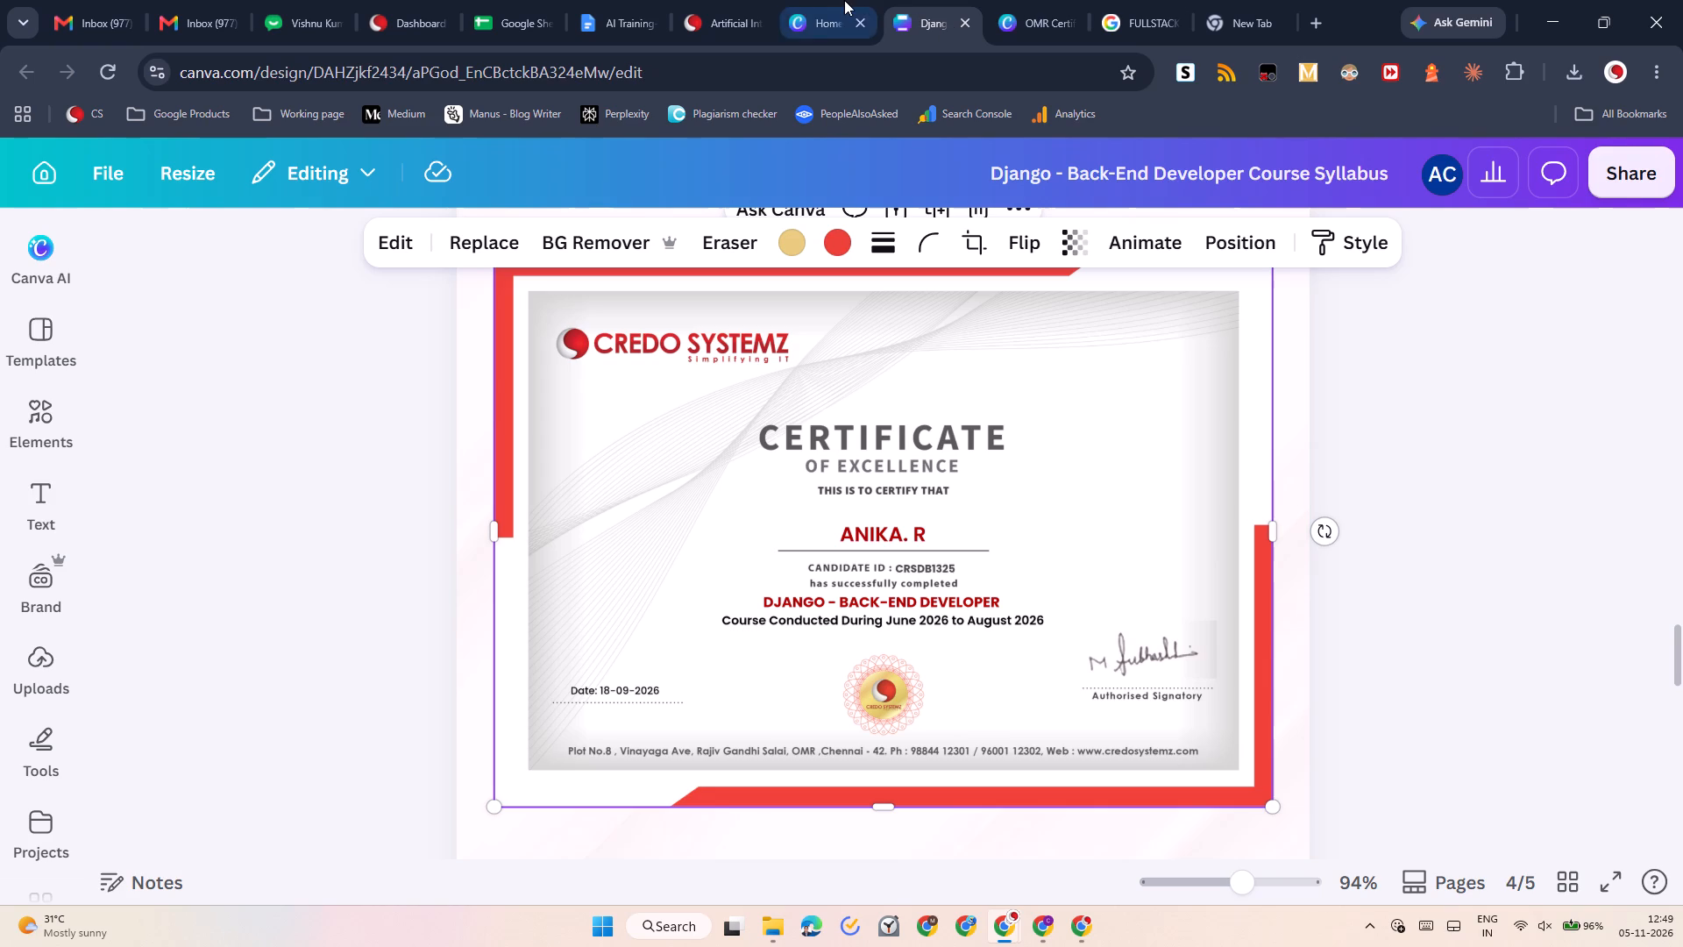
left_click(844, 0)
left_click(941, 0)
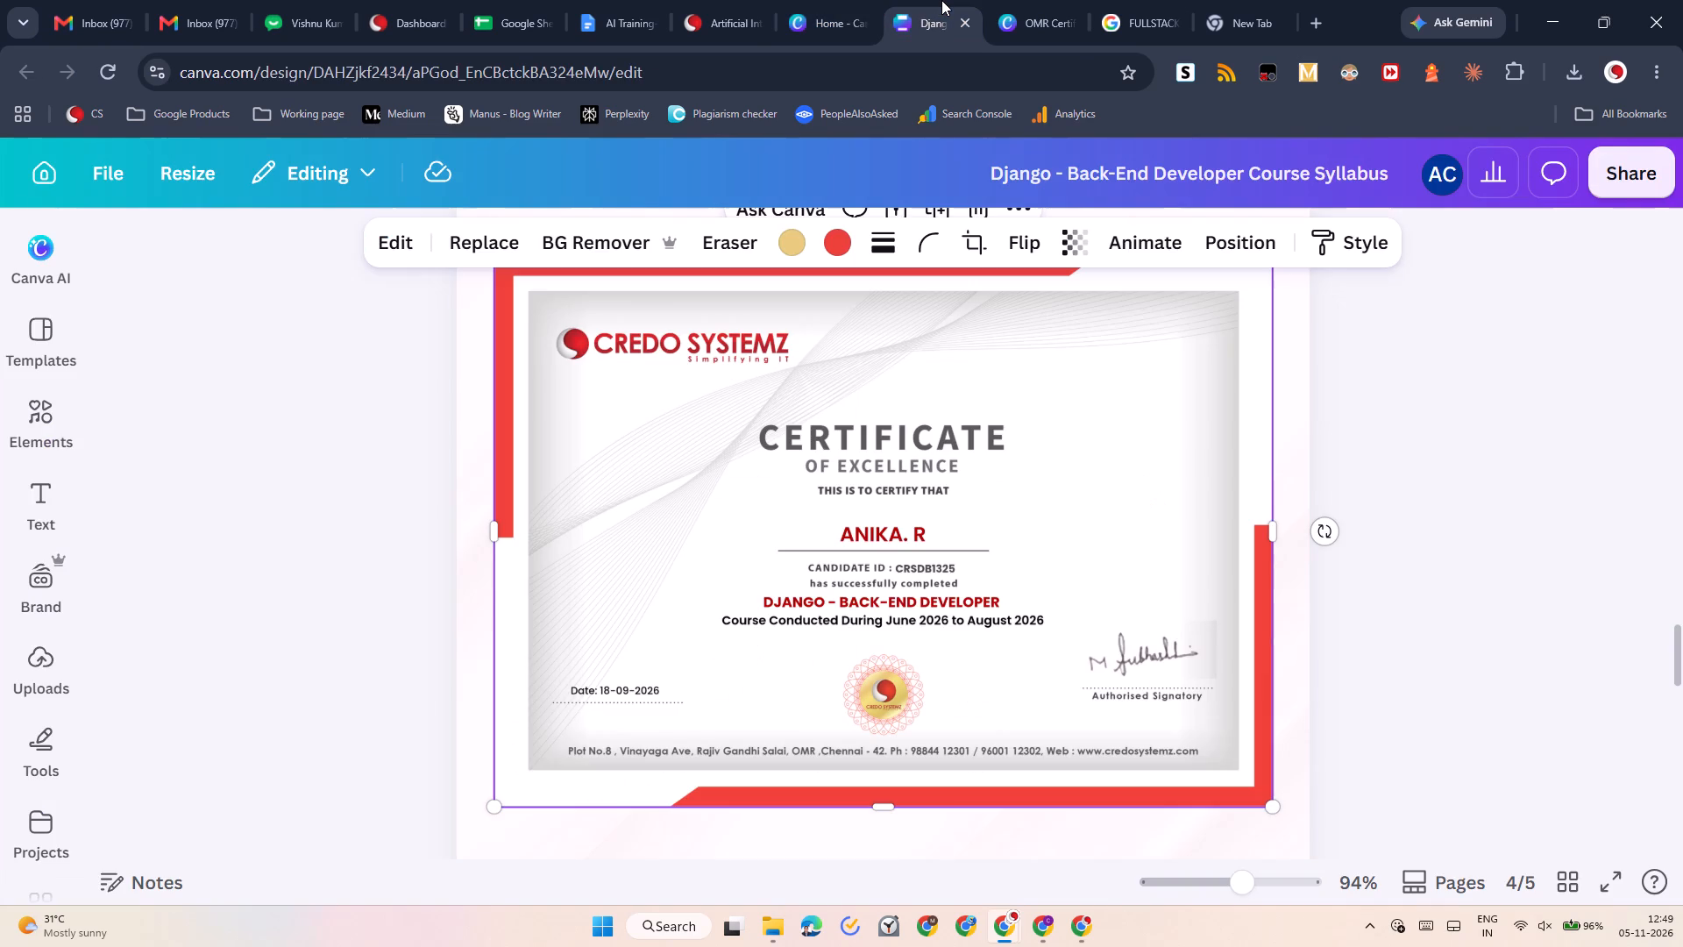
left_click(813, 0)
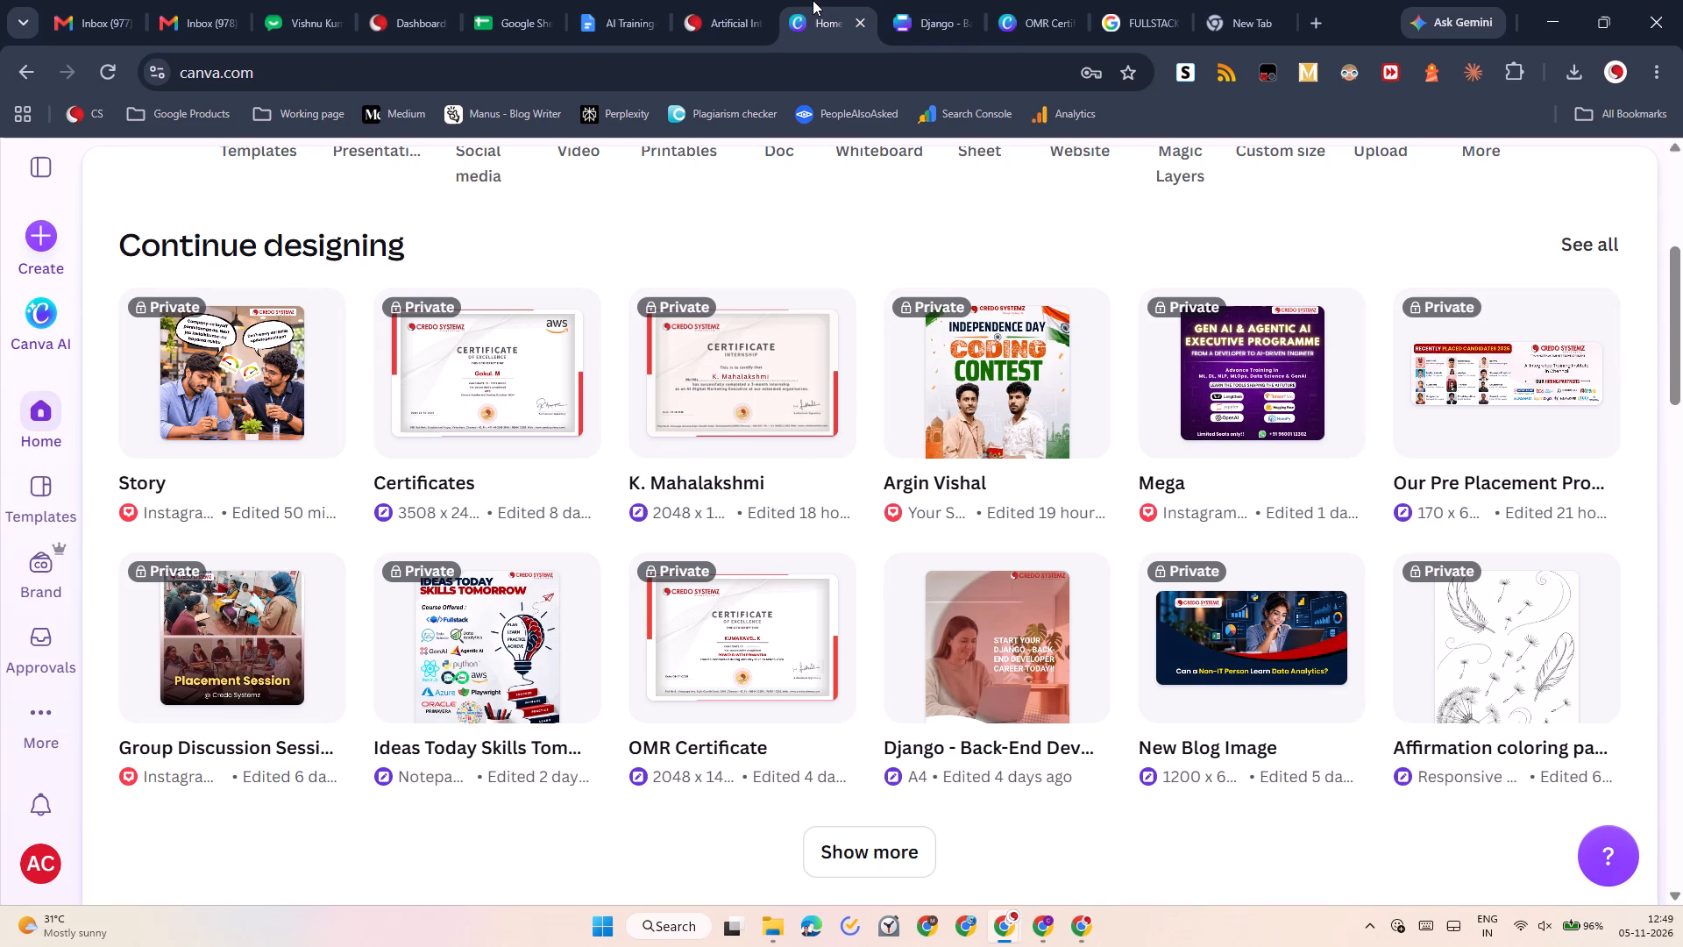
left_click(1013, 0)
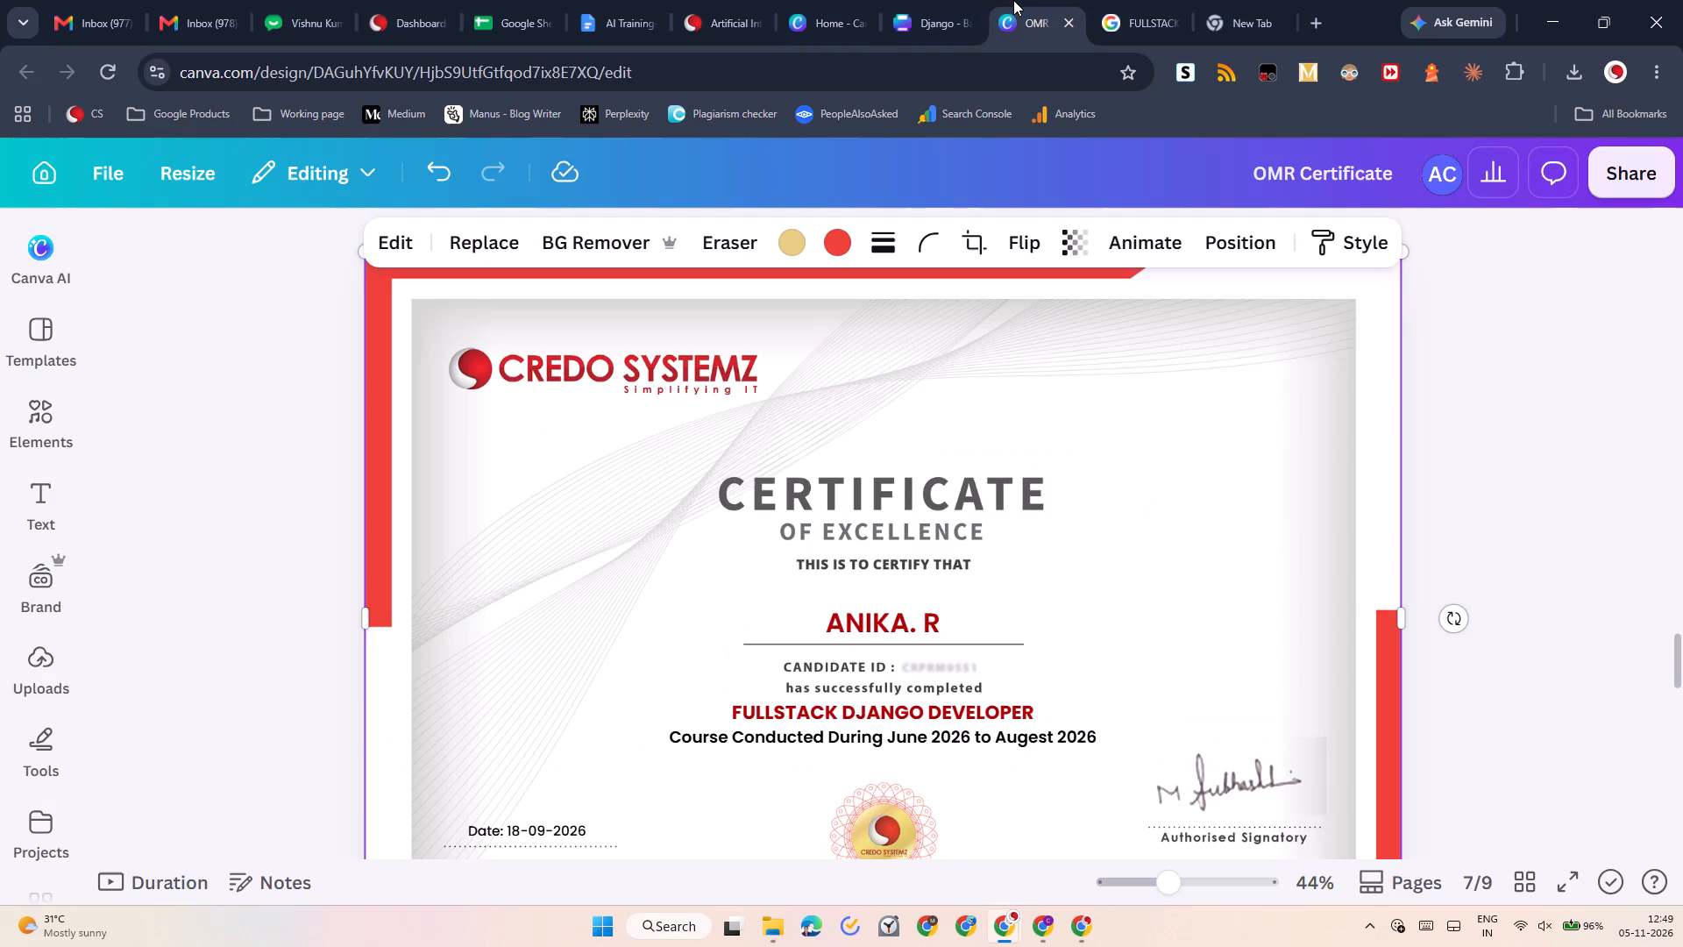
Open another copy of the Django - Back-End Developer syllabus from the recent Canva designs and close the Canva home page.
left_click(853, 0)
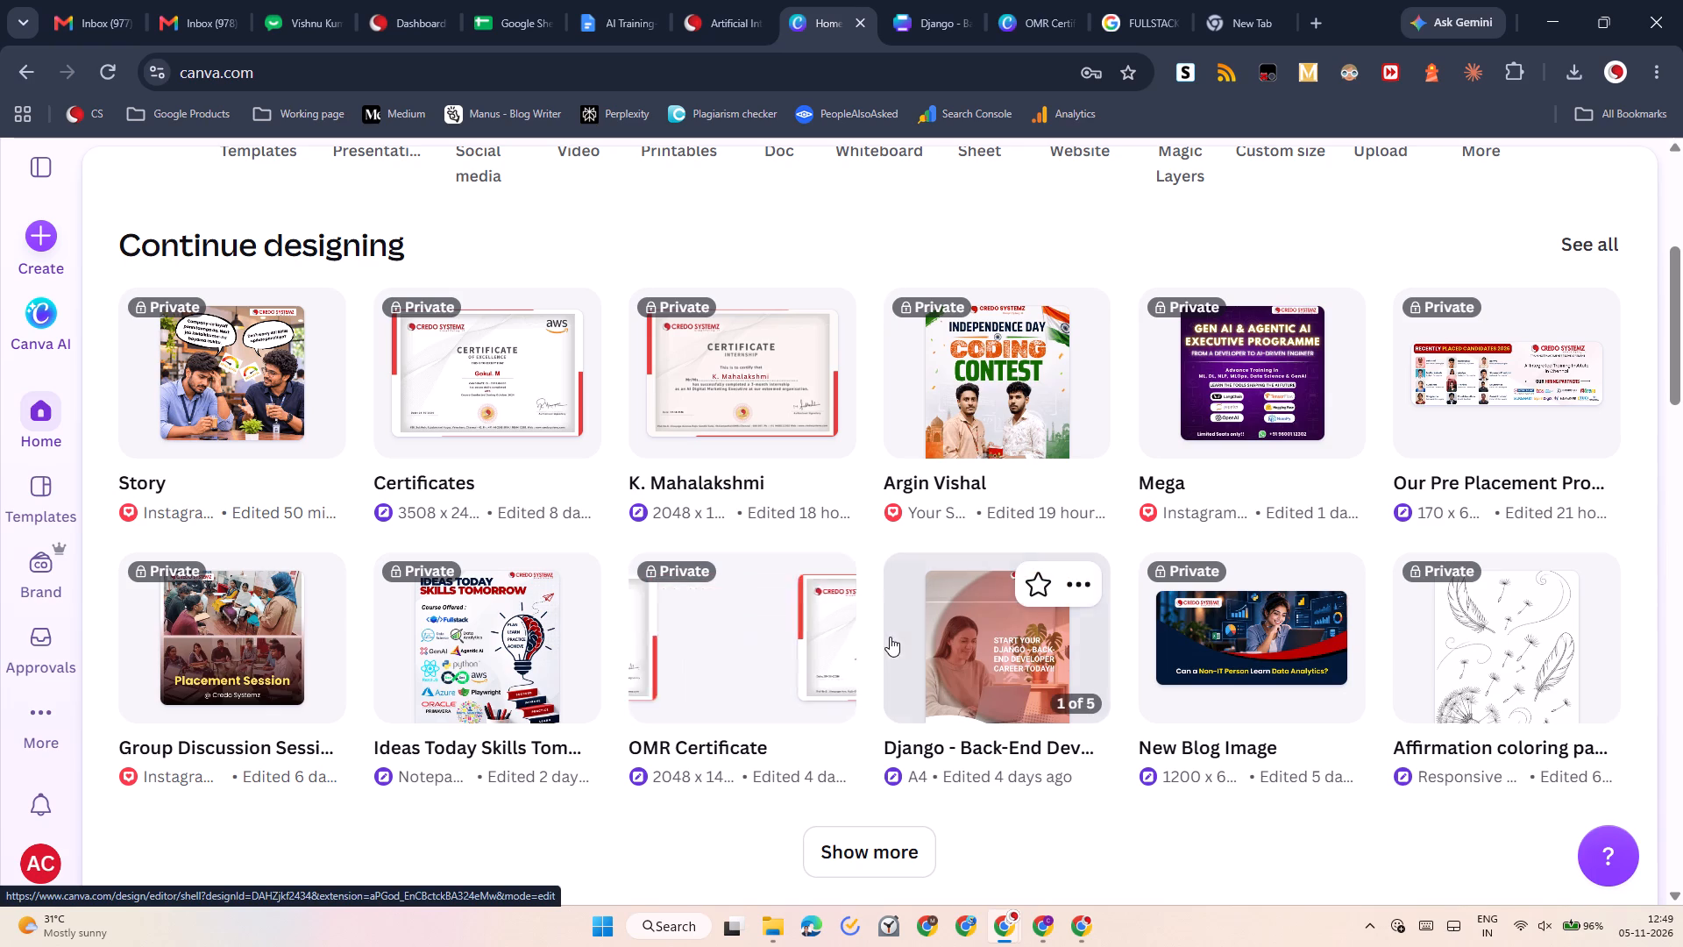
left_click(948, 629)
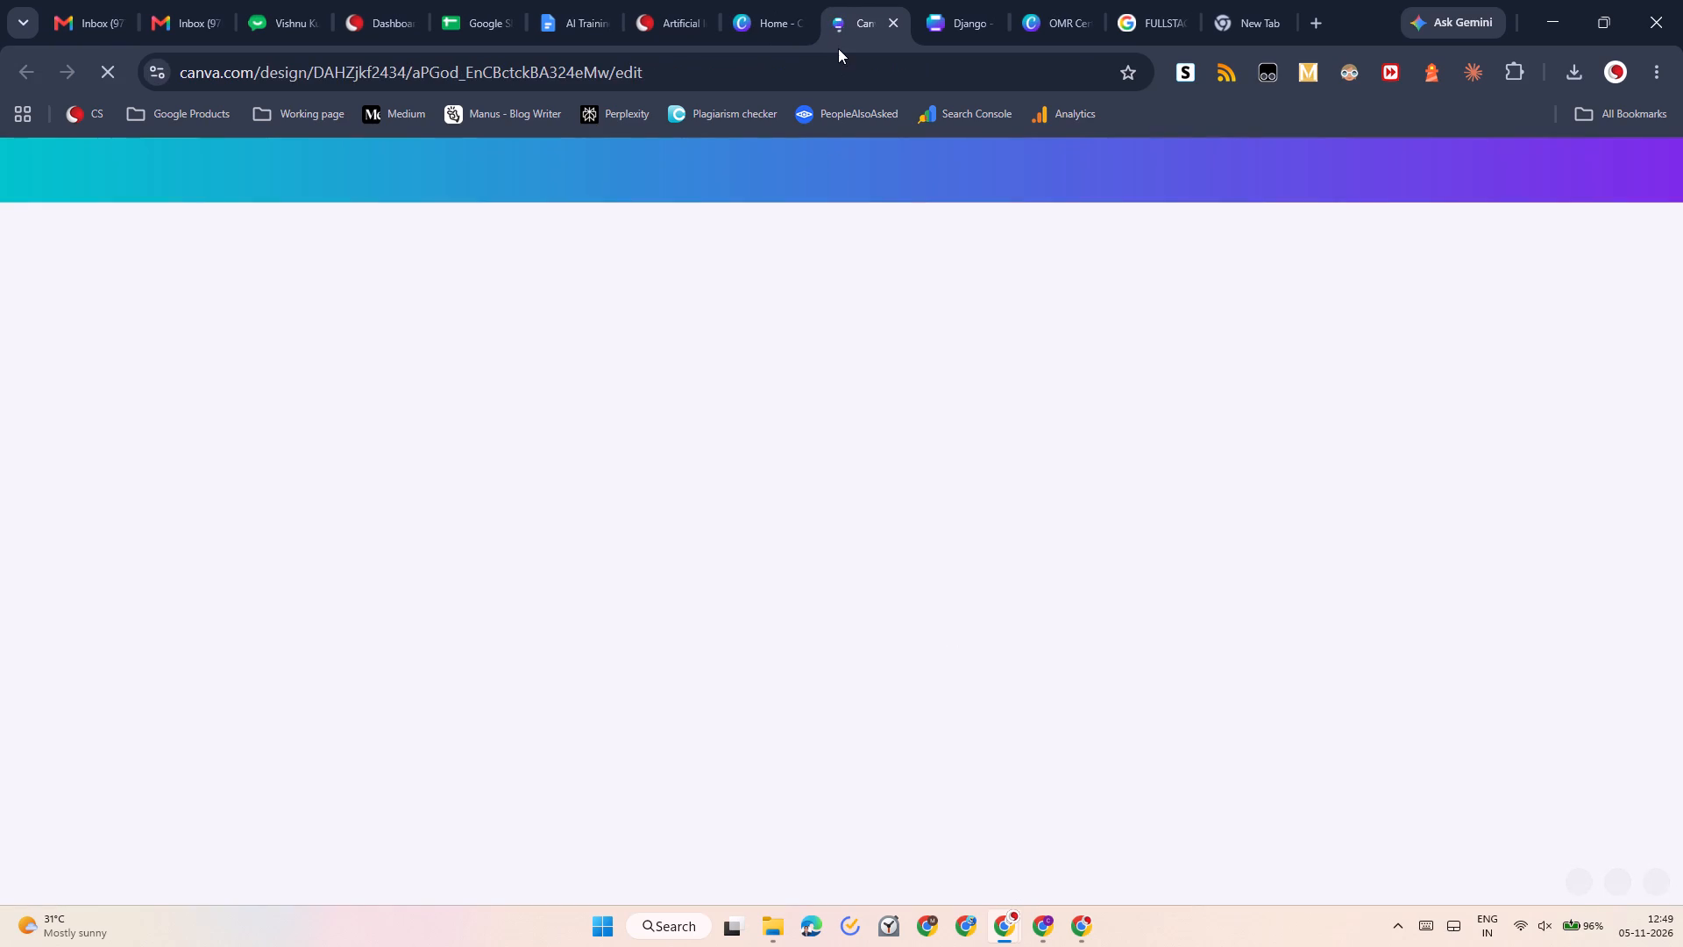
left_click(796, 0)
left_click(792, 23)
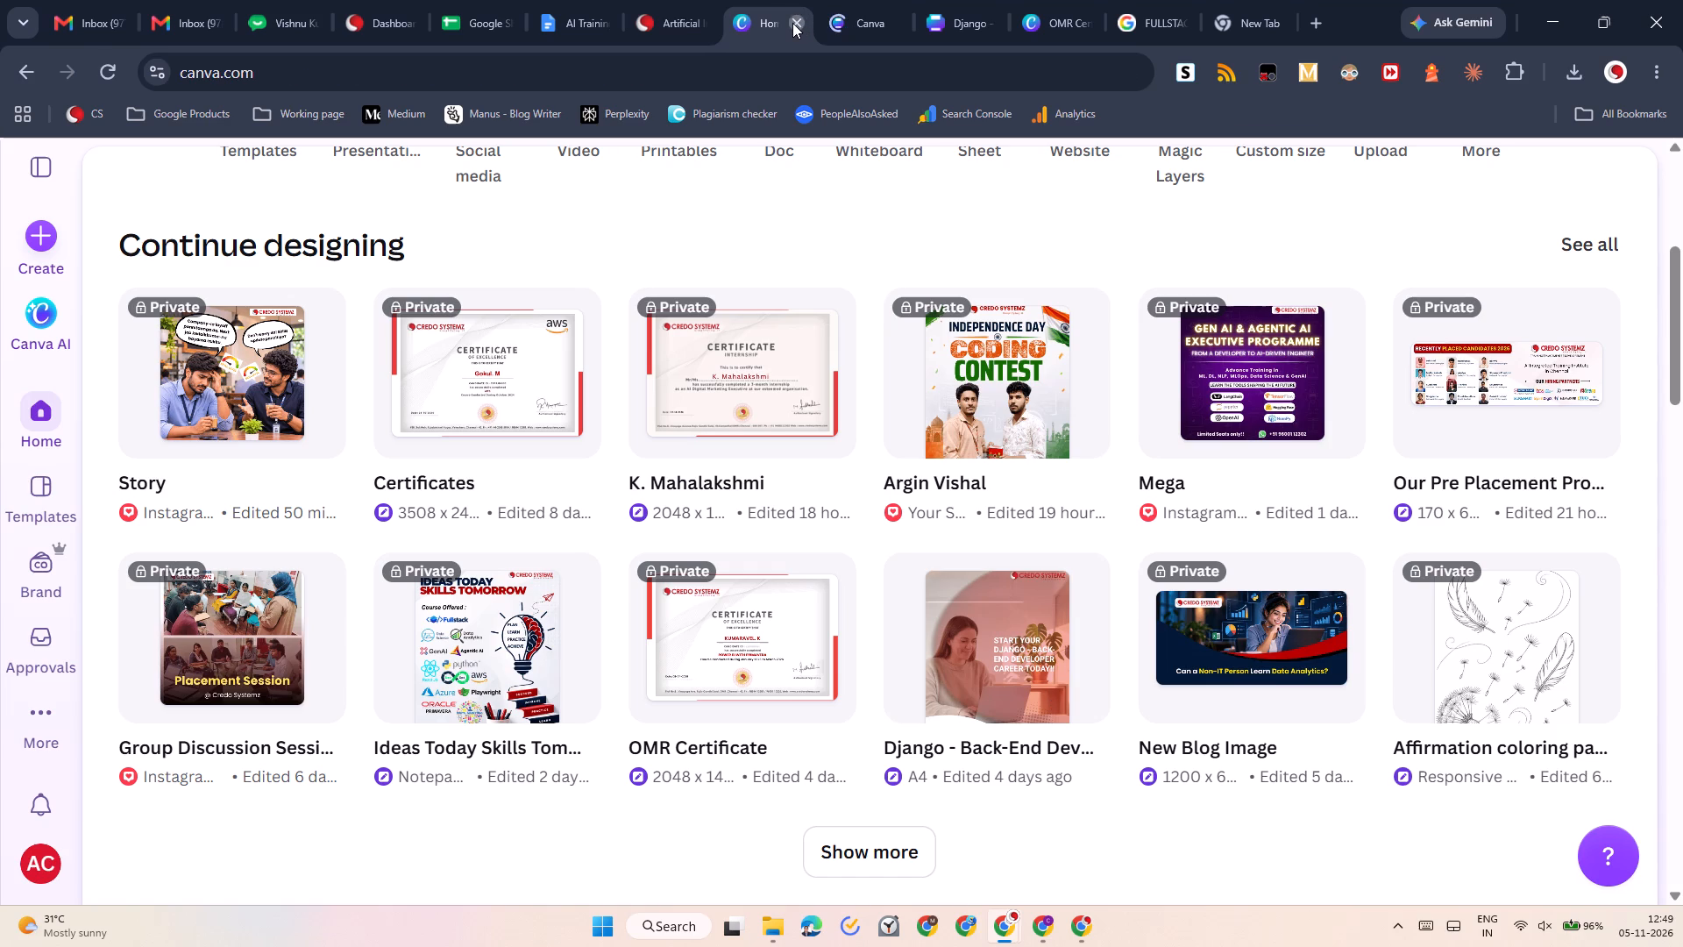
Switch to the Credo Systemz WordPress dashboard and open its media library.
left_click(714, 0)
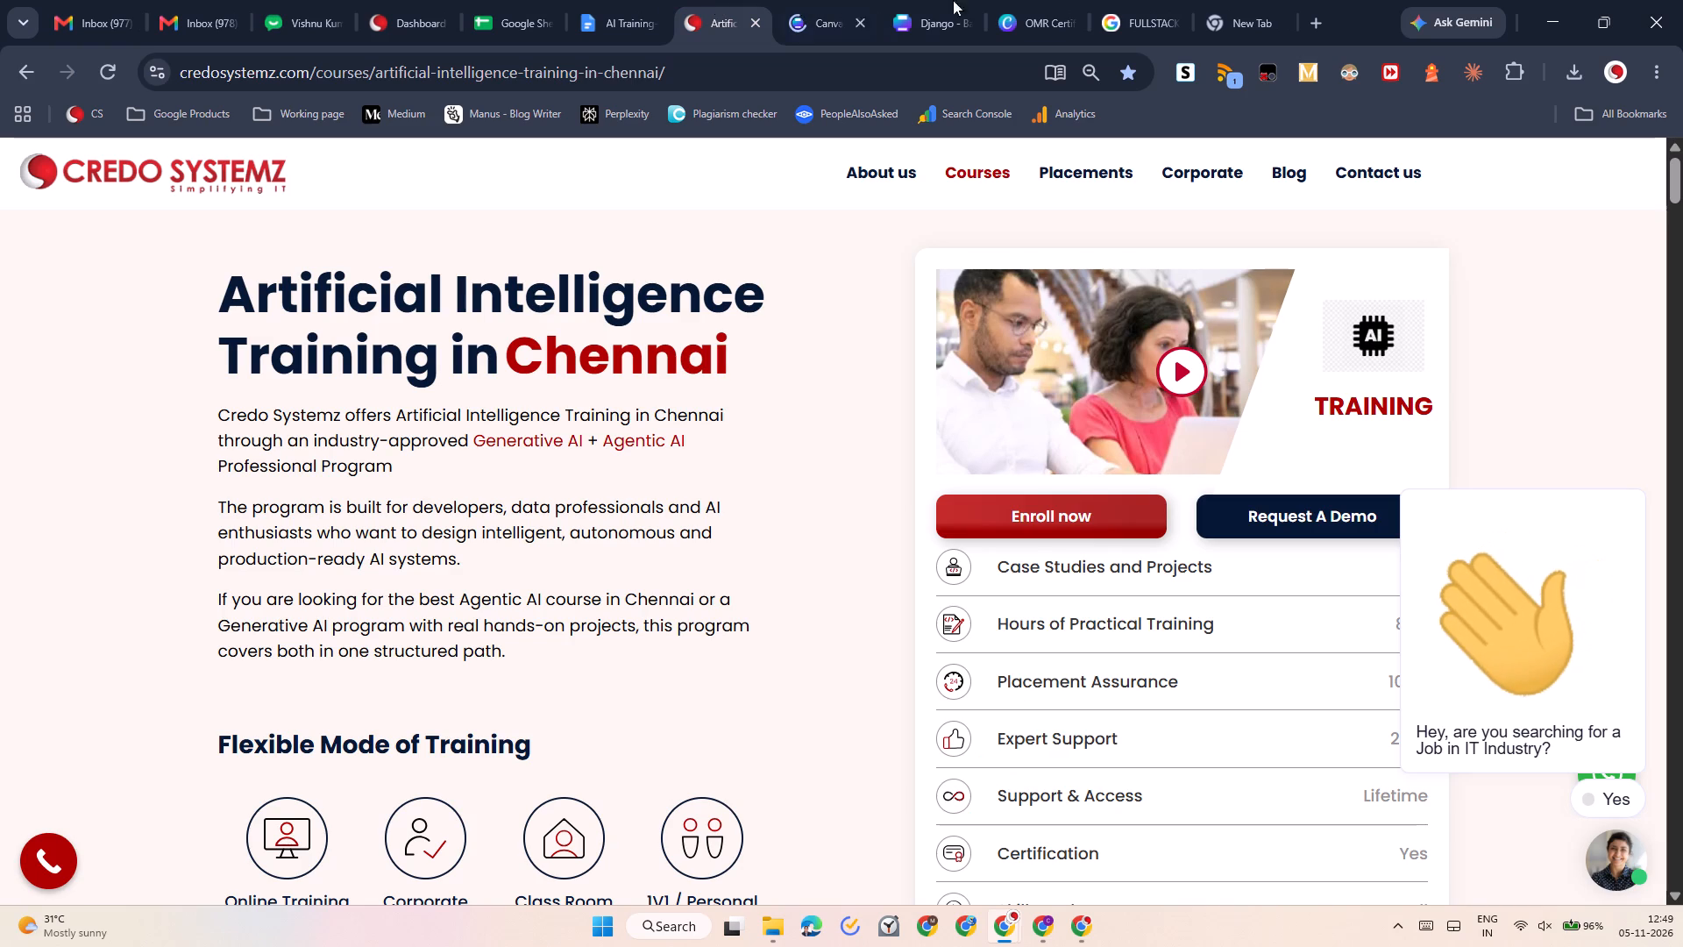
left_click(1236, 0)
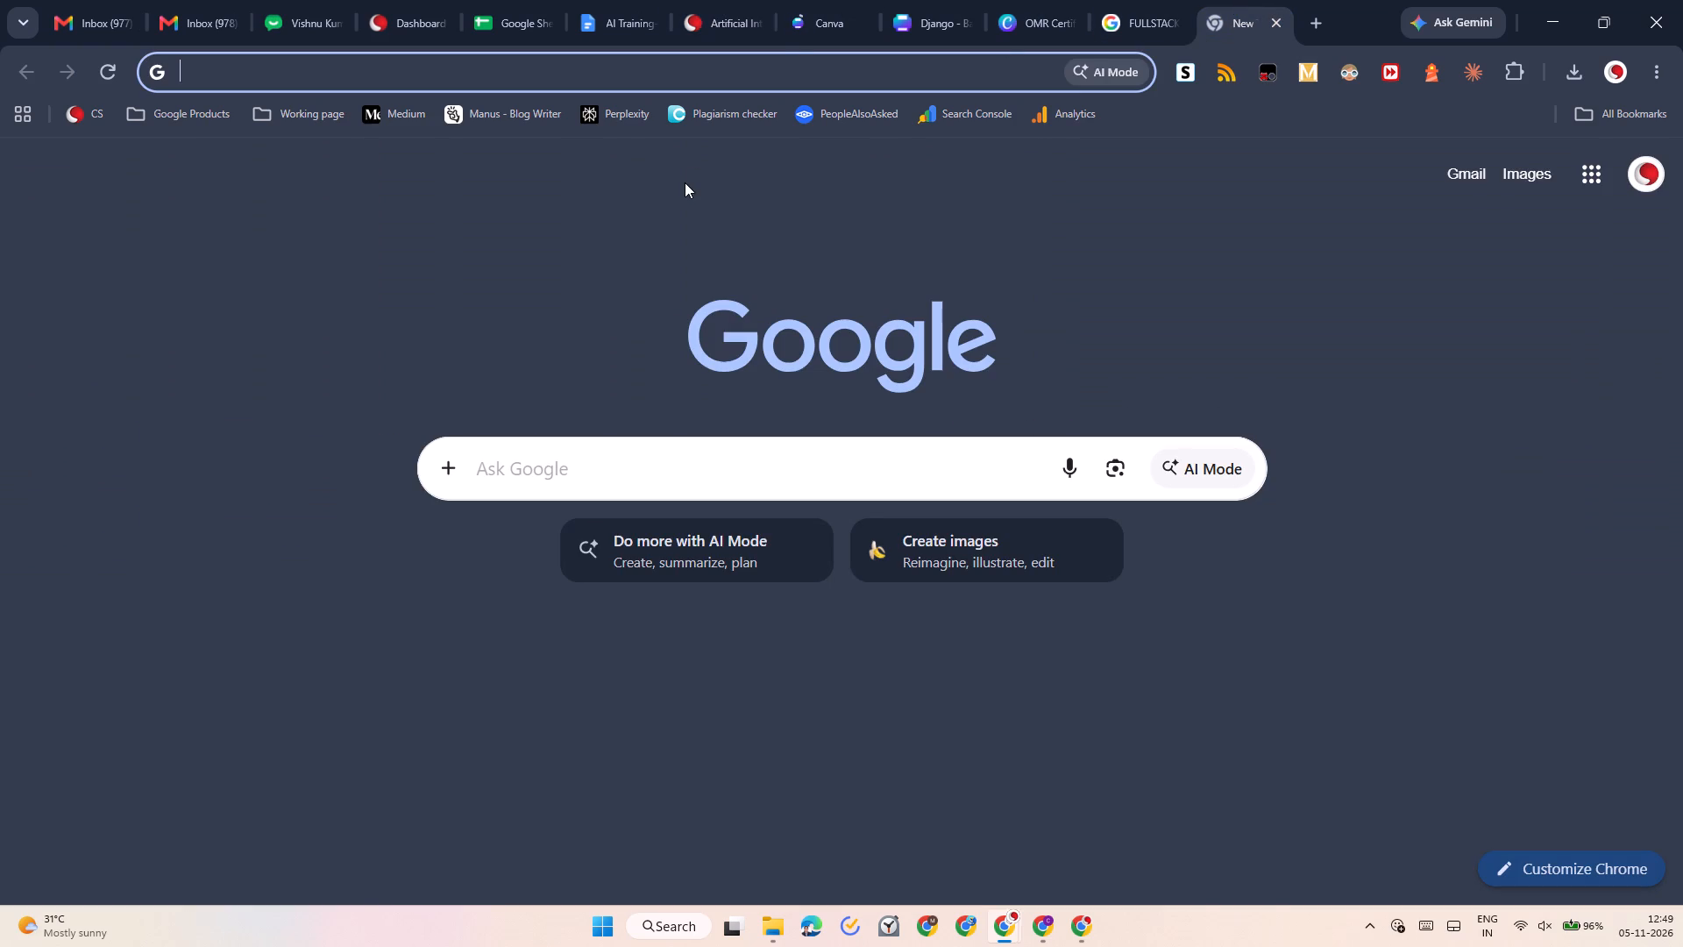
left_click(444, 0)
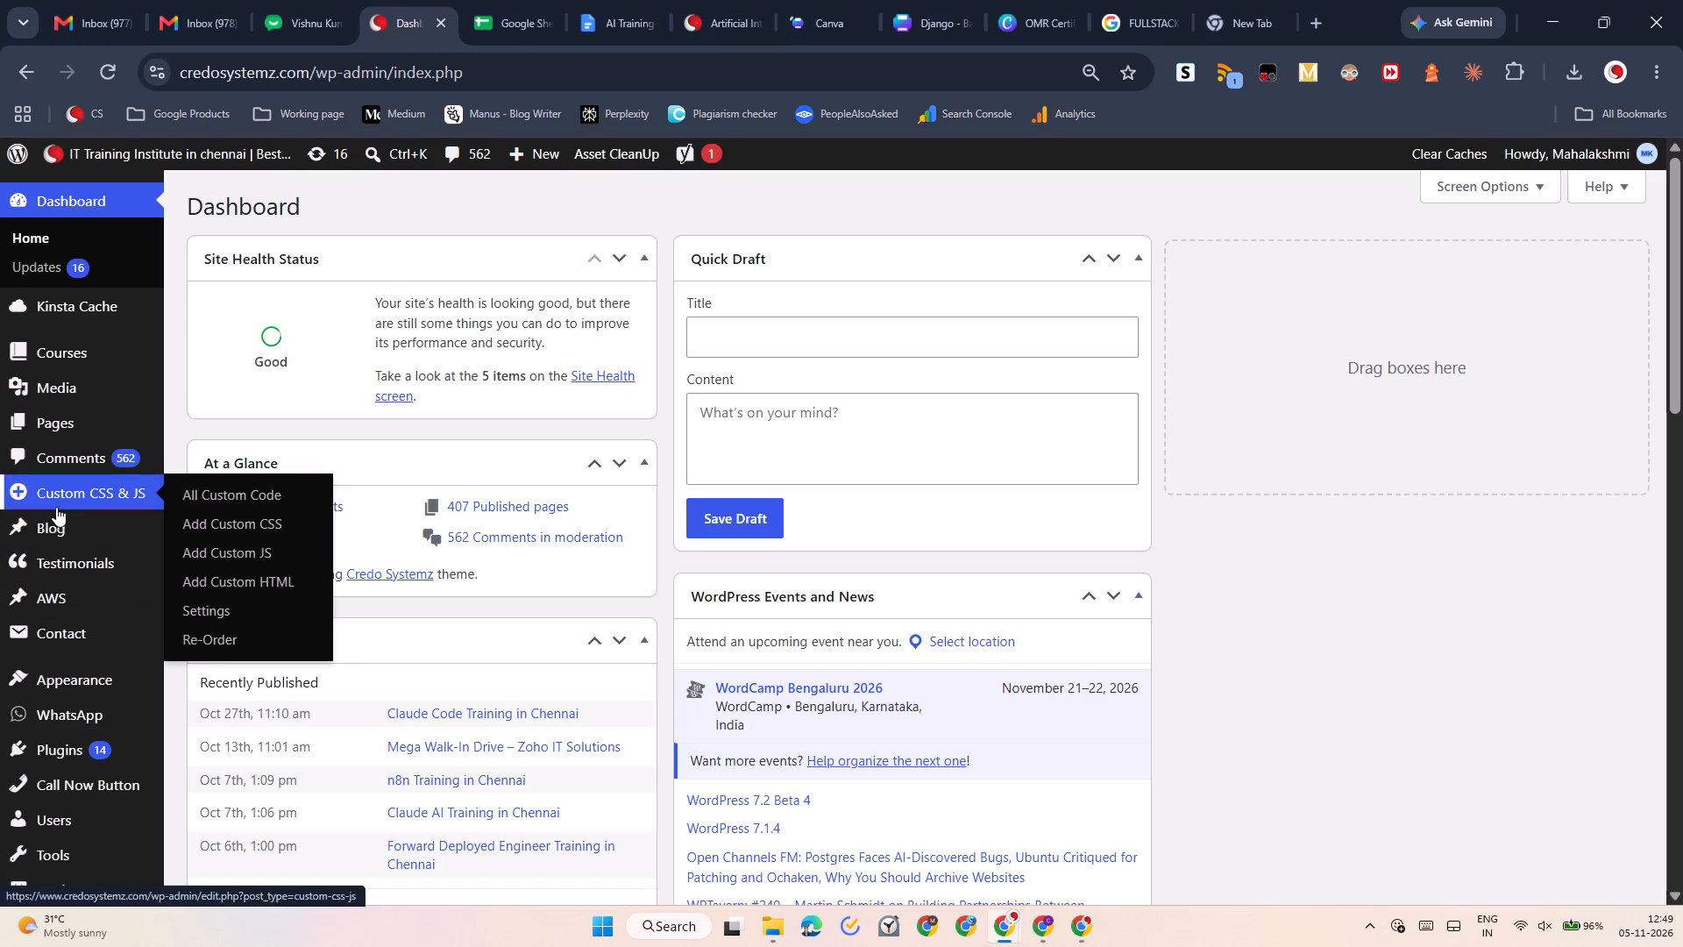
double_click(64, 402)
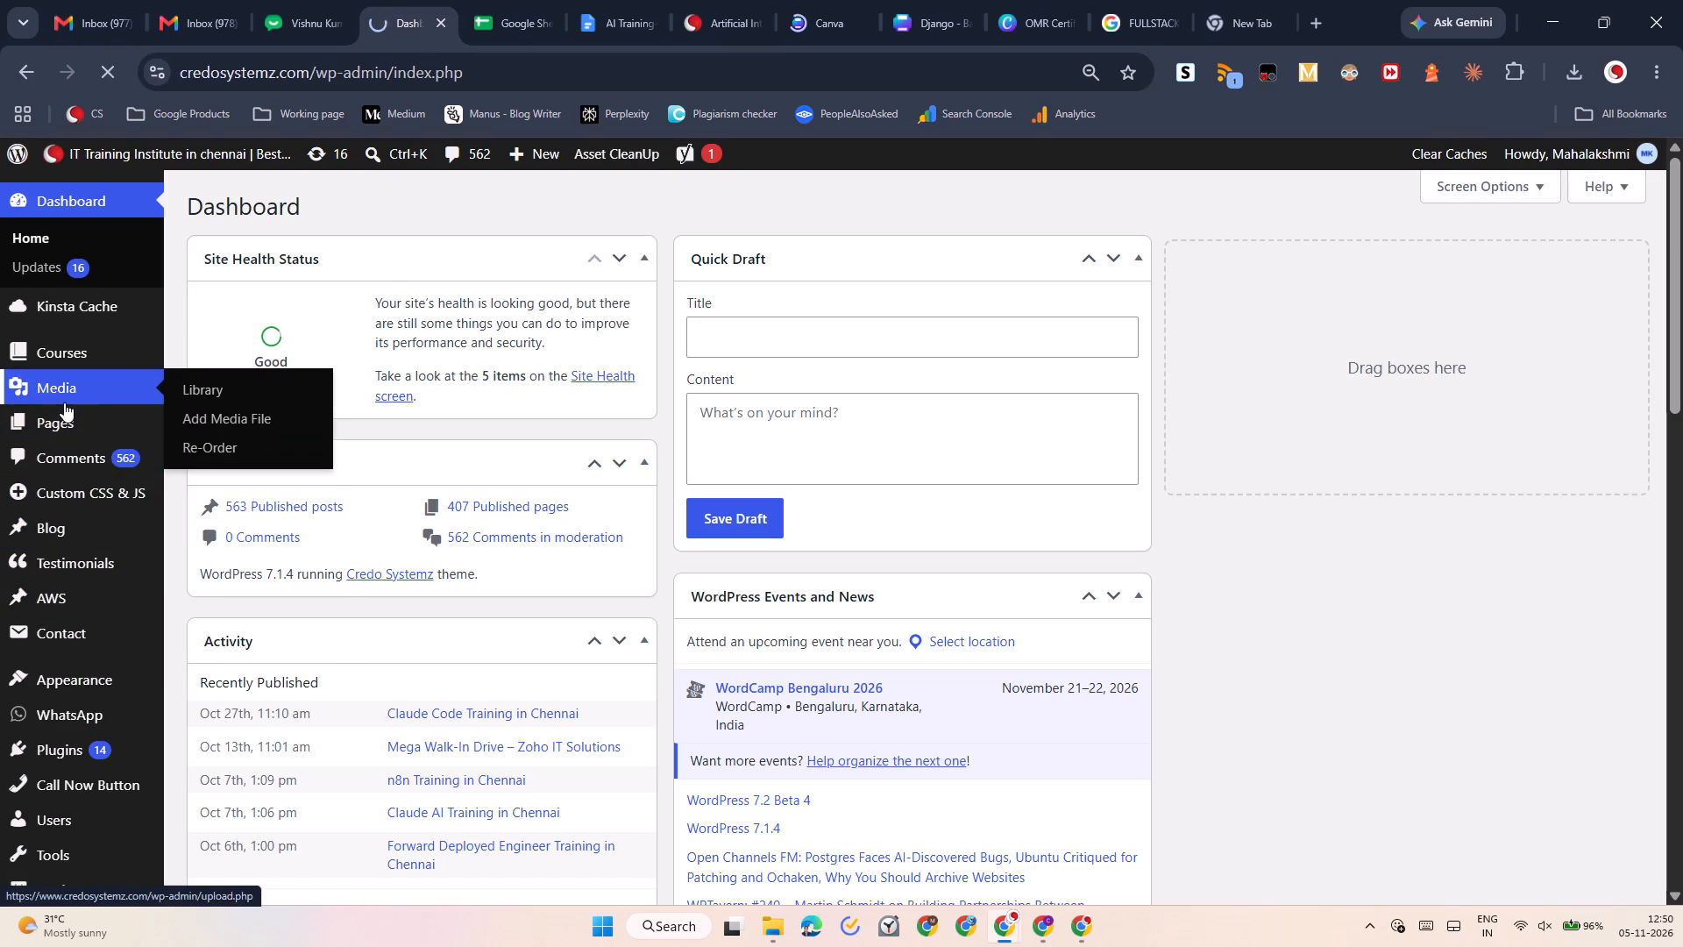